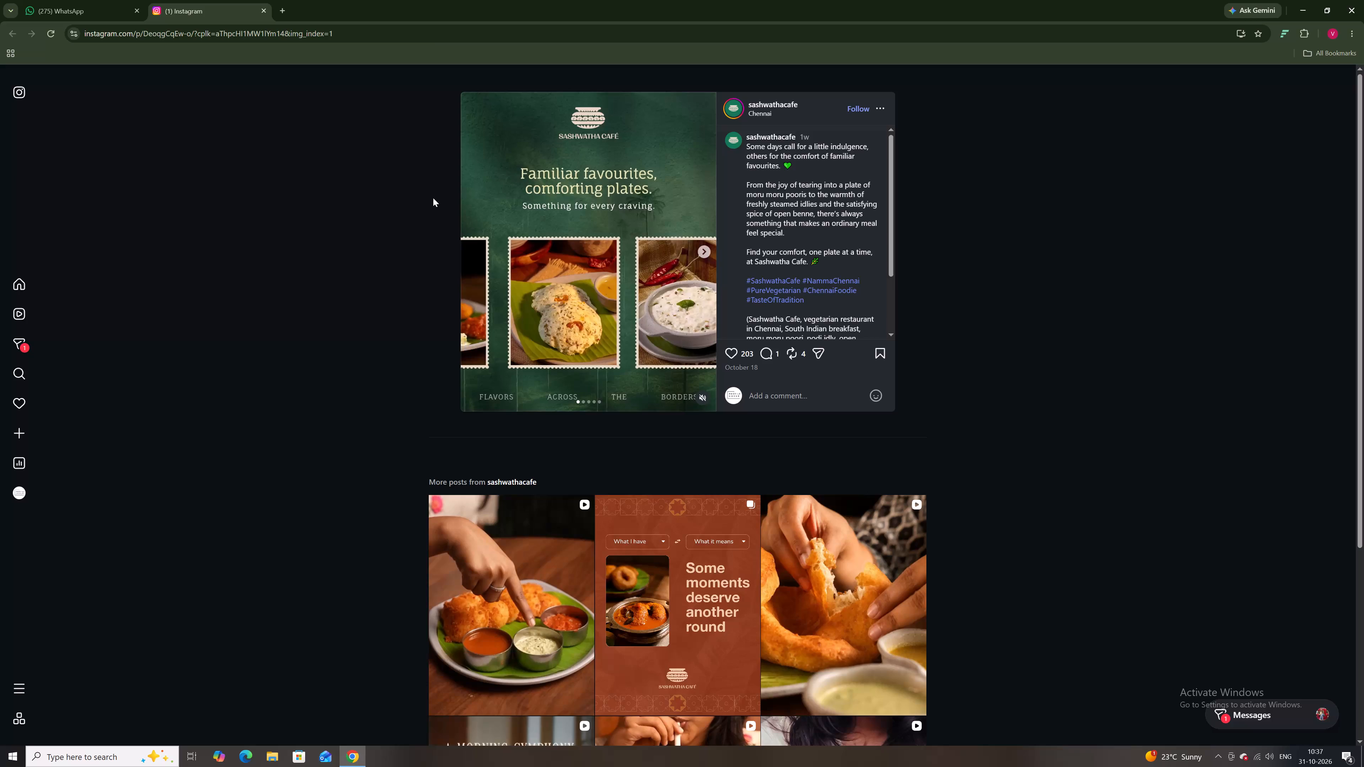
Browse the sashwathacafe carousel post and take a screen snip of its Moru Moru Pooris slide.
left_click(705, 247)
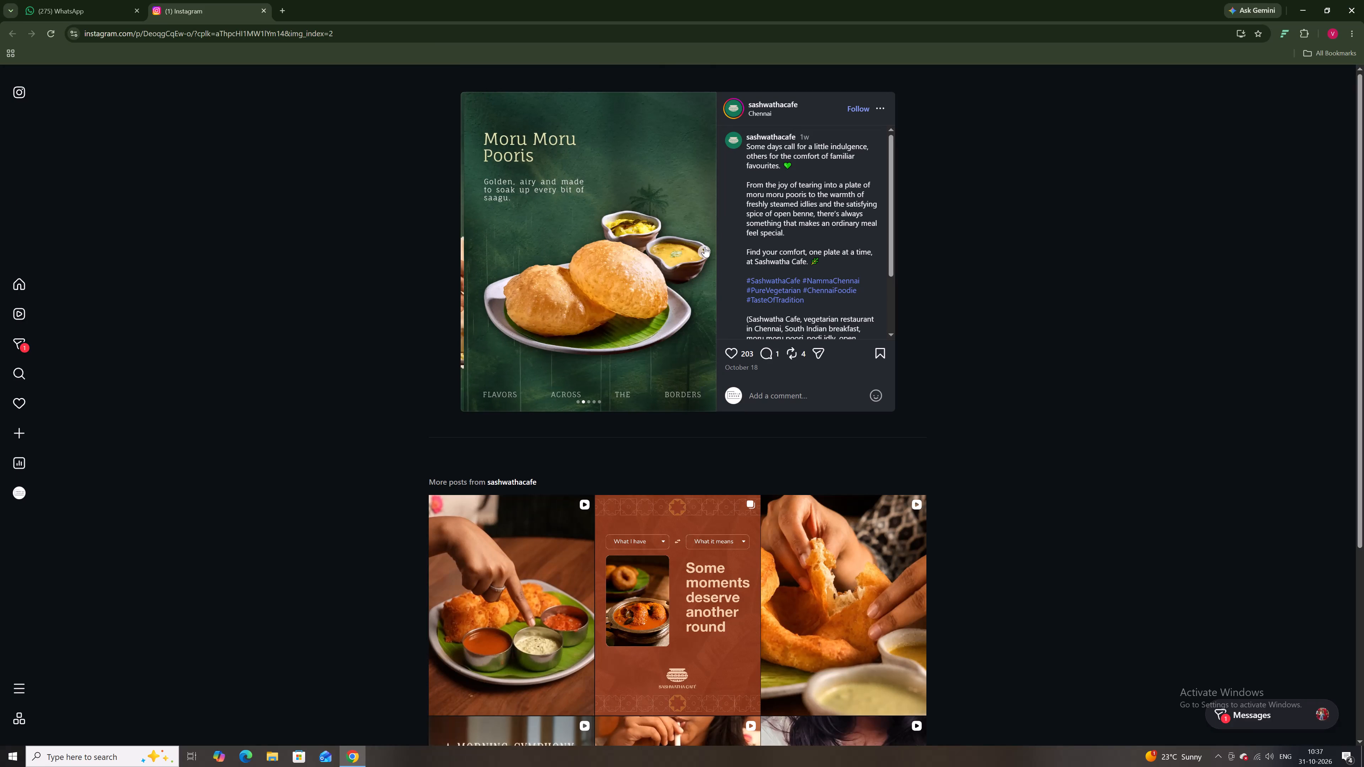
left_click(705, 247)
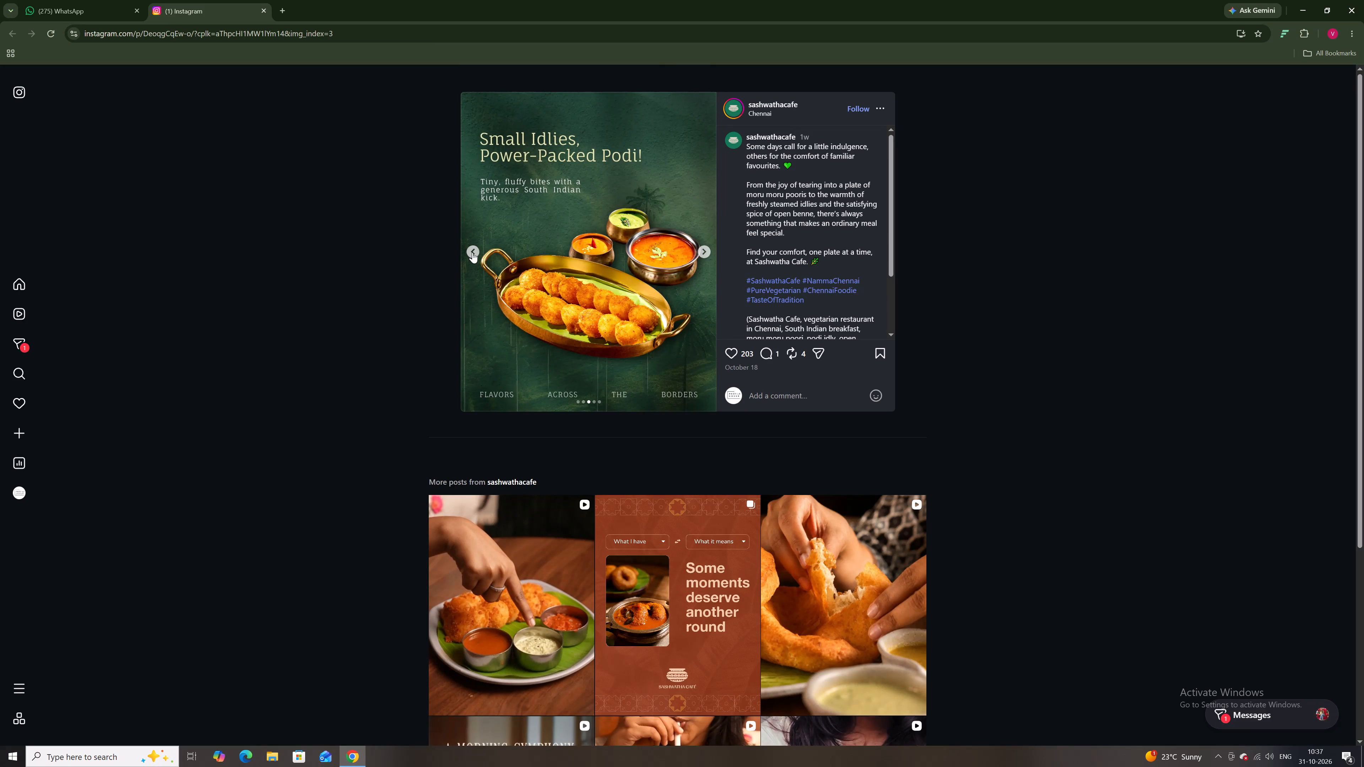
left_click(472, 252)
left_click(472, 252)
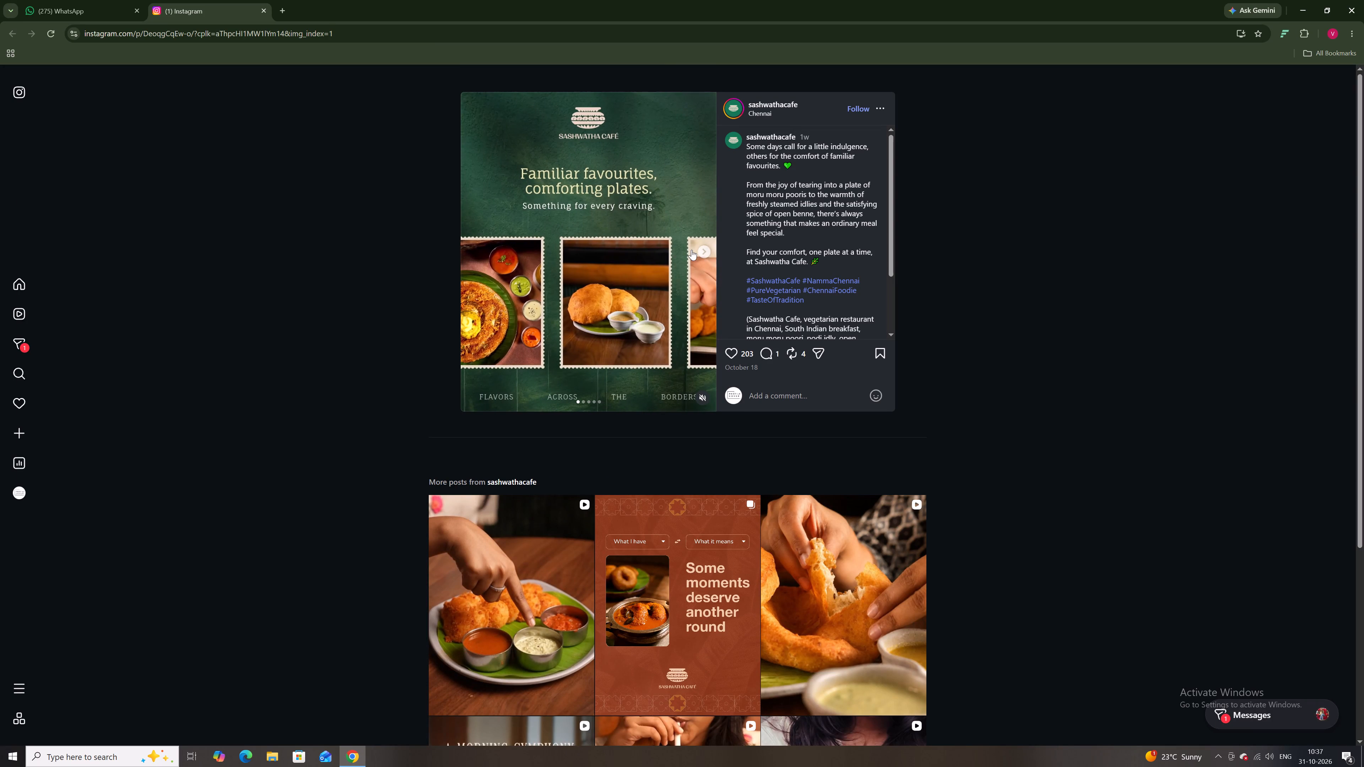
left_click(703, 252)
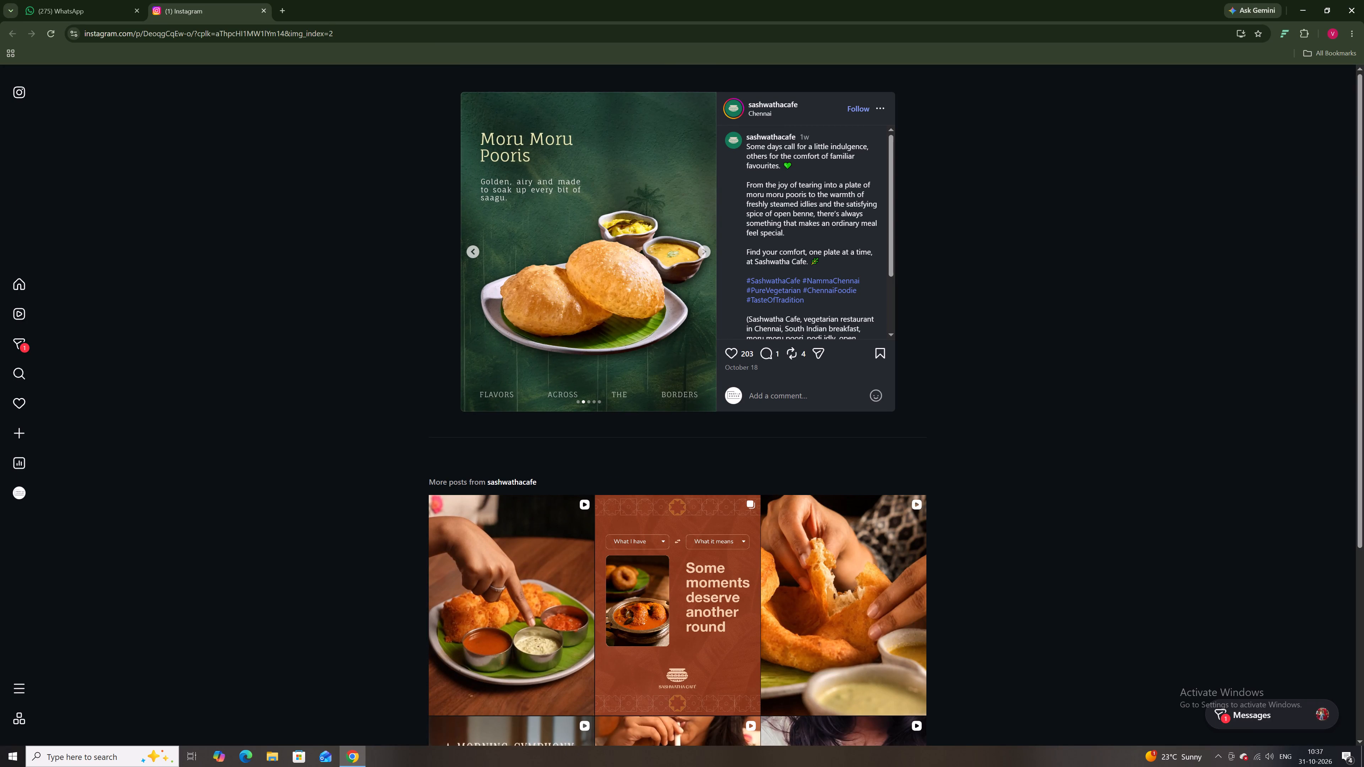
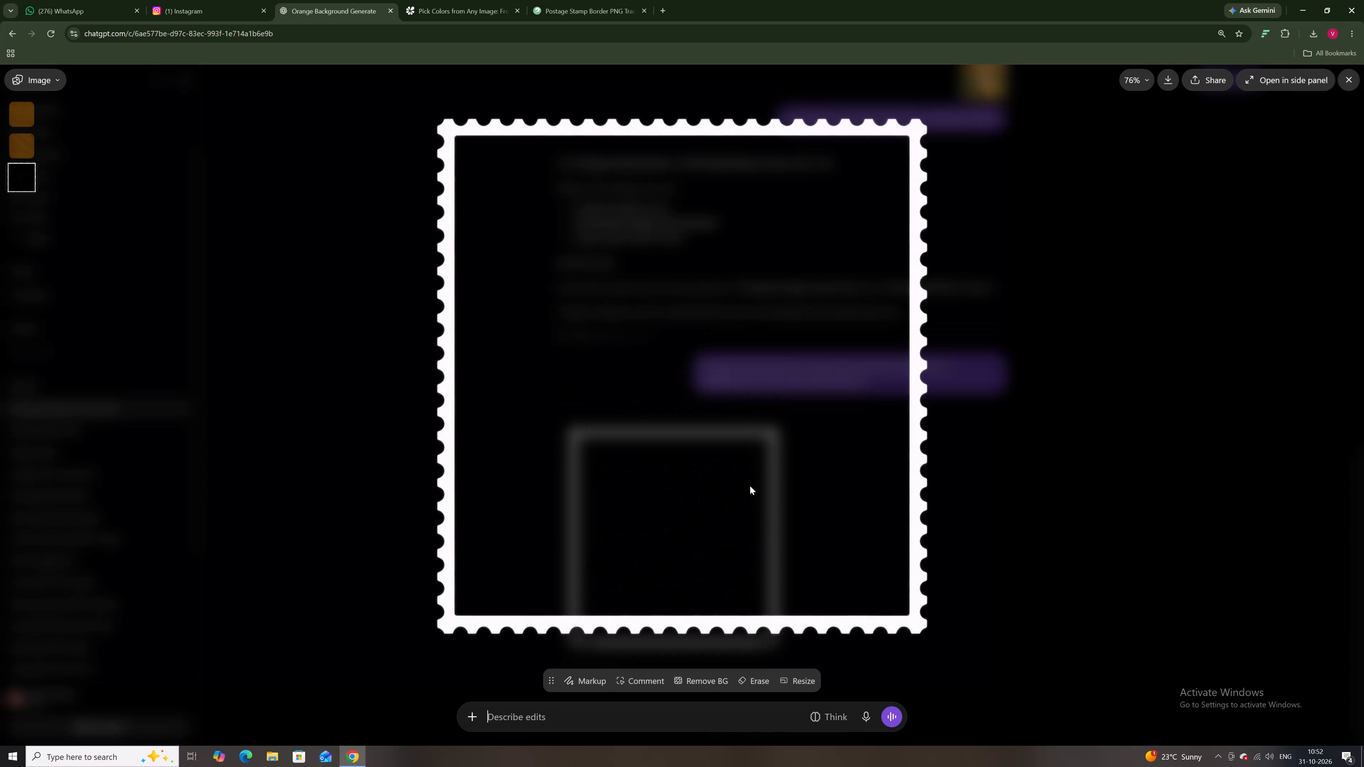
Download the generated white postage stamp border image from its enlarged view and return to the conversation.
left_click(1178, 85)
left_click(1163, 86)
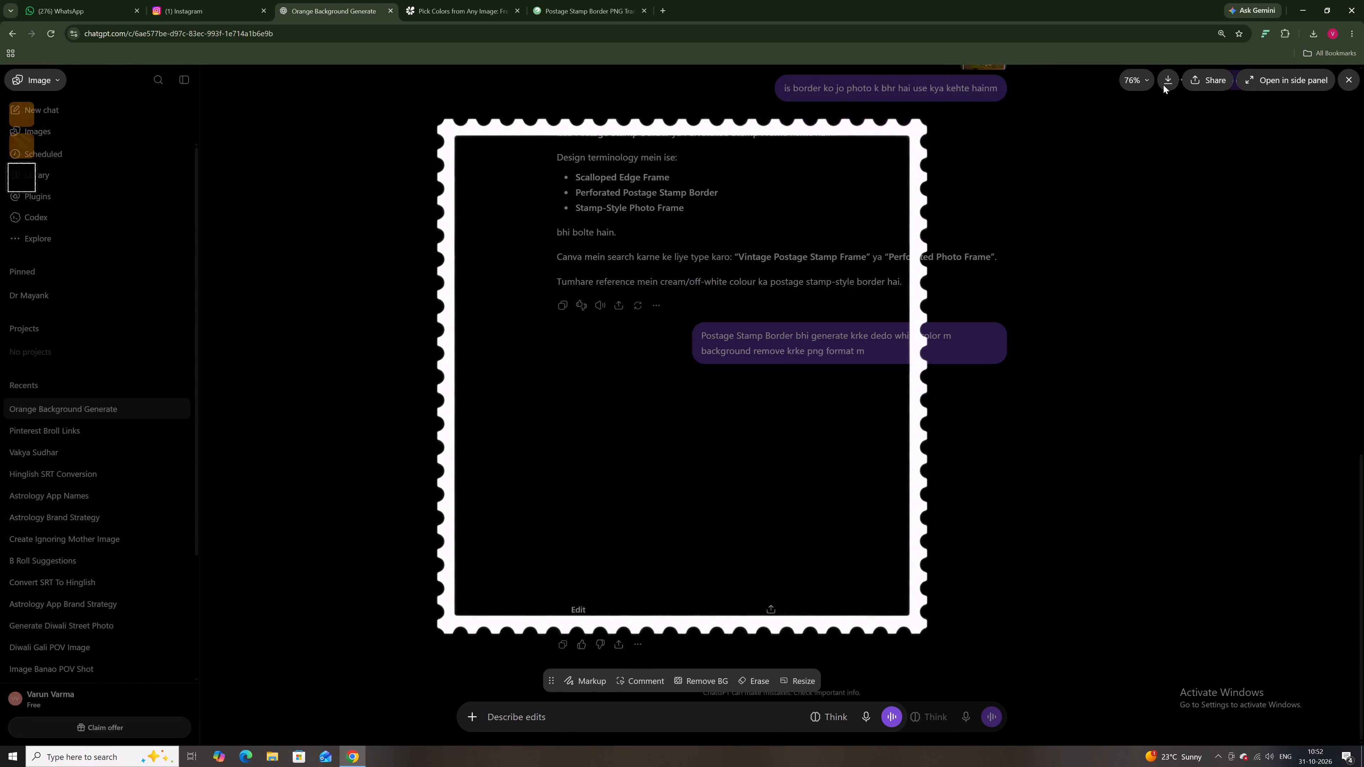
left_click(740, 446)
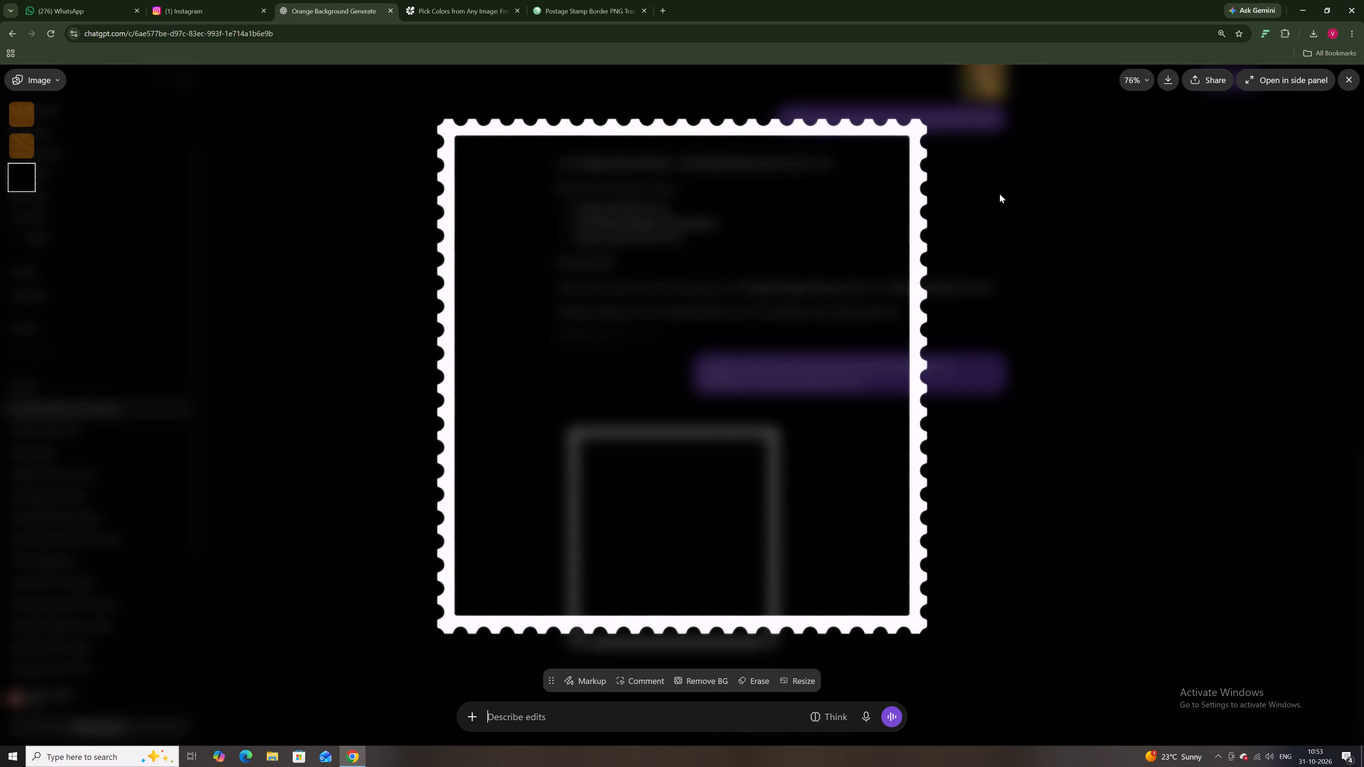
left_click(1168, 82)
left_click(1343, 80)
scroll(953, 469, "down", 4)
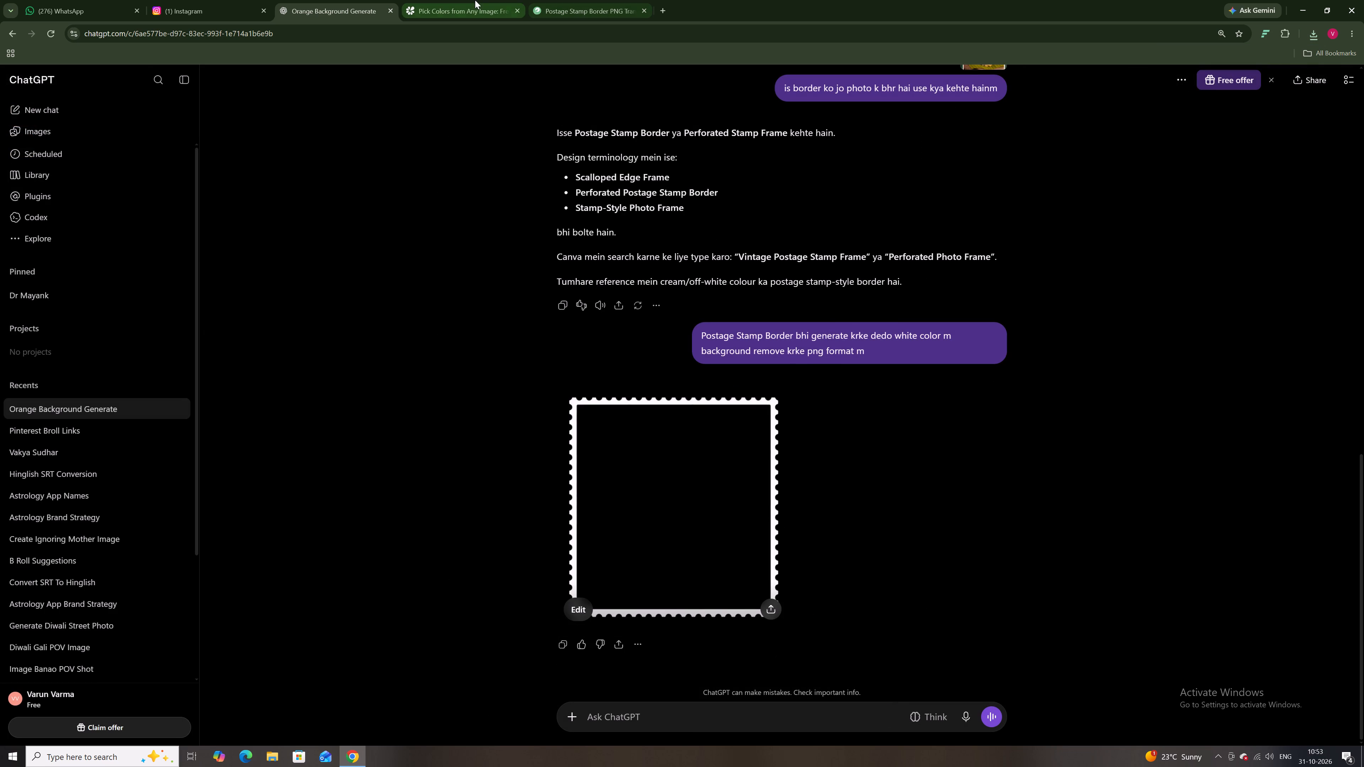
Look through the other open pages and return to the sashwathacafe Instagram post.
left_click(475, 0)
left_click(366, 4)
left_click(613, 0)
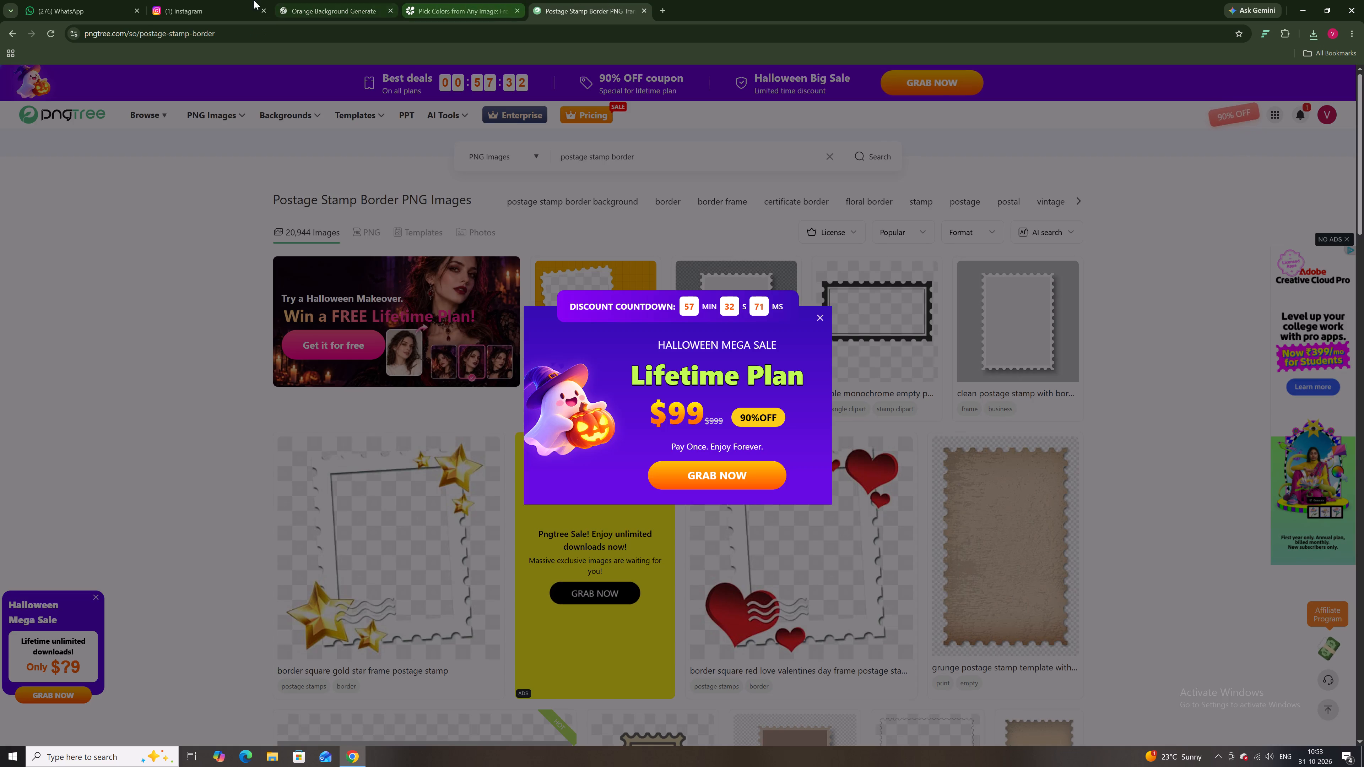
left_click(215, 0)
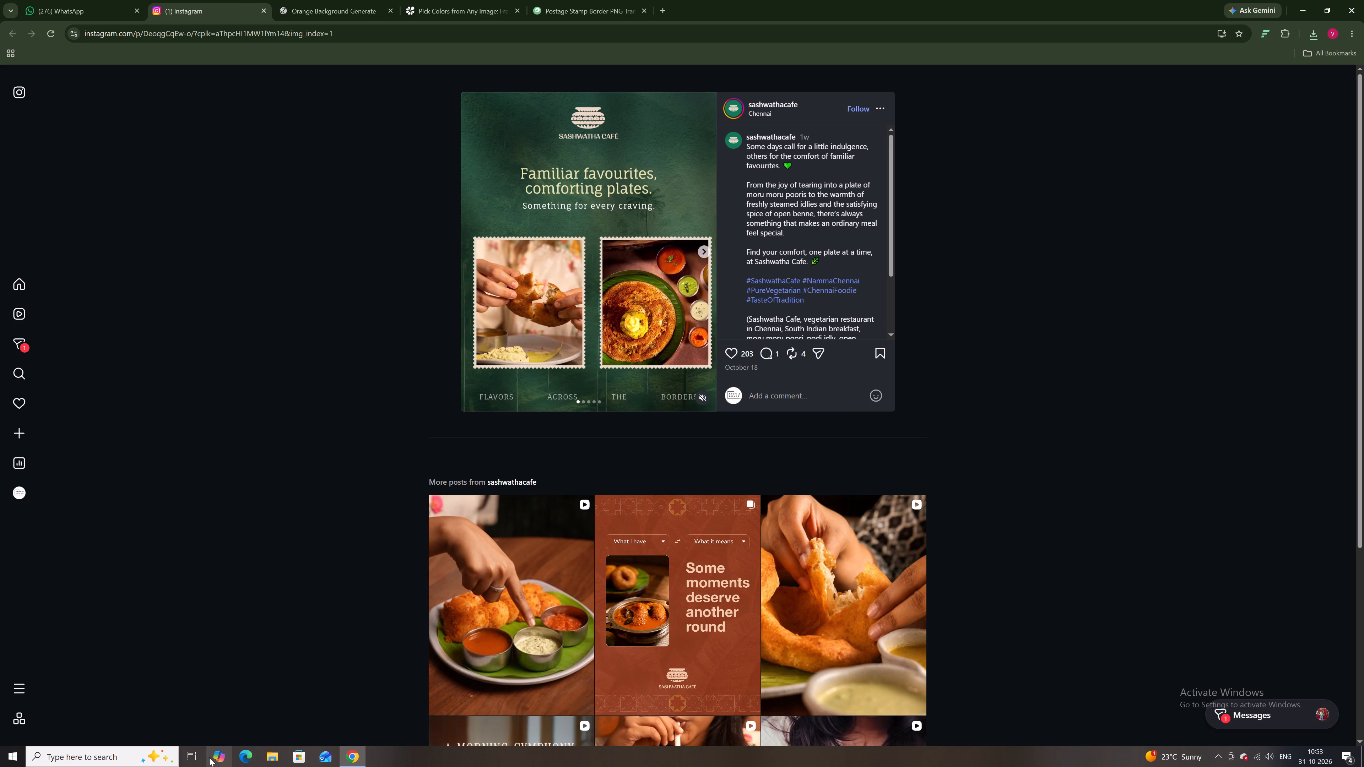
Search the computer for "pho" and launch the best-matching application.
left_click(111, 762)
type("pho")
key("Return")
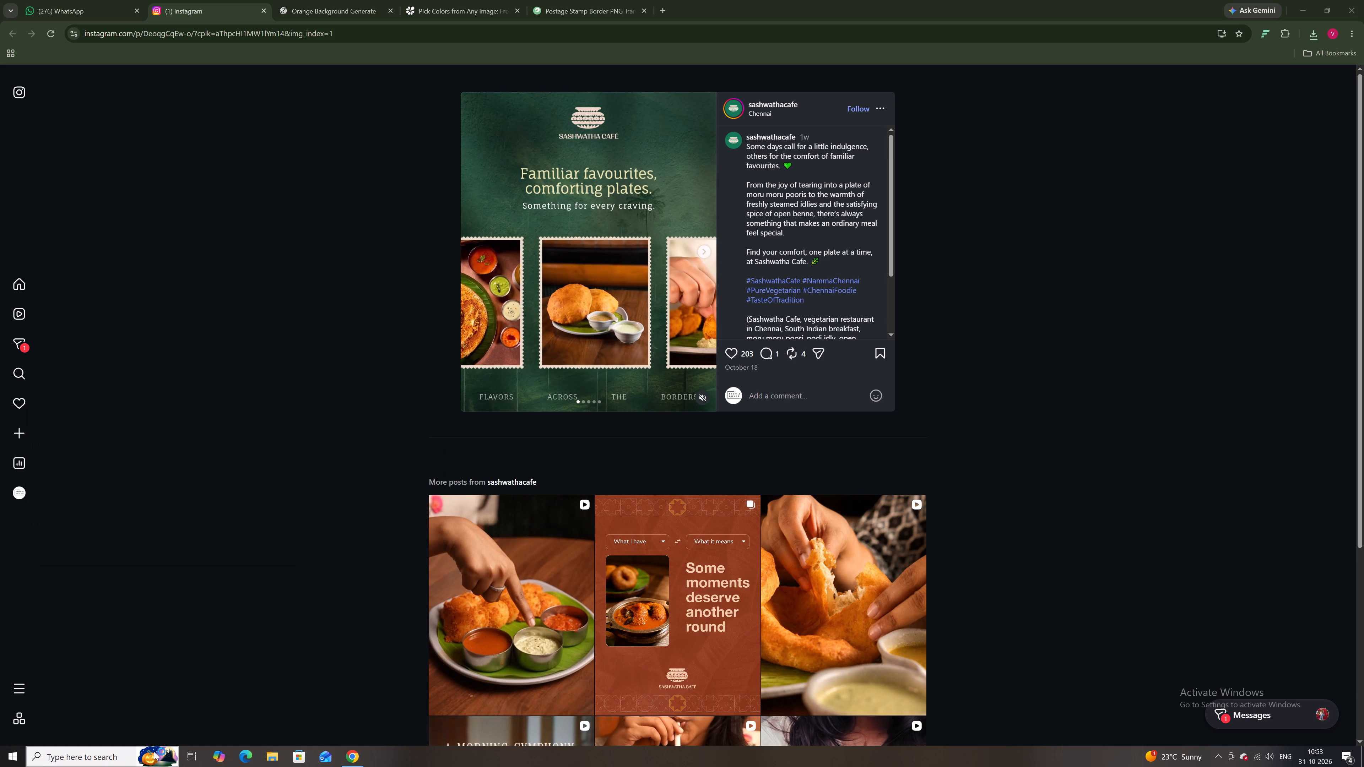
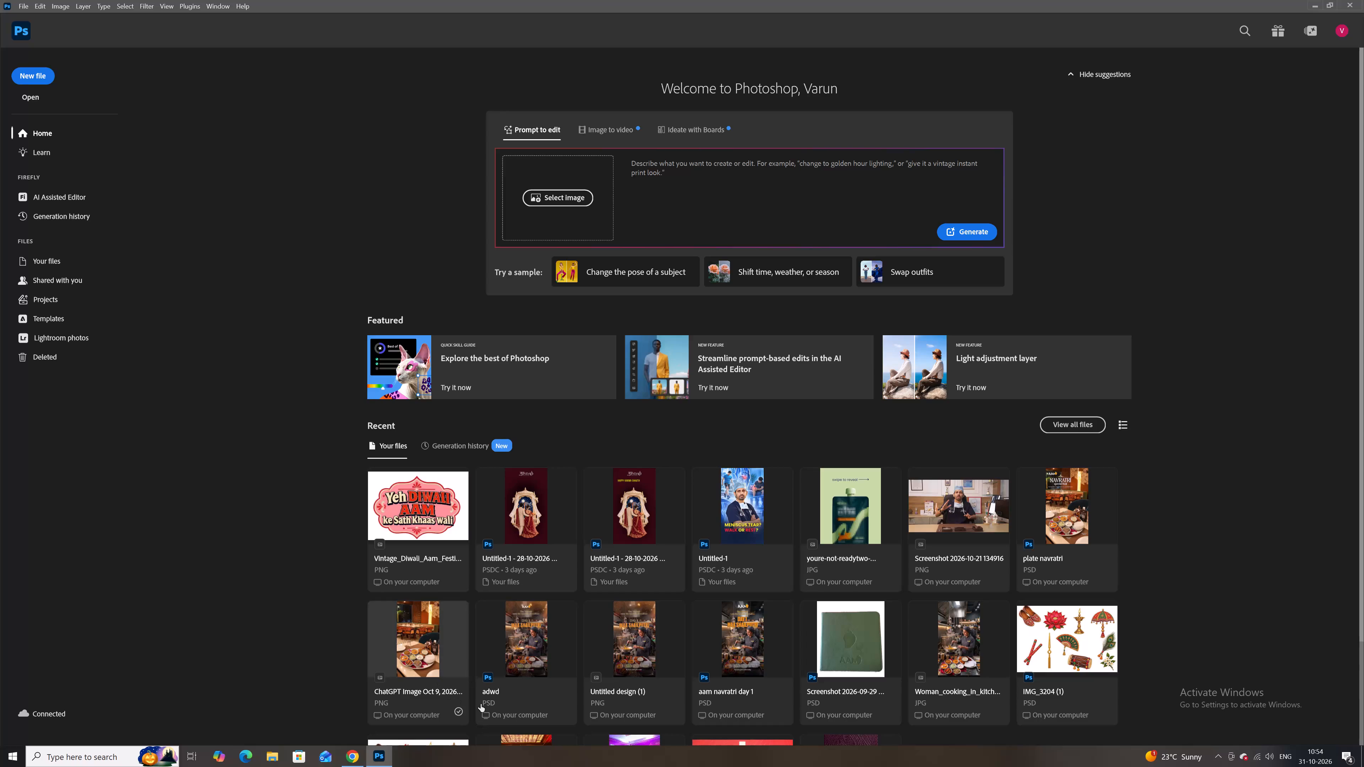
Create a new Photoshop document from the Web Most Common preset, 1366 x 768 px at 72 ppi.
left_click(43, 82)
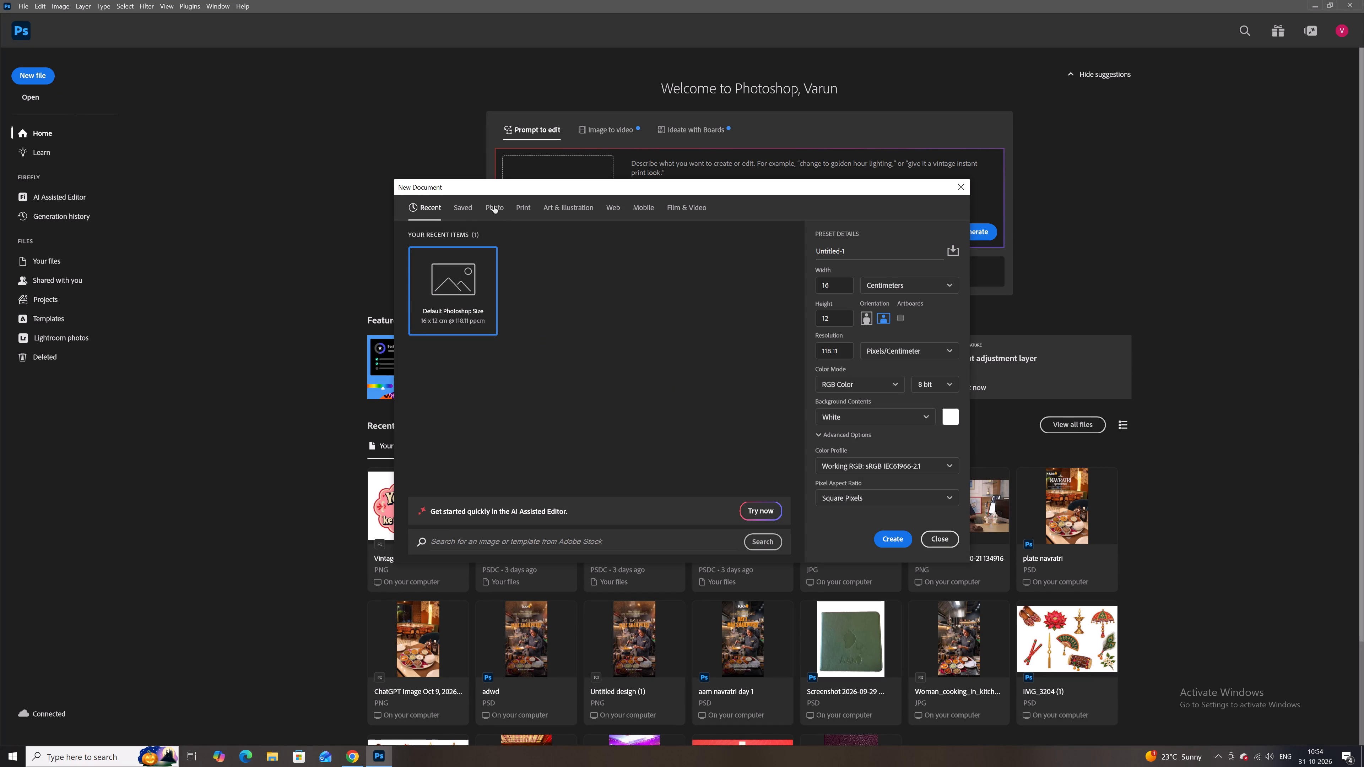
left_click(471, 207)
left_click(524, 210)
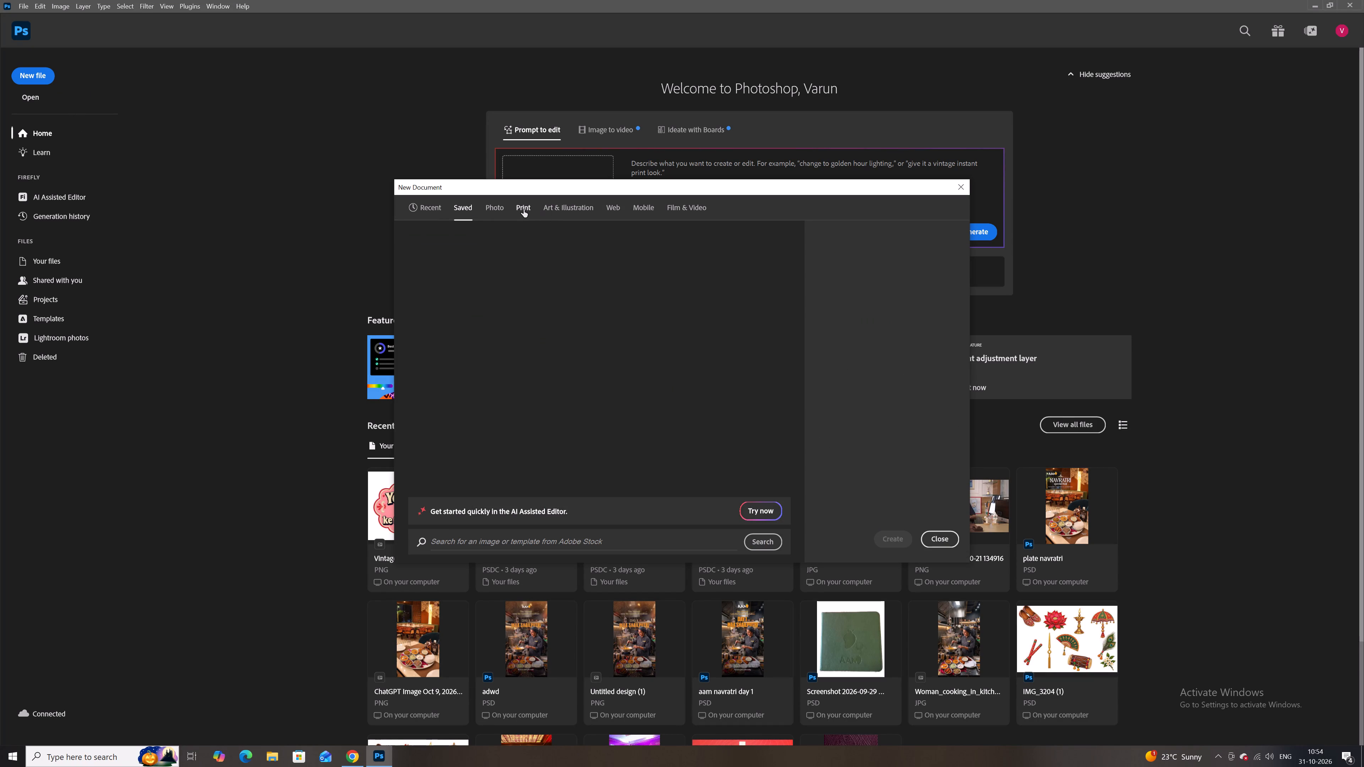
left_click(555, 210)
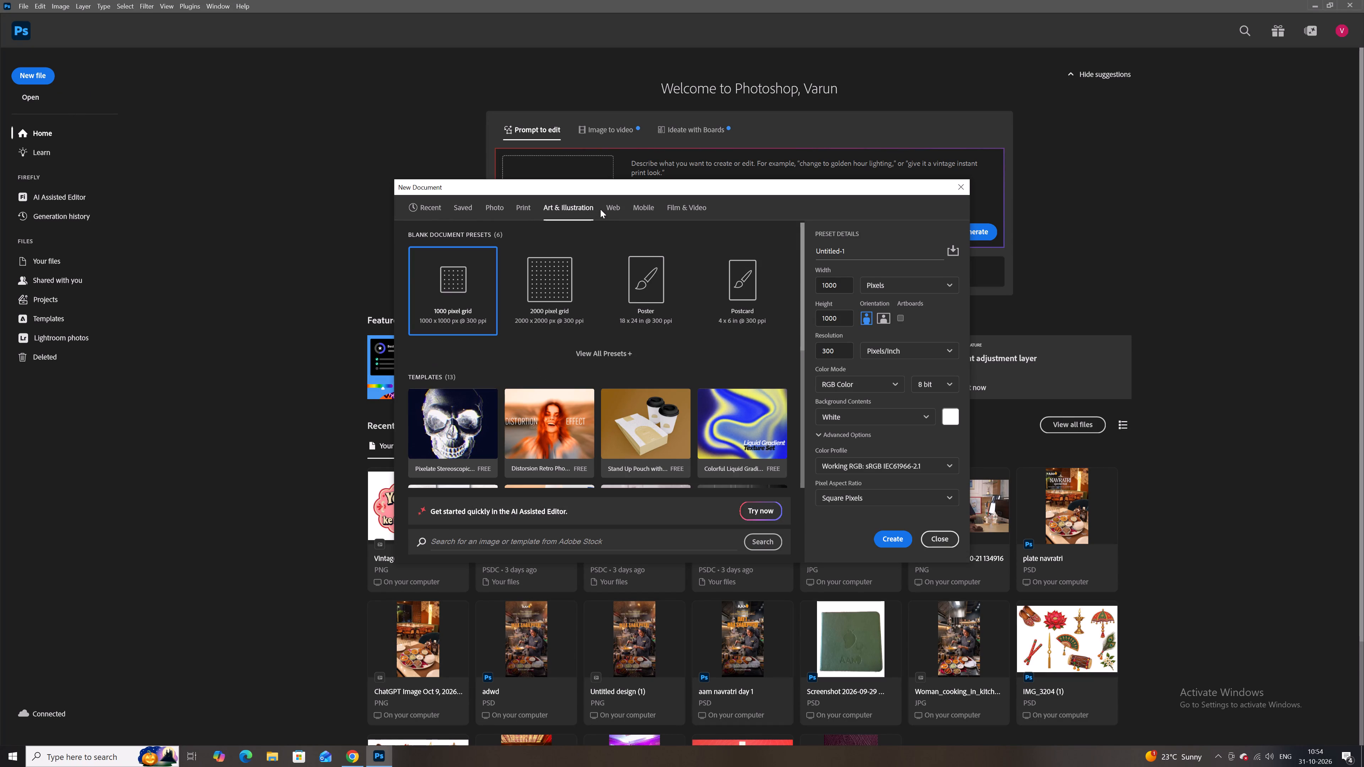
left_click(612, 208)
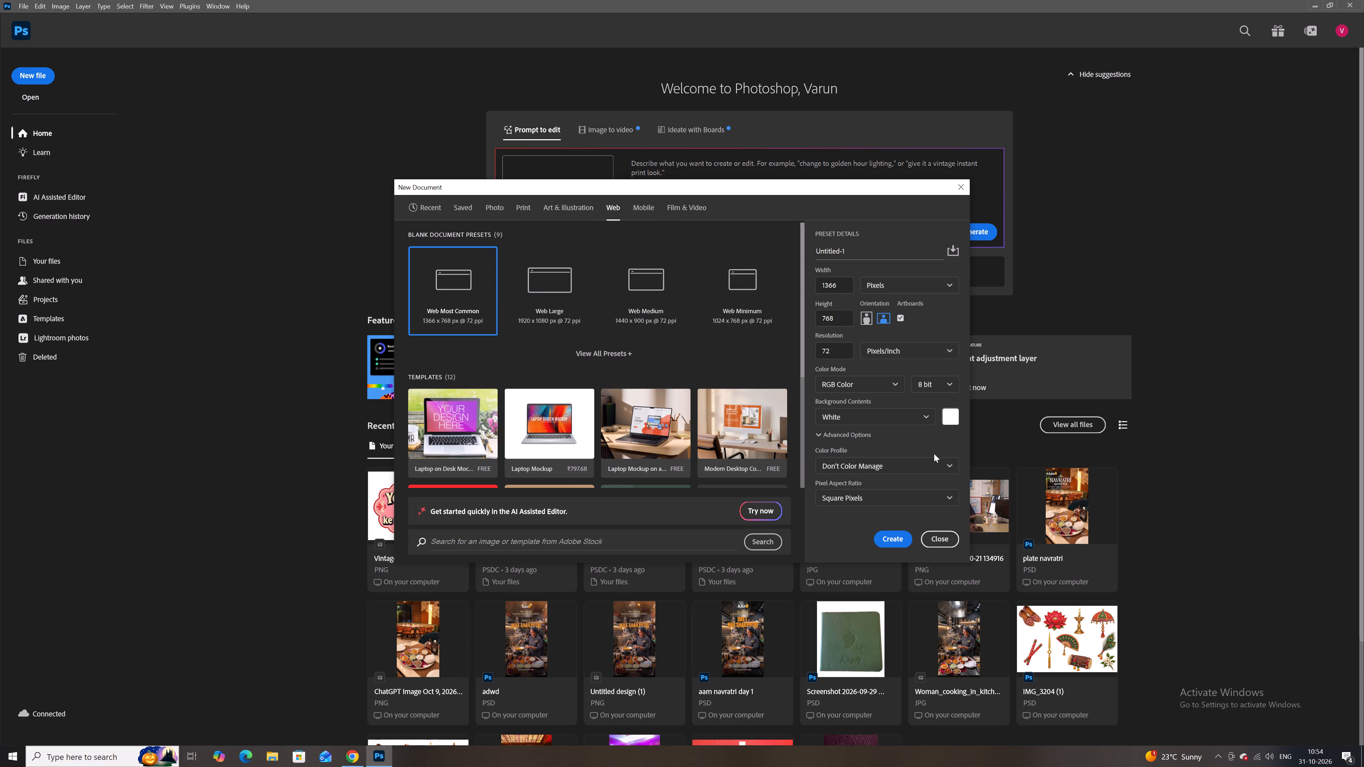
left_click(898, 534)
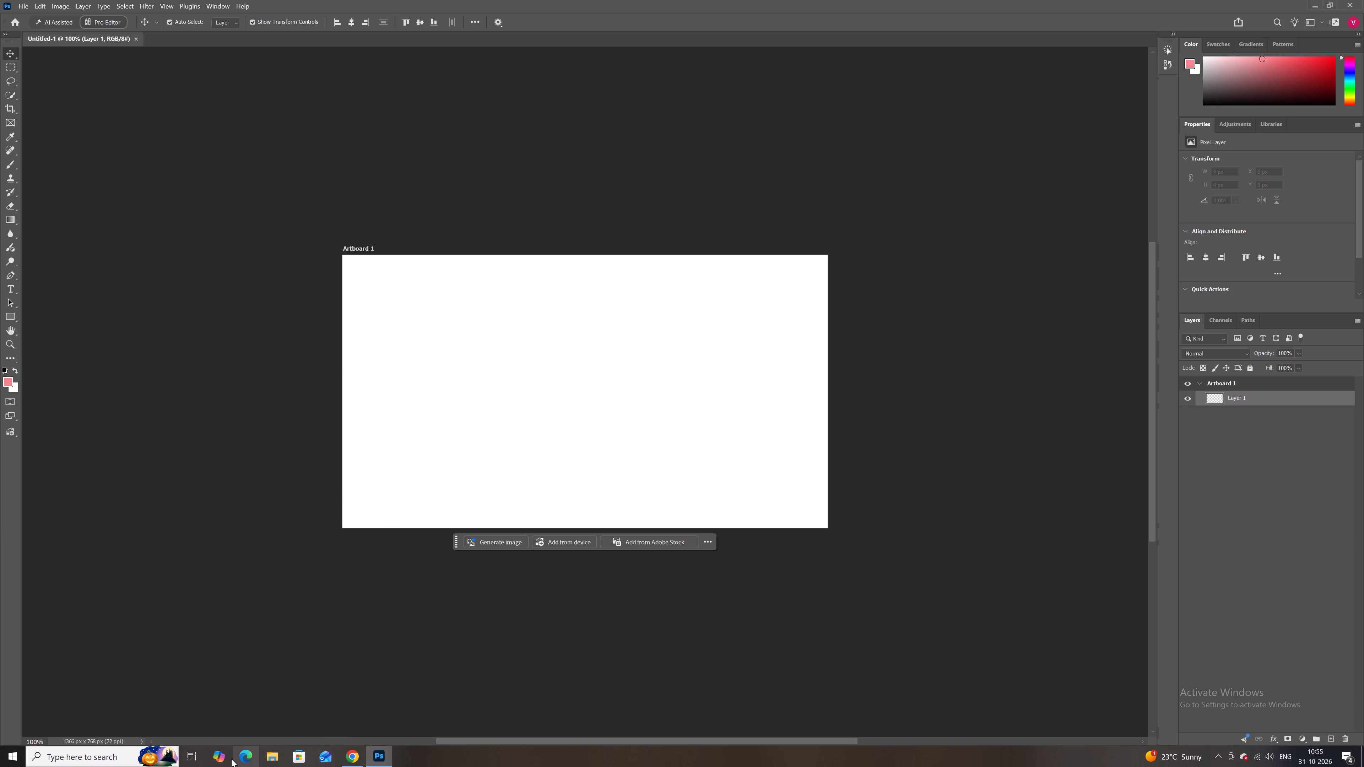
Place the White Scalloped Postage Stamp Frame image from the Downloads folder onto the Photoshop artboard.
left_click(272, 754)
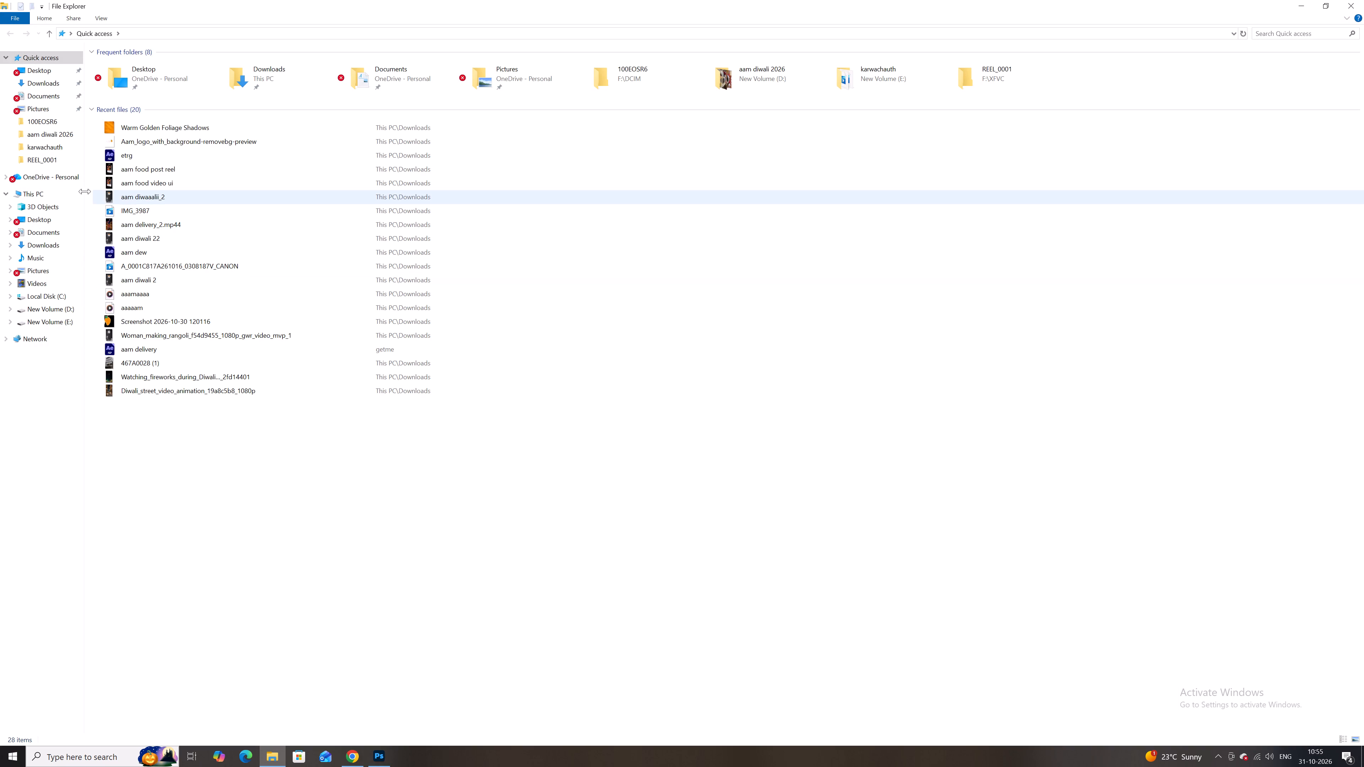
left_click(59, 198)
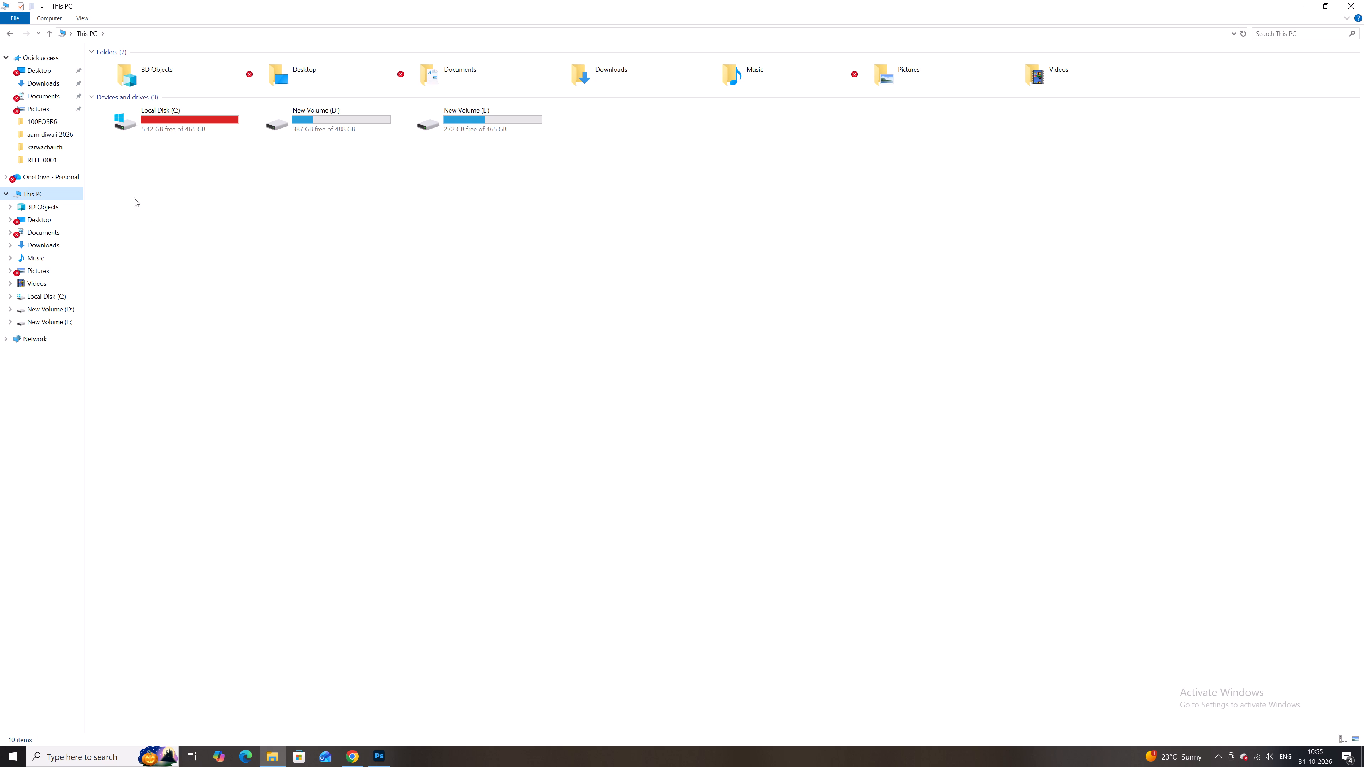
left_click(50, 87)
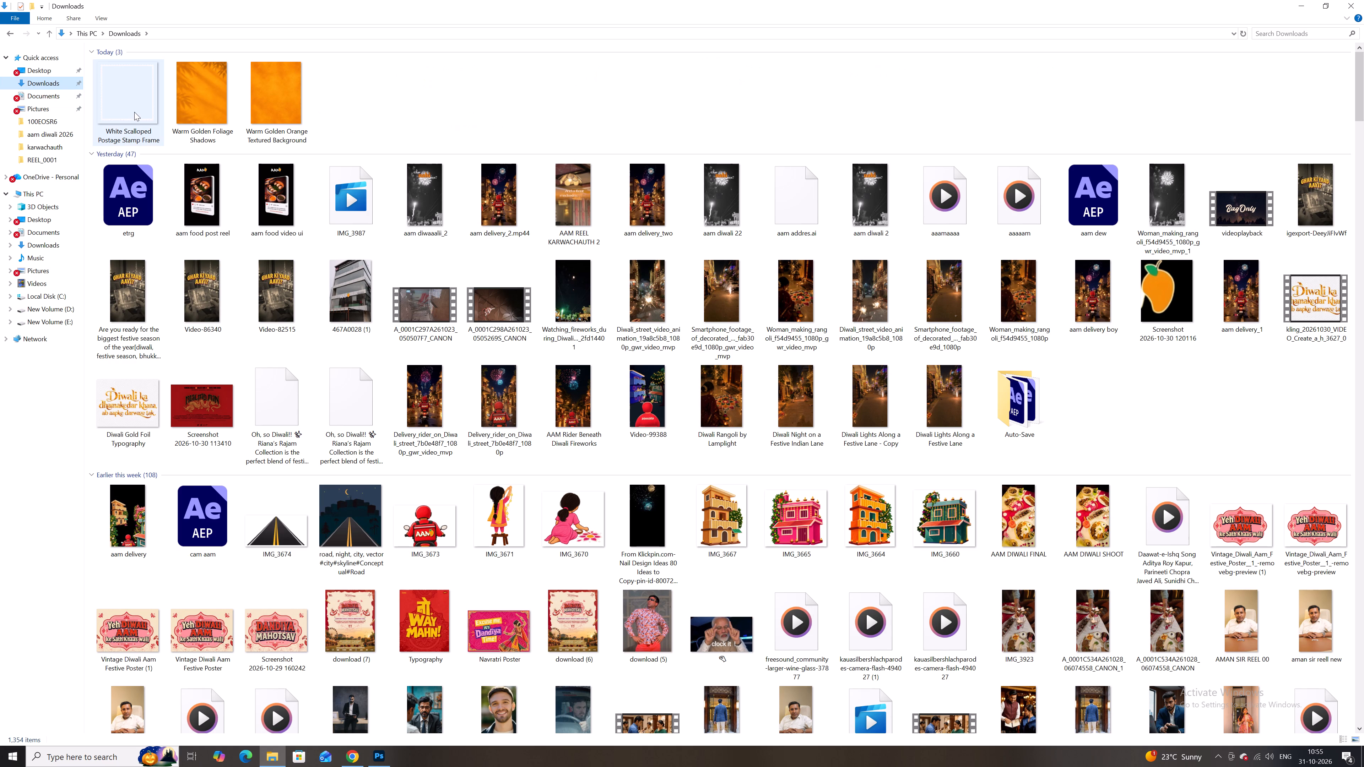
left_click(134, 112)
left_click_drag(130, 97, 149, 135)
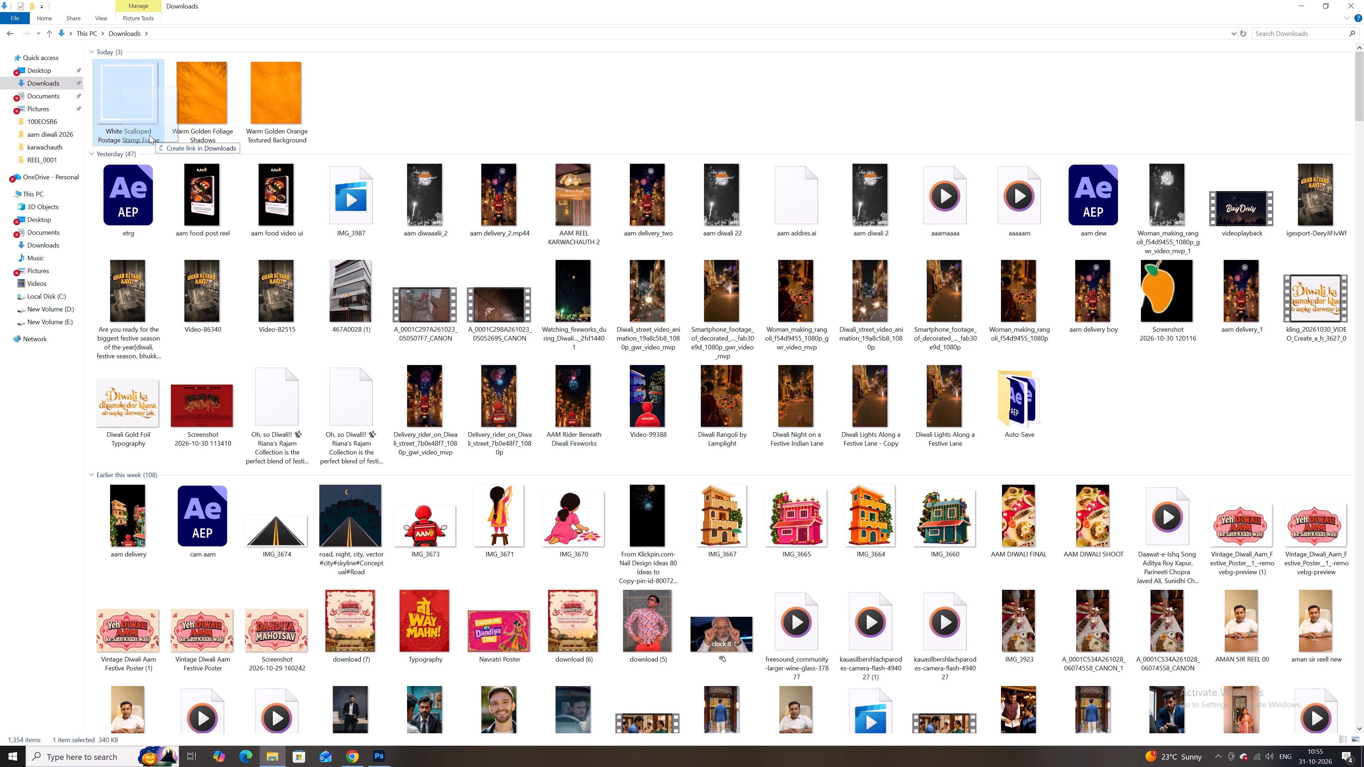
left_click_drag(149, 135, 397, 382)
key("alt+Tab")
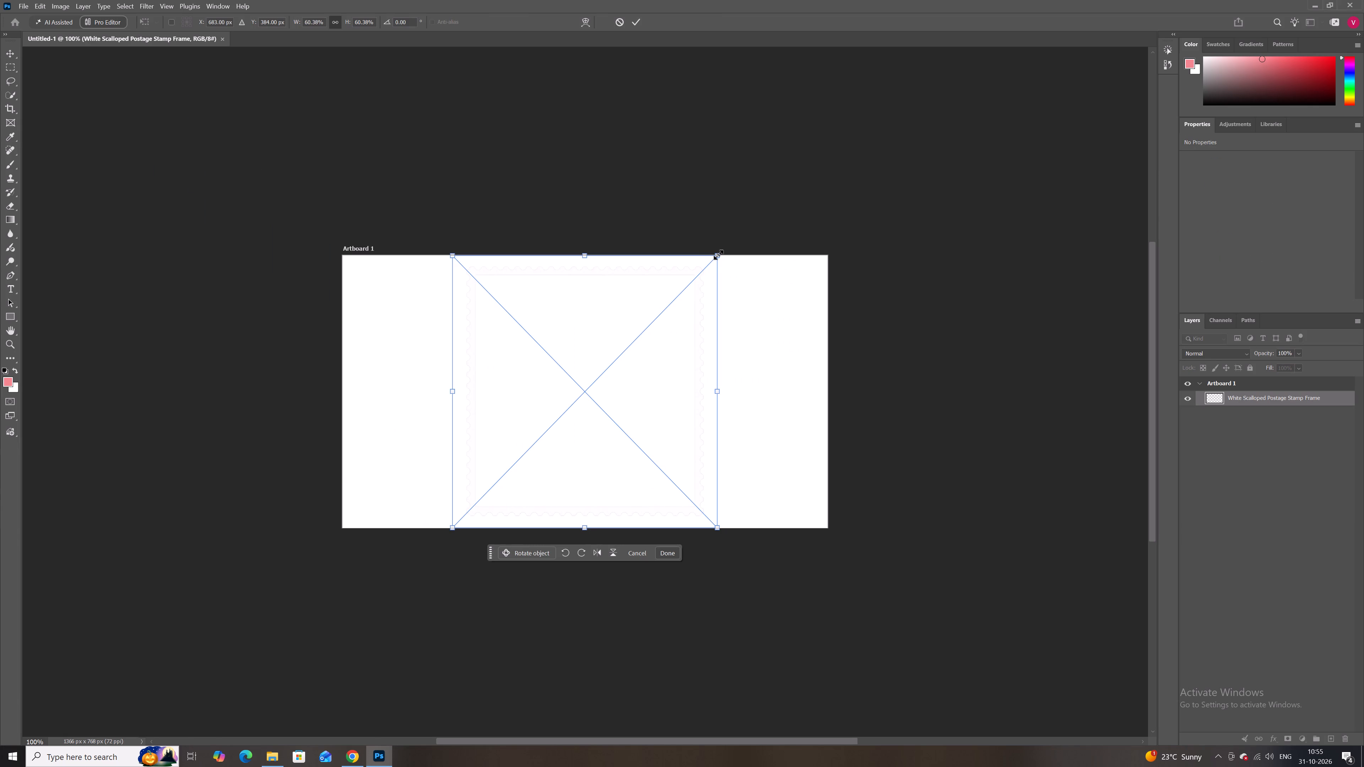
Scale the placed stamp frame to about 20% and move it beside the artboard's left edge at mid-height.
left_click_drag(718, 255, 660, 322, "alt")
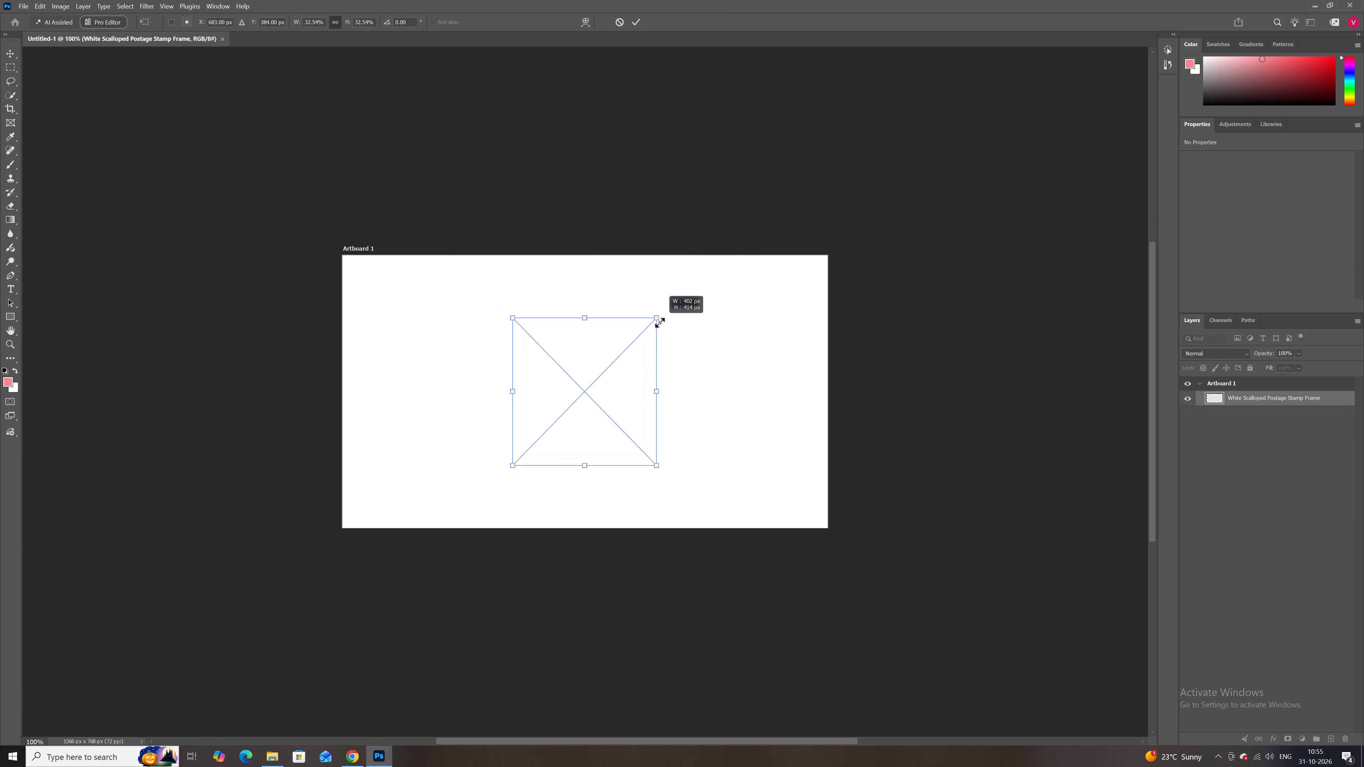
left_click_drag(660, 322, 645, 353, "alt")
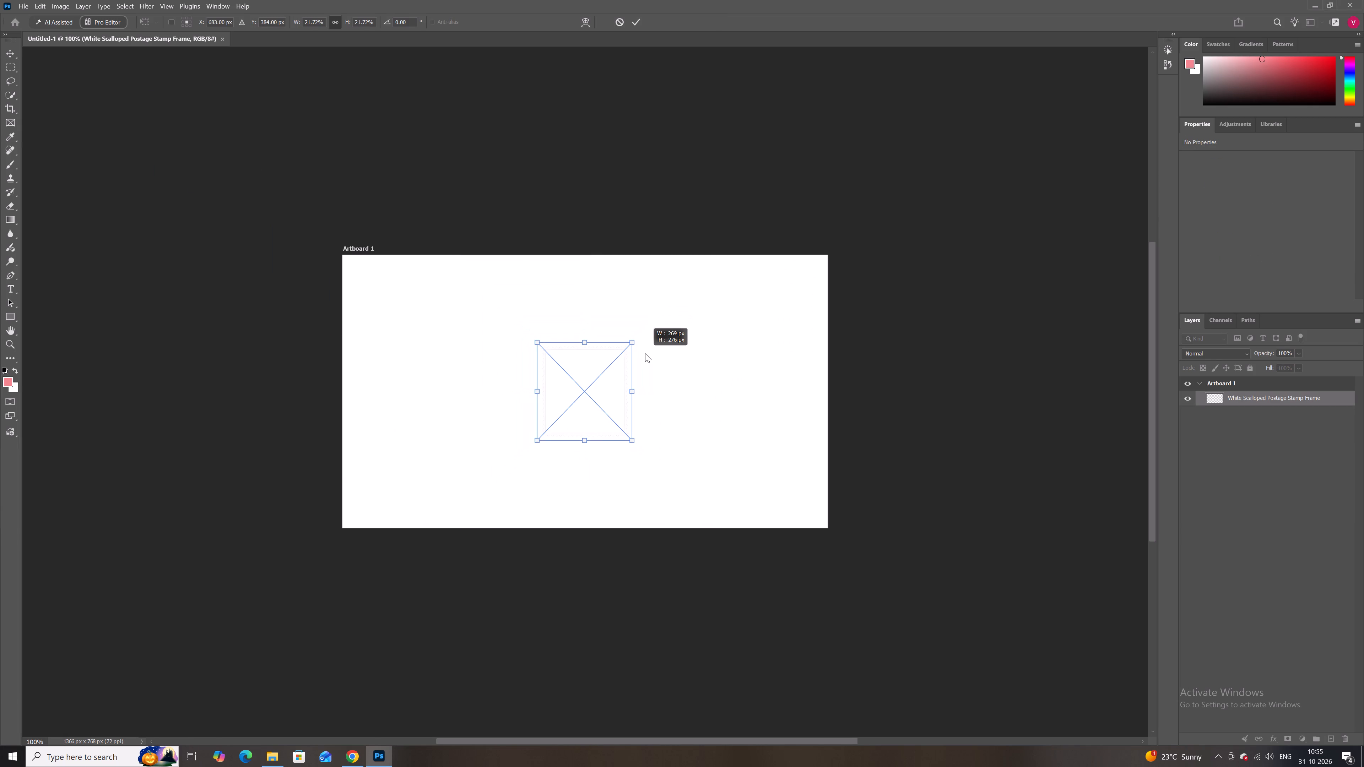
left_click_drag(645, 353, 645, 361, "alt")
left_click_drag(625, 353, 495, 348)
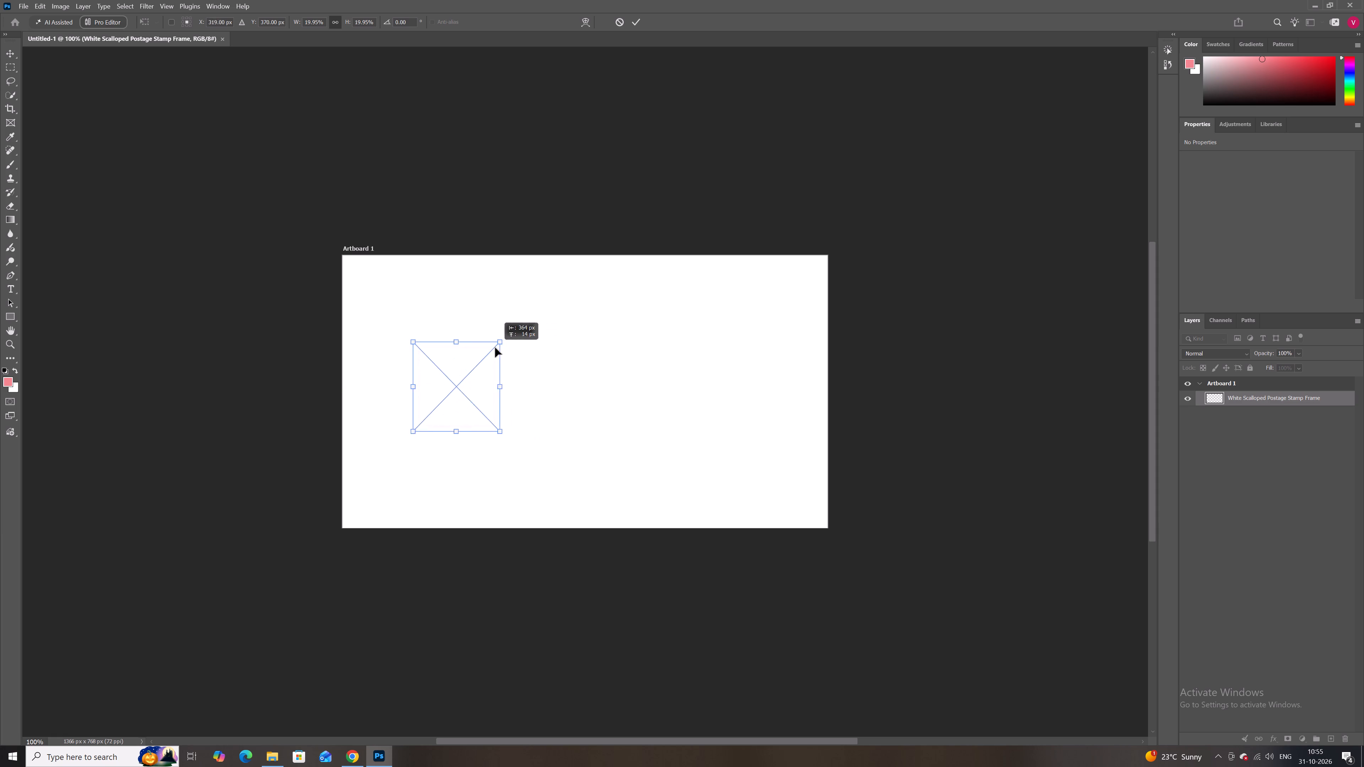
left_click_drag(495, 348, 433, 342)
scroll(432, 342, "up", 7, "alt")
left_click(438, 534)
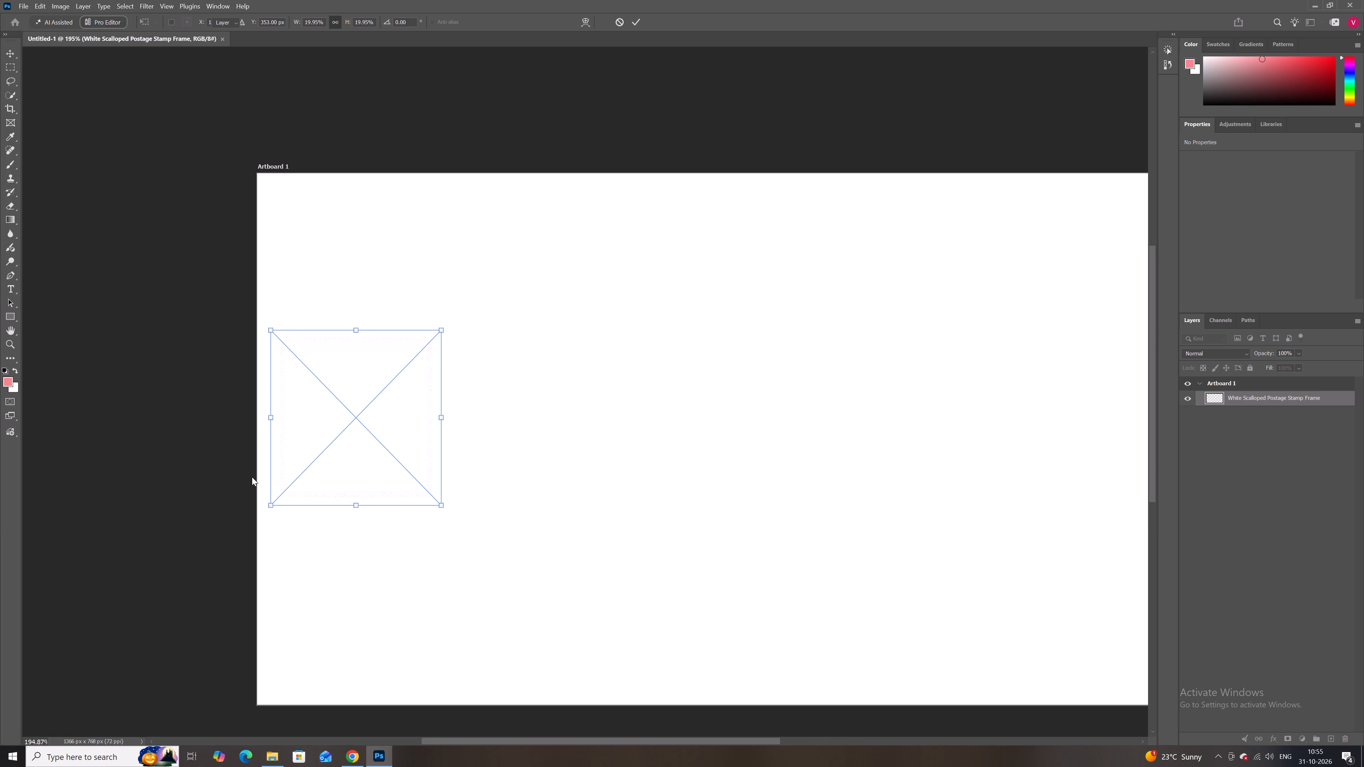
left_click(152, 484)
left_click(175, 504)
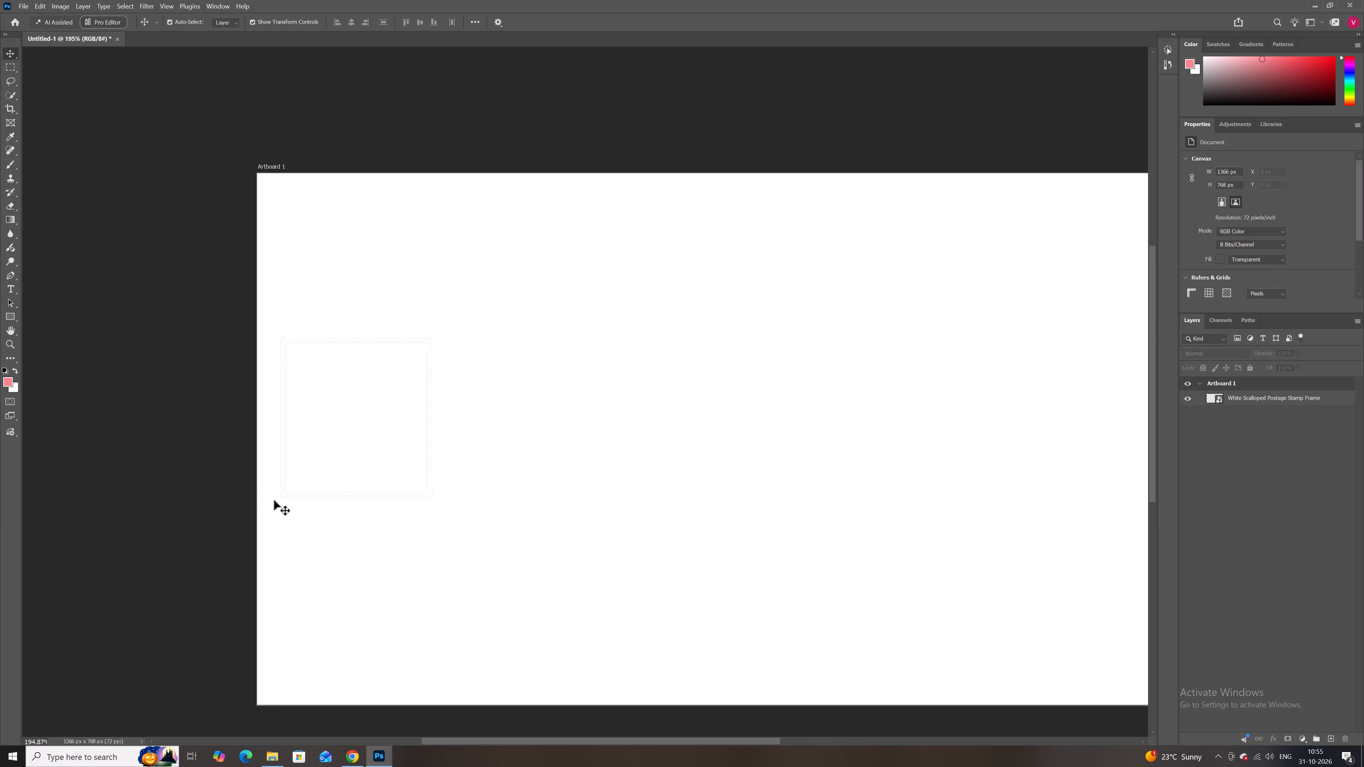
Duplicate the stamp frame twice along the same row, placing the copies at X about 305 px and 585 px.
left_click_drag(342, 495, 421, 494, "alt")
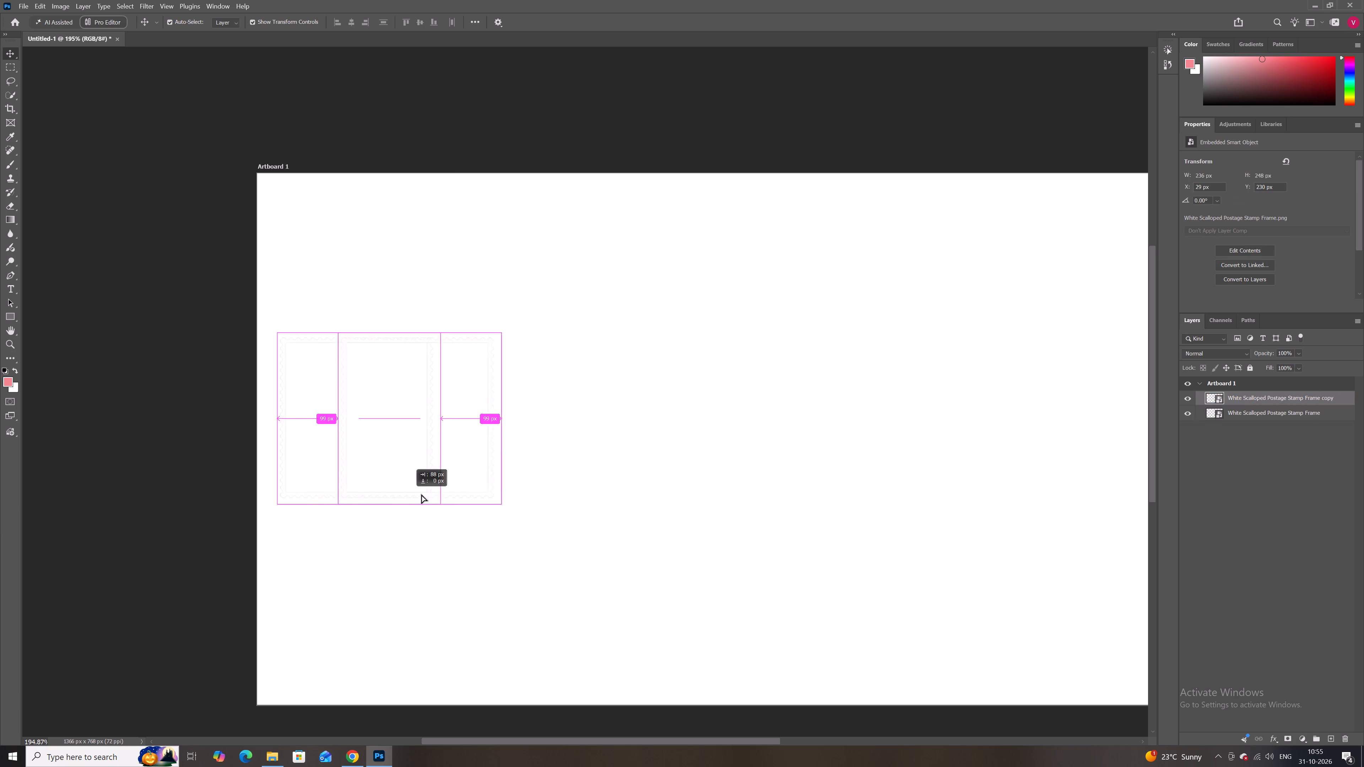
left_click_drag(421, 494, 530, 498, "alt")
left_click_drag(530, 498, 606, 498, "alt")
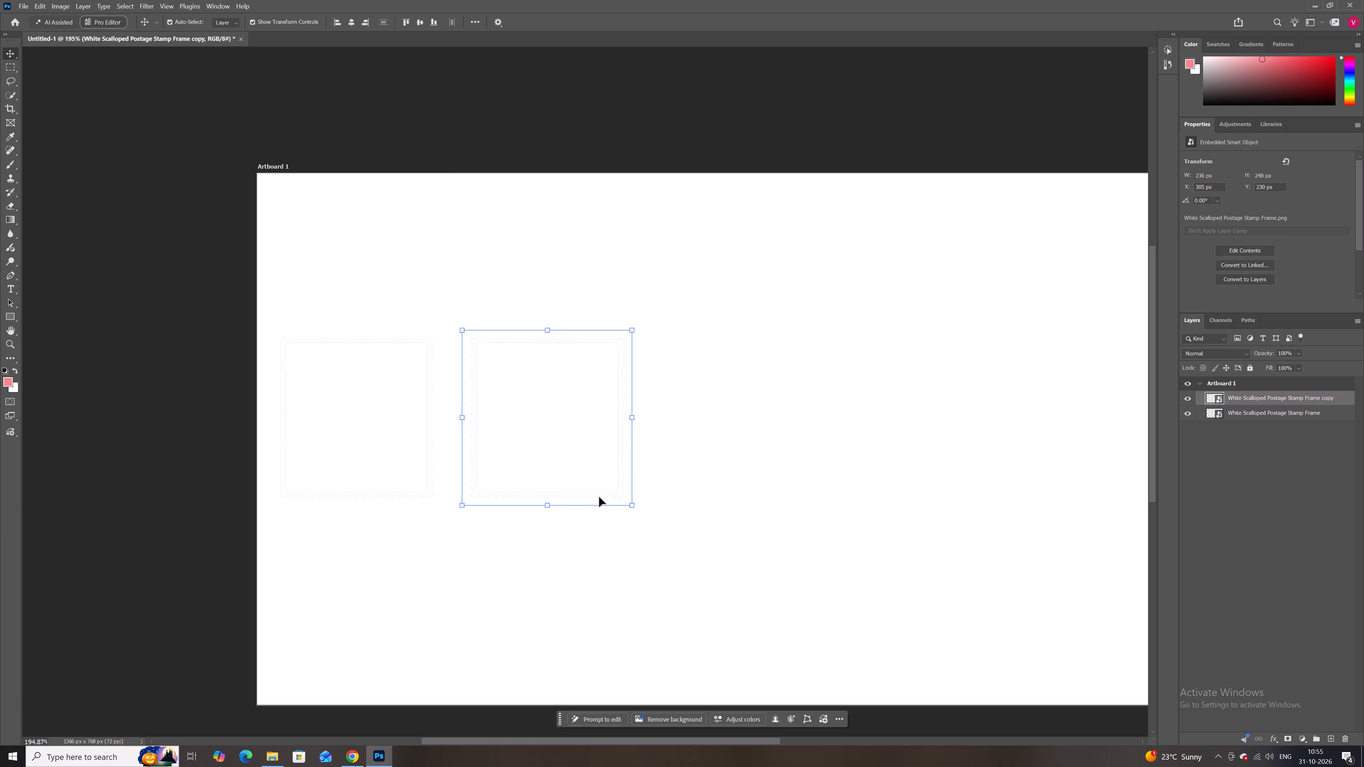
left_click_drag(599, 497, 791, 497, "alt")
Add two more stamp frame copies to the same row, spaced out toward the artboard's right edge.
scroll(793, 494, "down", 4)
scroll(793, 494, "up", 3)
key("space")
key("space")
key("space")
key("space")
key("space")
key("space")
key("space")
key("space")
key("space")
key("space")
key("space")
key("space")
left_click_drag(770, 494, 494, 494)
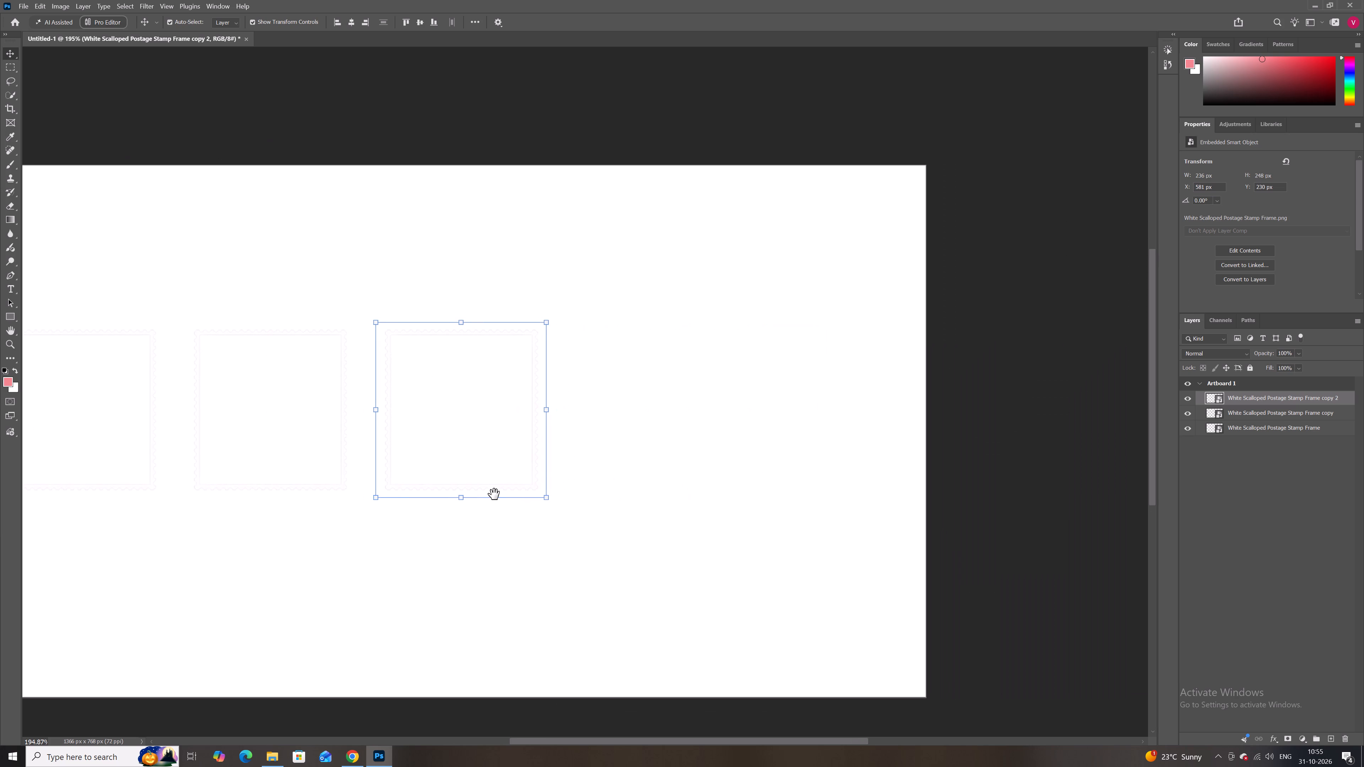
left_click_drag(483, 489, 662, 489, "alt")
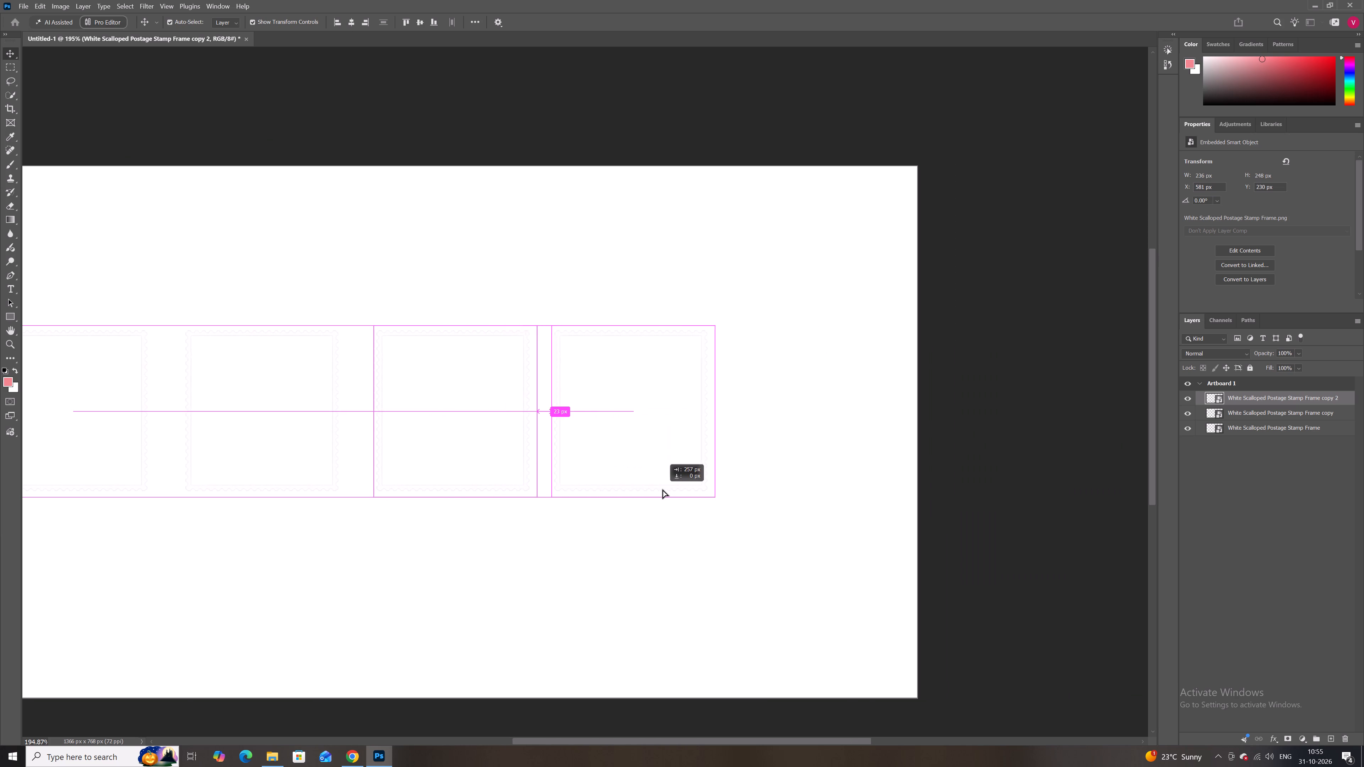
left_click_drag(662, 489, 664, 489, "alt")
left_click_drag(664, 489, 686, 489, "alt")
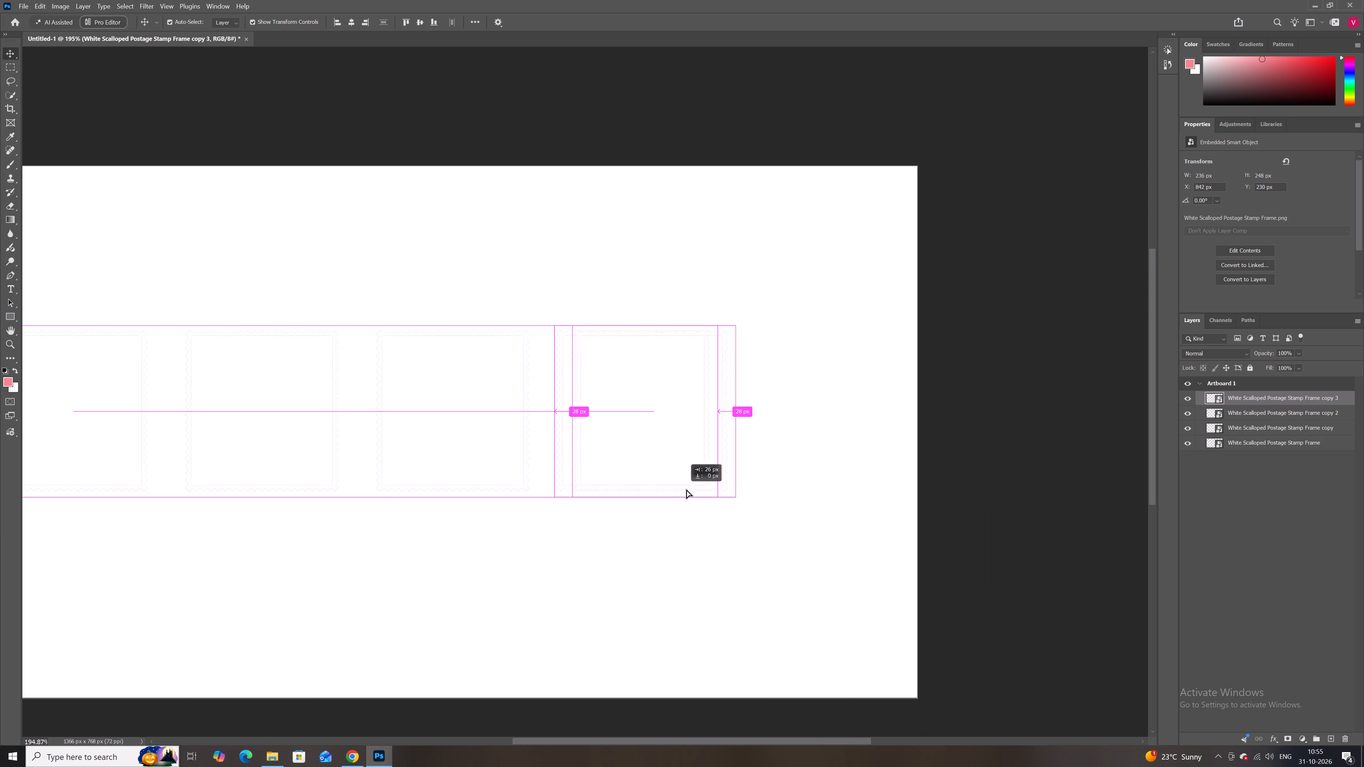
left_click_drag(686, 489, 843, 487, "alt")
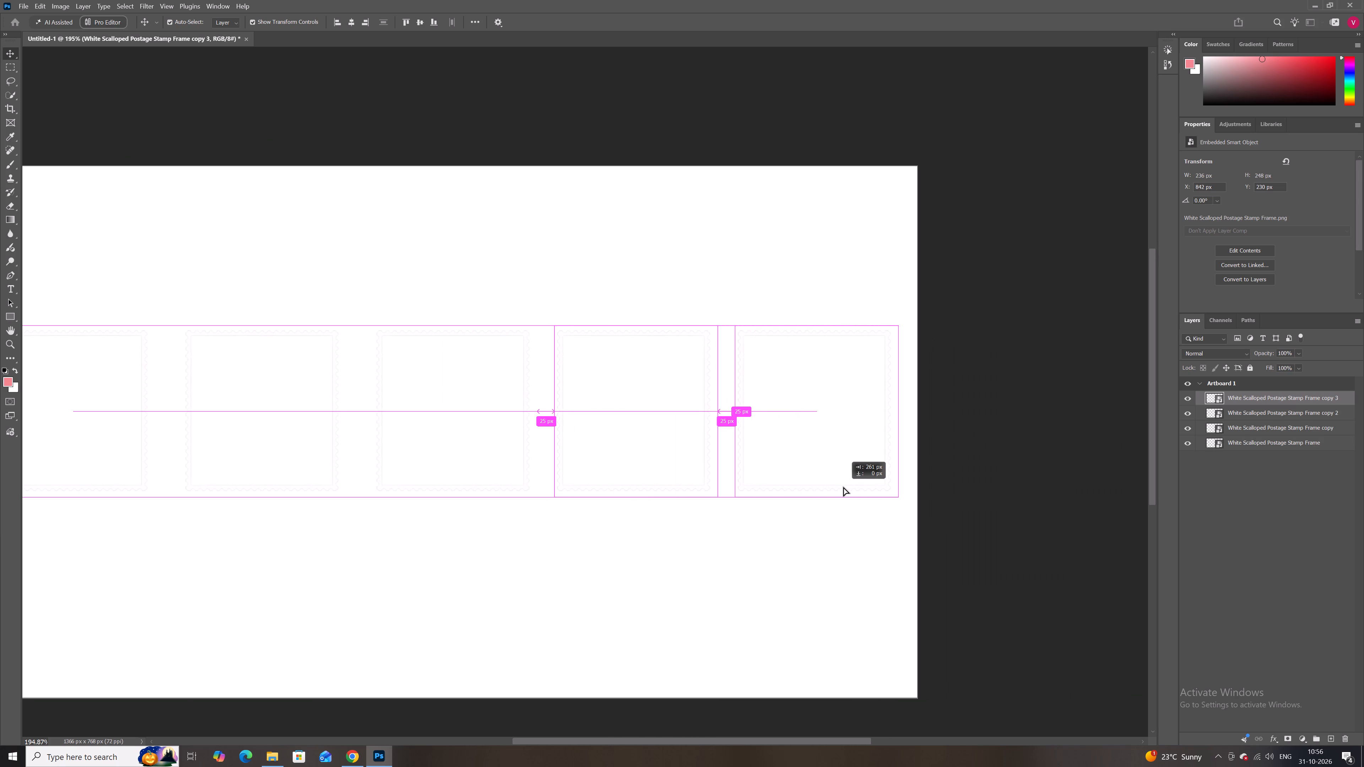
left_click_drag(843, 487, 844, 486, "alt")
left_click(751, 287)
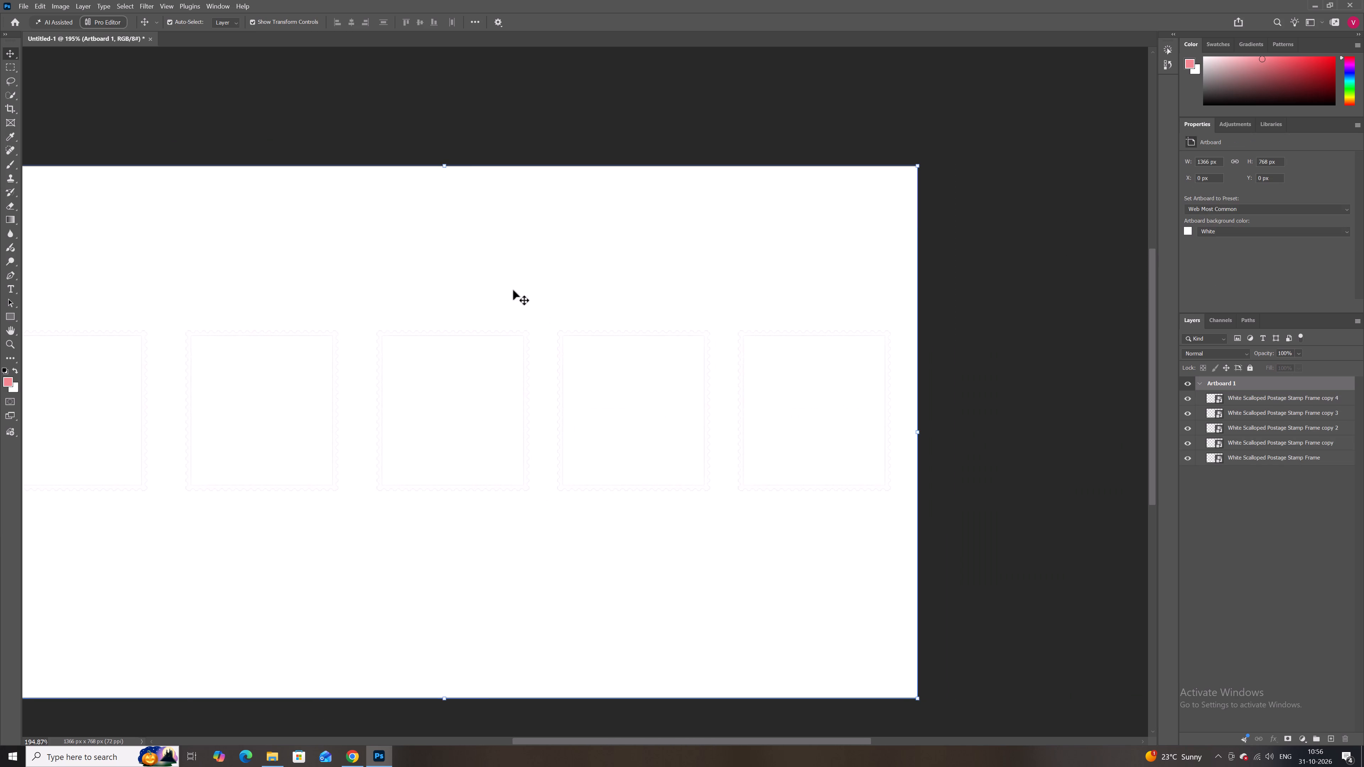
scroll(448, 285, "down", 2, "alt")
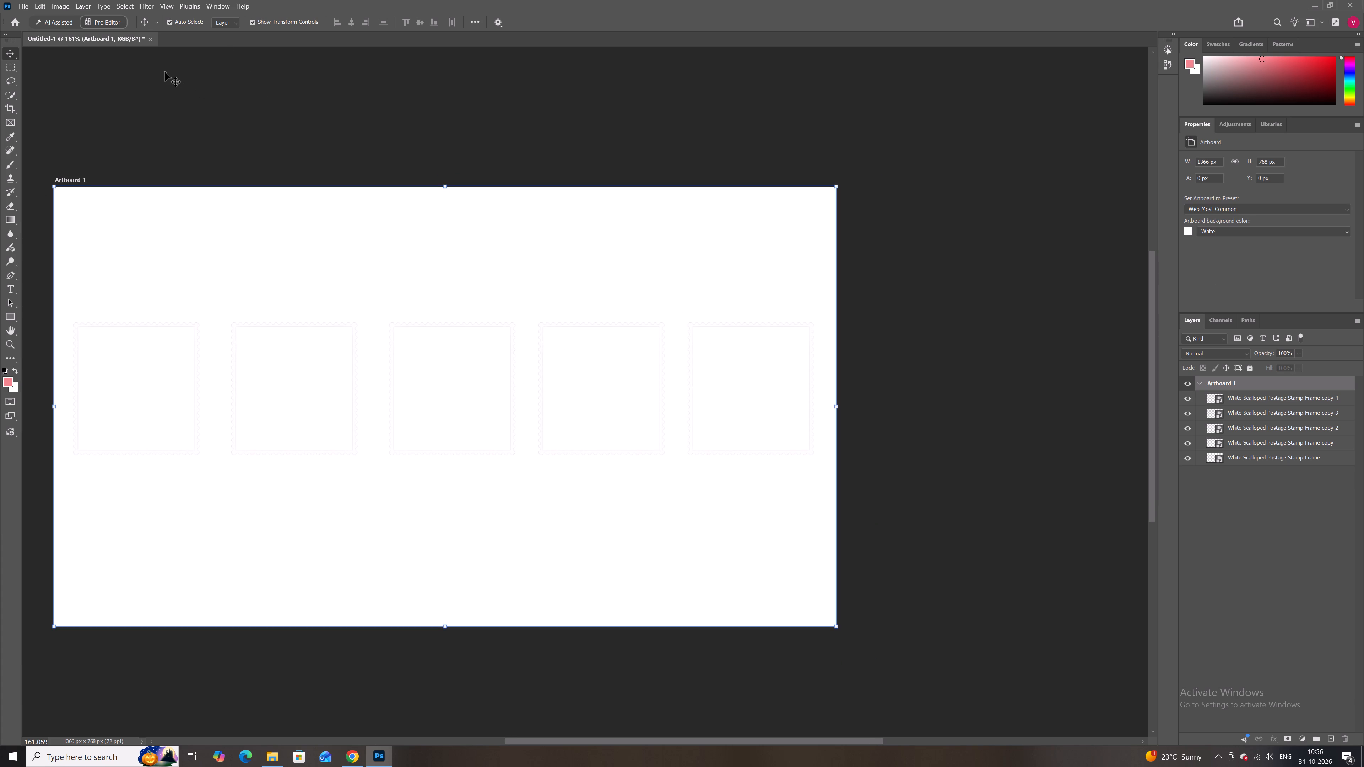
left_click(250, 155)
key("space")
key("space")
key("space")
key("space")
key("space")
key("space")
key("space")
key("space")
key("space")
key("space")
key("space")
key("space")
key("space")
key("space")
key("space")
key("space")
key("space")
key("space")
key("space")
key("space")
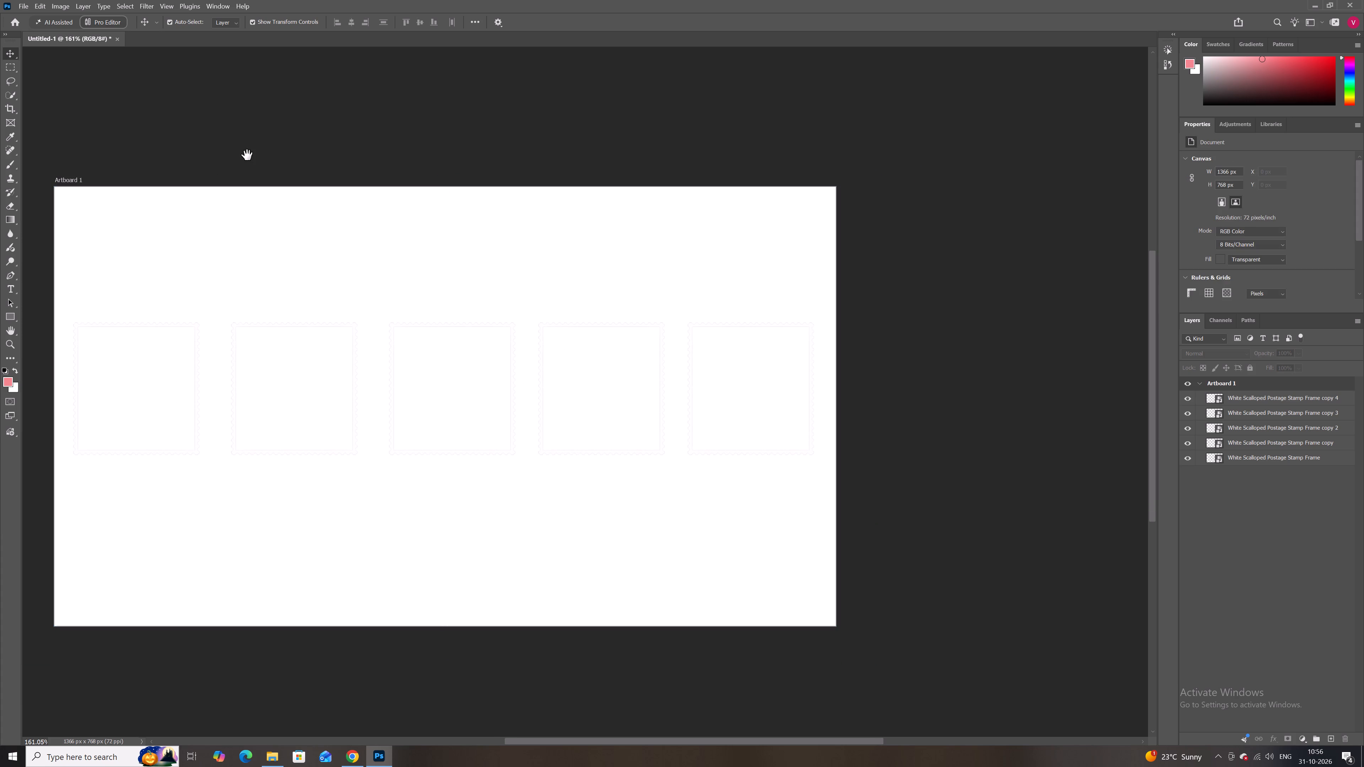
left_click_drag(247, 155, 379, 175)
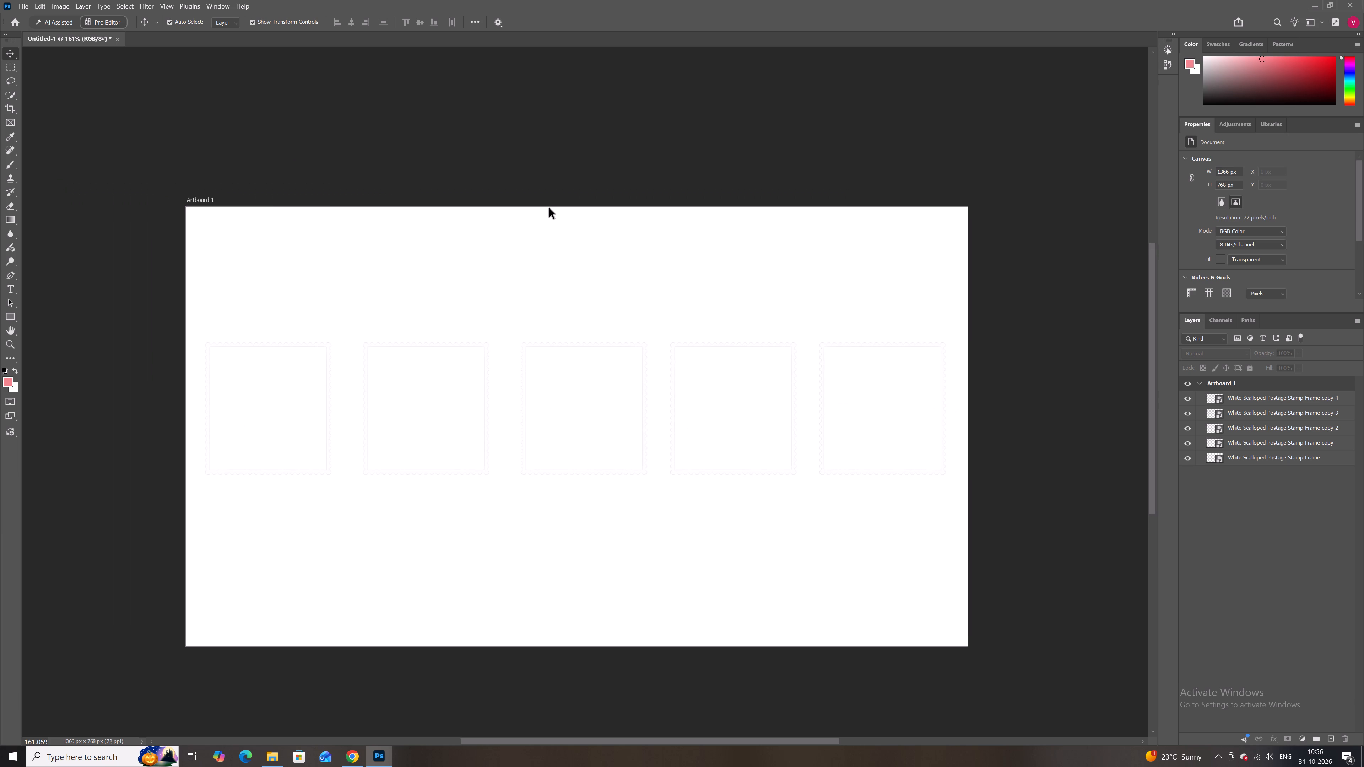
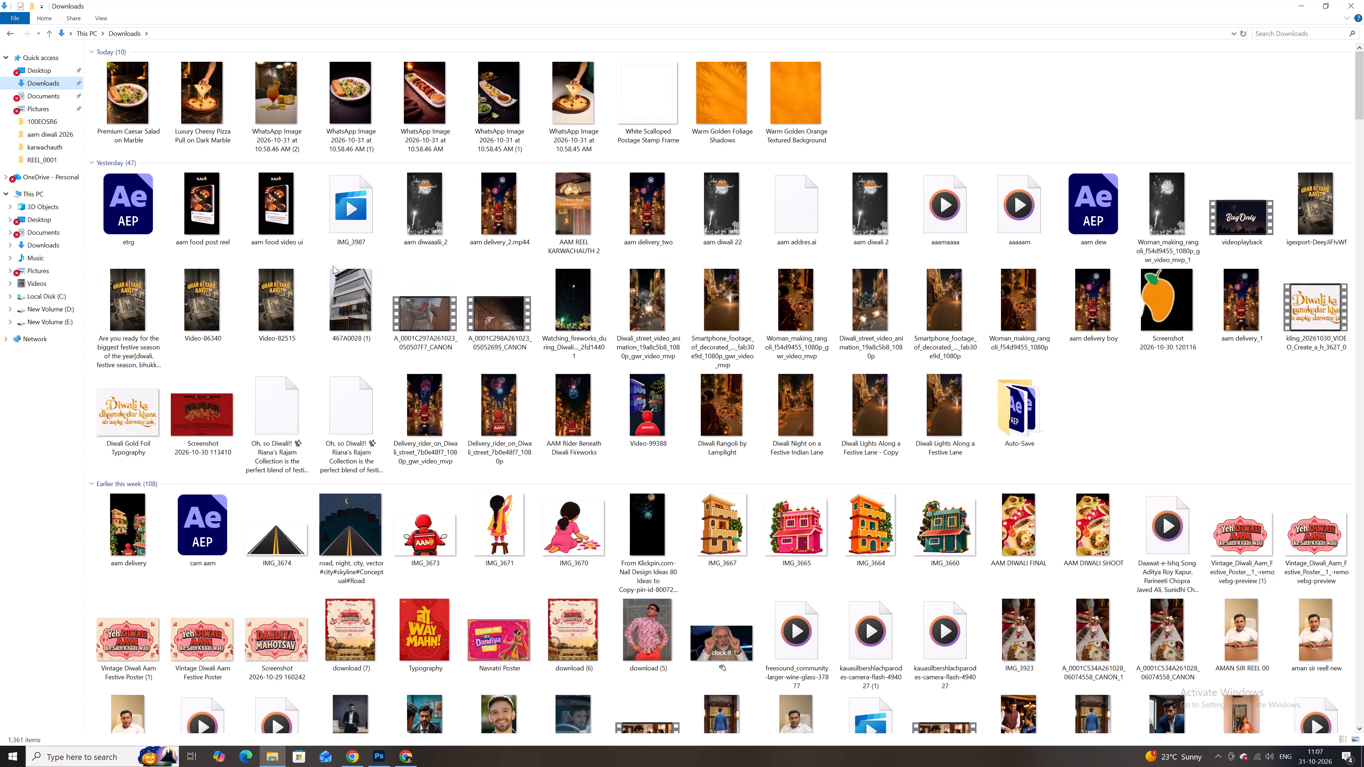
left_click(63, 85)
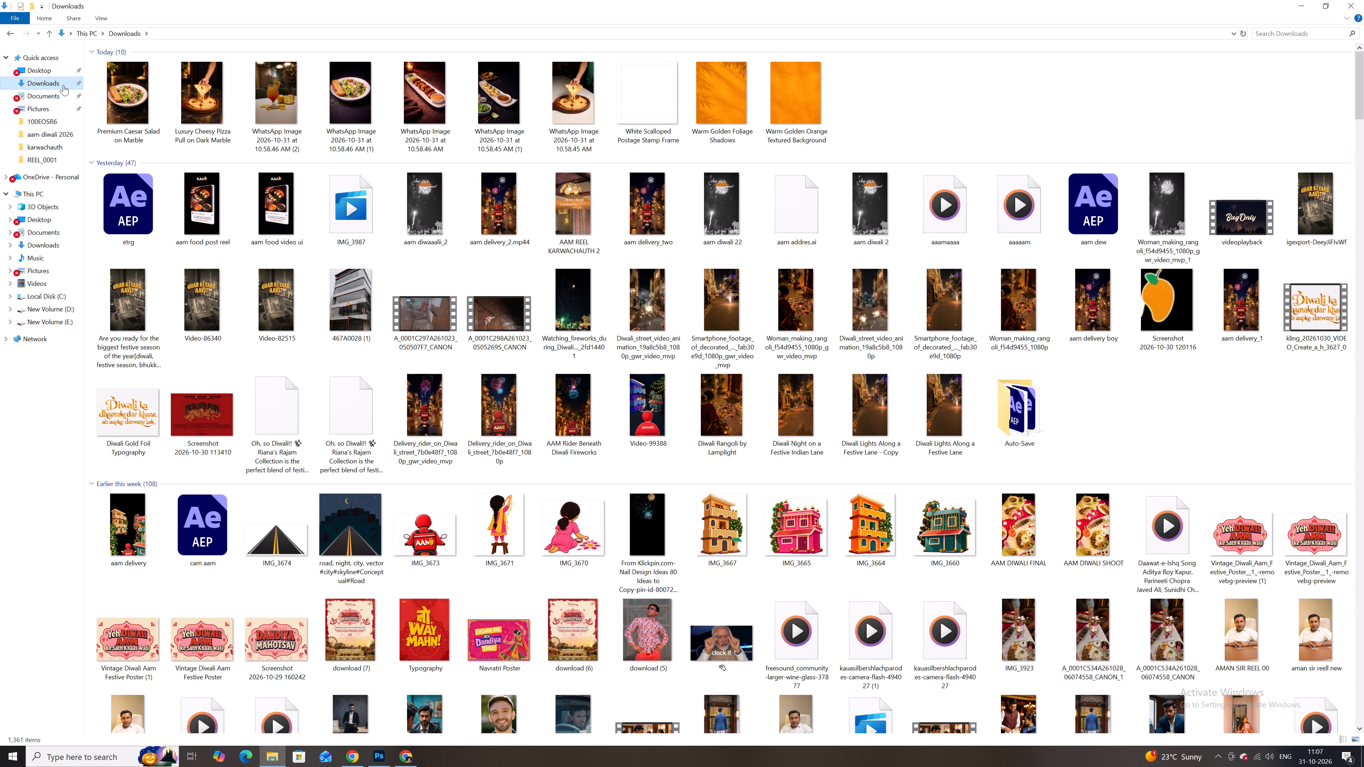
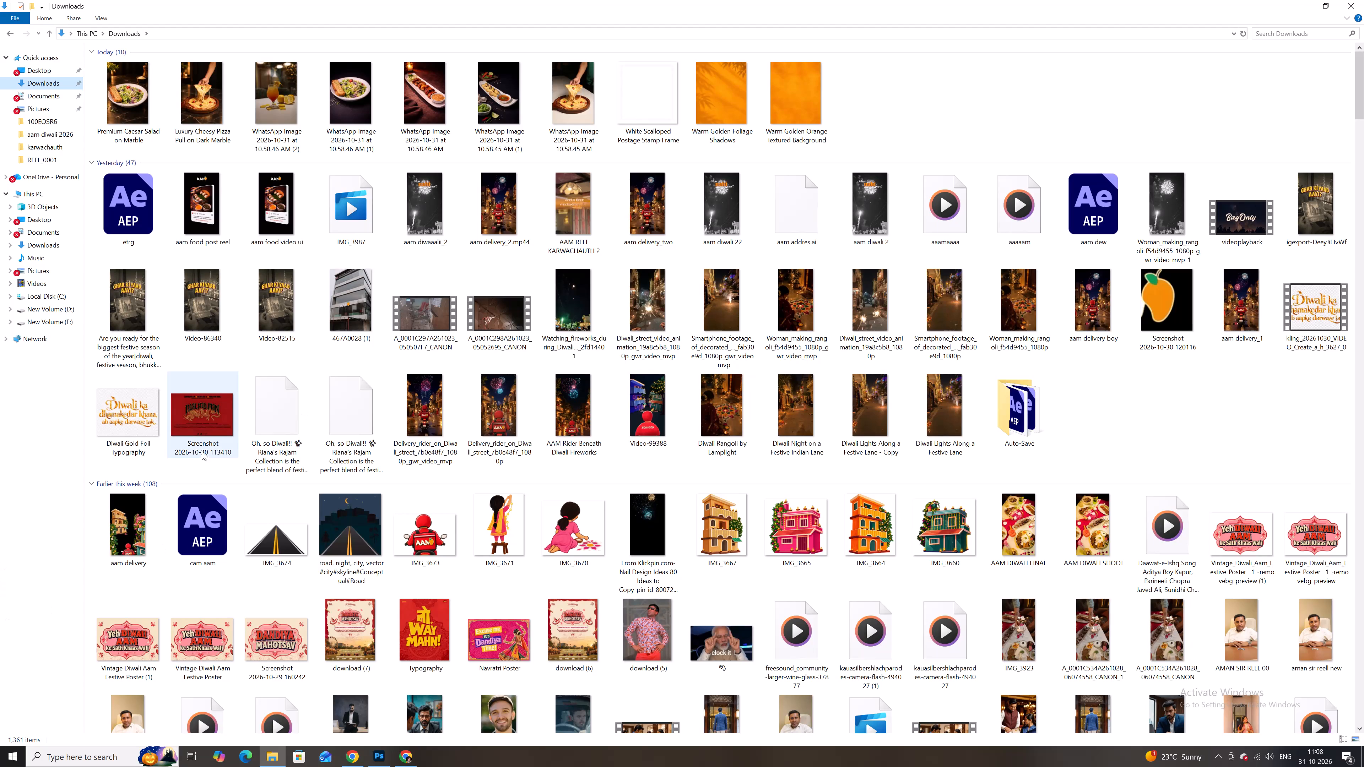
Place the Caesar salad, cheesy pizza, orange drink, grilled chicken and spring roll photos from Downloads into the Photoshop artboard.
left_click(383, 760)
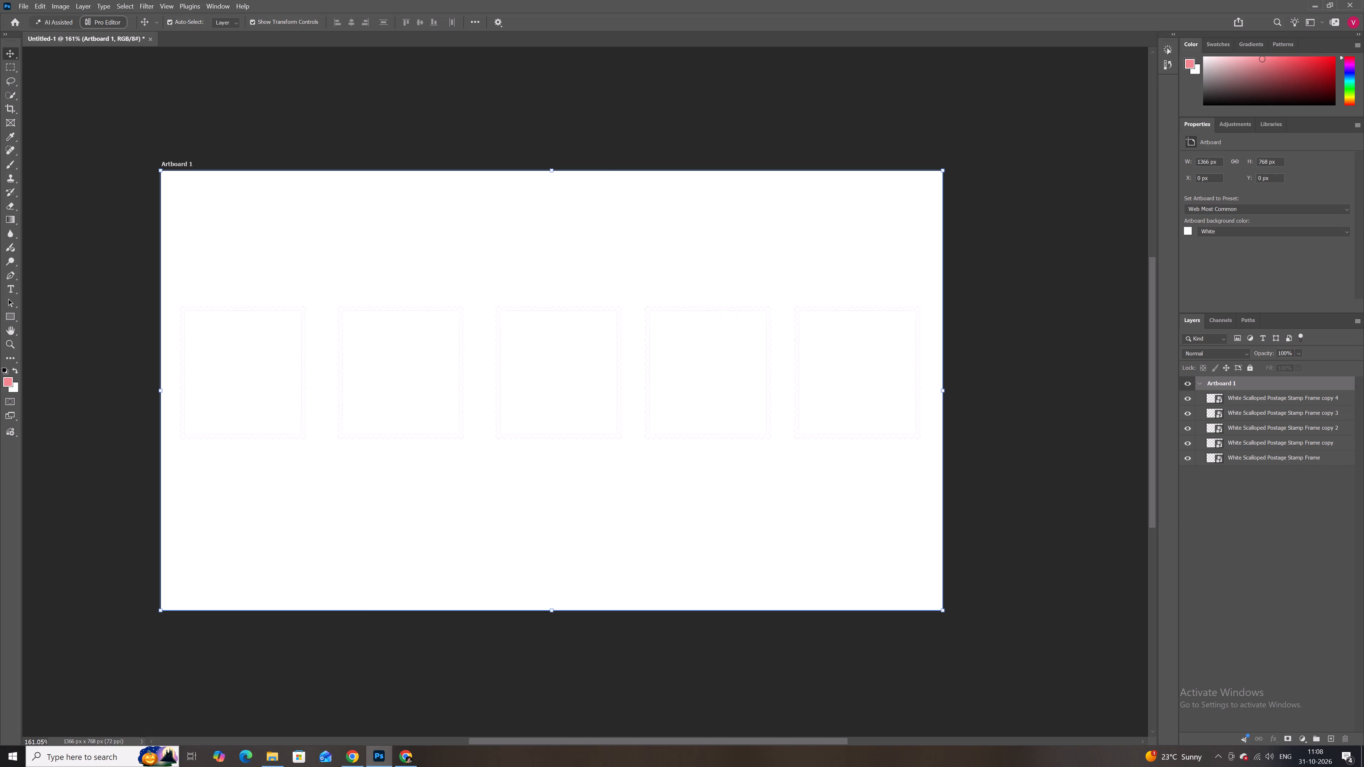
left_click(271, 752)
left_click(139, 121, "ctrl")
left_click(189, 118, "ctrl")
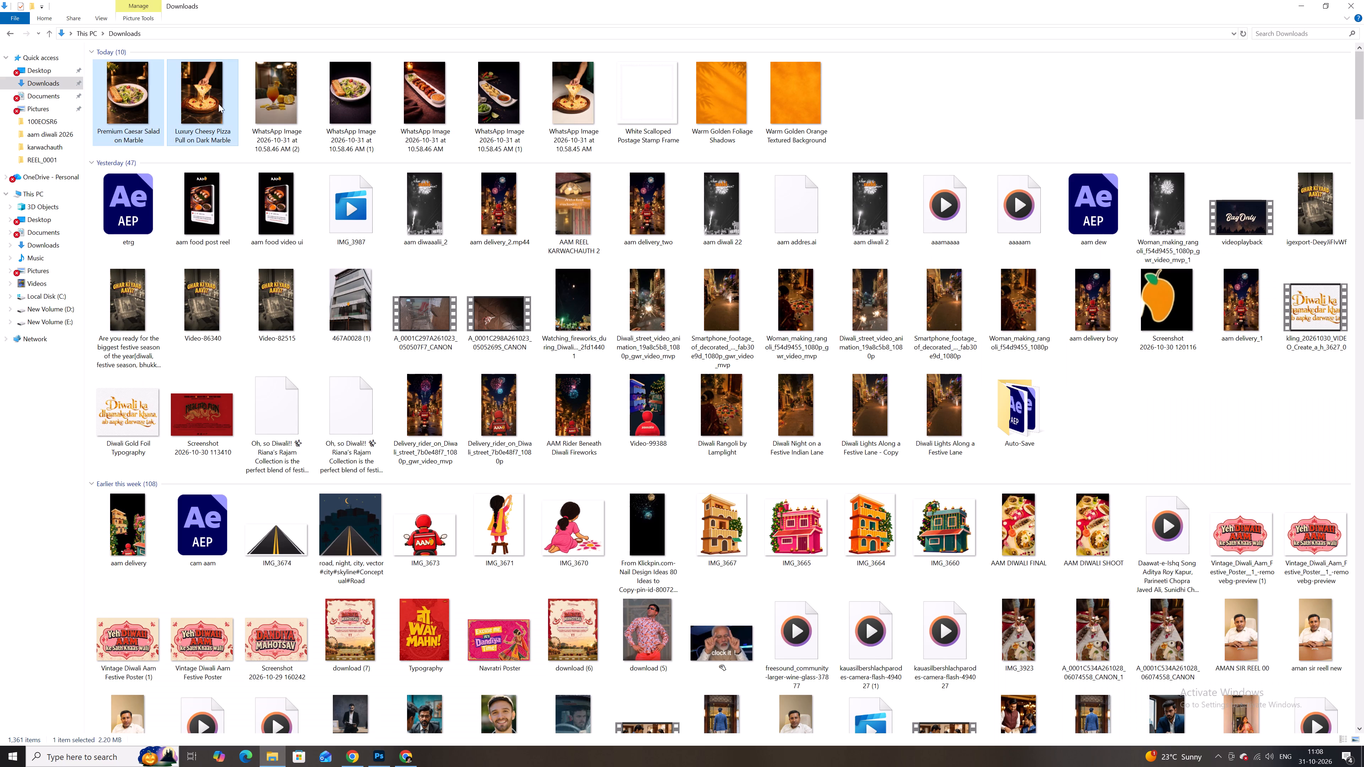
left_click(282, 94, "ctrl")
left_click(334, 94, "ctrl")
left_click(359, 106, "ctrl")
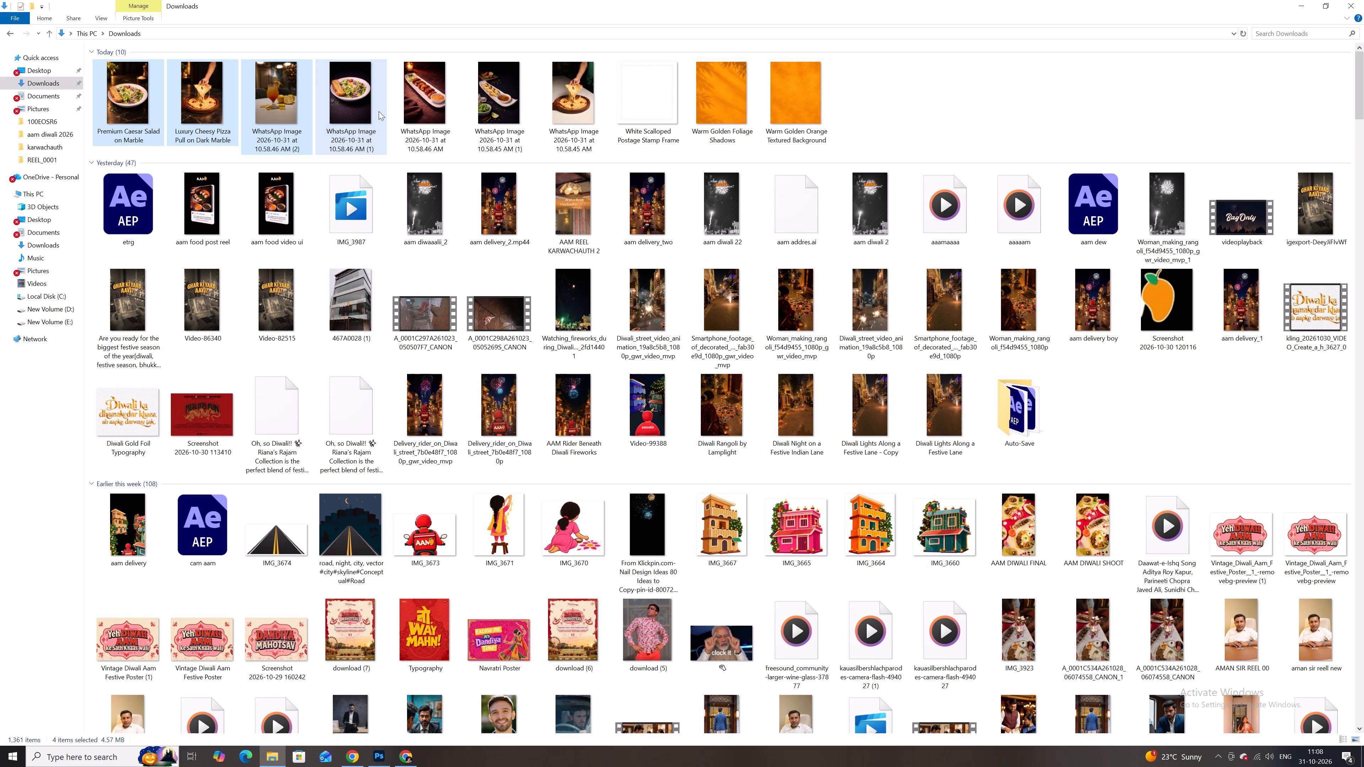
left_click(420, 106, "ctrl")
left_click(492, 104, "ctrl")
left_click_drag(499, 96, 487, 153)
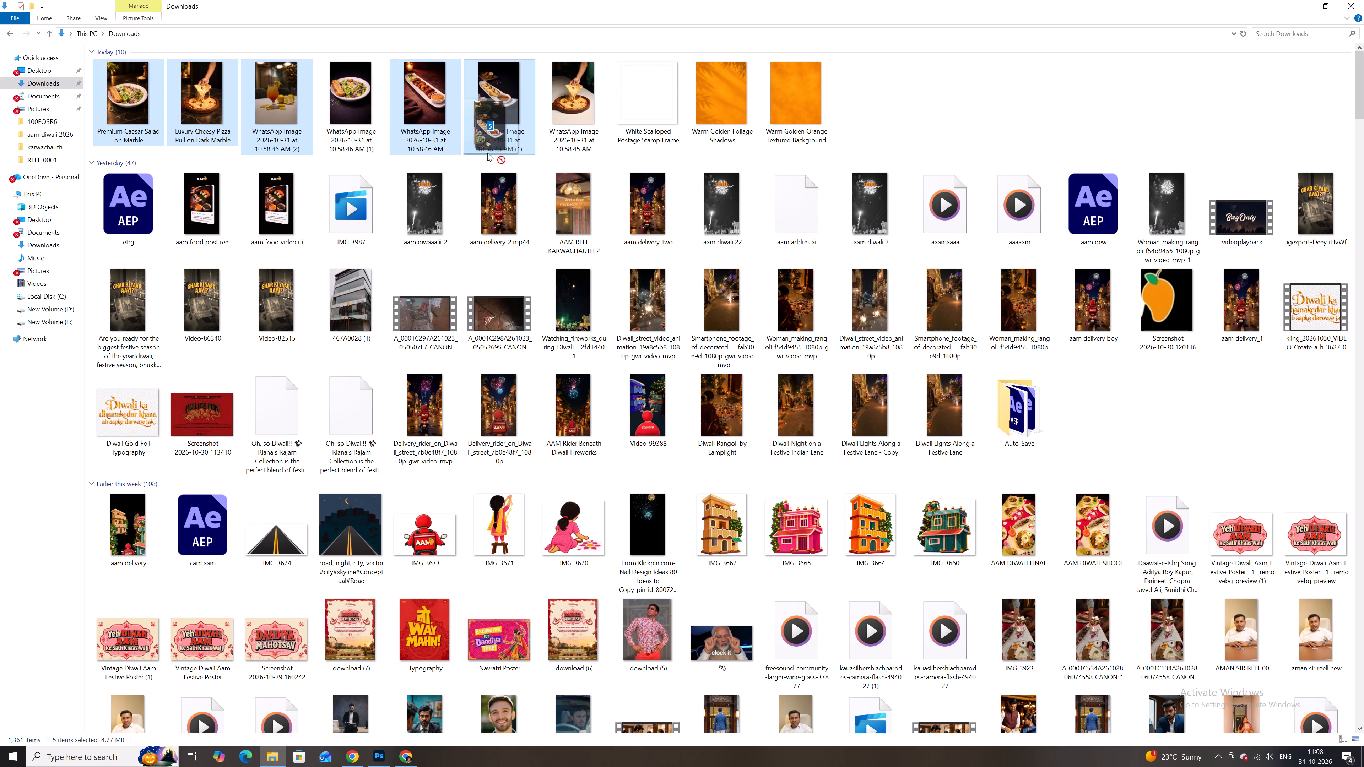
left_click_drag(487, 153, 505, 417)
key("alt+Tab")
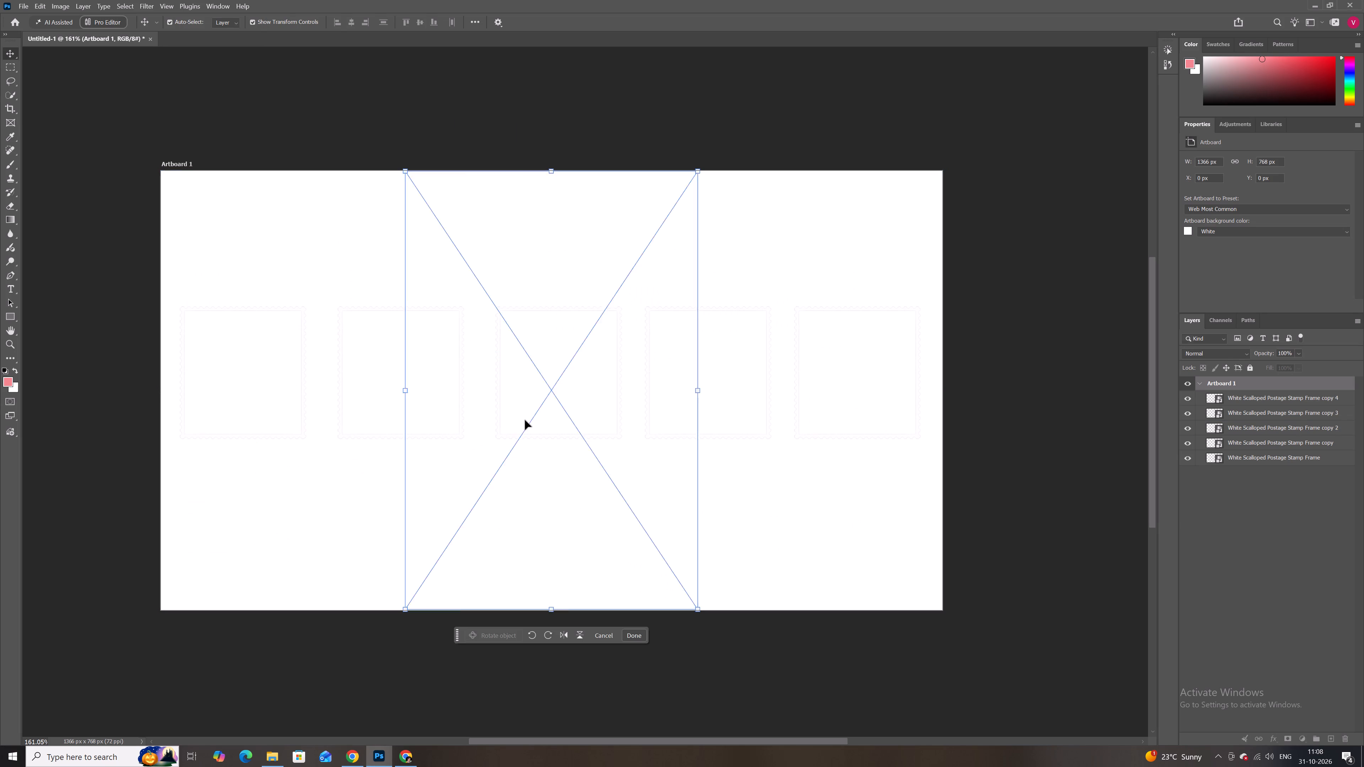
Shrink the spring roll photo to about 13.5% and move it over the rightmost stamp frame.
left_click_drag(600, 238, 786, 246)
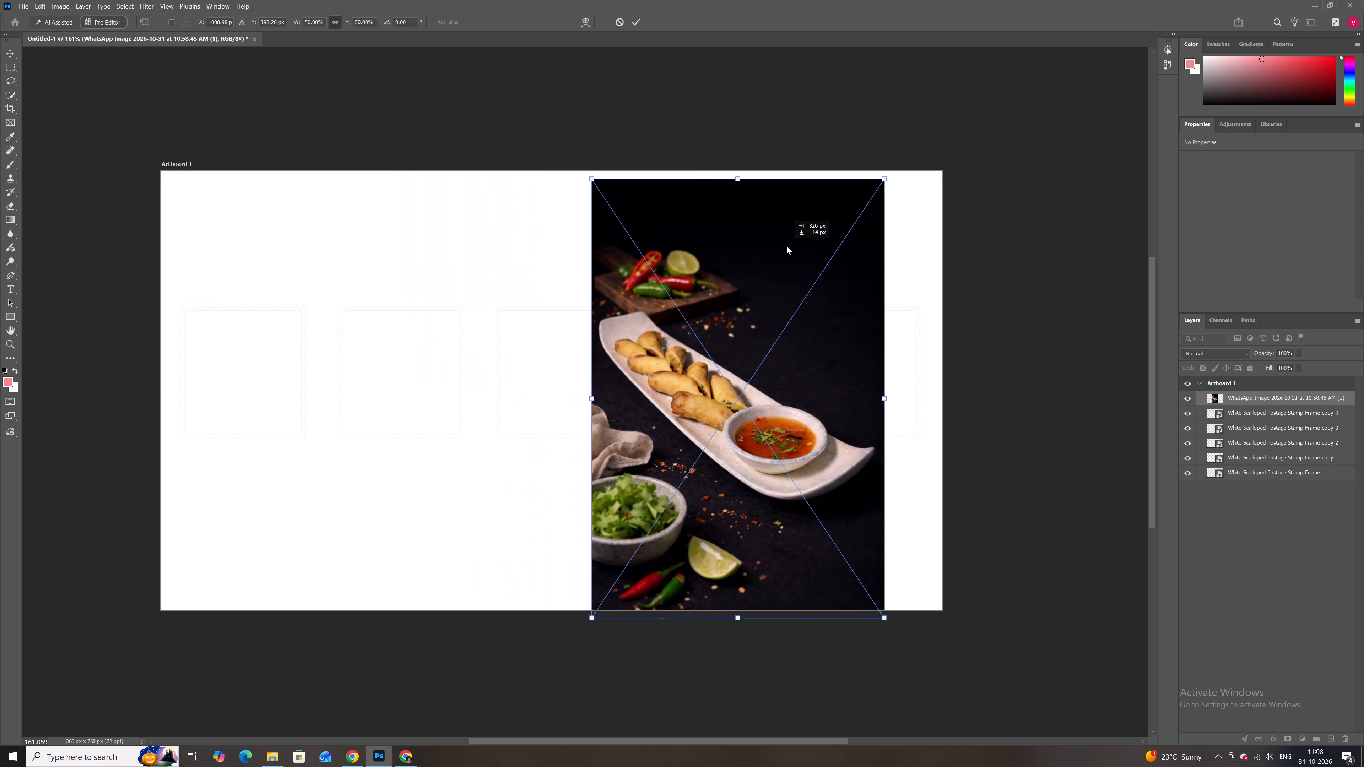
left_click_drag(786, 246, 823, 238)
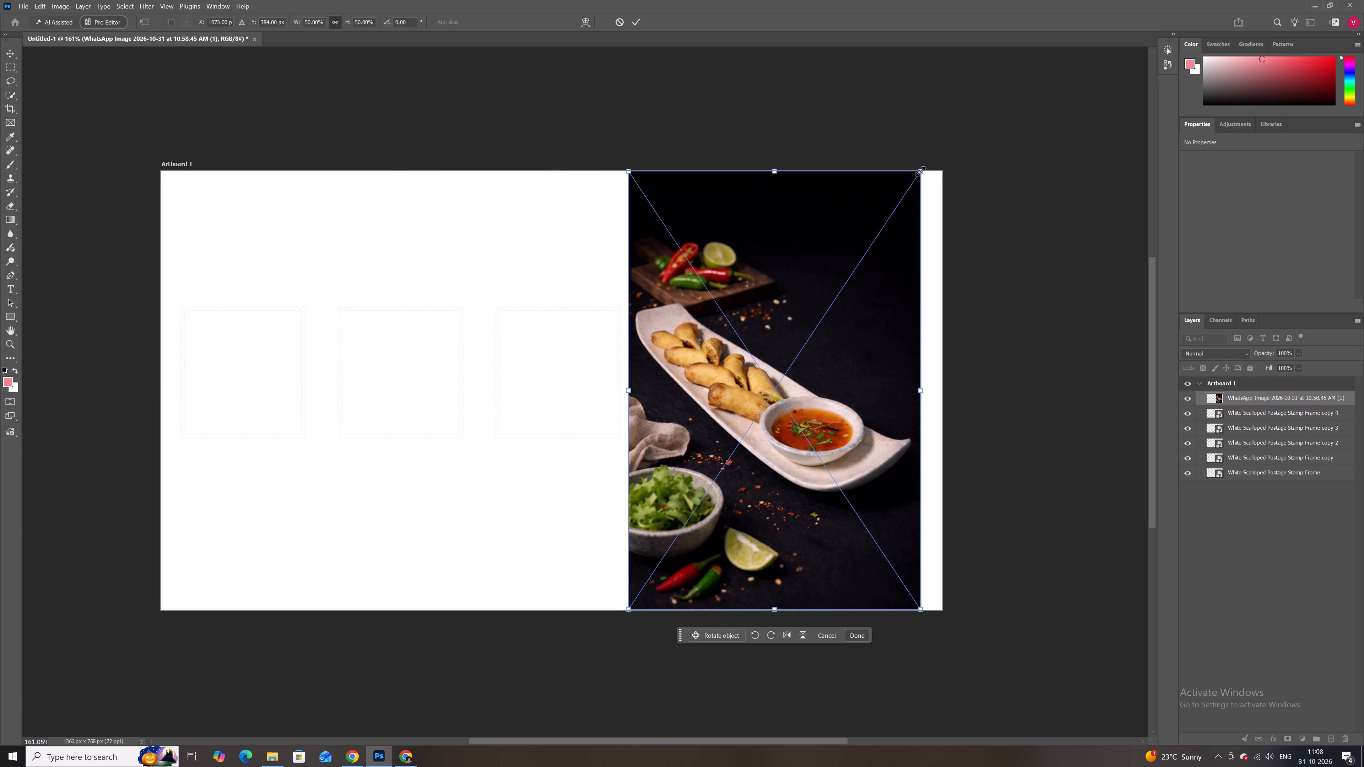
left_click_drag(920, 171, 883, 196, "alt+shift")
key("ctrl+z")
left_click_drag(923, 171, 823, 294, "alt")
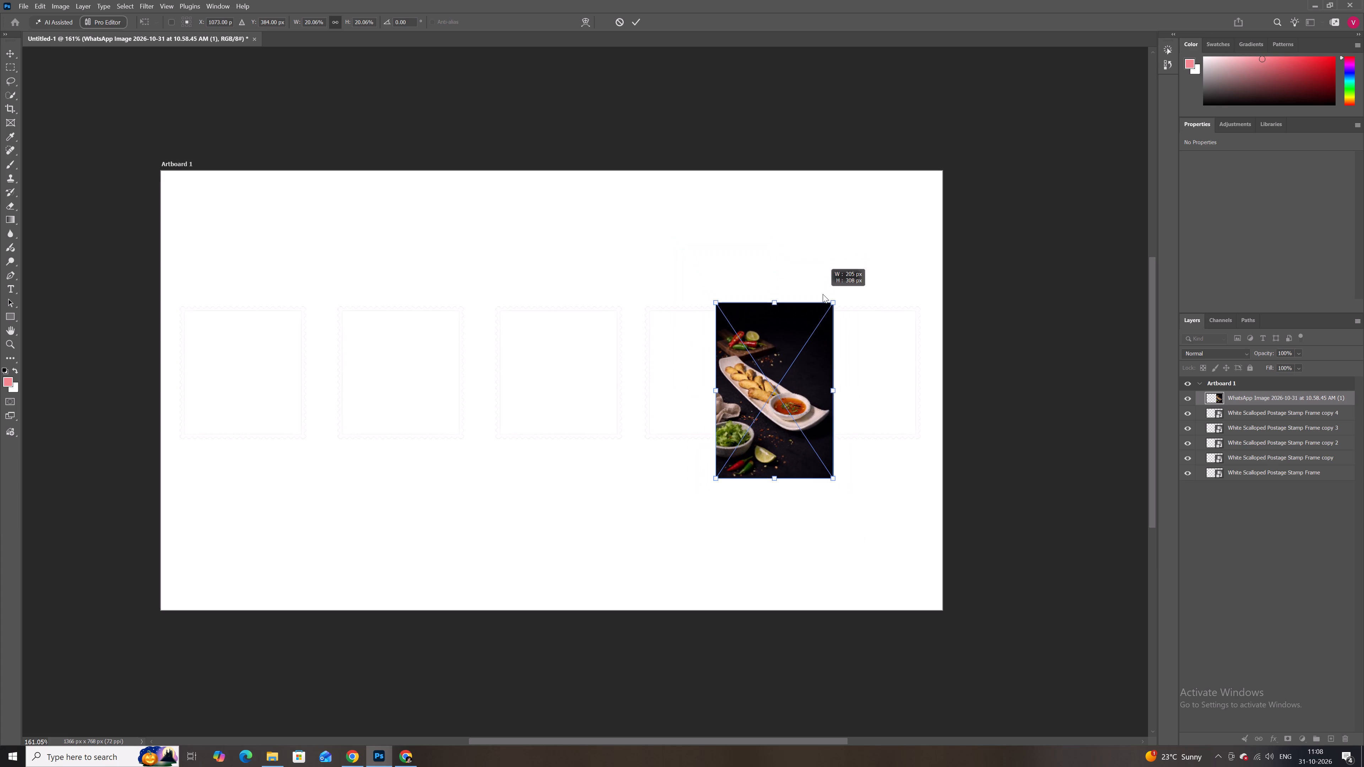
left_click_drag(823, 294, 808, 326, "alt")
scroll(808, 326, "up", 7, "alt")
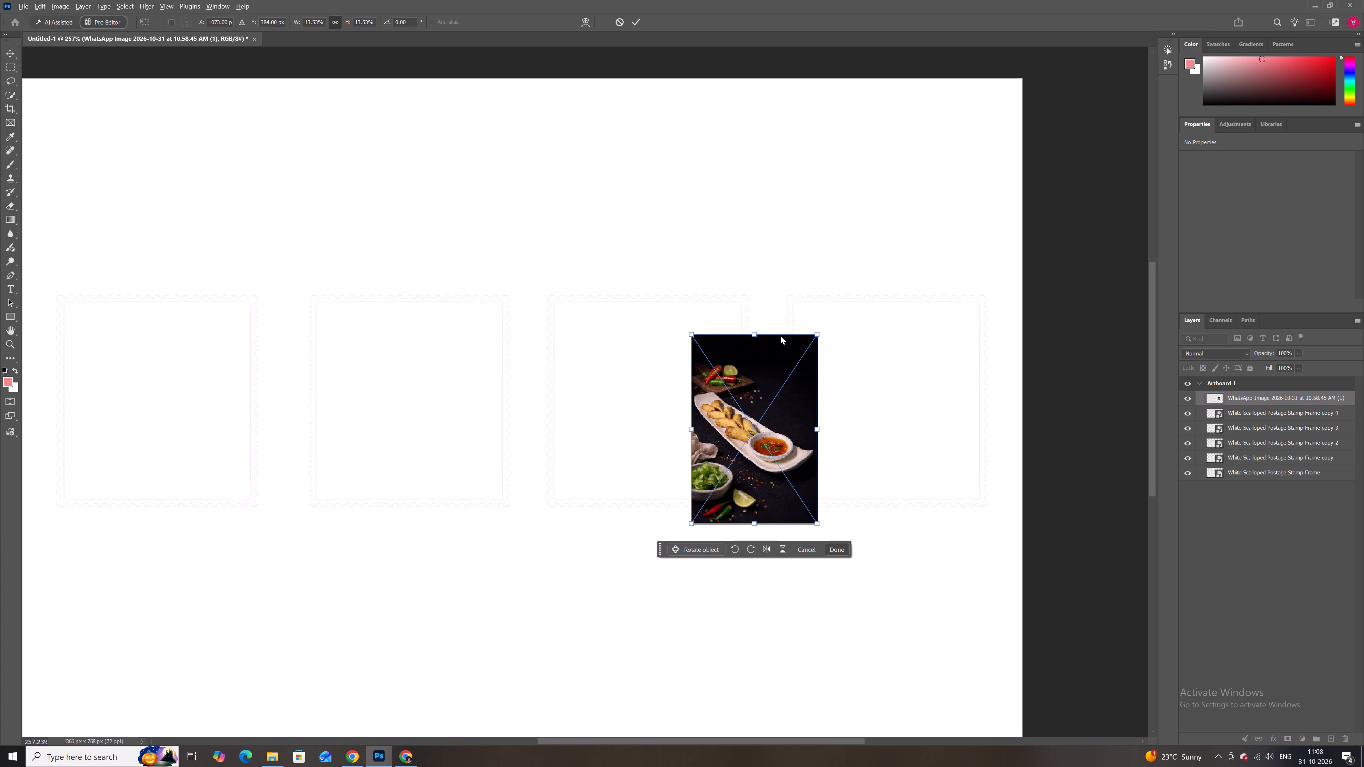
left_click_drag(775, 340, 910, 314)
Centre the spring roll photo on the rightmost frame, enlarge it to about 20.5% to span the frame's width, and commit its placement.
scroll(910, 314, "up", 3, "alt")
key("space")
key("space")
key("space")
key("space")
key("space")
key("space")
key("space")
key("space")
key("space")
key("space")
key("space")
key("space")
key("space")
key("space")
key("space")
key("space")
key("space")
key("space")
key("space")
left_click_drag(906, 324, 860, 285)
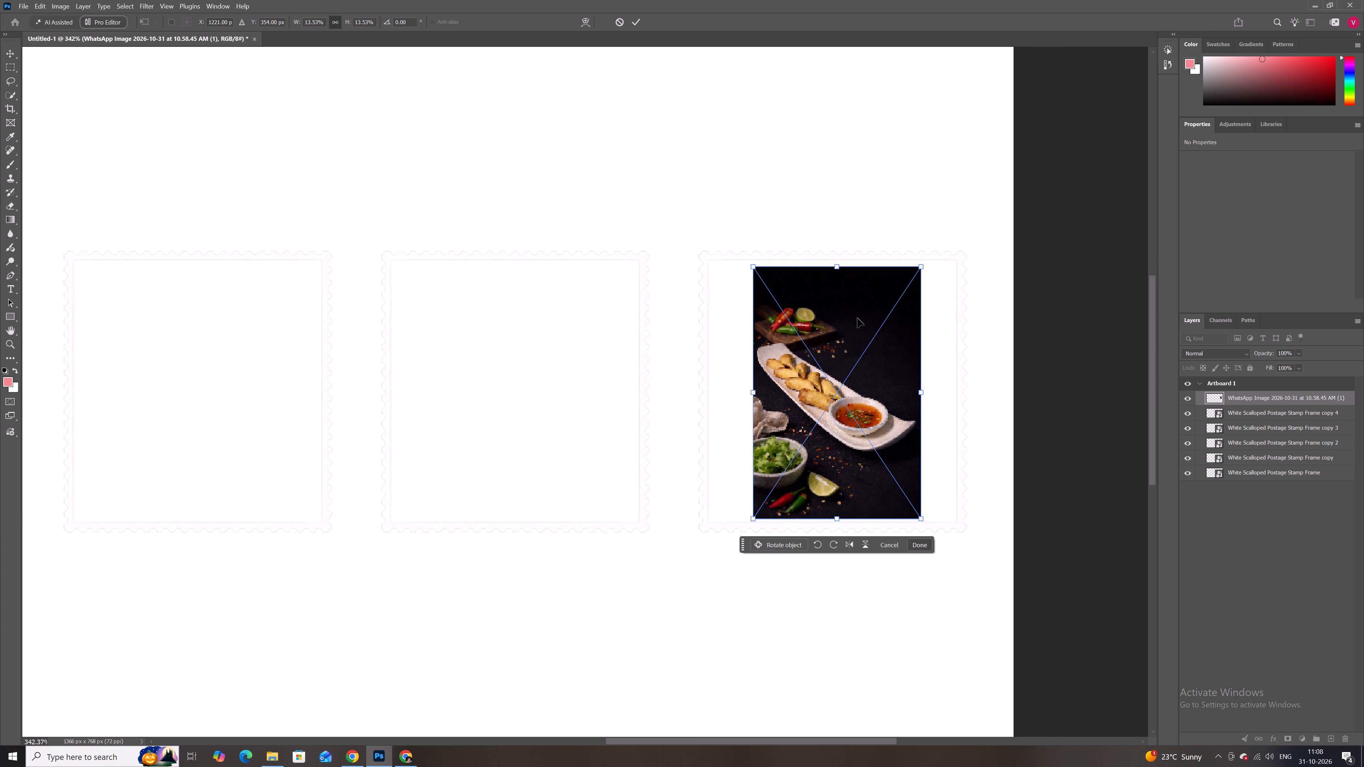
left_click_drag(840, 518, 842, 524)
left_click_drag(835, 268, 837, 259)
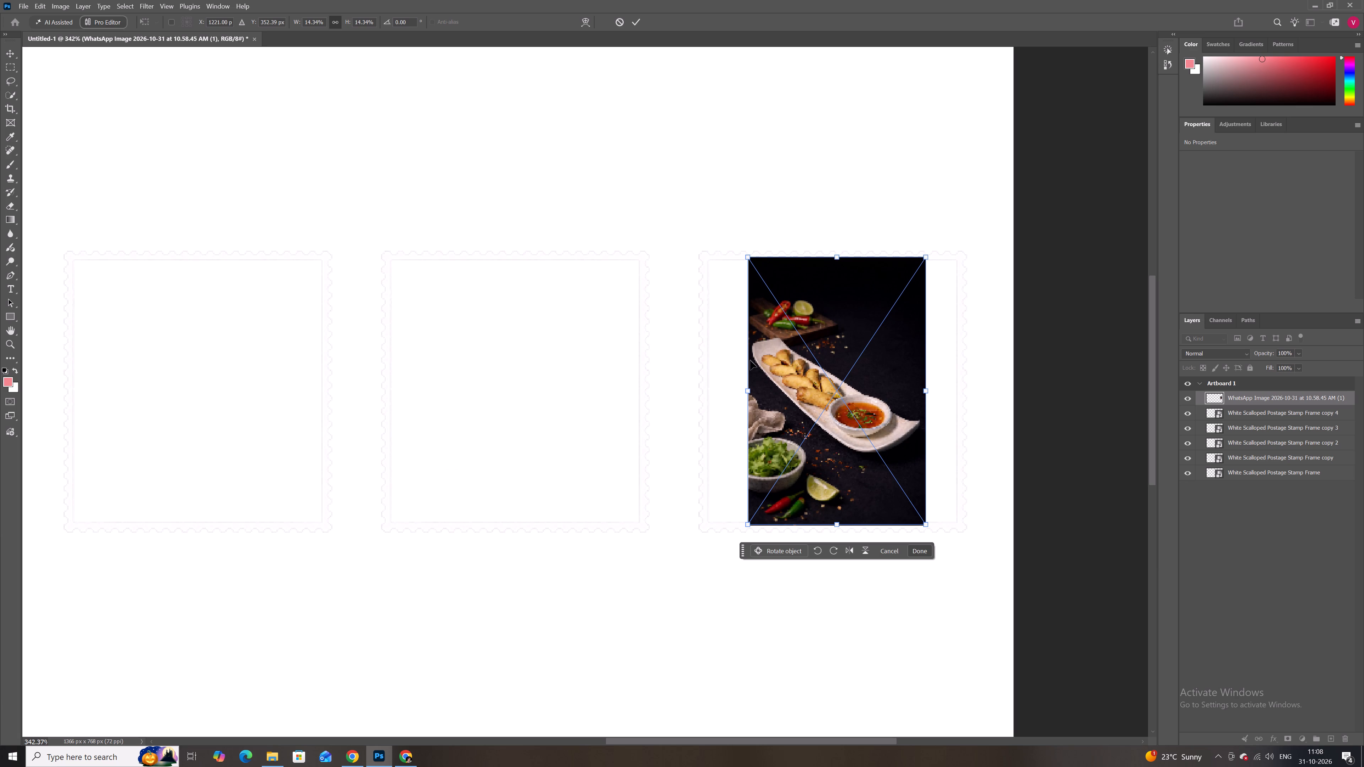
left_click_drag(752, 391, 721, 357)
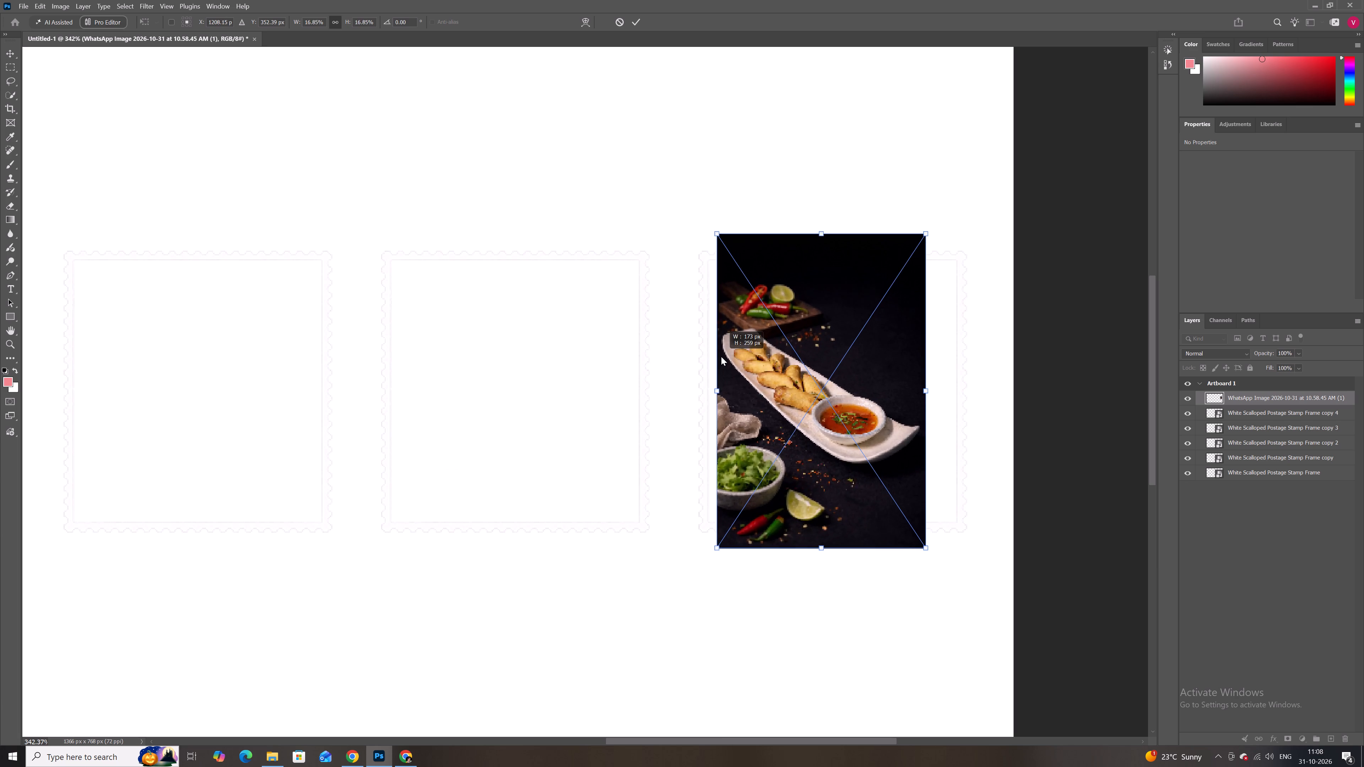
left_click_drag(721, 357, 712, 348)
left_click_drag(927, 391, 951, 391)
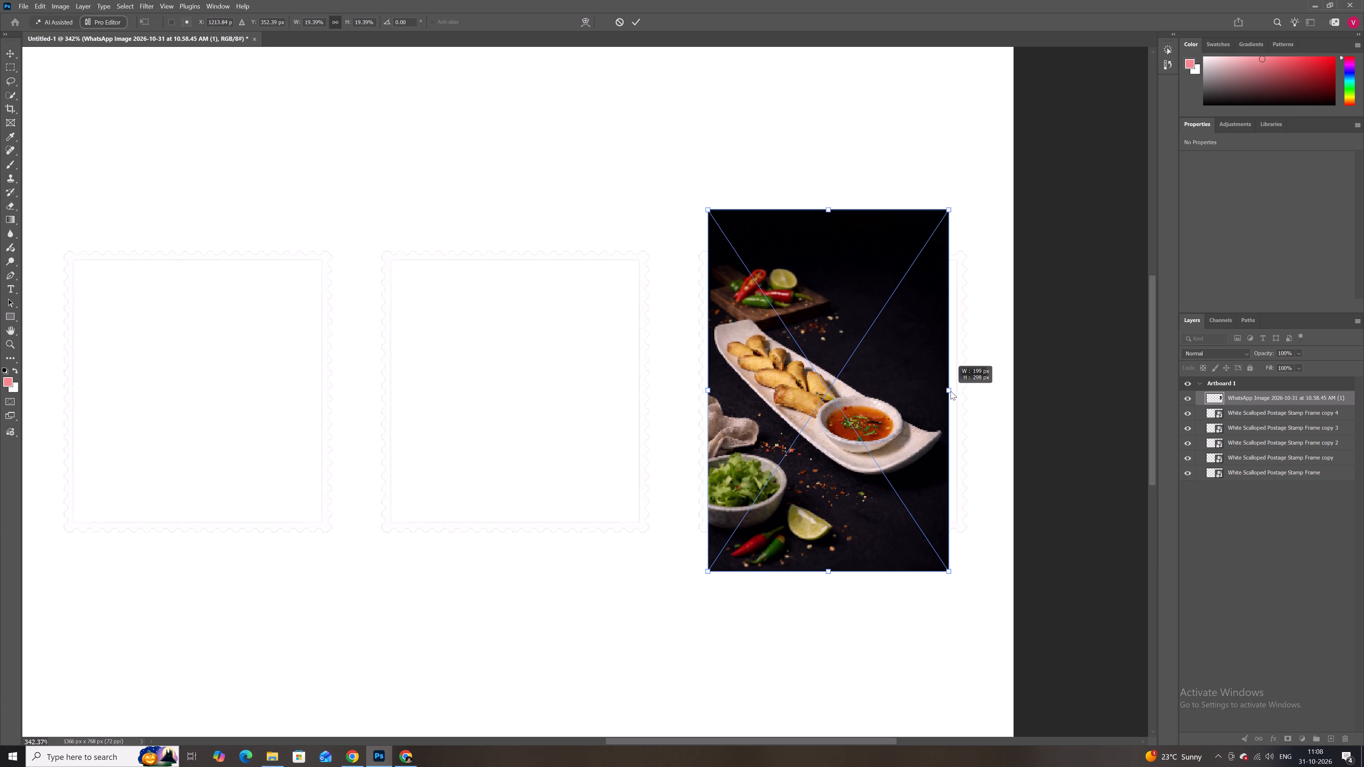
left_click_drag(951, 391, 963, 390)
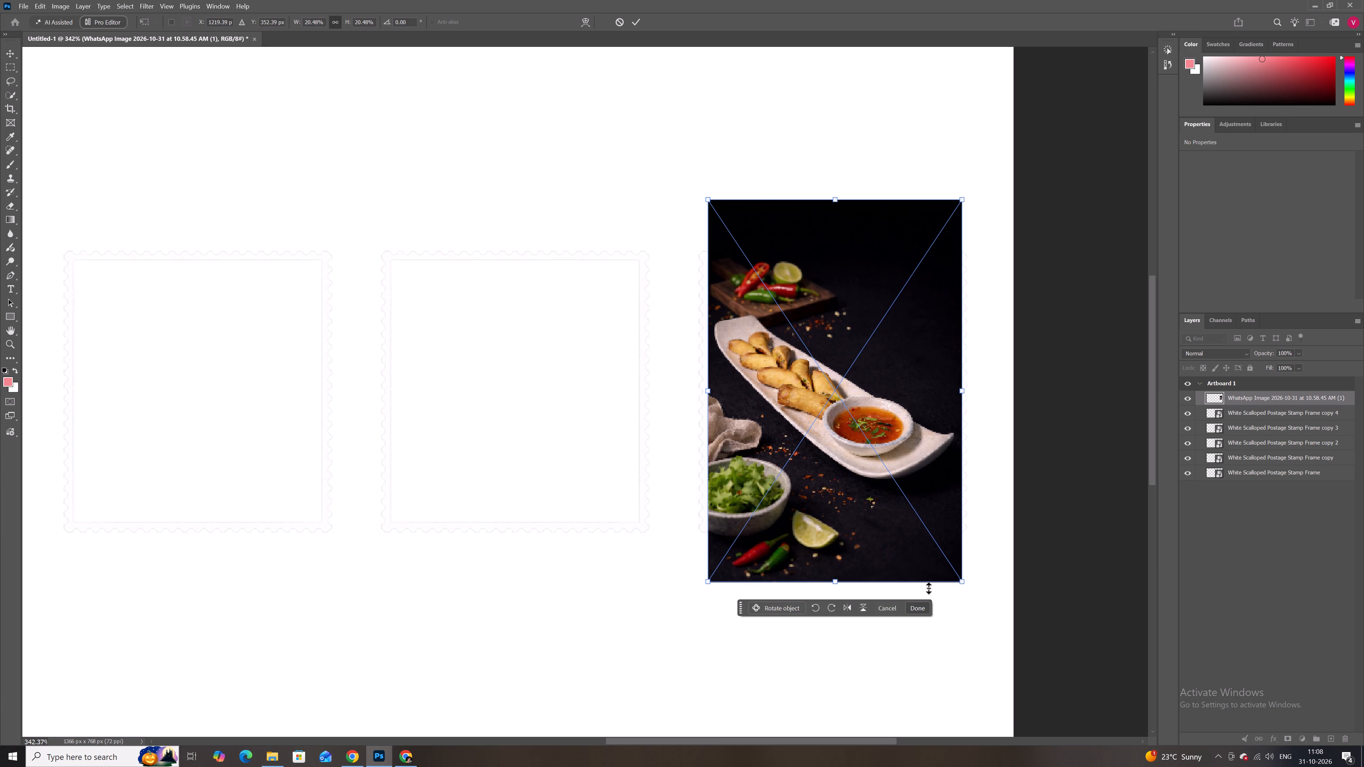
left_click(925, 605)
Commit the remaining salad, pizza, drink and grilled chicken photos at their default size and position.
left_click(1190, 395)
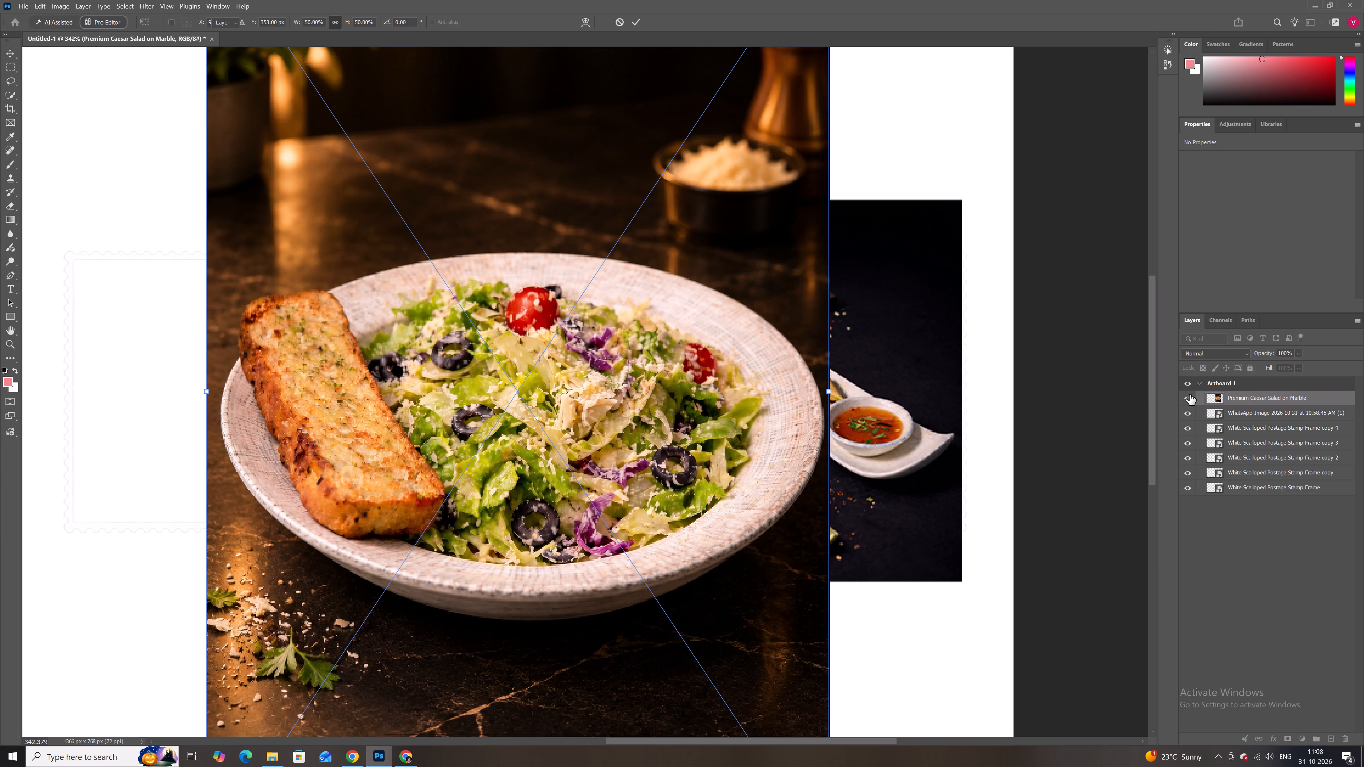
left_click(1190, 395)
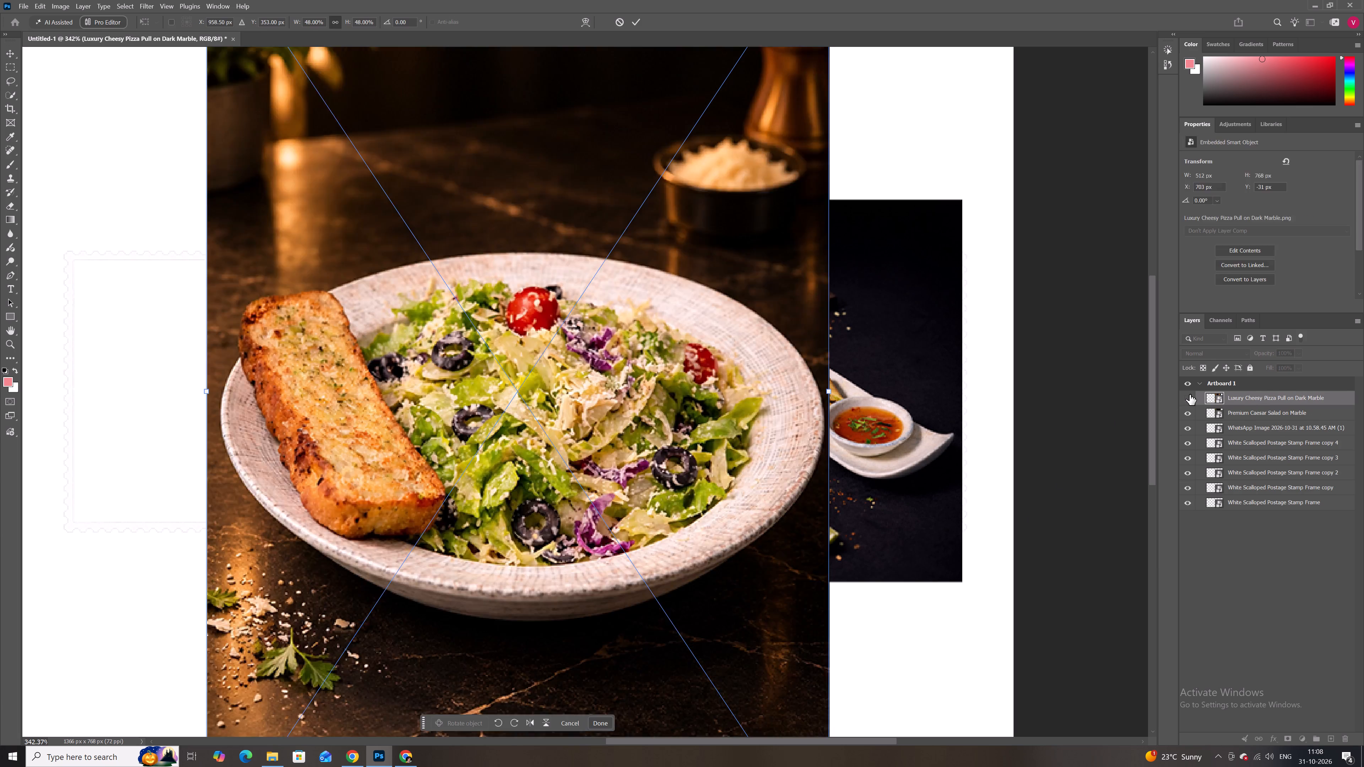
left_click(1190, 395)
left_click(1190, 395)
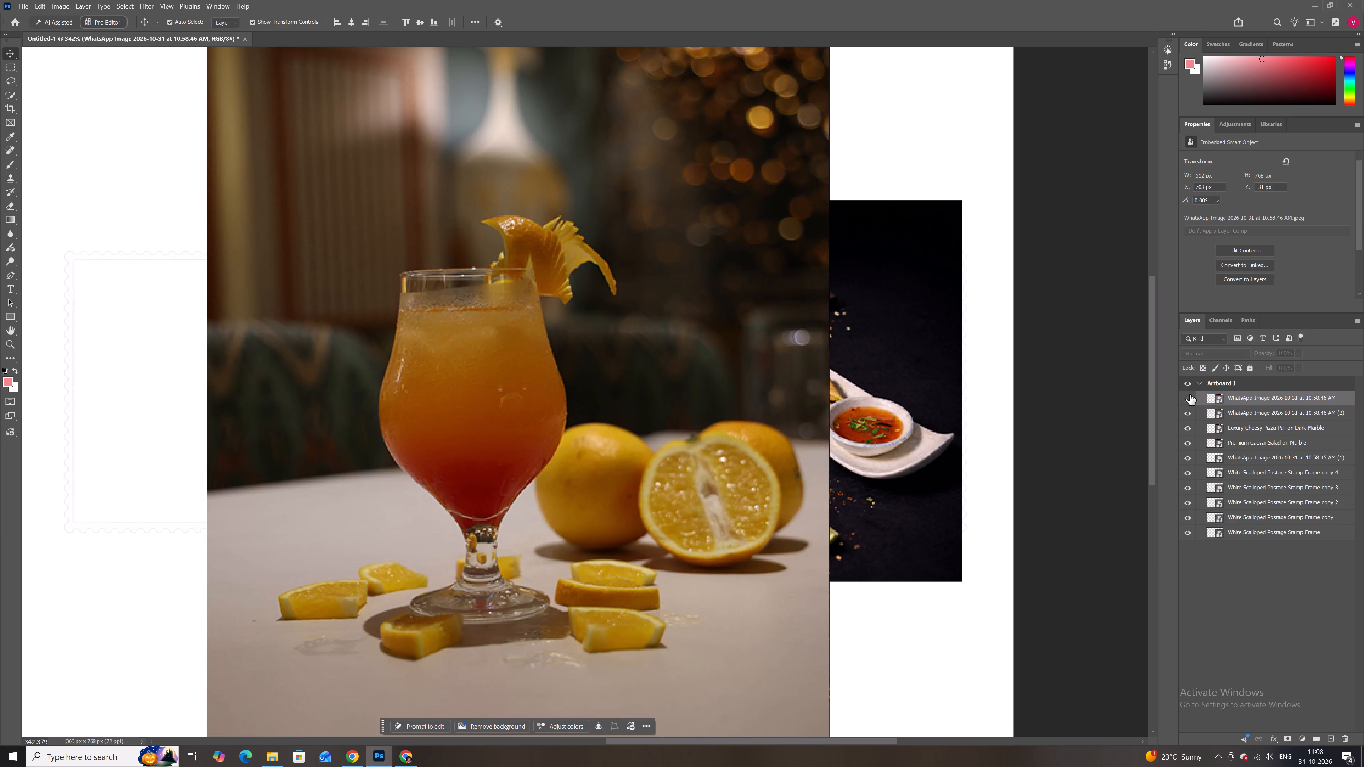
left_click(1190, 395)
left_click(1190, 395)
left_click(1190, 395)
triple_click(1190, 395)
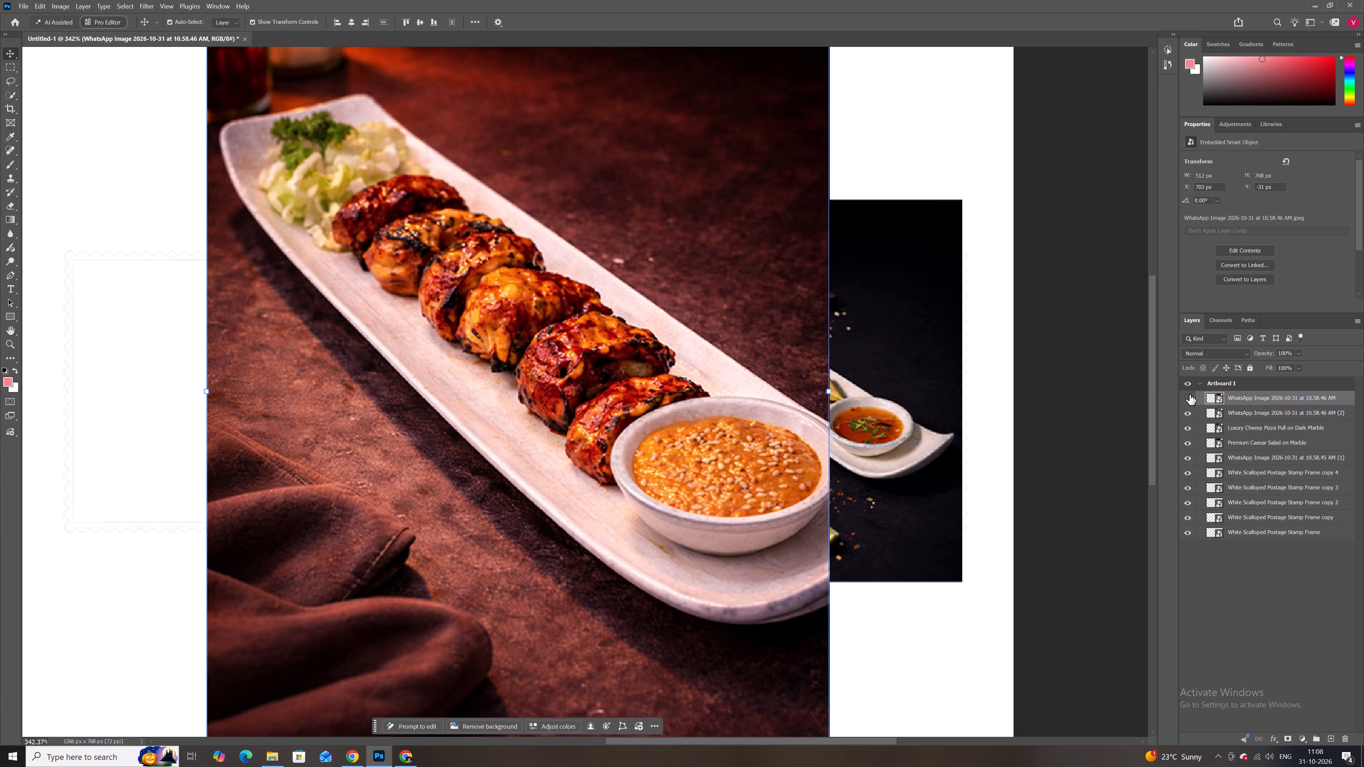
left_click(1190, 395)
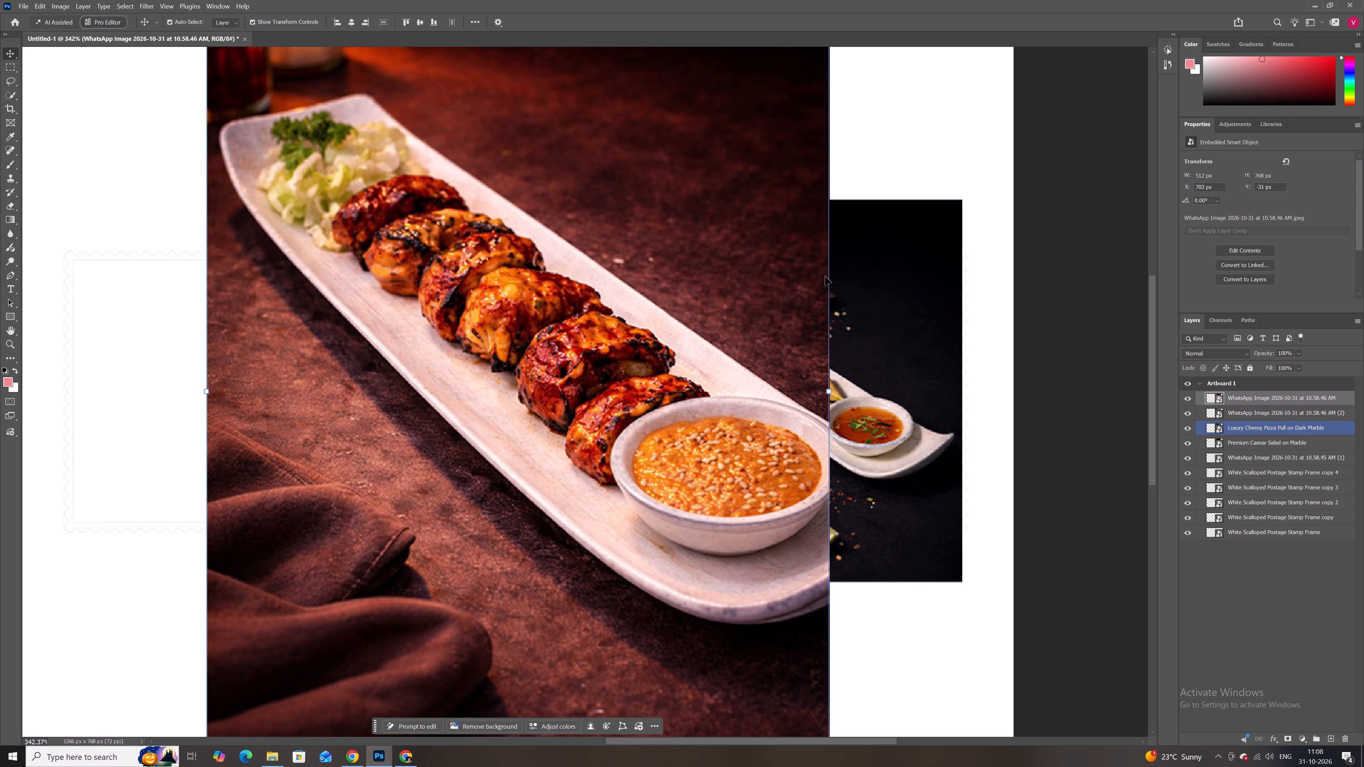
Spread out the grilled chicken, drink and pizza photos, and shift all four large photos left to clear the two rightmost frames.
scroll(825, 276, "down", 8, "alt")
left_click(1115, 164)
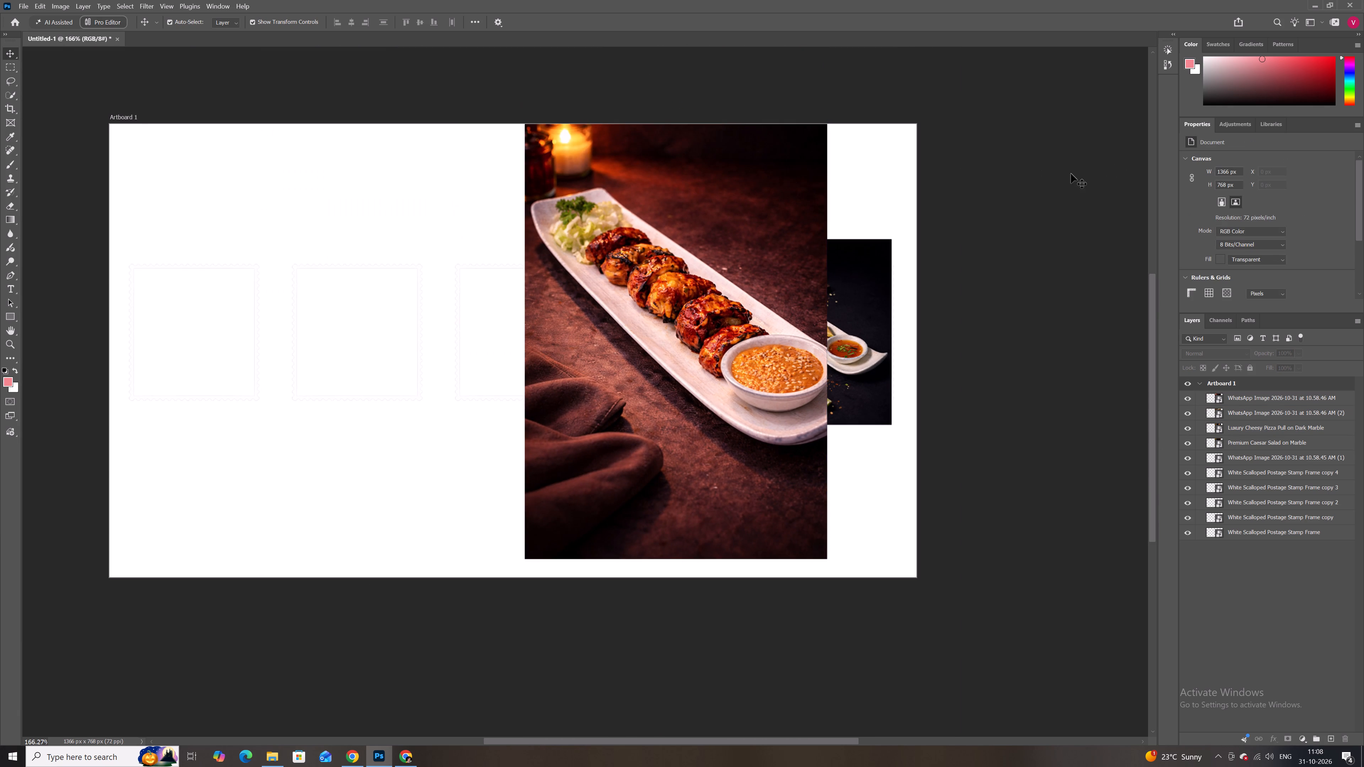
left_click_drag(739, 237, 530, 232)
left_click_drag(668, 228, 558, 227)
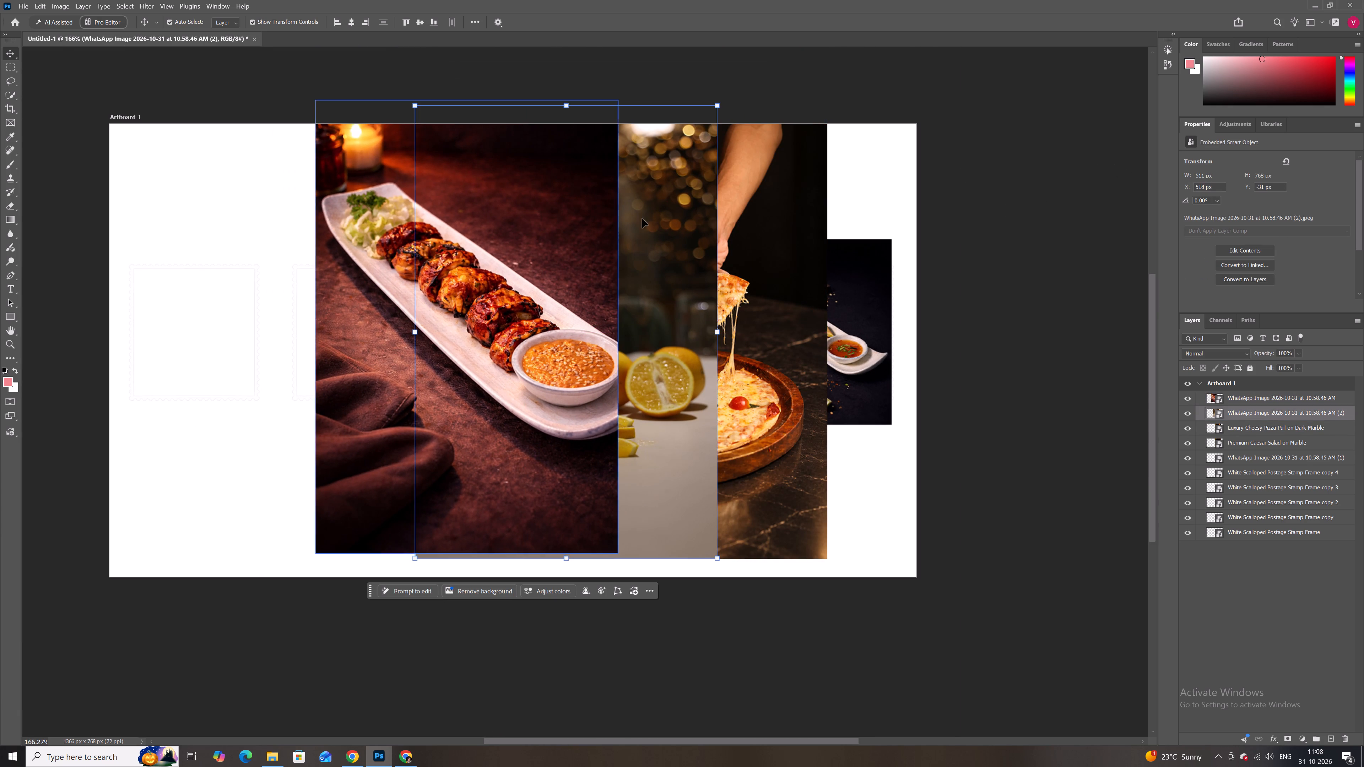
left_click_drag(756, 213, 638, 215)
left_click_drag(856, 172, 546, 185)
left_click_drag(553, 175, 392, 184)
Move the spring roll photo up to uncover the lower part of the rightmost stamp frame.
scroll(898, 234, "up", 6, "alt")
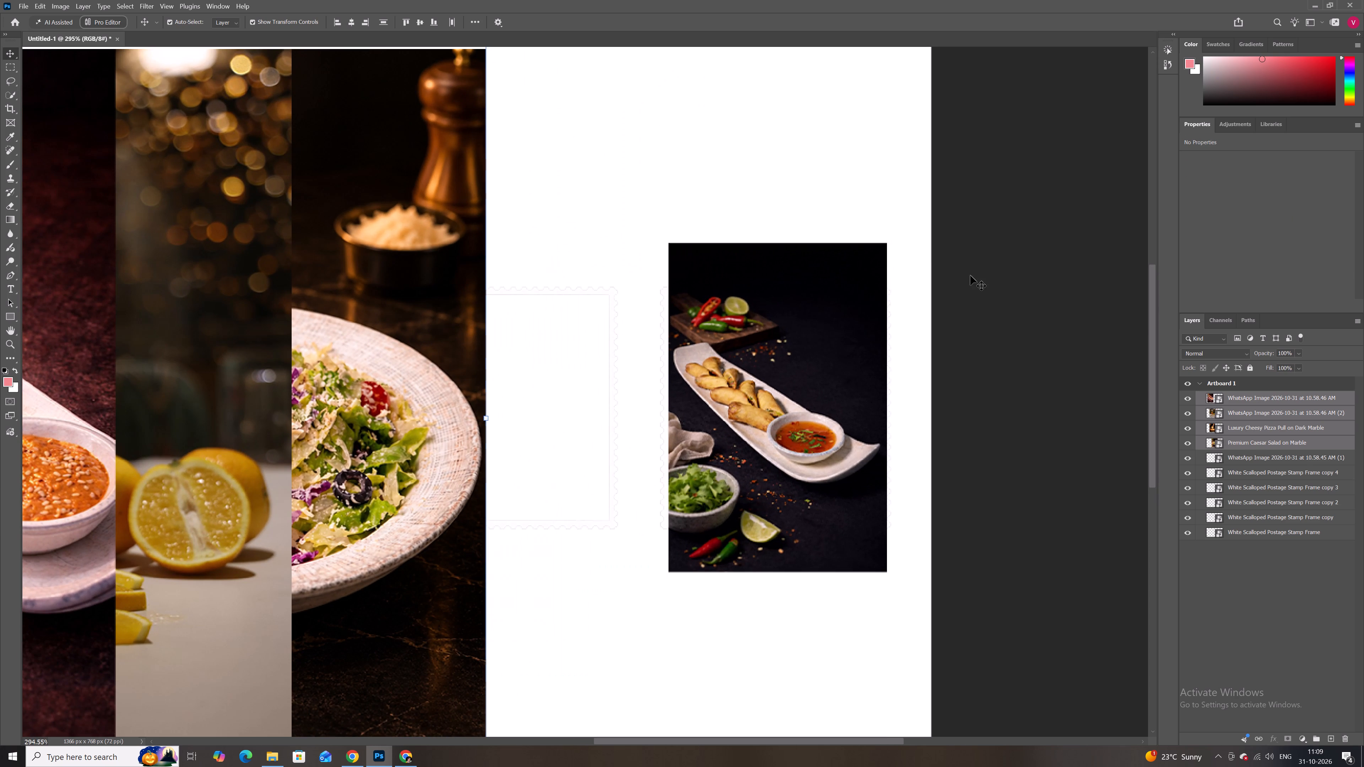
left_click(970, 276)
left_click_drag(846, 288, 860, 127)
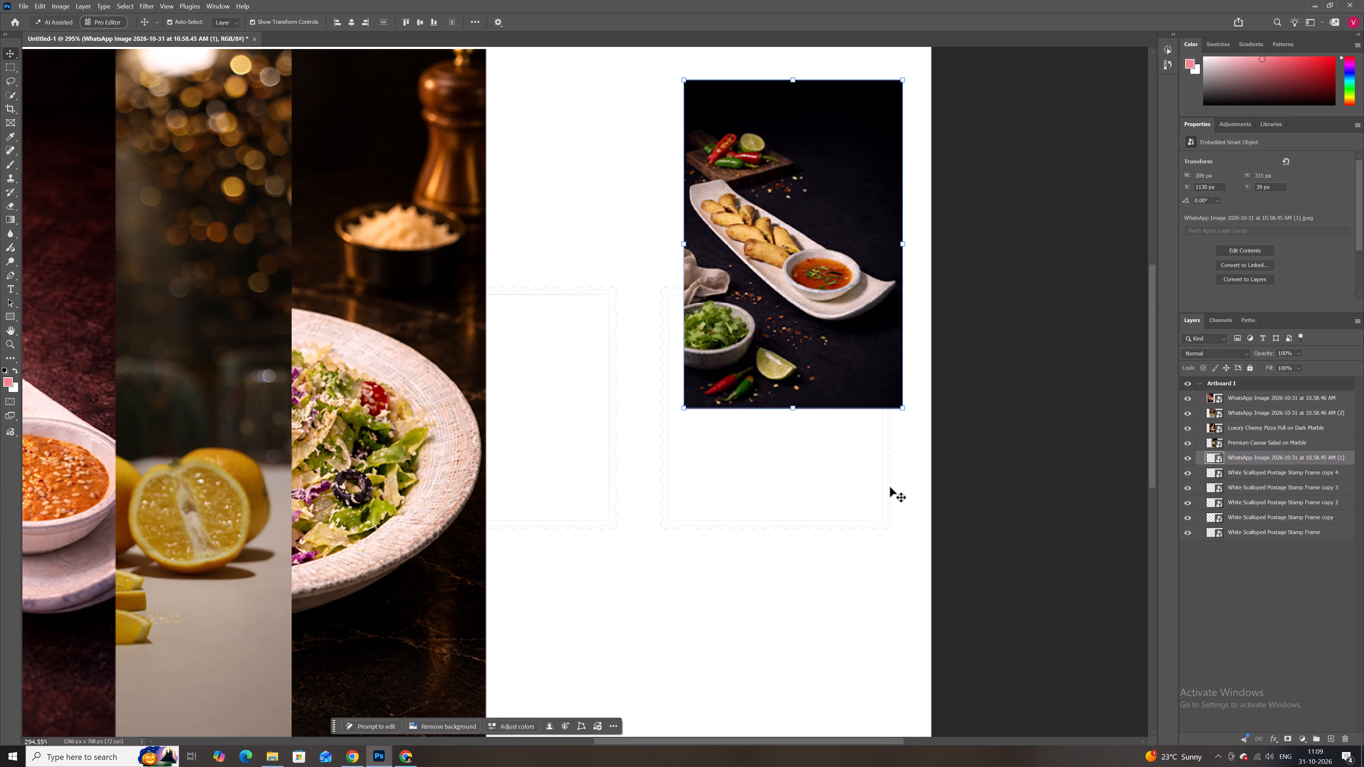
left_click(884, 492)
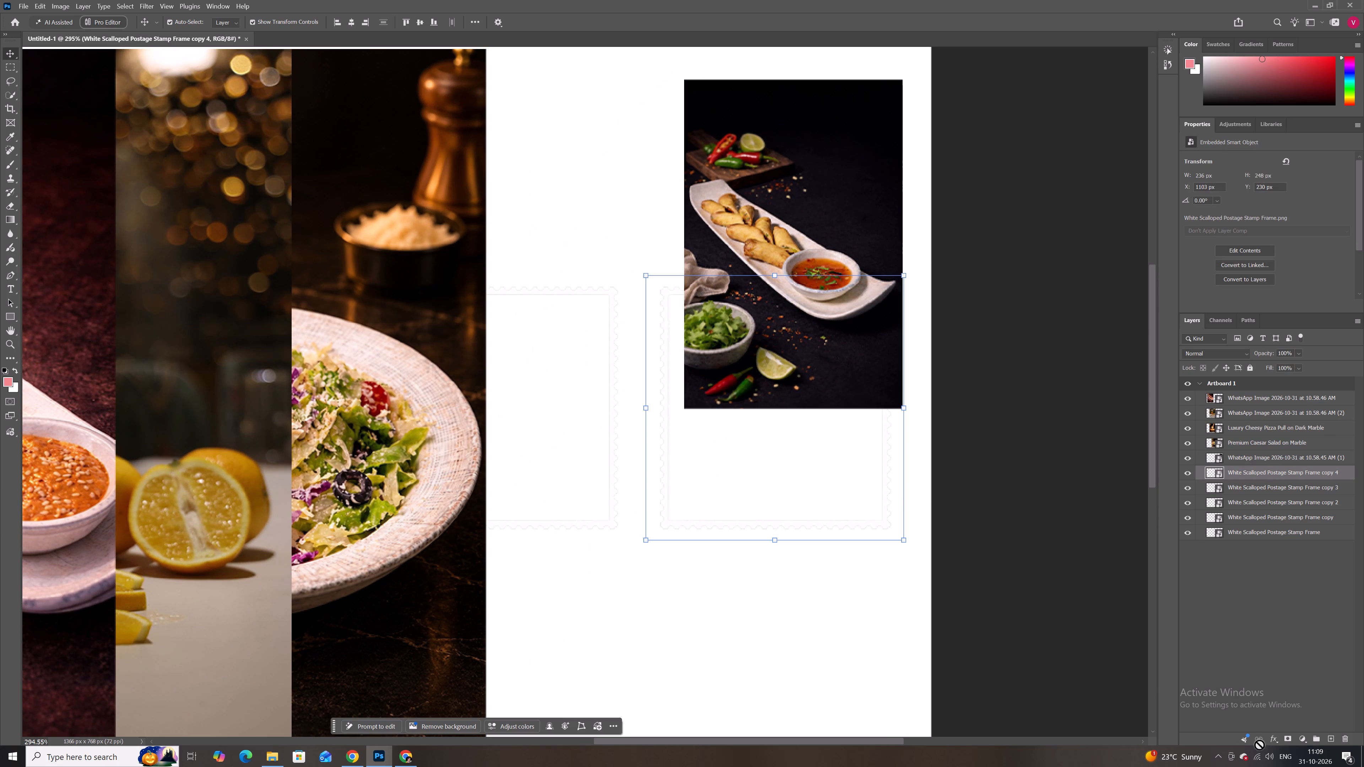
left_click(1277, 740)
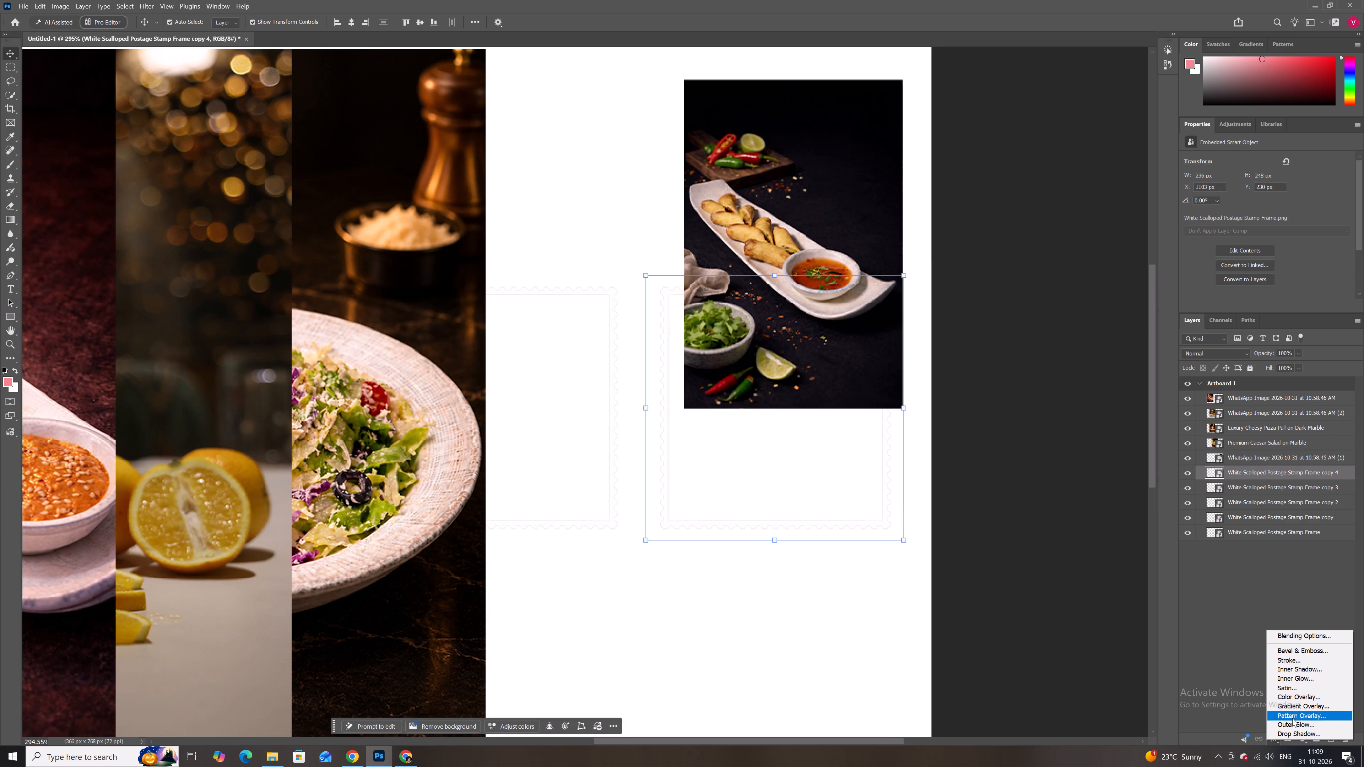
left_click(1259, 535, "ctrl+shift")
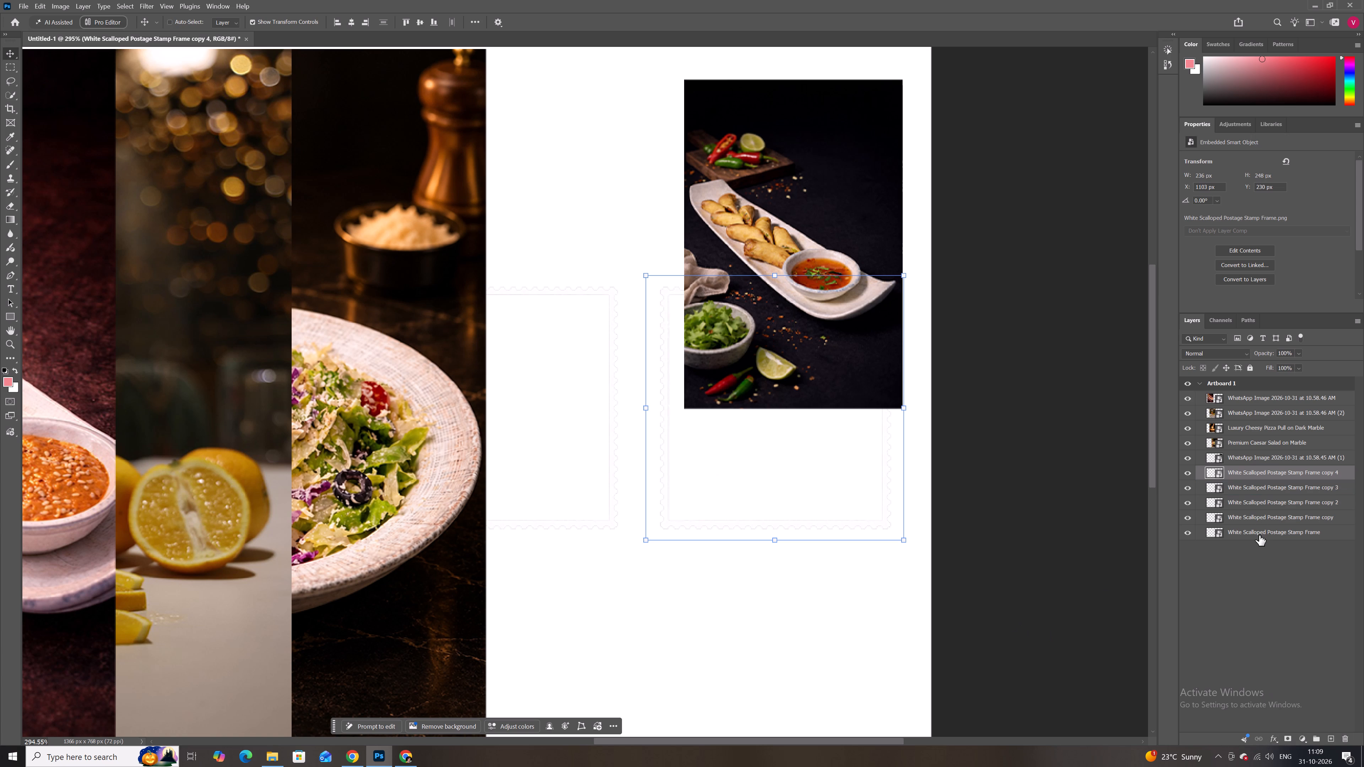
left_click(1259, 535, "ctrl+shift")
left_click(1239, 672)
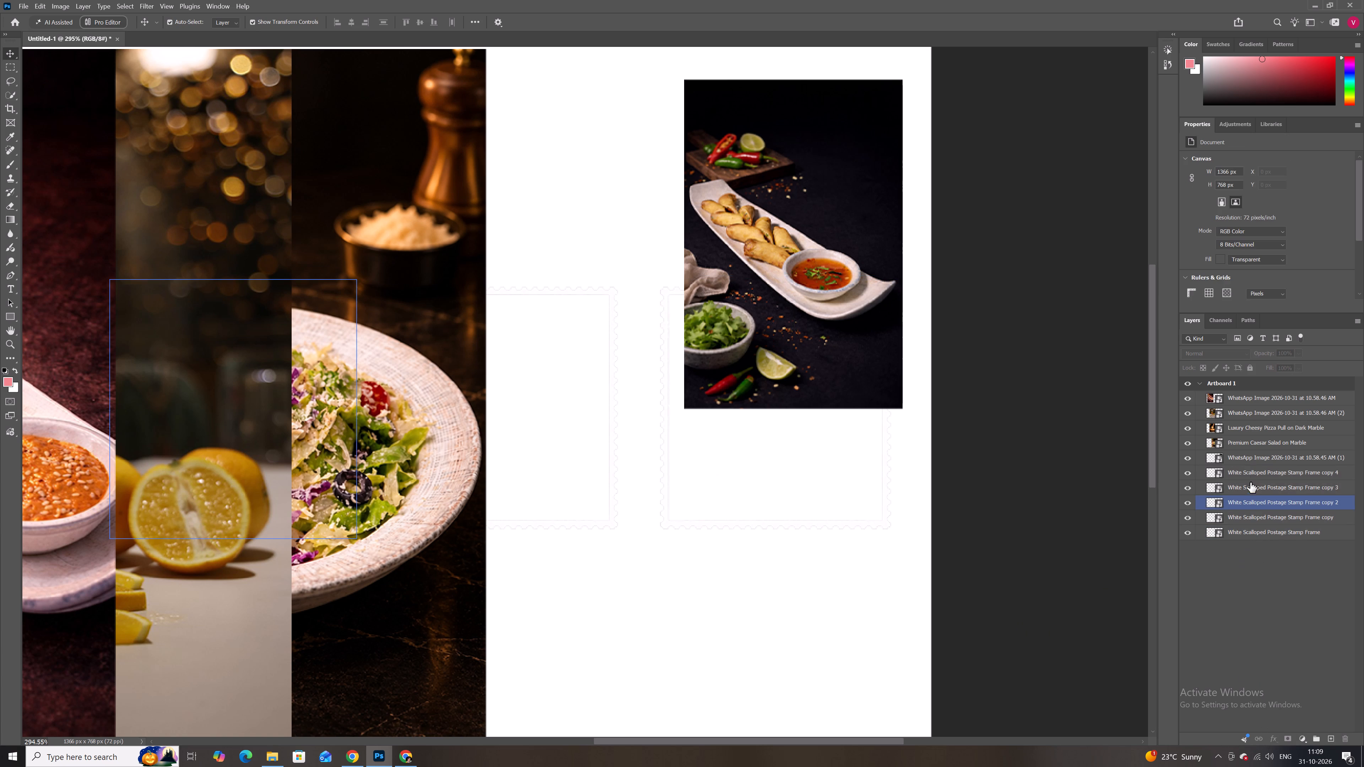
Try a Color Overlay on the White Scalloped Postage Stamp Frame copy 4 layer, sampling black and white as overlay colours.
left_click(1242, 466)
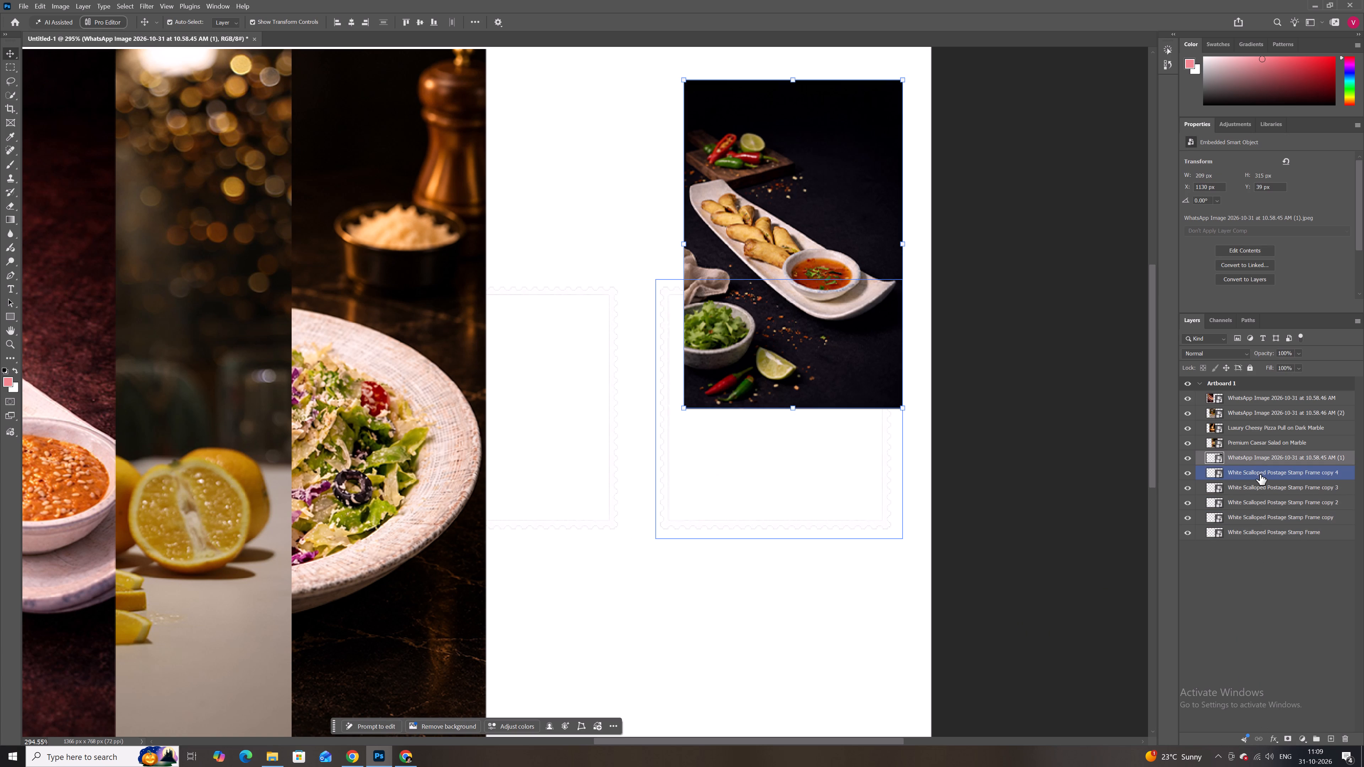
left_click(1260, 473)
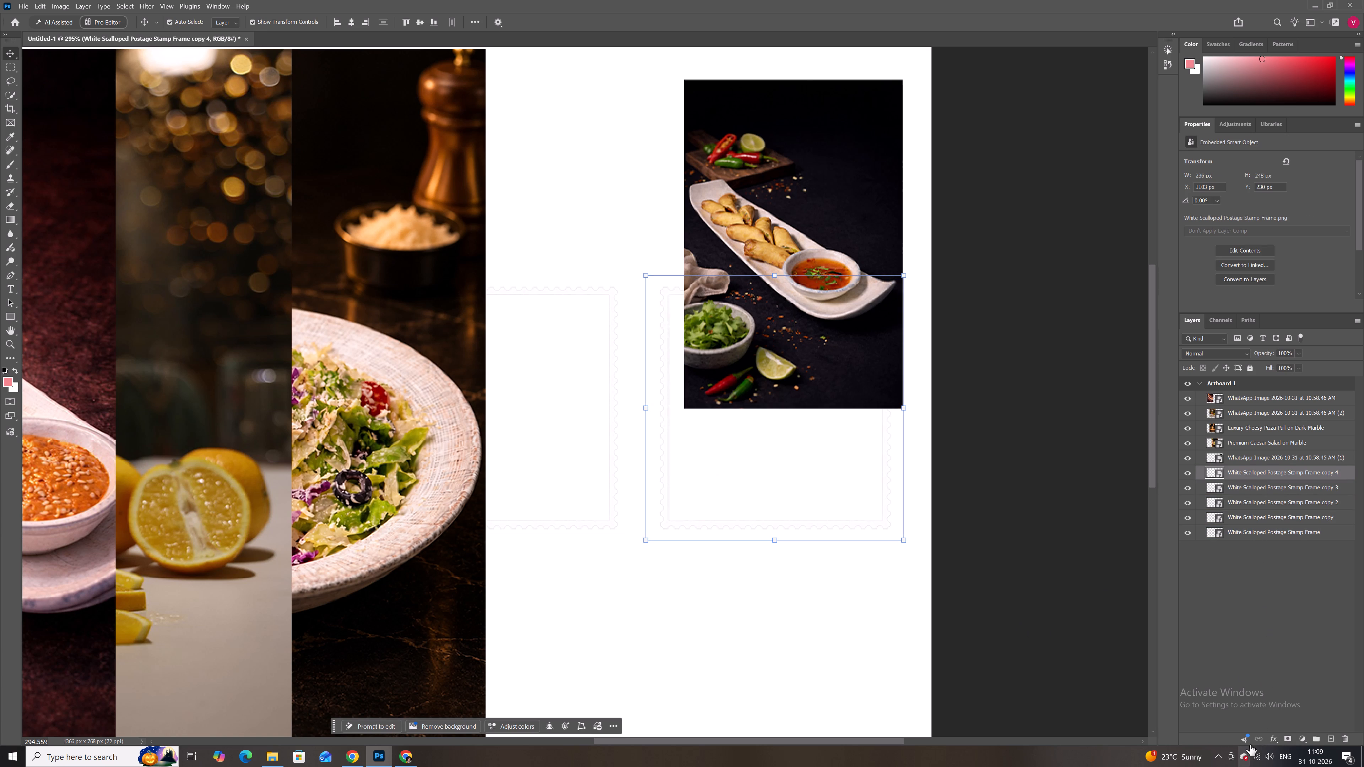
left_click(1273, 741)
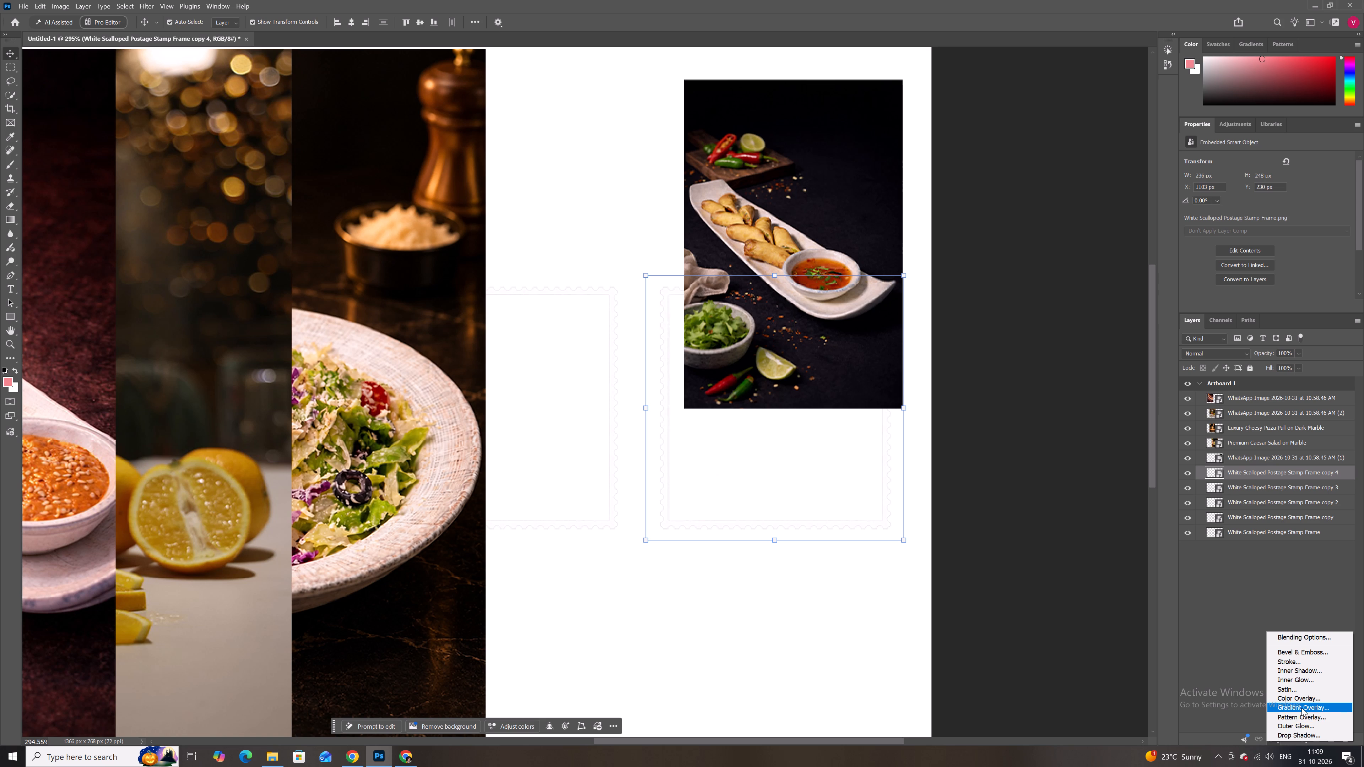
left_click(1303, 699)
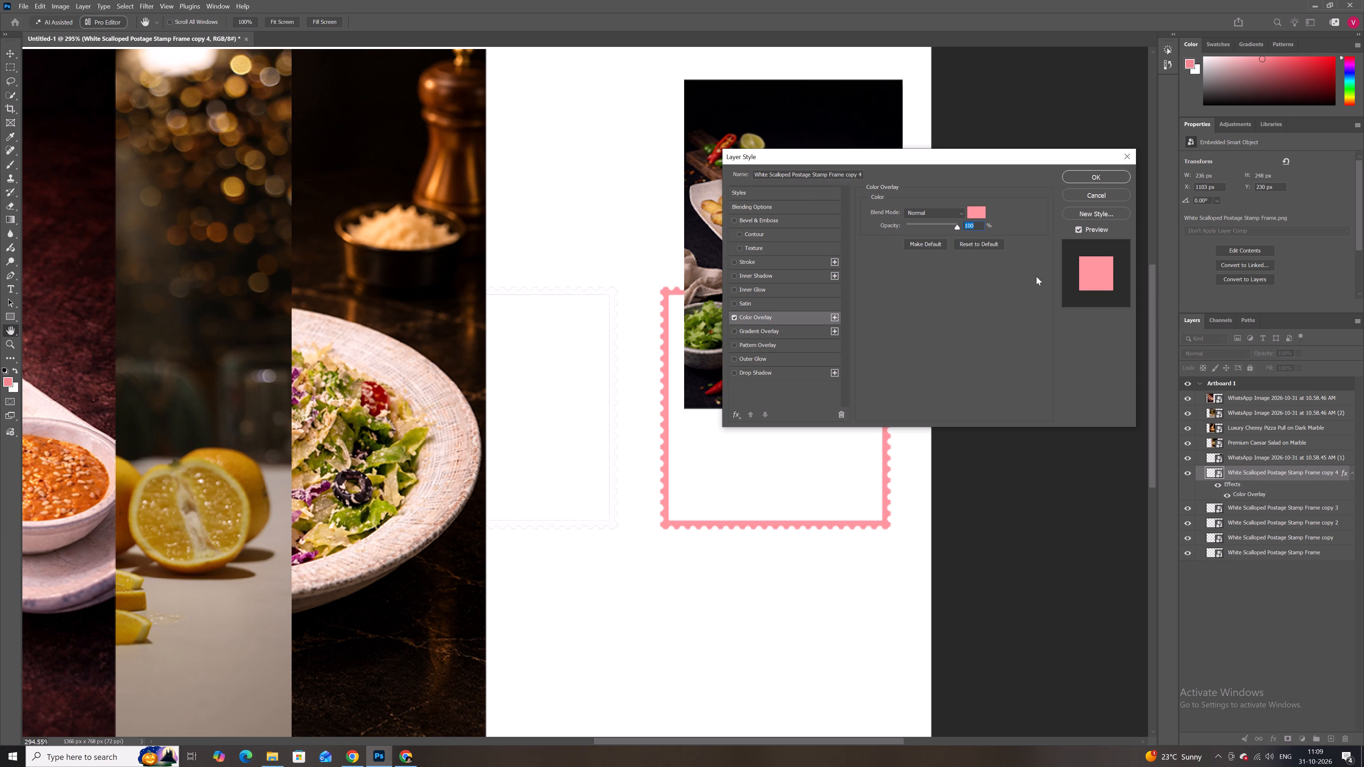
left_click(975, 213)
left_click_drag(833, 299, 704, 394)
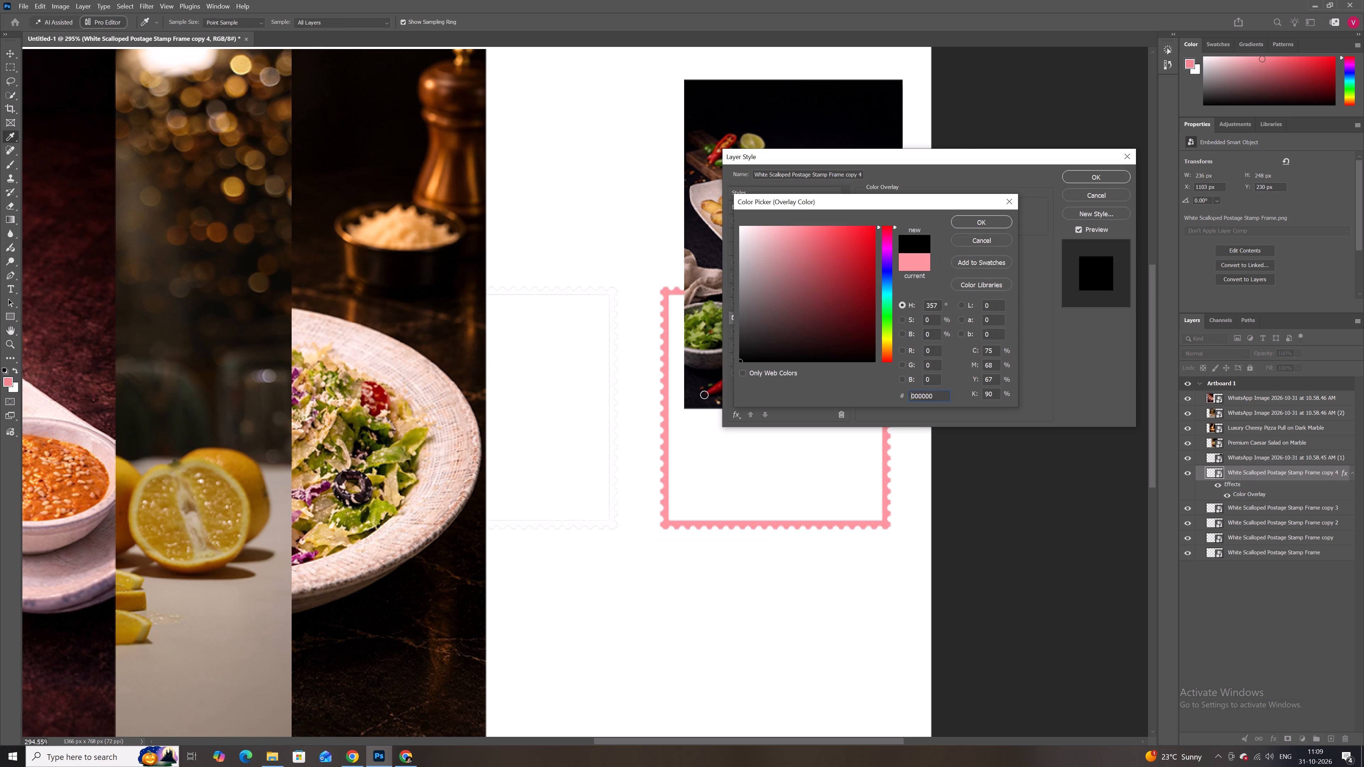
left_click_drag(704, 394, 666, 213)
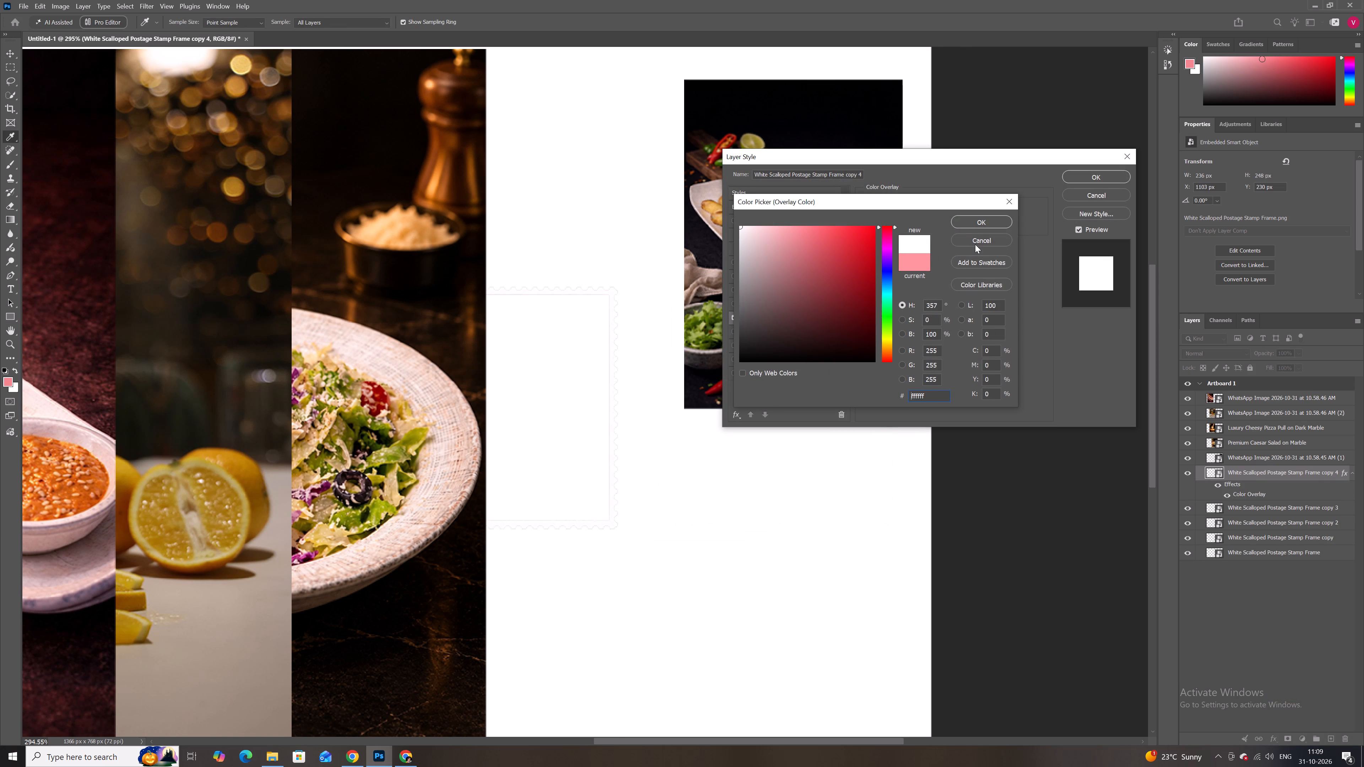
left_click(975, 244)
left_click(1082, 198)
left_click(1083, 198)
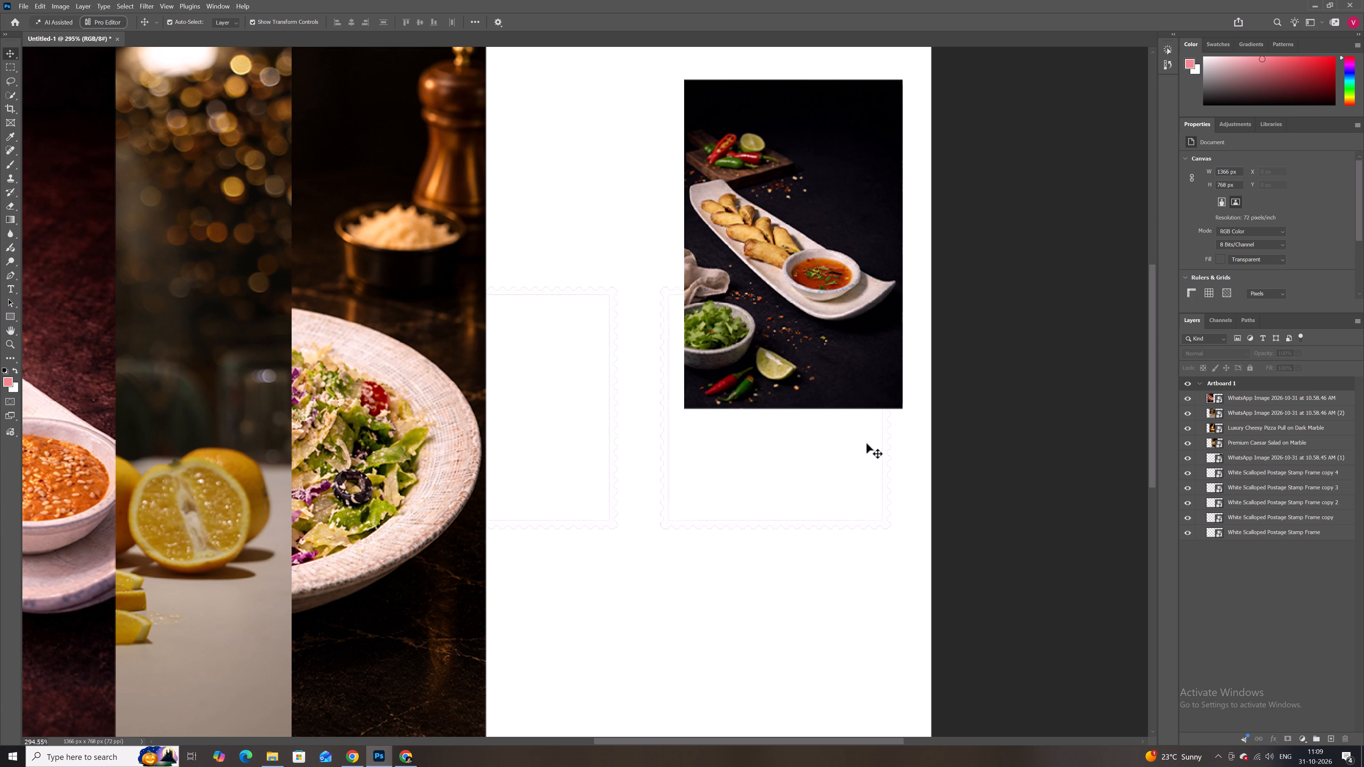
Move the spring roll photo down over the rightmost stamp frame, to about Y 75 px.
left_click_drag(839, 329, 836, 361)
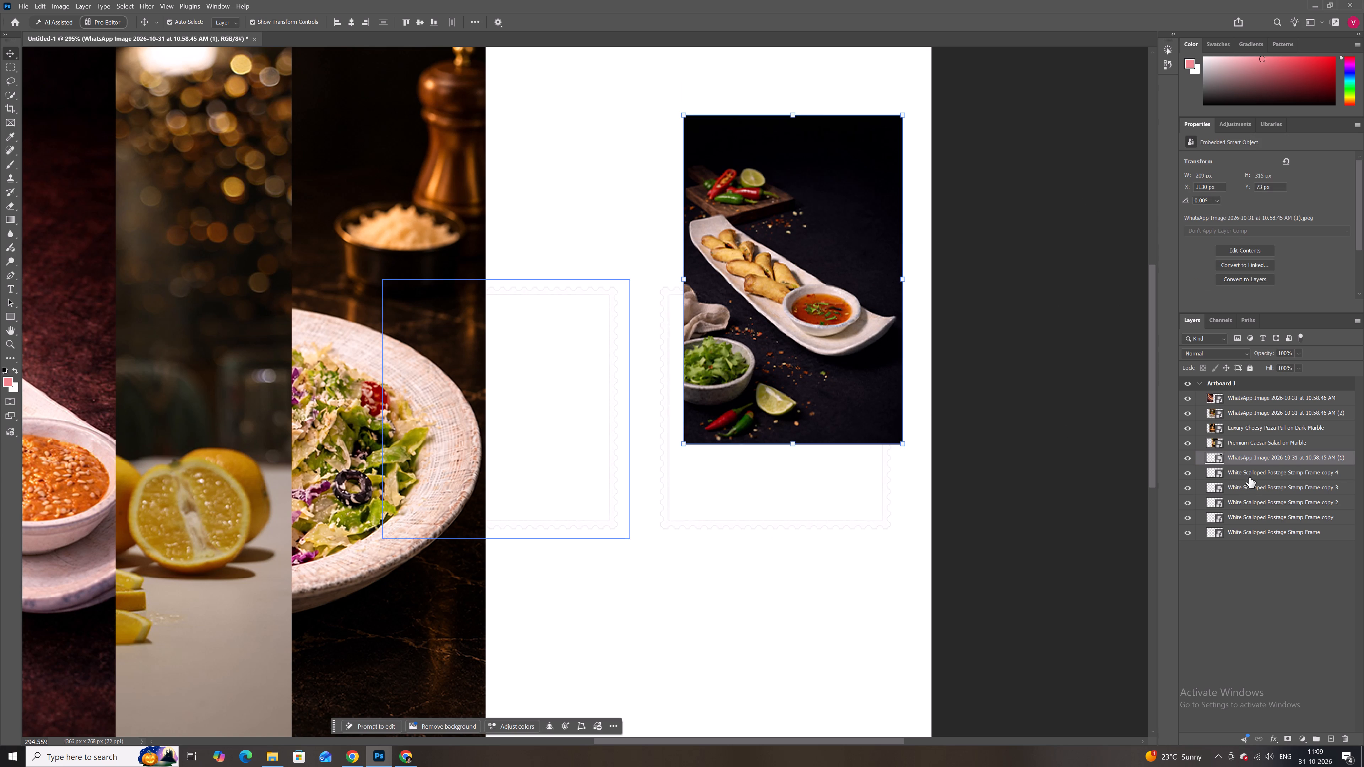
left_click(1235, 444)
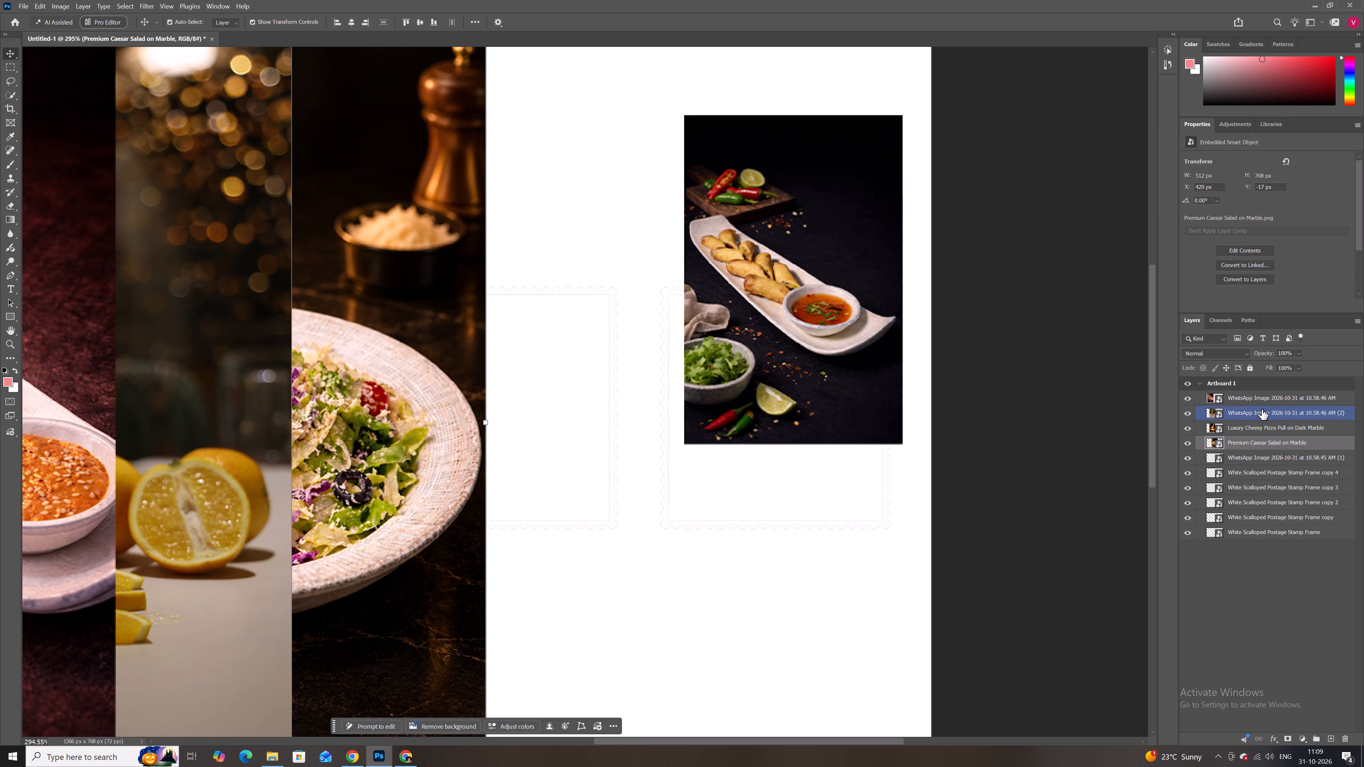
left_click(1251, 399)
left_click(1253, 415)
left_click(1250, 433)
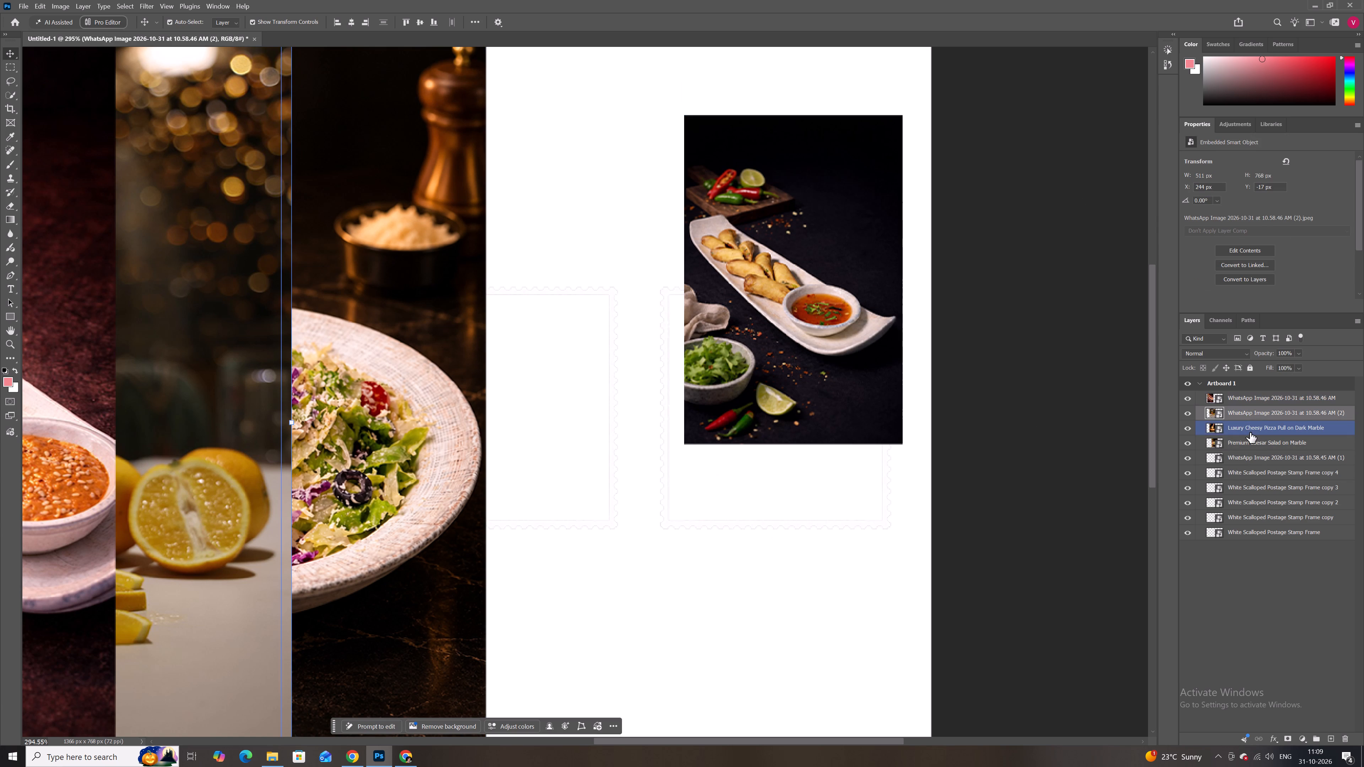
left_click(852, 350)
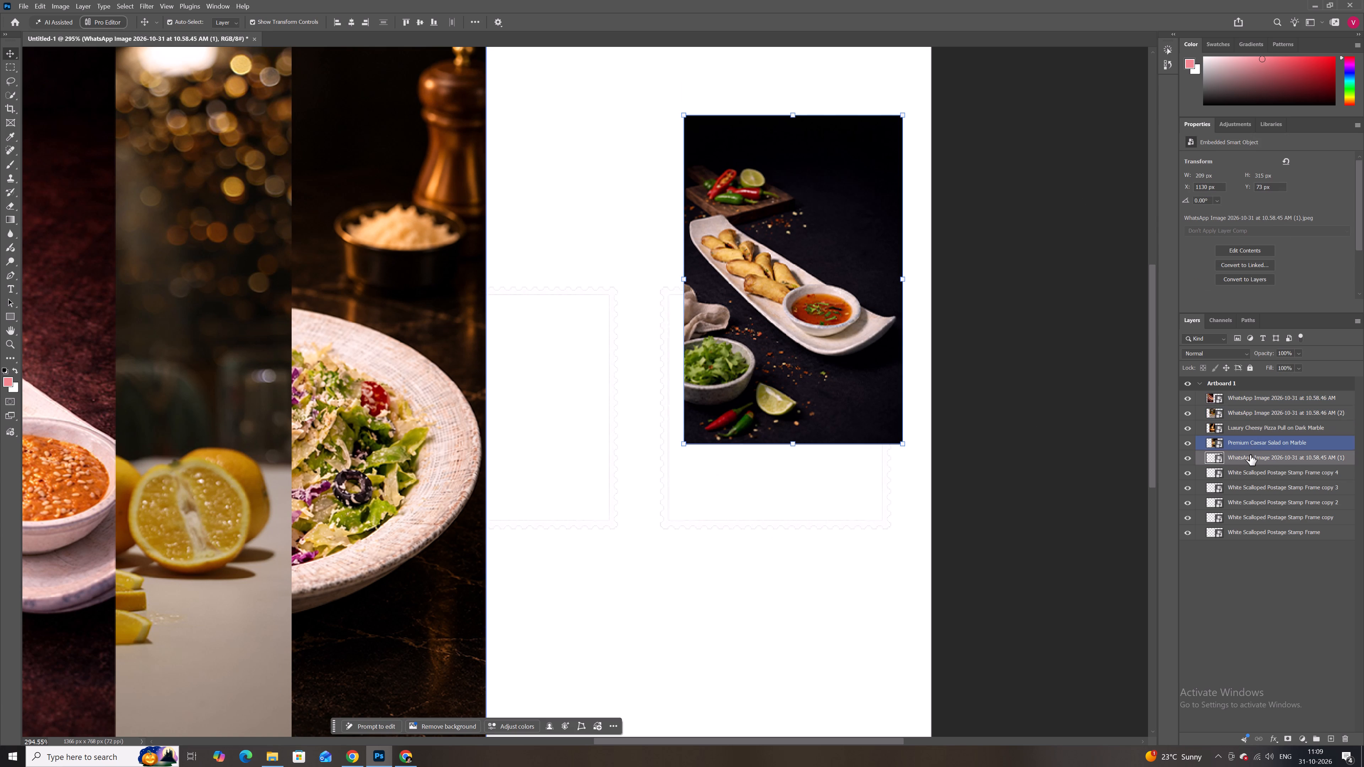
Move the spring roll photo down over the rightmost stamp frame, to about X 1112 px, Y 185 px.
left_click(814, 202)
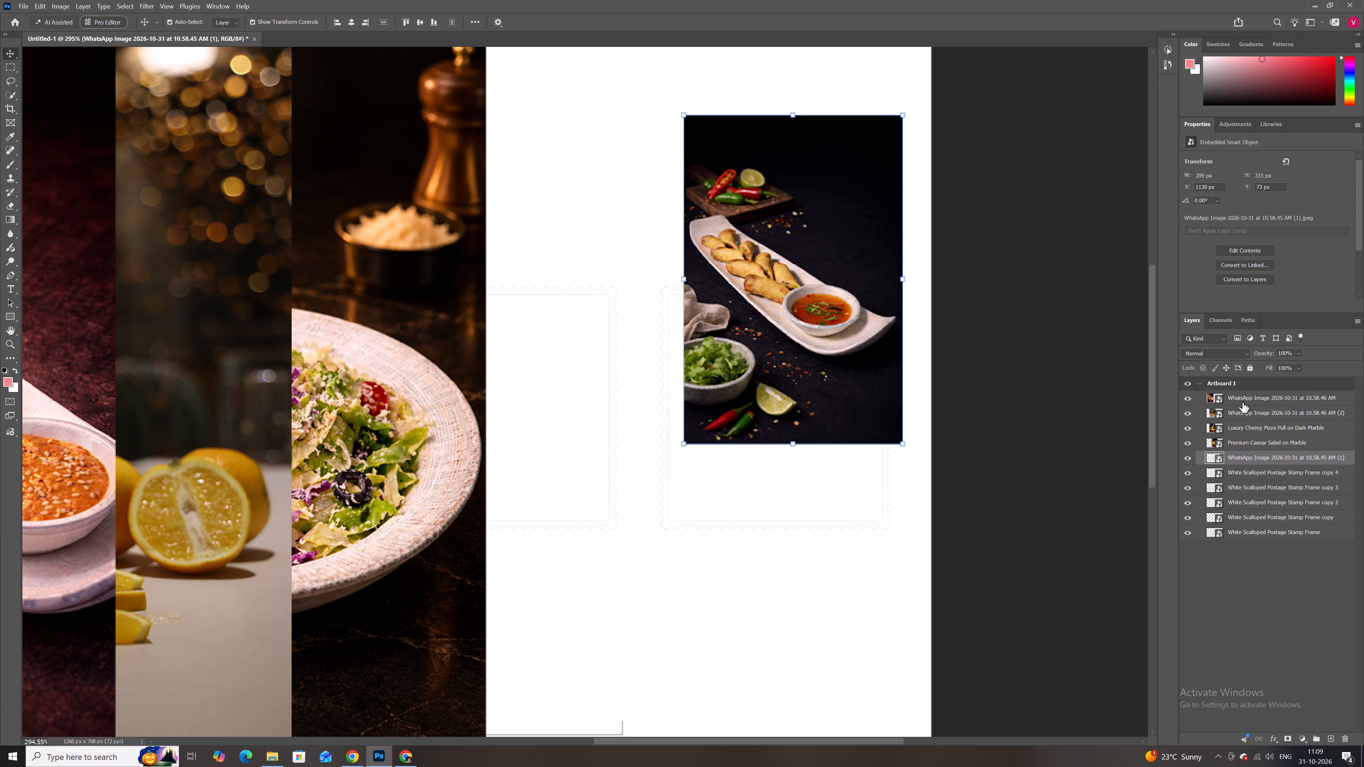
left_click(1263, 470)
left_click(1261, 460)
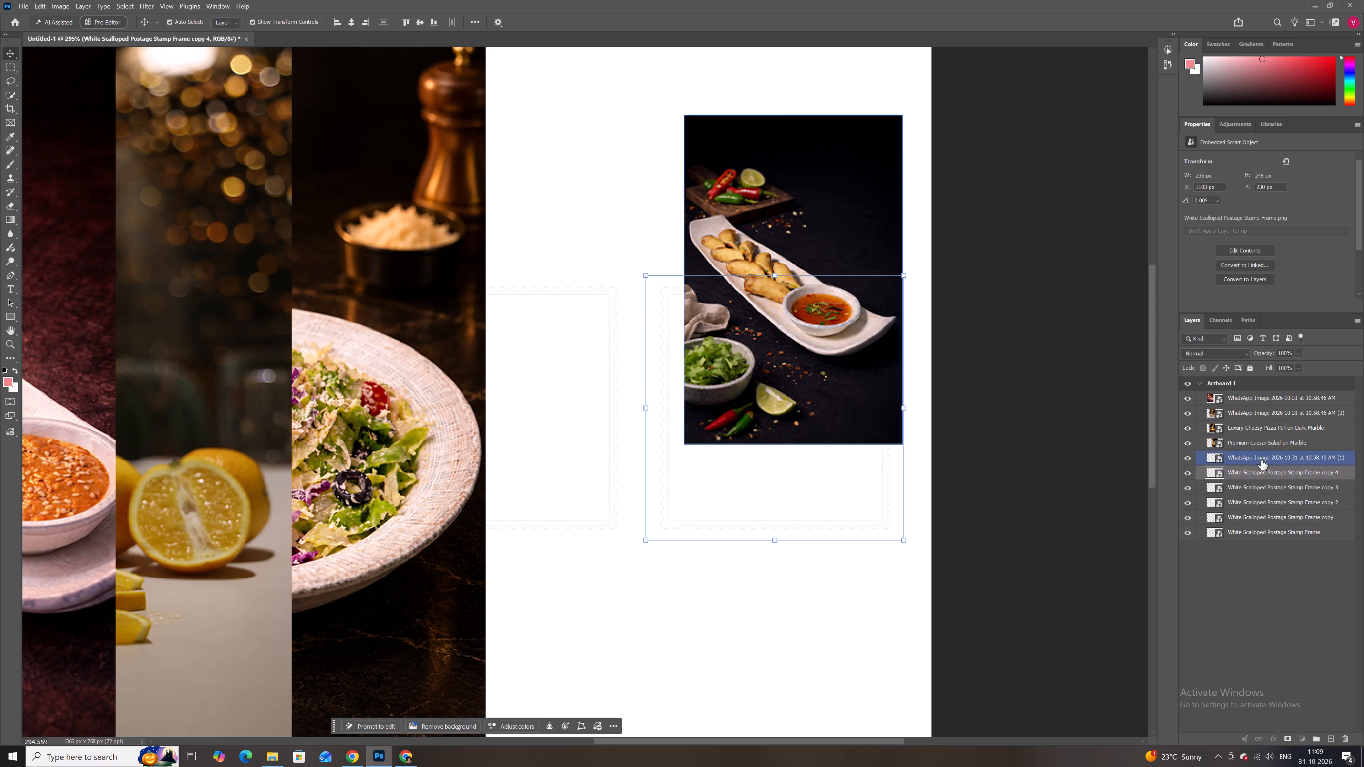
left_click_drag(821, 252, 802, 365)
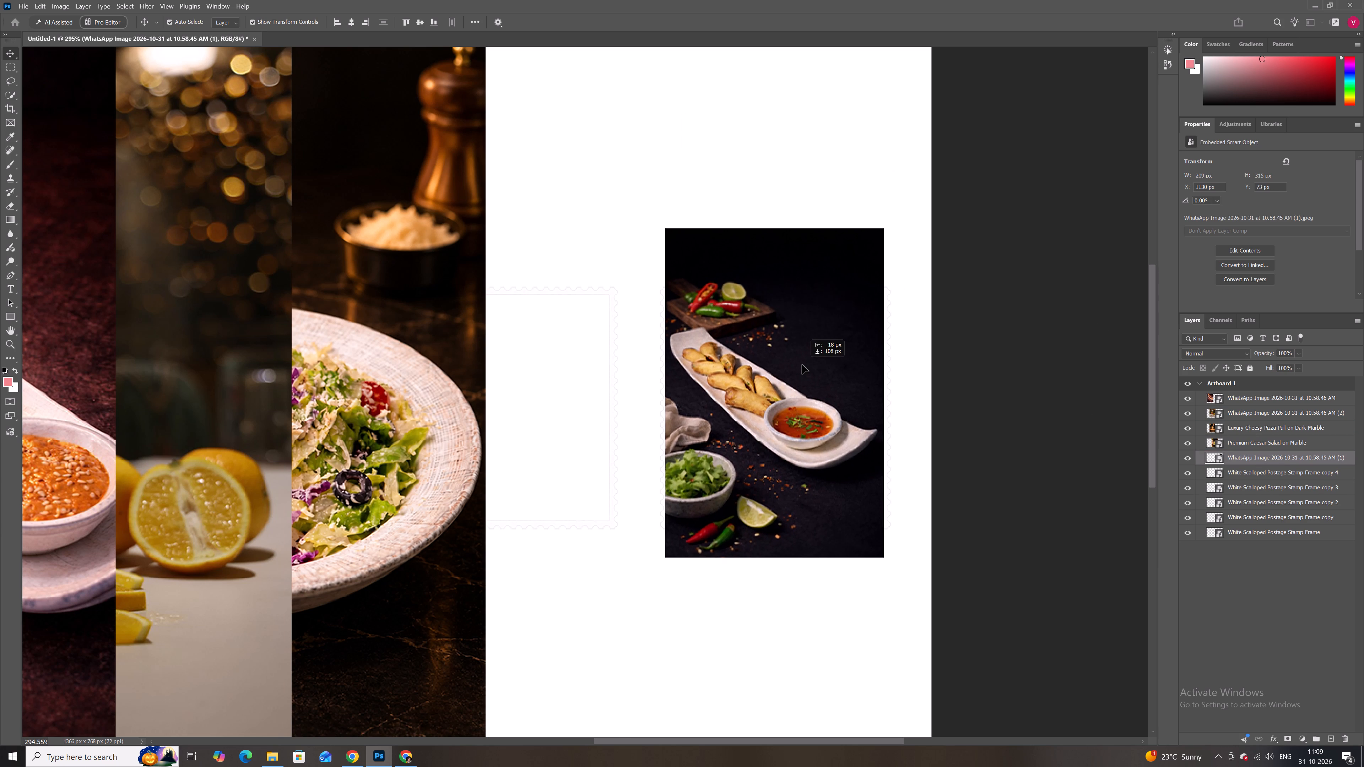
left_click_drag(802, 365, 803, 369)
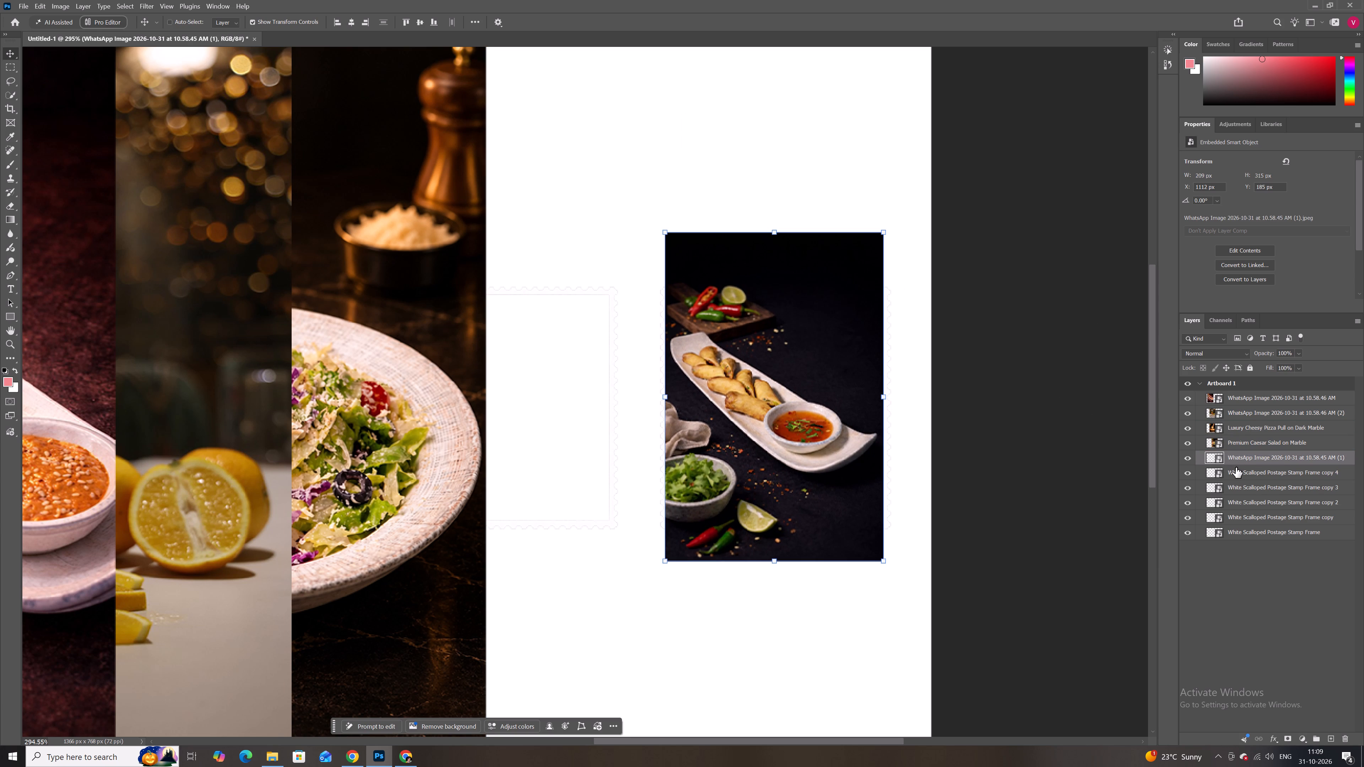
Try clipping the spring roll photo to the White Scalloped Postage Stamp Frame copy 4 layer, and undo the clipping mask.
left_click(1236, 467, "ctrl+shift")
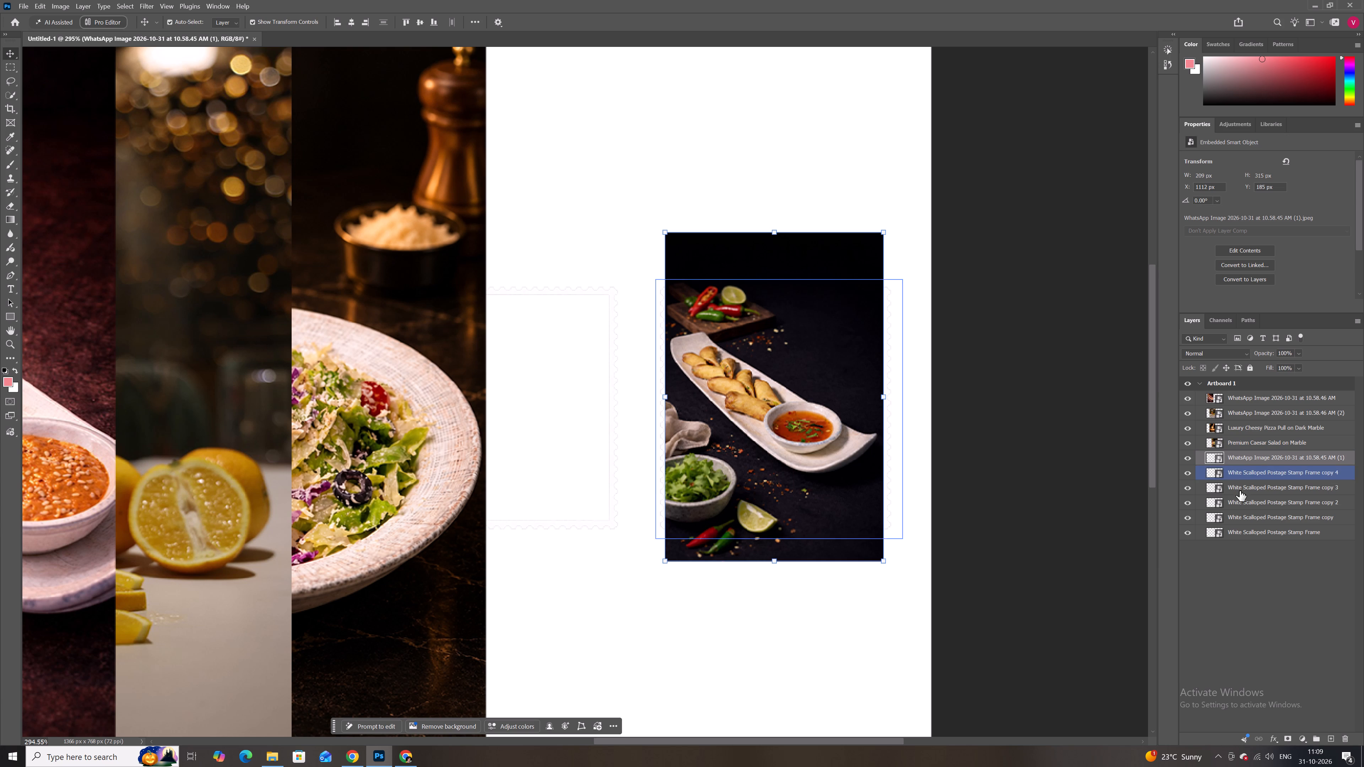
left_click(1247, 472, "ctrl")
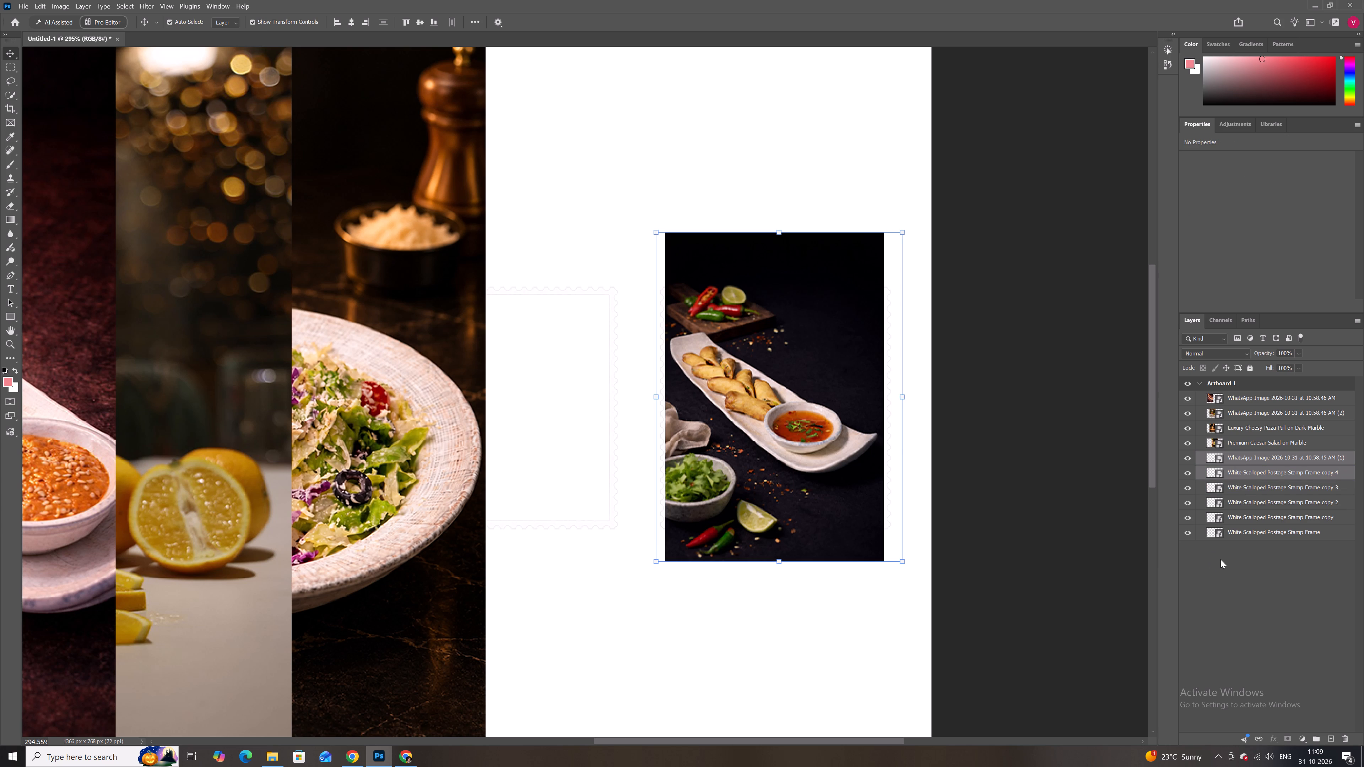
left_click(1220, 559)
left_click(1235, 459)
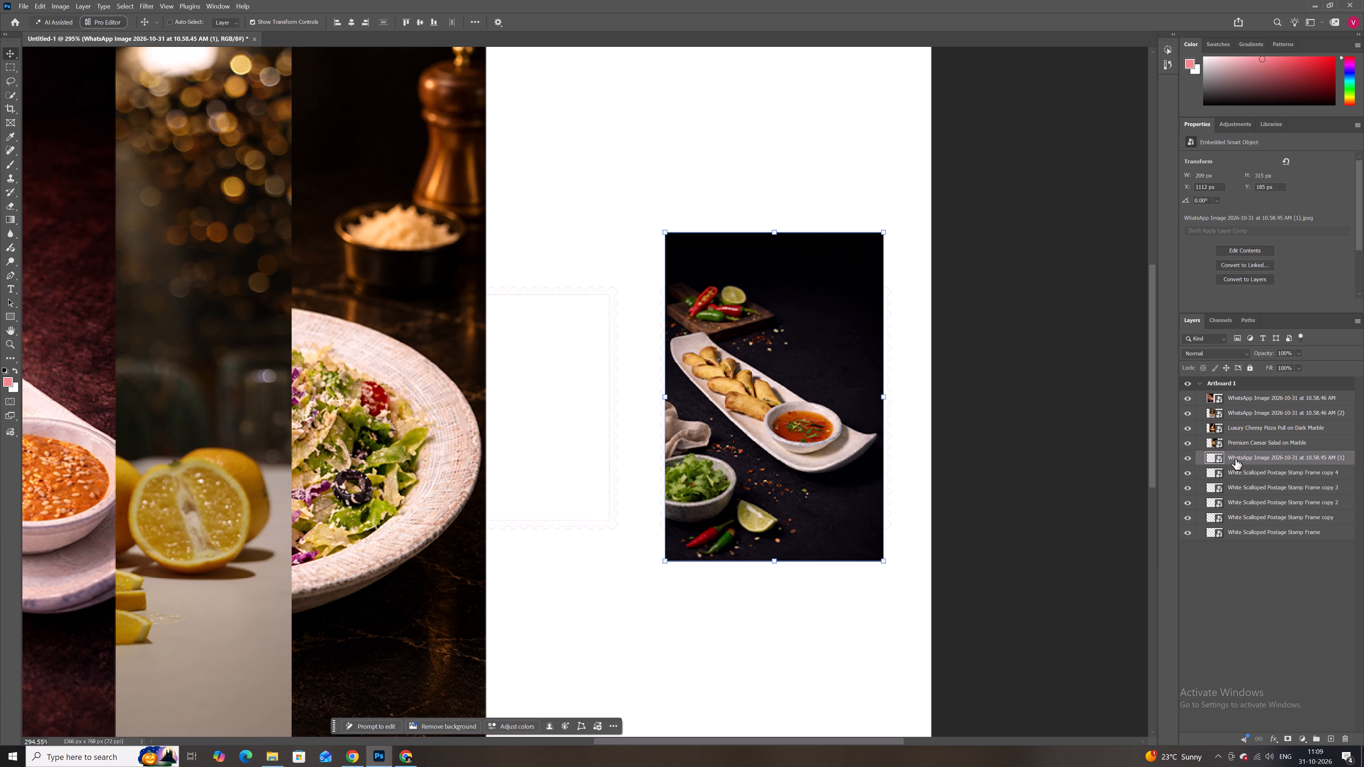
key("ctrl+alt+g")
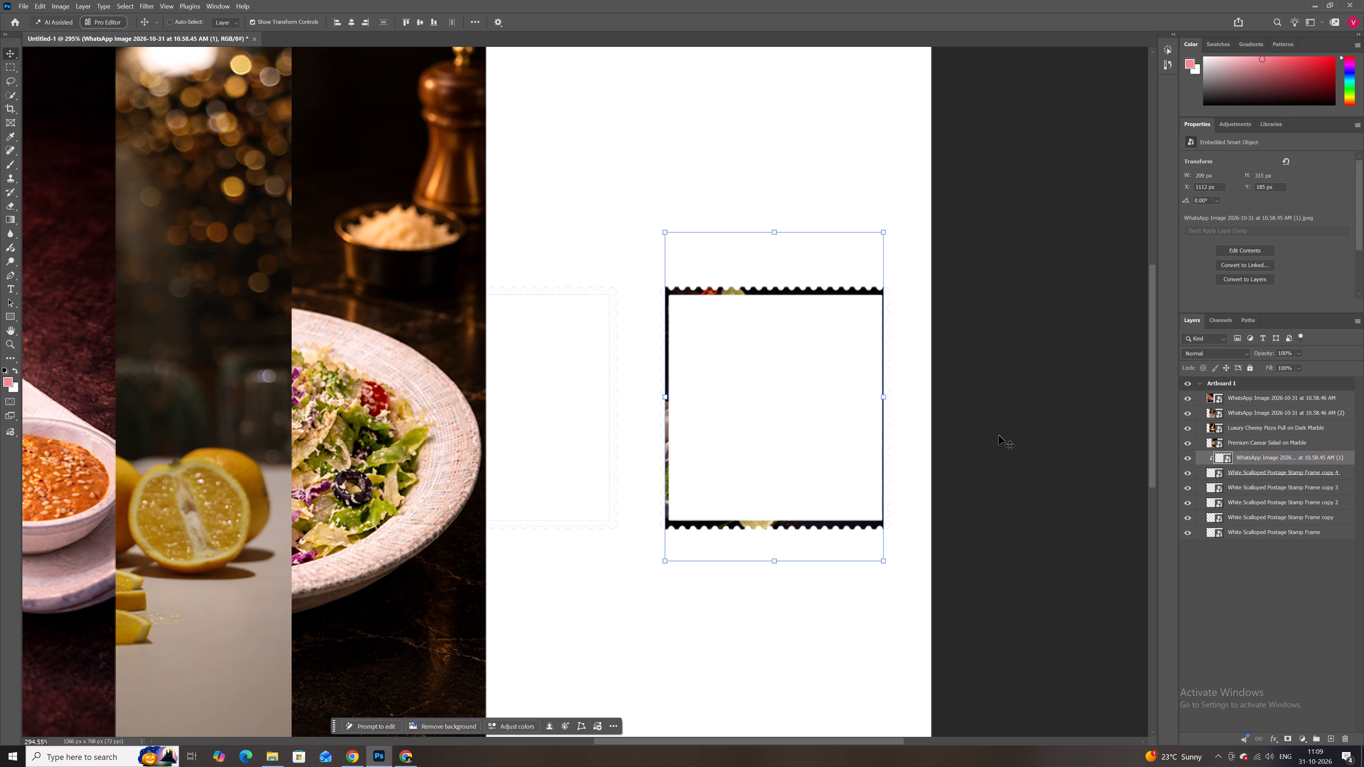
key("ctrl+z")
Move the spring roll photo up and left until it clears the rightmost stamp frame, and select that frame.
left_click_drag(809, 266, 819, 203)
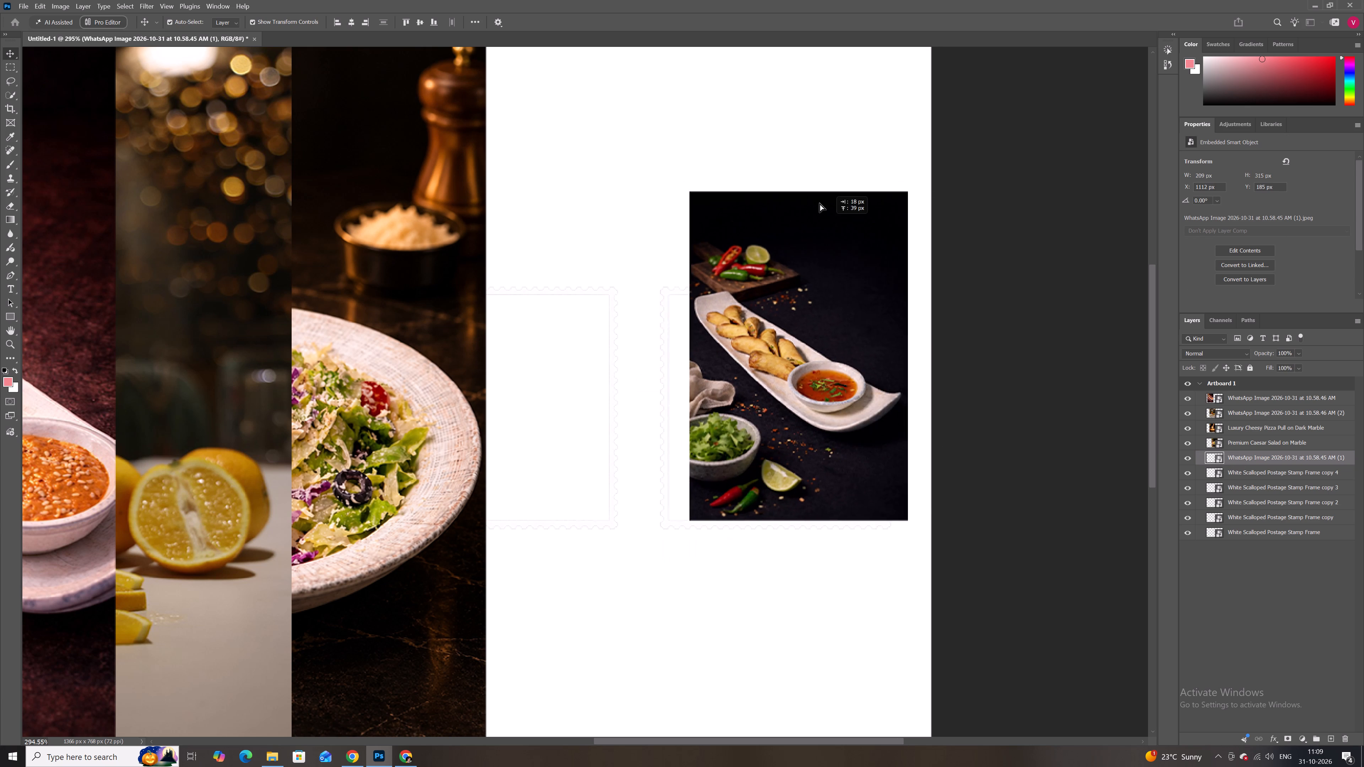
left_click_drag(819, 203, 804, 157)
scroll(804, 157, "down", 3, "alt")
scroll(813, 210, "up", 4, "alt")
left_click_drag(791, 202, 655, 122)
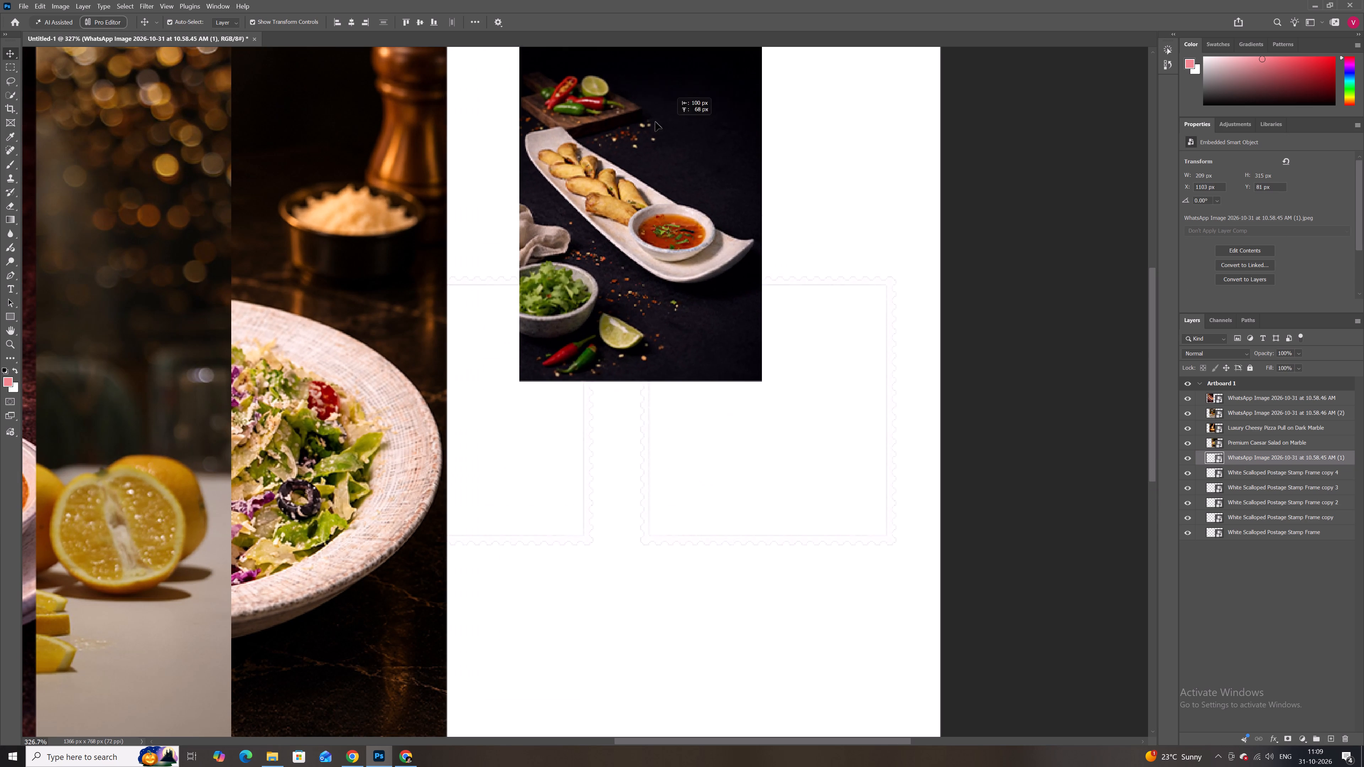
left_click_drag(655, 122, 600, 156)
scroll(816, 265, "up", 4, "alt")
left_click_drag(568, 258, 449, 206)
left_click_drag(723, 201, 771, 356)
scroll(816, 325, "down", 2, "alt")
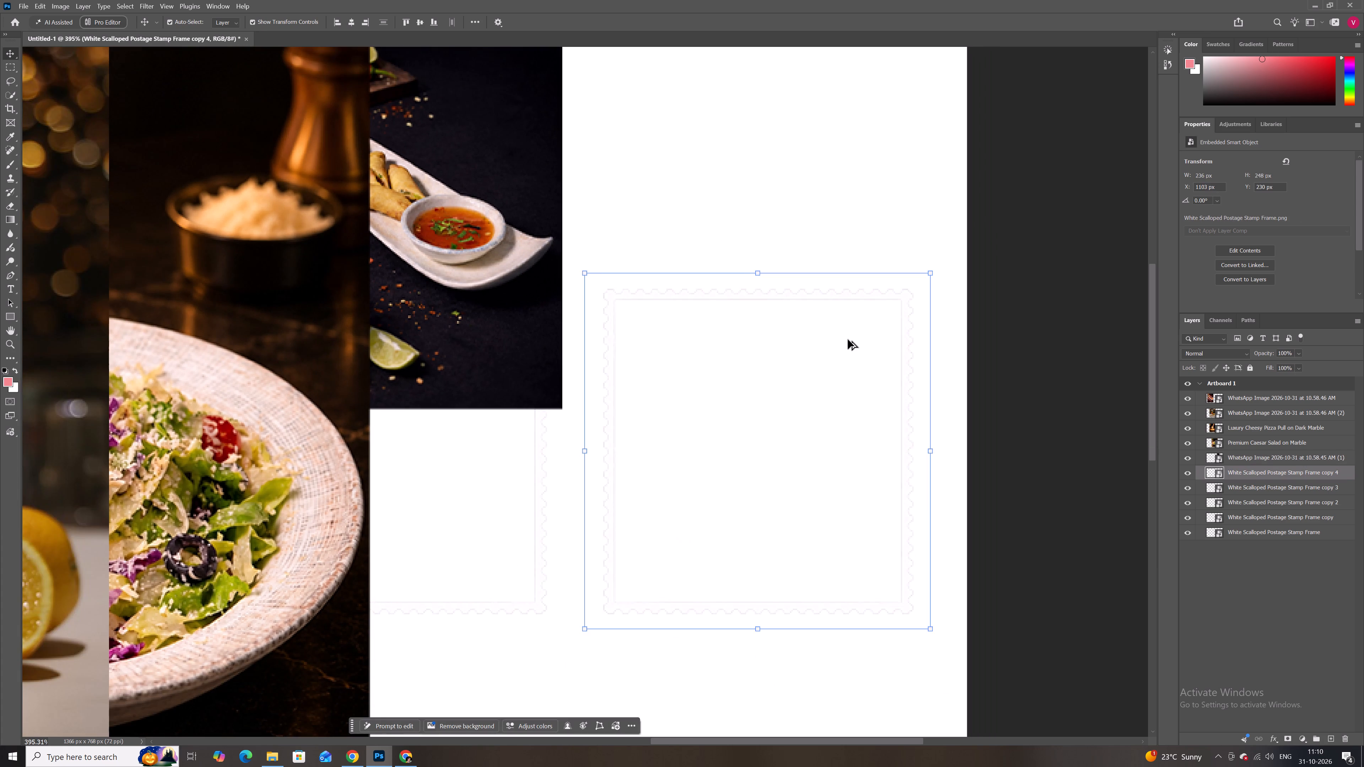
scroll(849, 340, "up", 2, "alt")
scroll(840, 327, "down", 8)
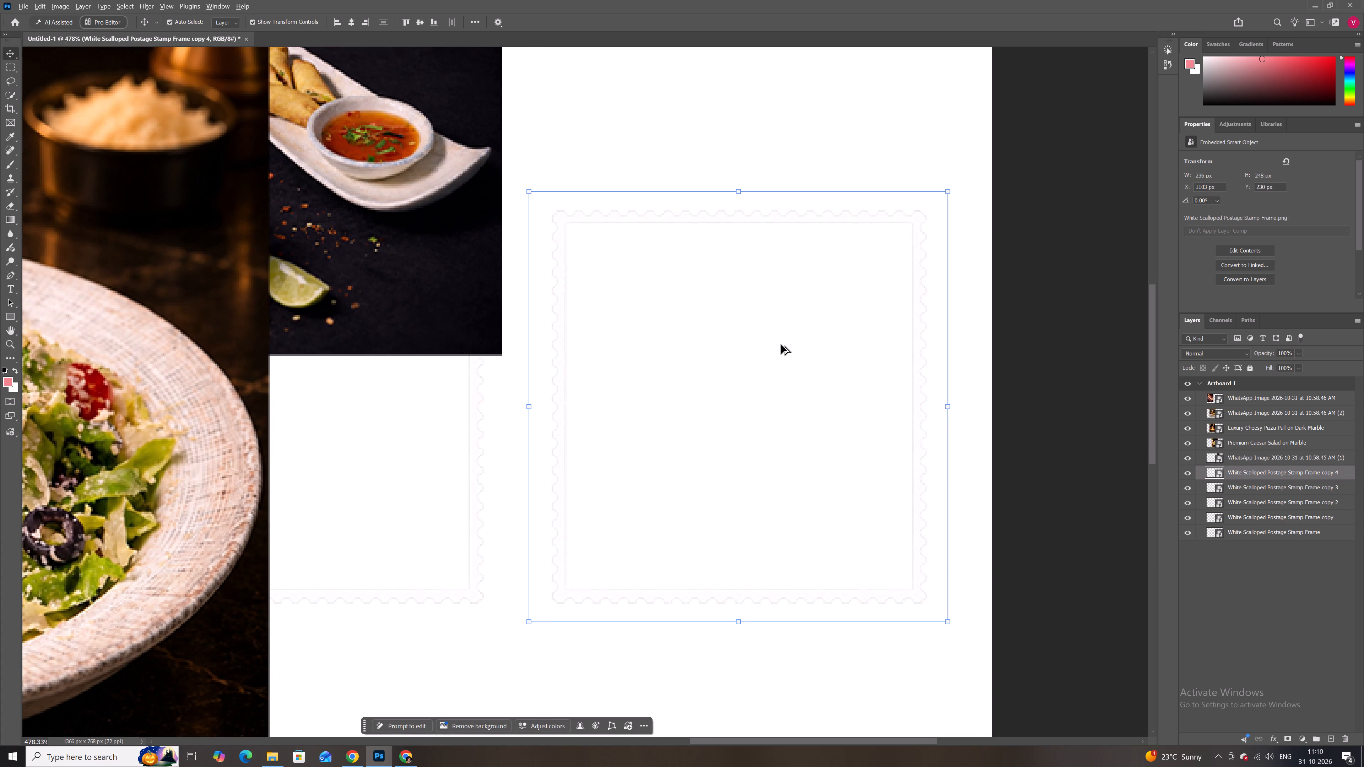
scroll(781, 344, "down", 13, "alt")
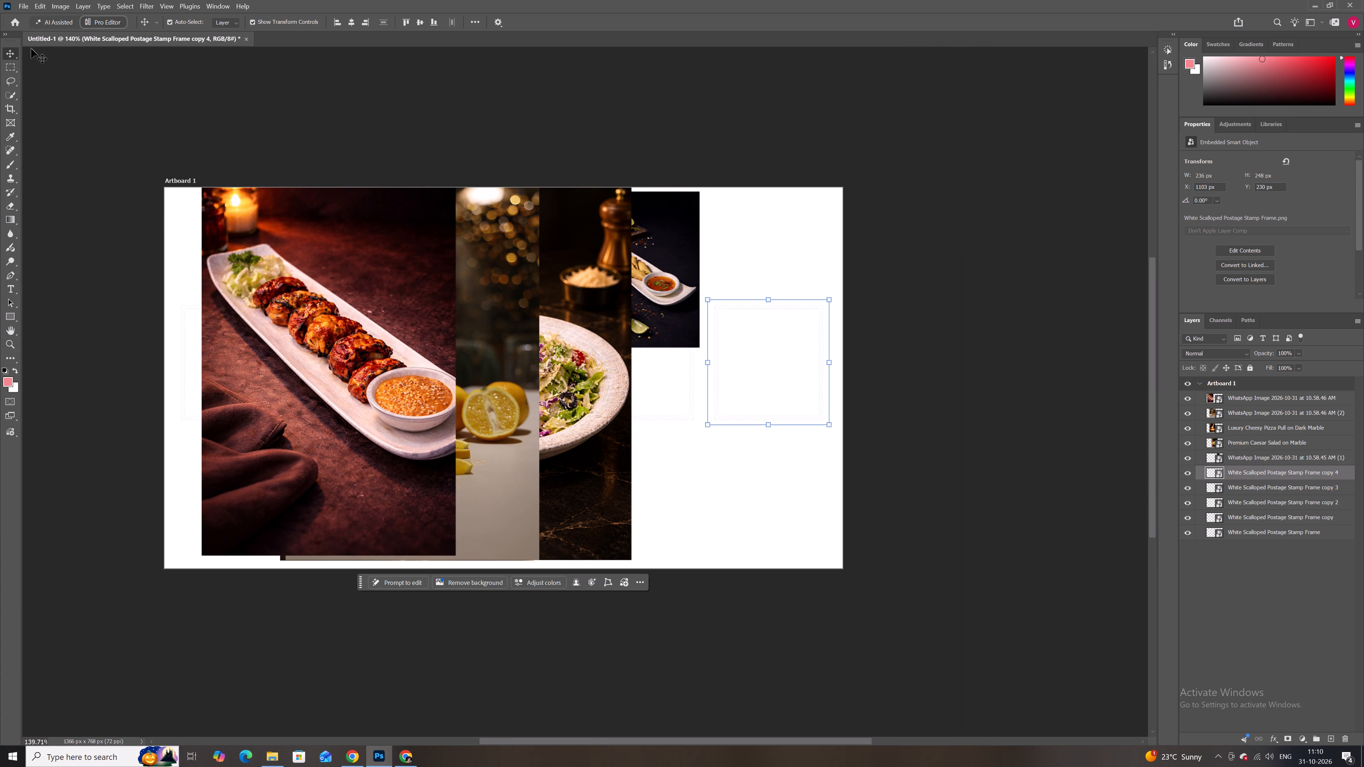
Start a new document with the Default Photoshop Size preset, 16 x 12 cm at 118.11 pixels per centimetre.
left_click(22, 3)
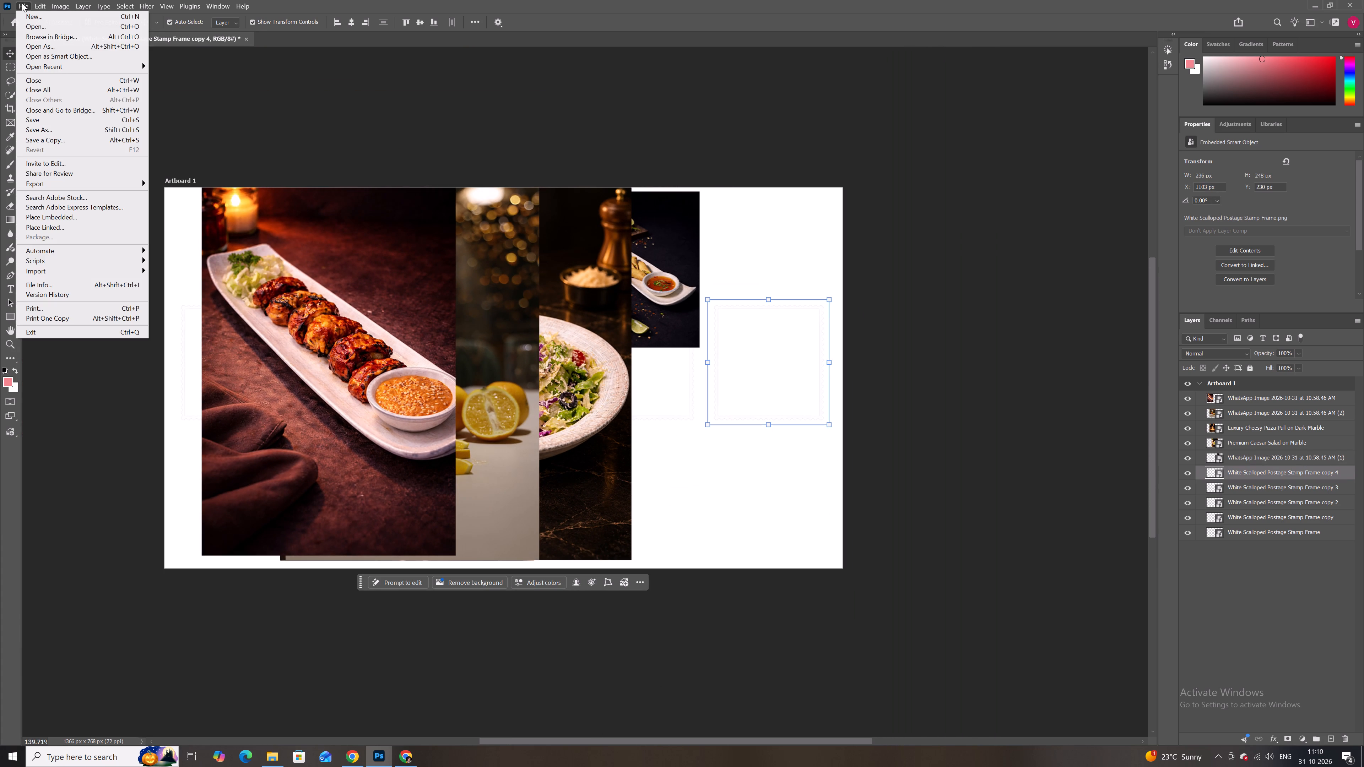
left_click(35, 18)
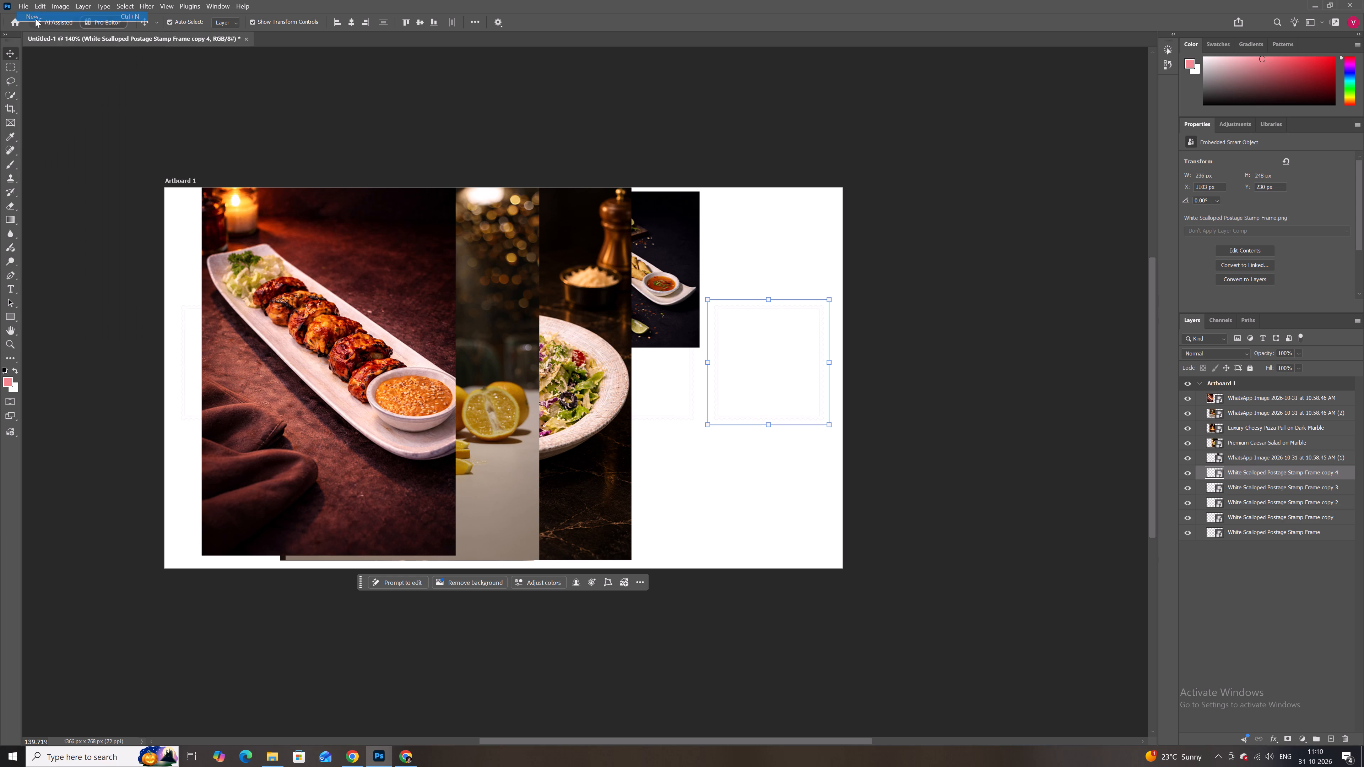
left_click(538, 291)
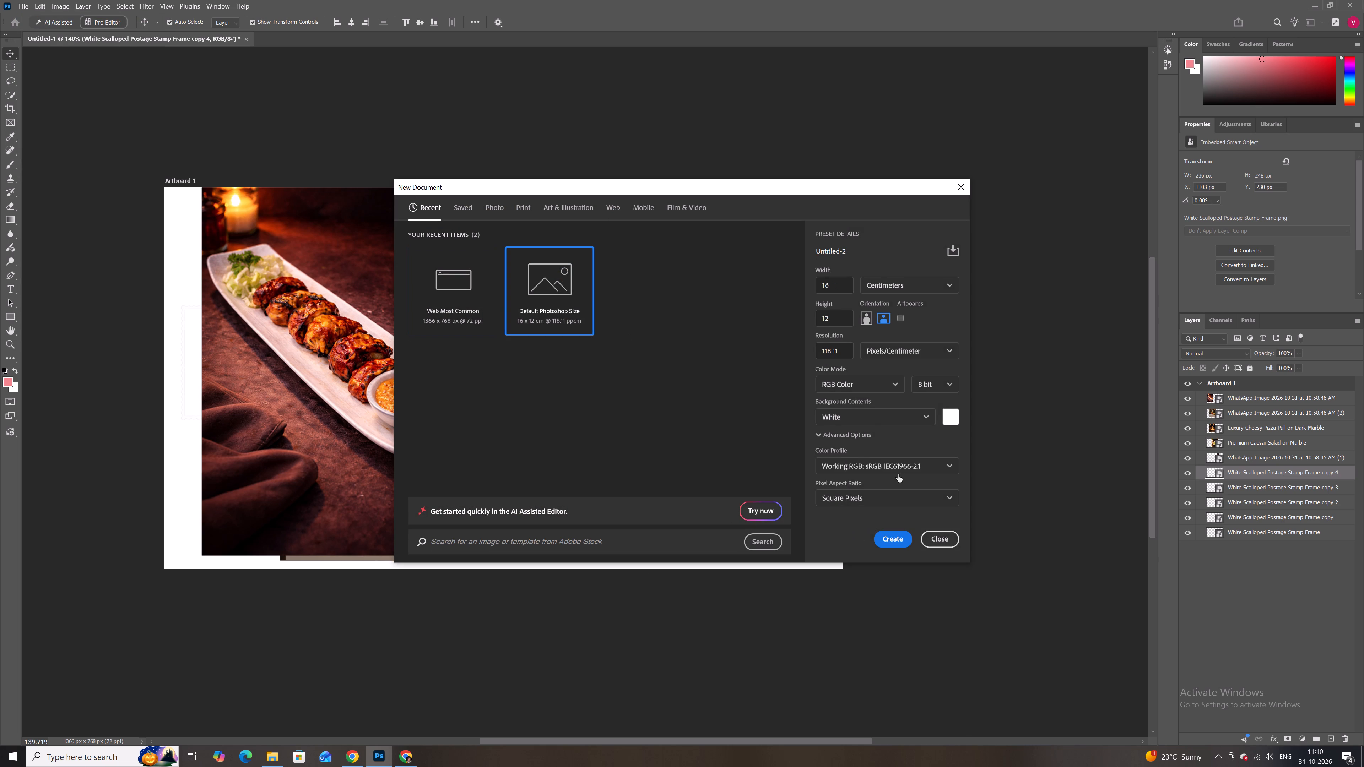
Create a new 16 x 12 cm RGB document at 118.11 pixels per centimetre with a white background.
left_click(886, 535)
scroll(580, 390, "up", 1)
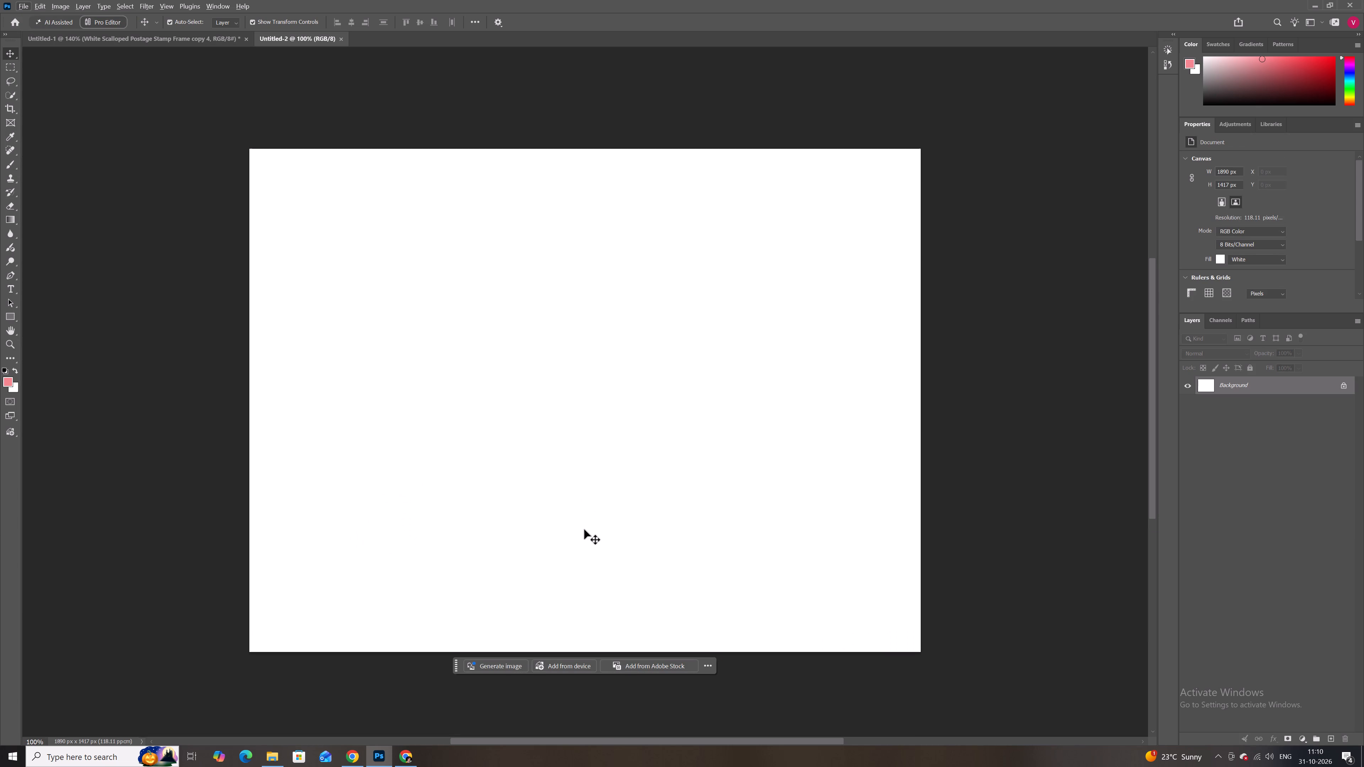
Place the White Scalloped Postage Stamp Frame image from Downloads into the new document at its default size and position.
left_click(288, 761)
left_click(278, 759)
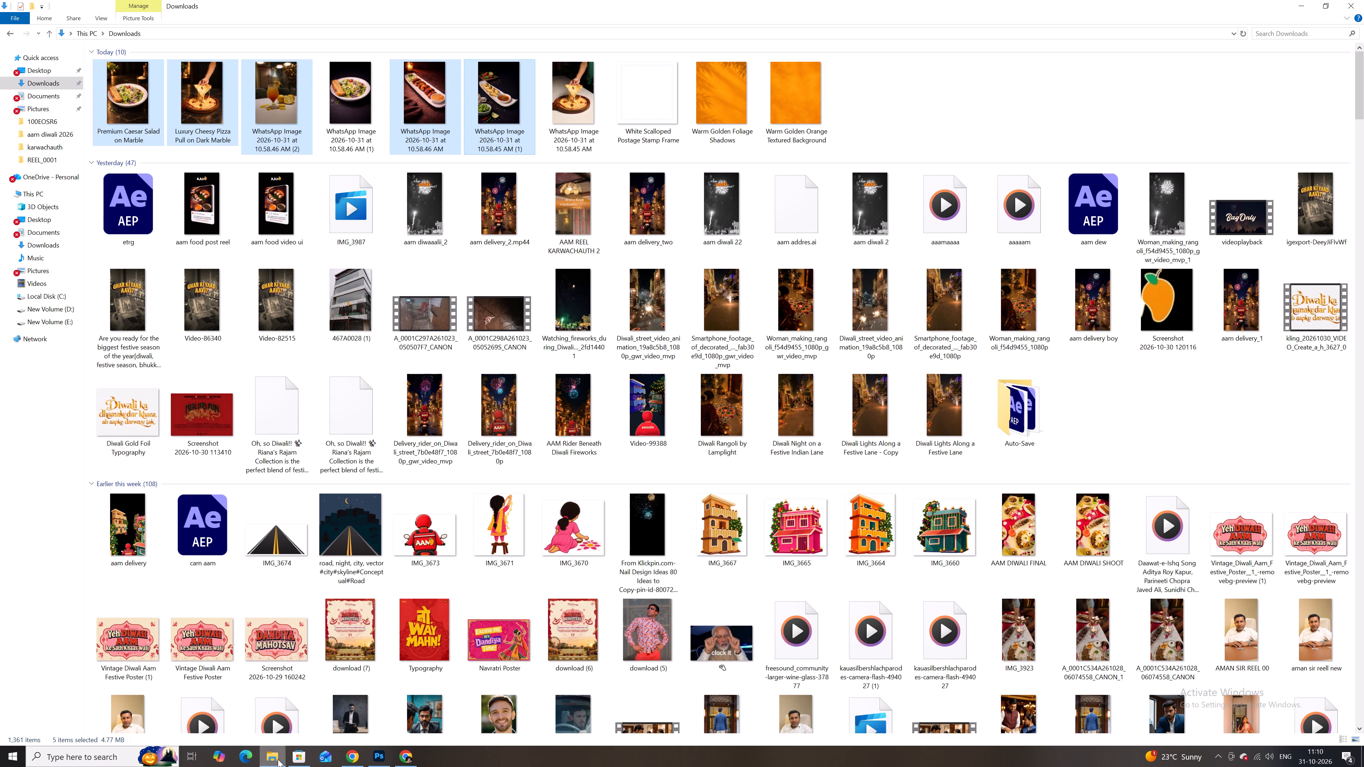
left_click(290, 761)
left_click(1363, 0)
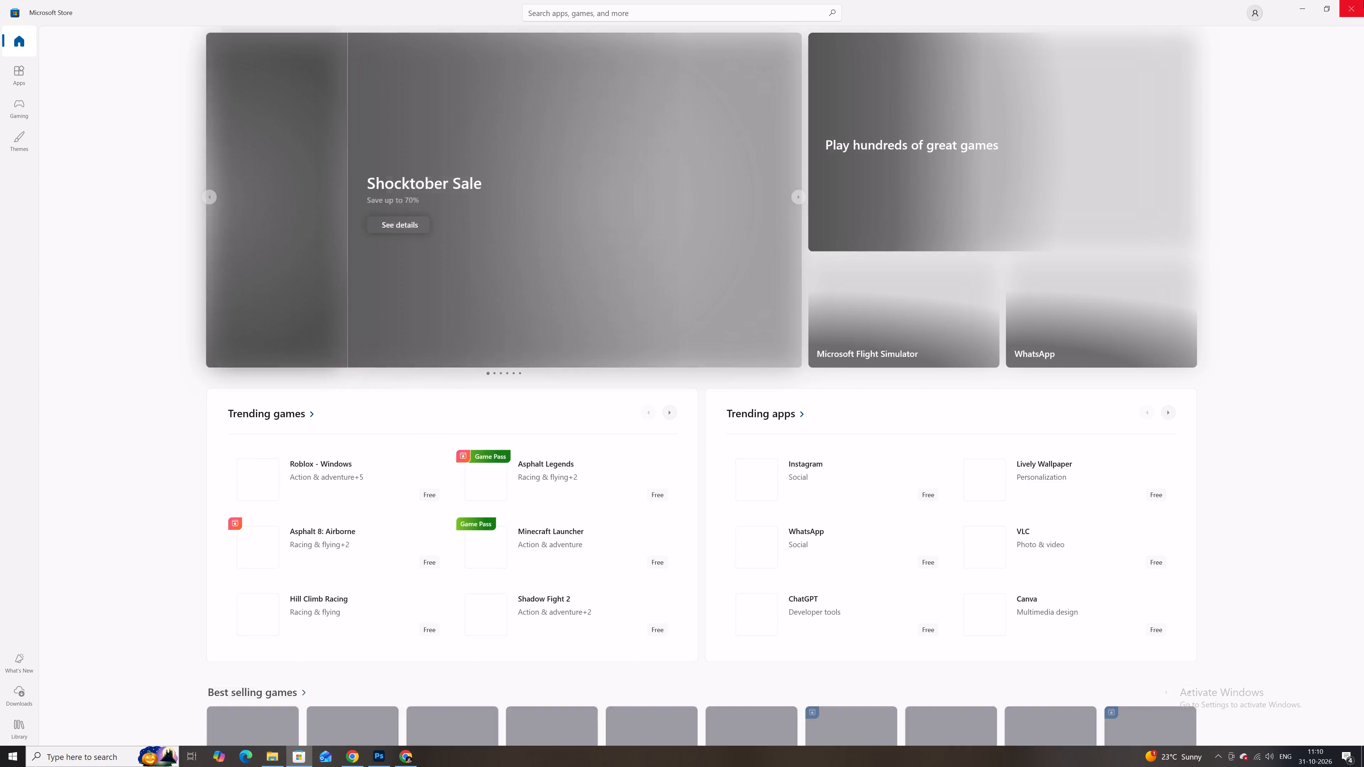
left_click(59, 85)
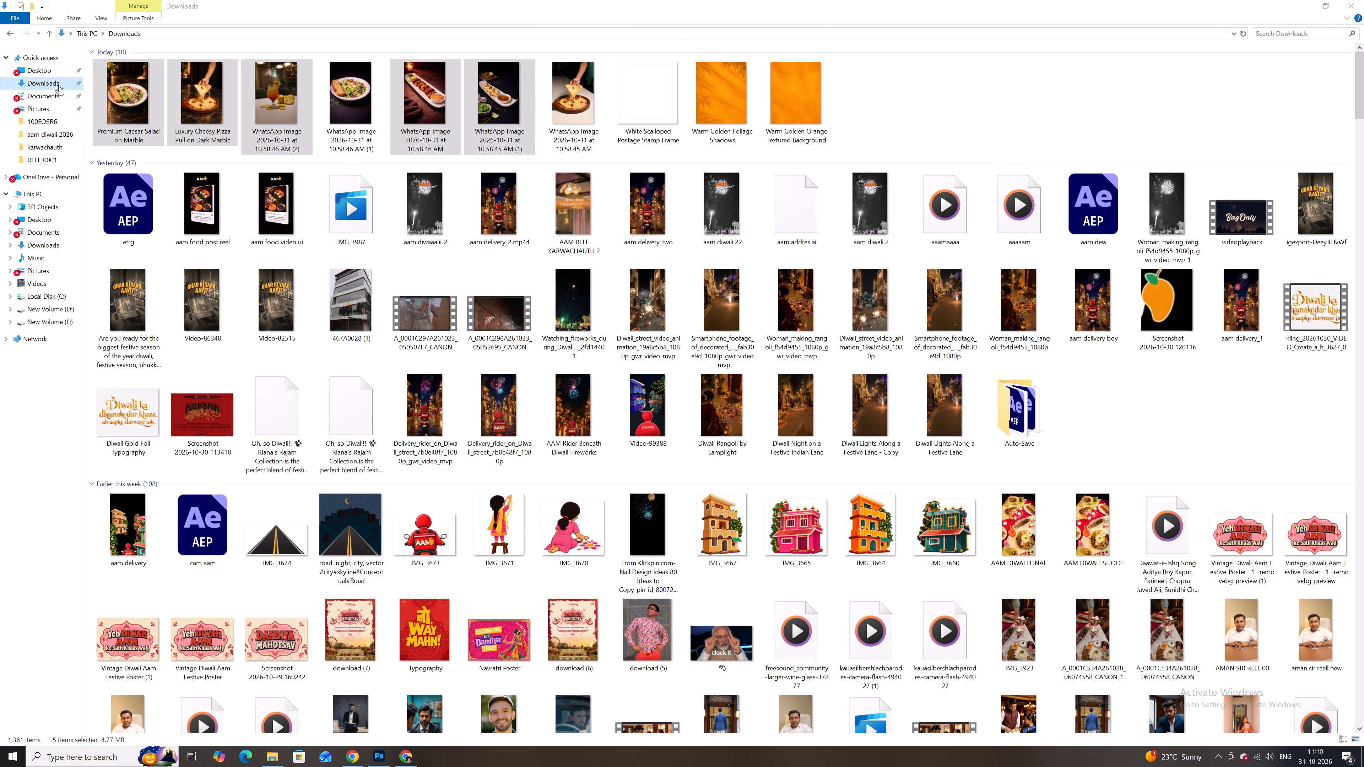
left_click(627, 87)
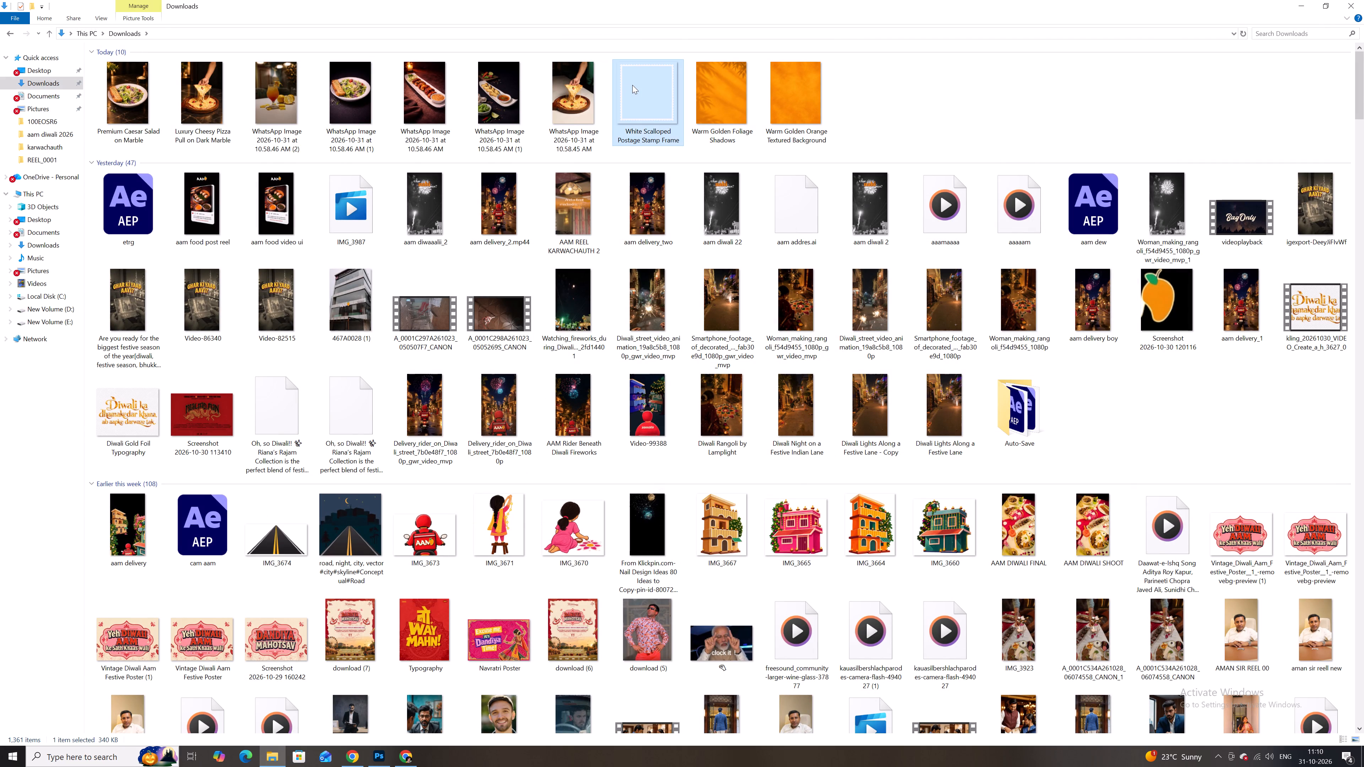
left_click_drag(632, 85, 633, 130)
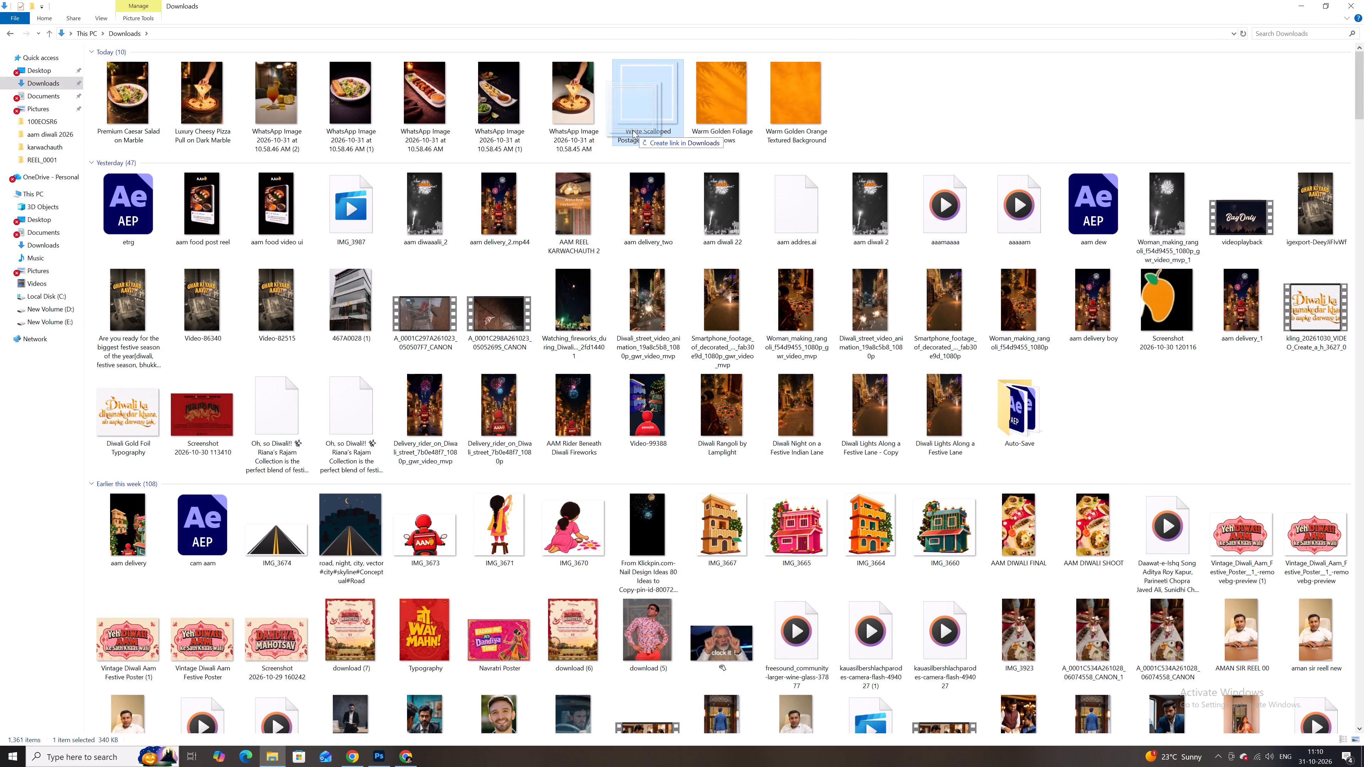
left_click_drag(633, 130, 608, 257)
key("alt+Tab")
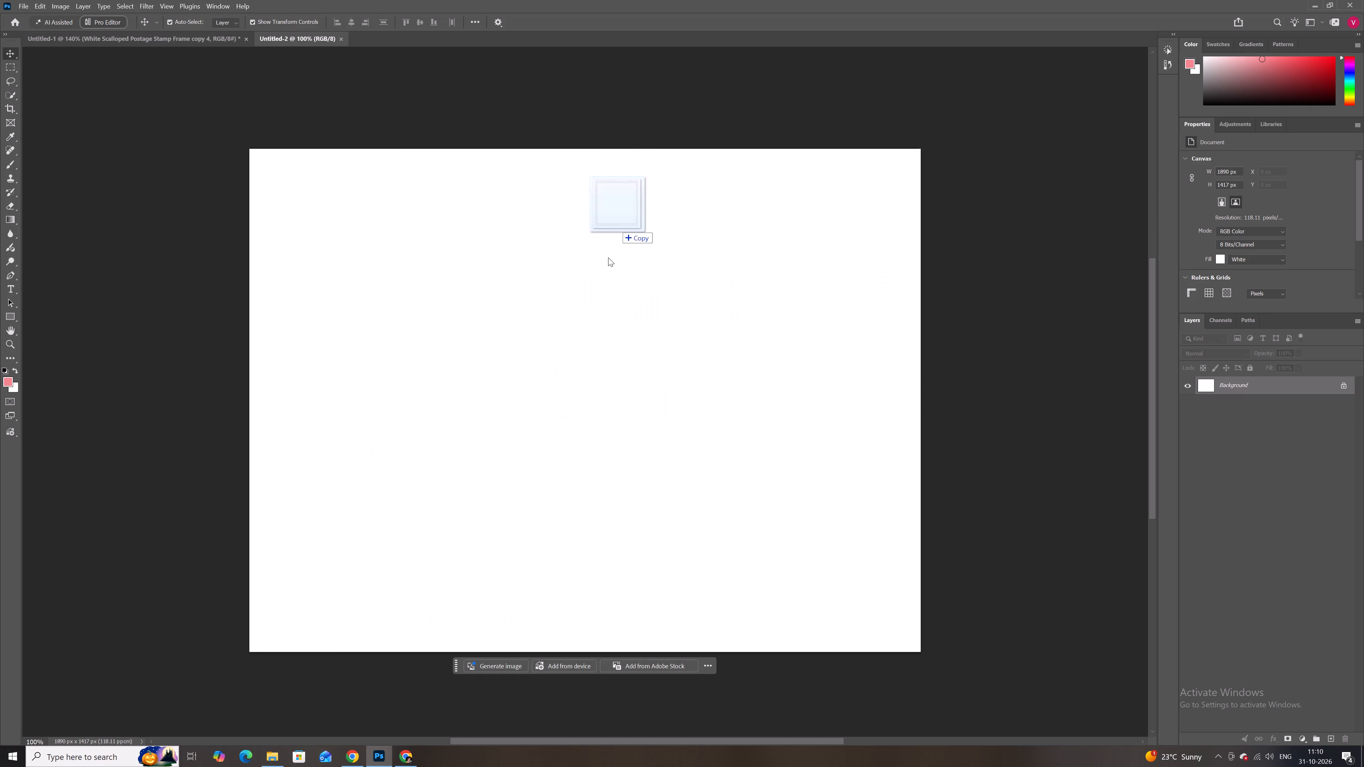
left_click_drag(608, 257, 572, 412)
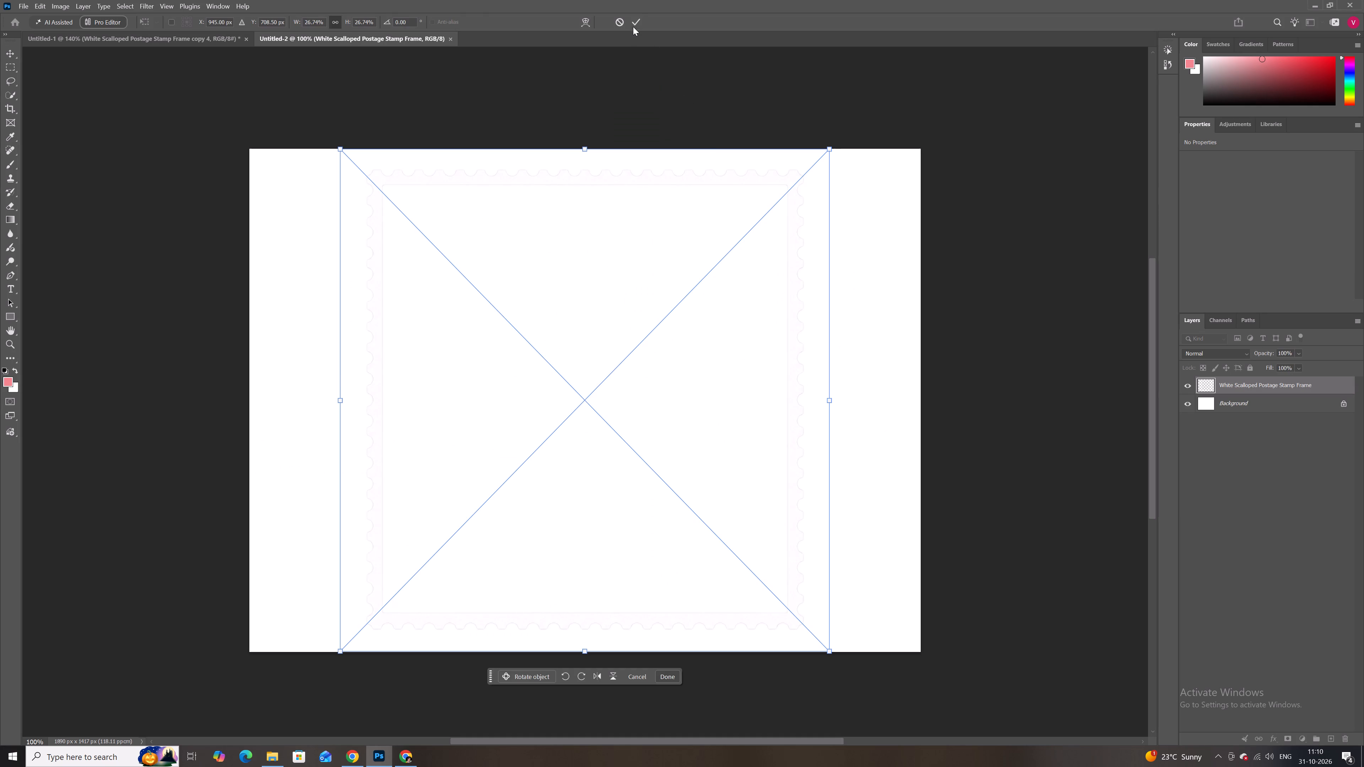
left_click(634, 26)
left_click(935, 176)
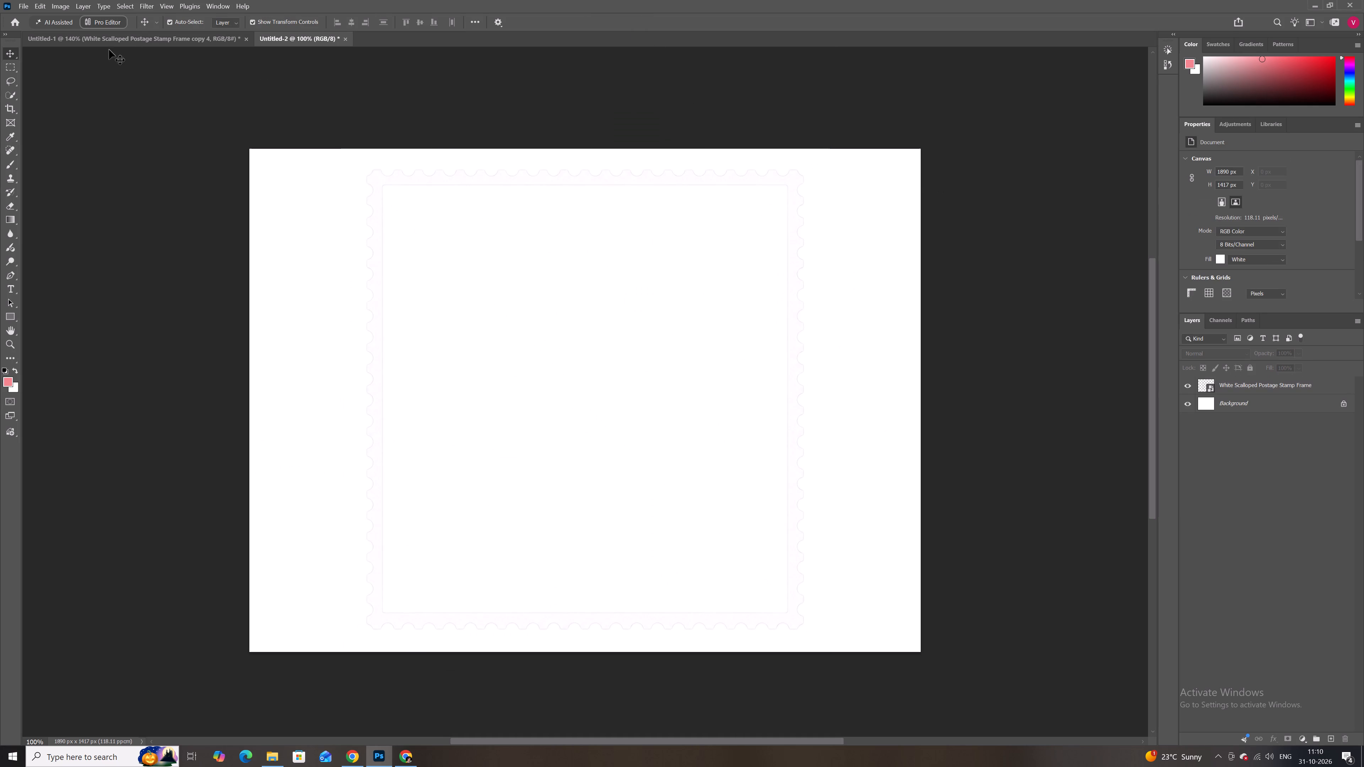
Draw a pink-filled rectangle of about 1165 x 1223 px covering the stamp frame's opening.
left_click(15, 318)
left_click_drag(379, 181, 514, 246)
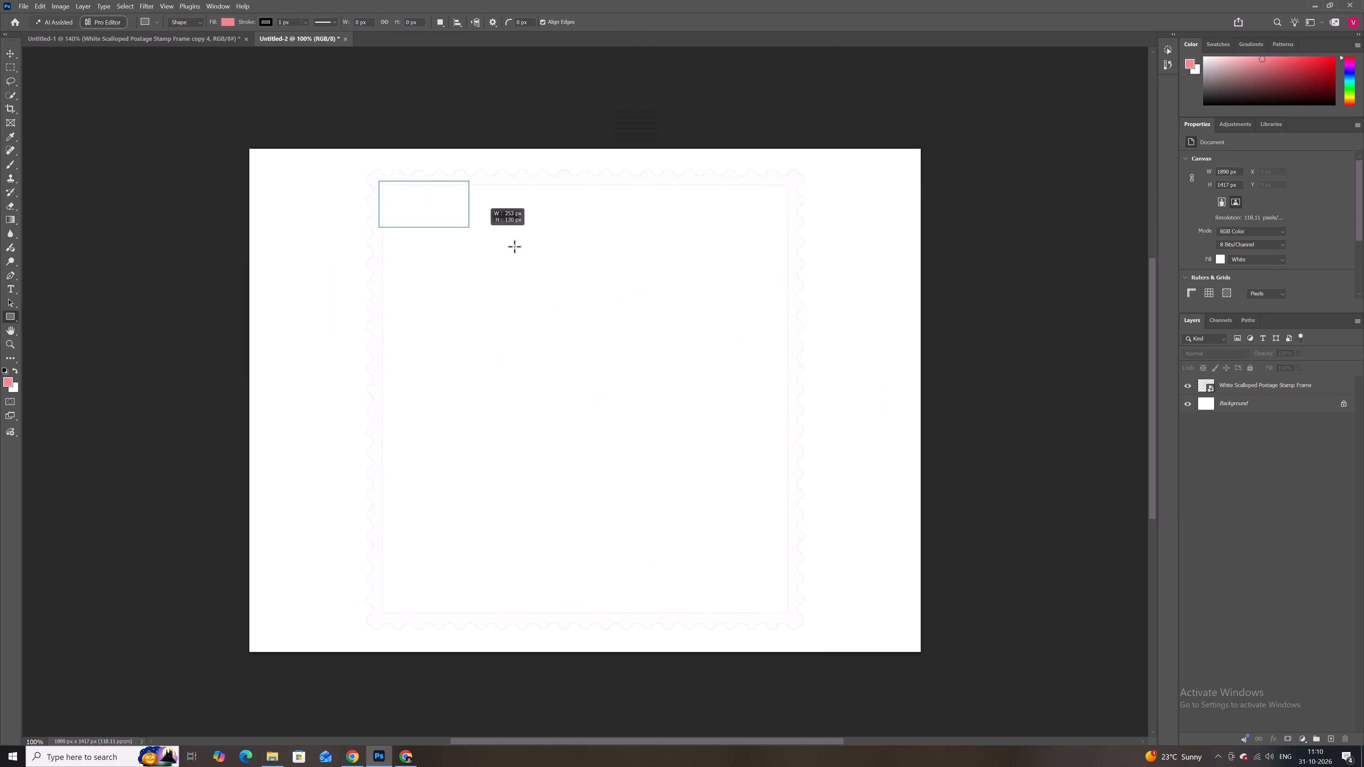
left_click_drag(514, 246, 798, 616)
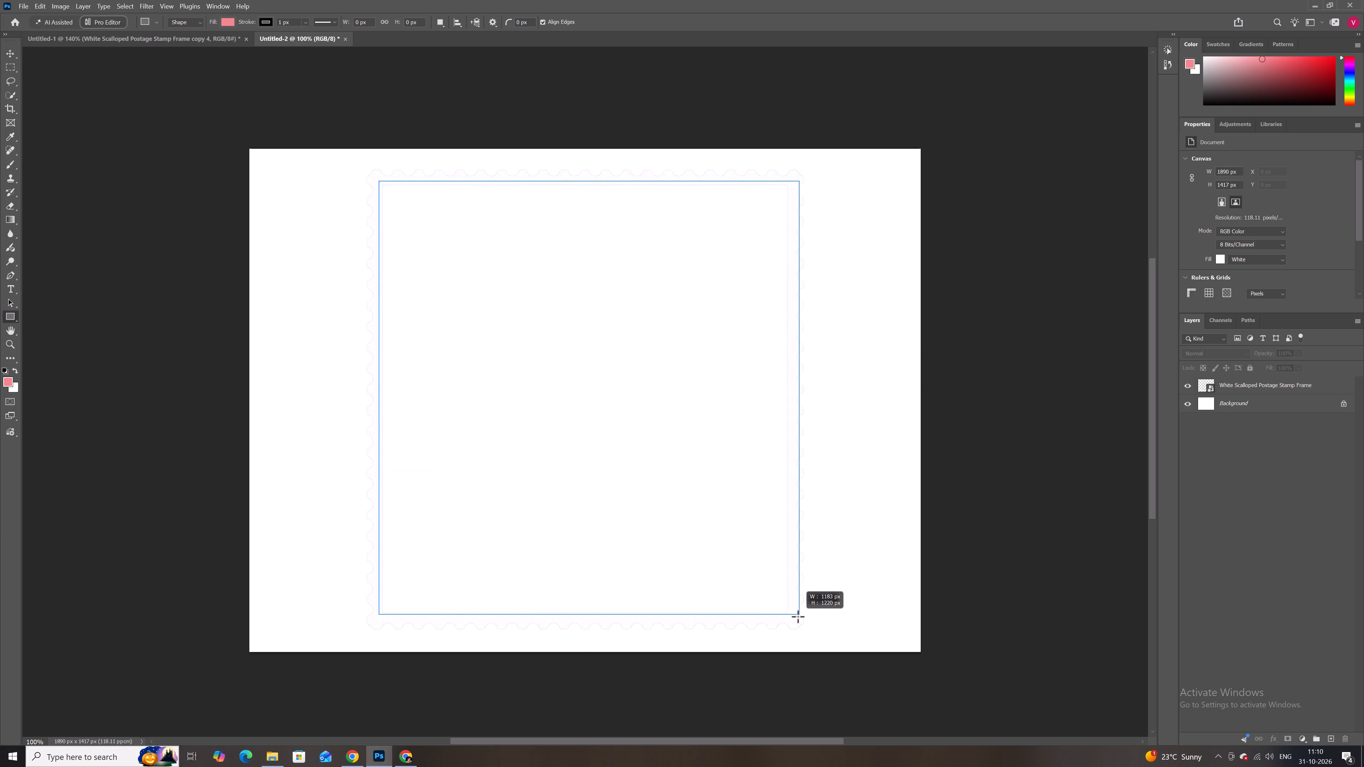
left_click_drag(798, 616, 793, 615)
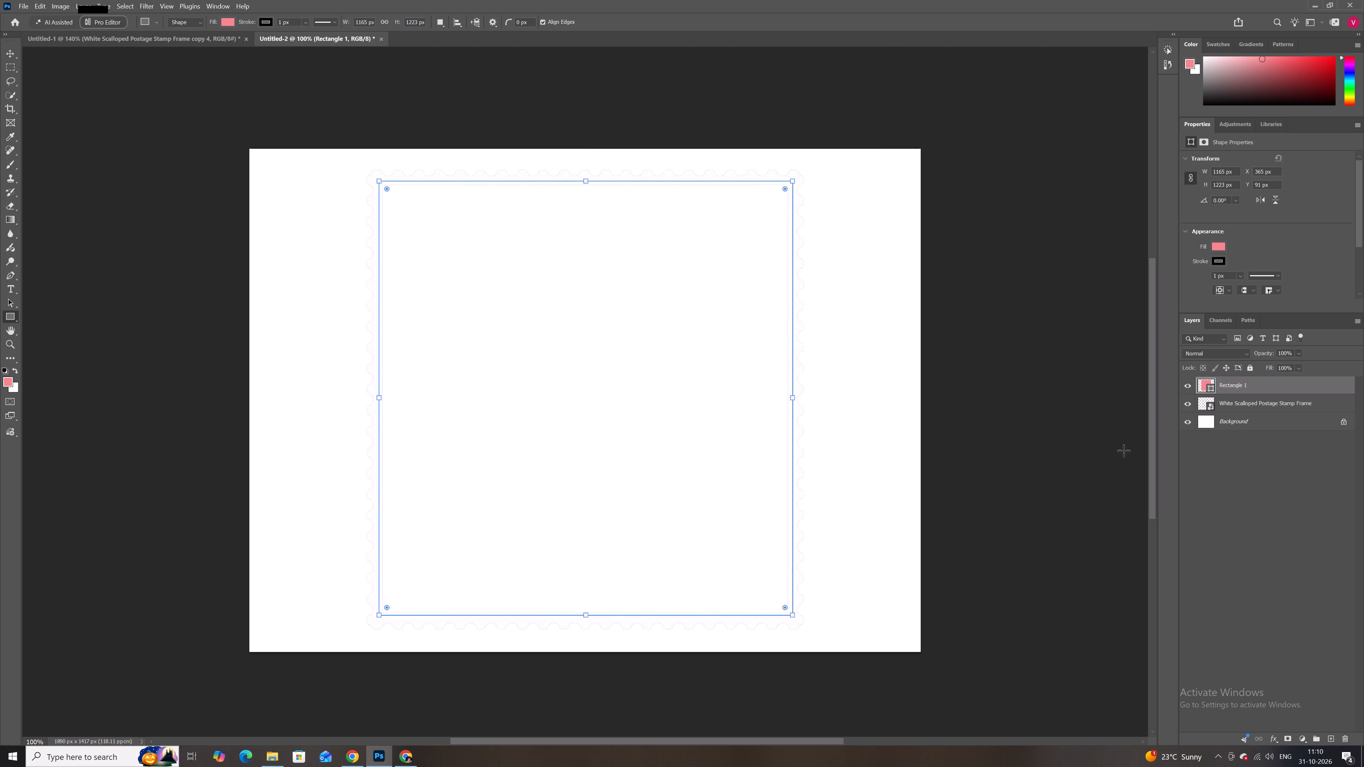
Reorder the layers so the stamp frame sits above the pink rectangle.
left_click_drag(1251, 400, 1250, 381)
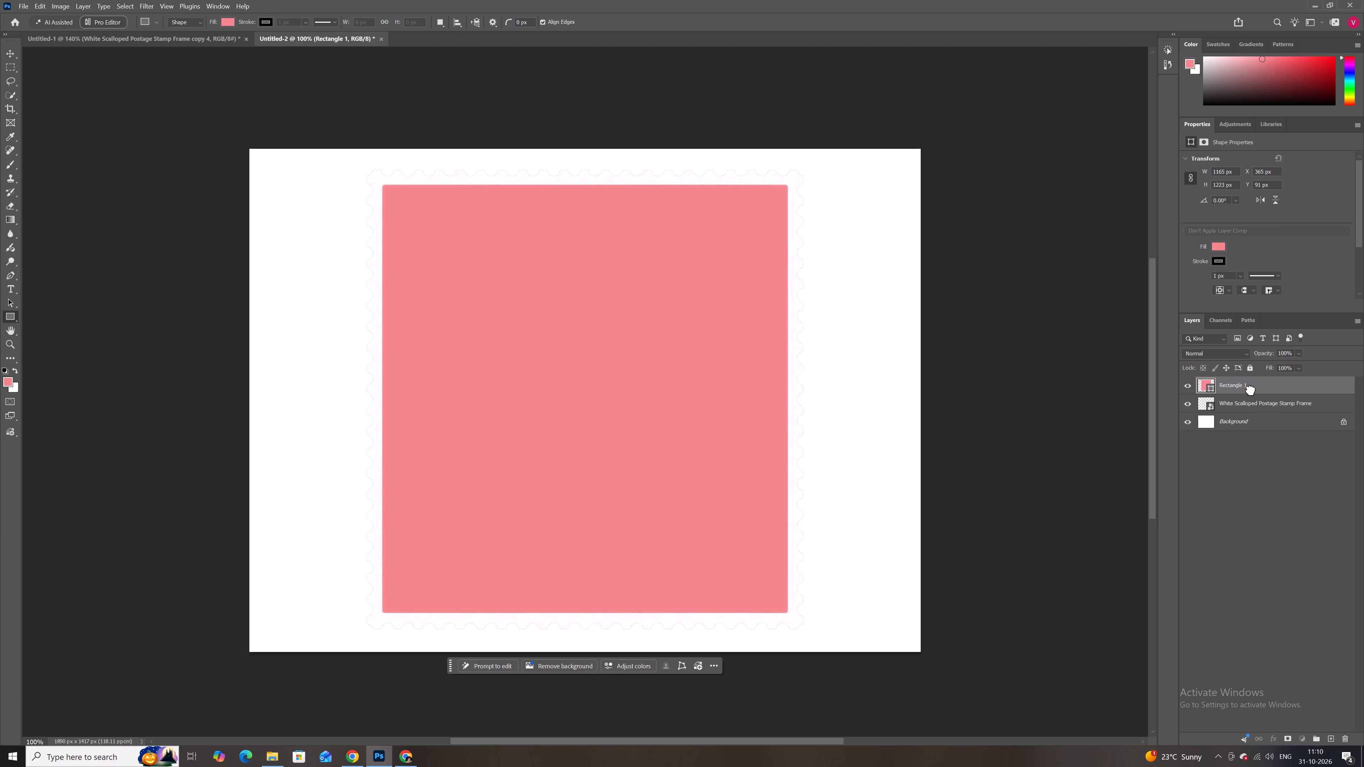
left_click(1256, 401)
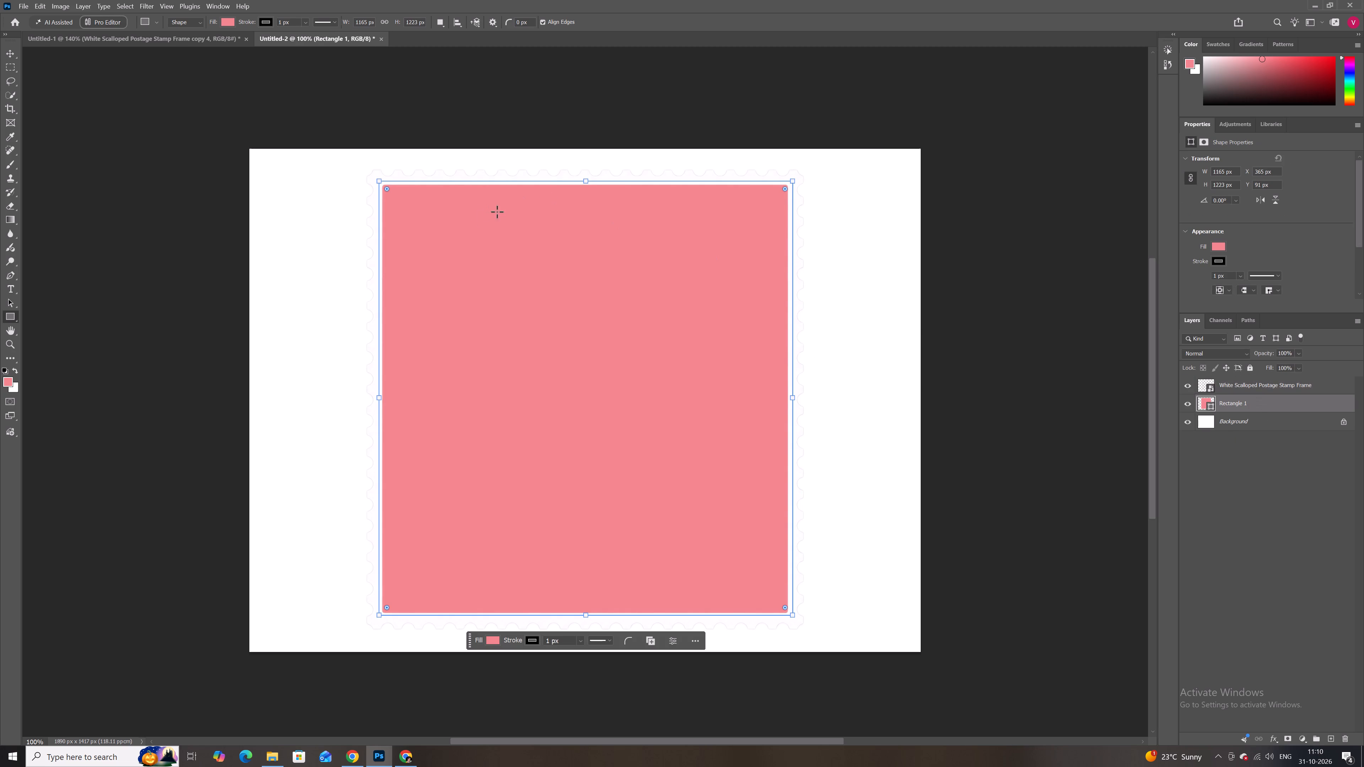
Place the Luxury Cheesy Pizza Pull on Dark Marble photo between frame and rectangle, scaled to about 28% to fill the opening.
left_click(273, 753)
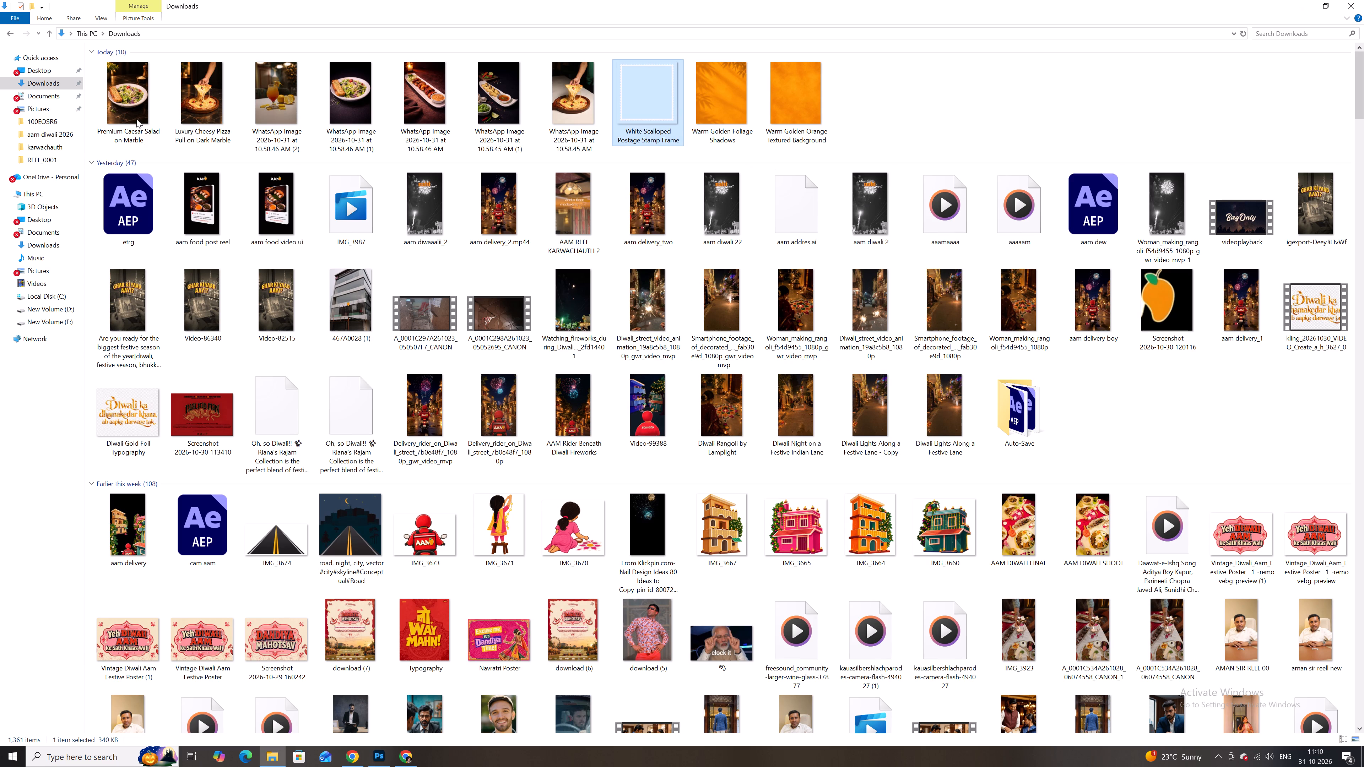
left_click(136, 118)
left_click(197, 100)
left_click_drag(201, 92, 567, 341)
key("alt+Tab")
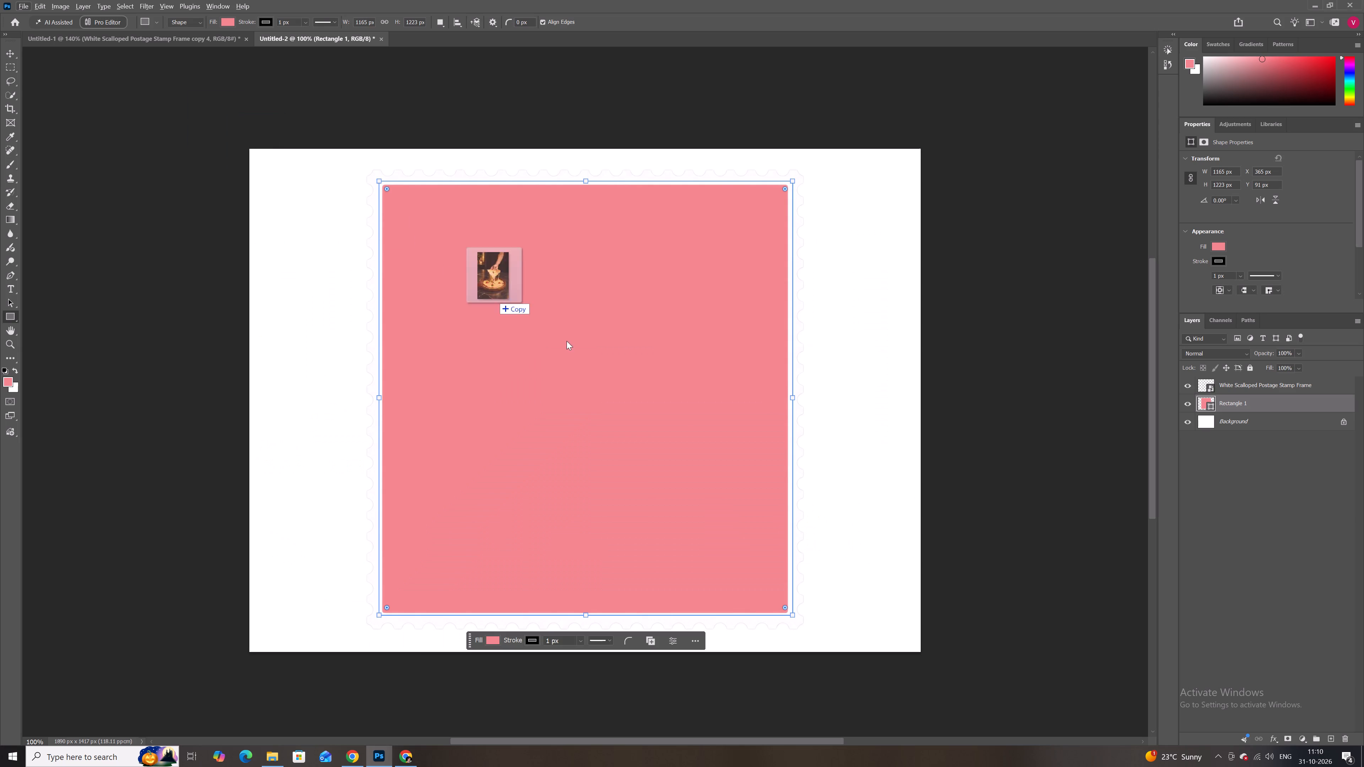
left_click_drag(567, 341, 608, 403)
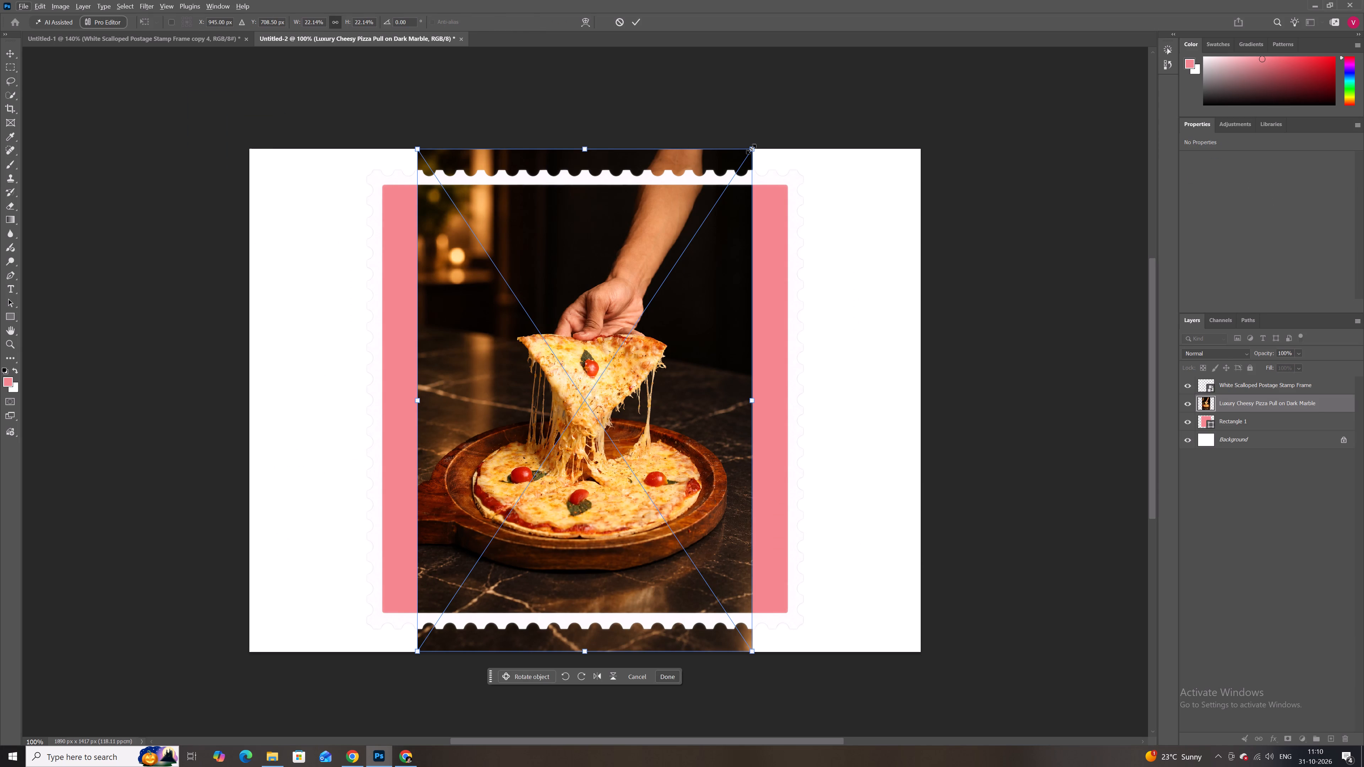
left_click_drag(751, 149, 792, 103, "alt")
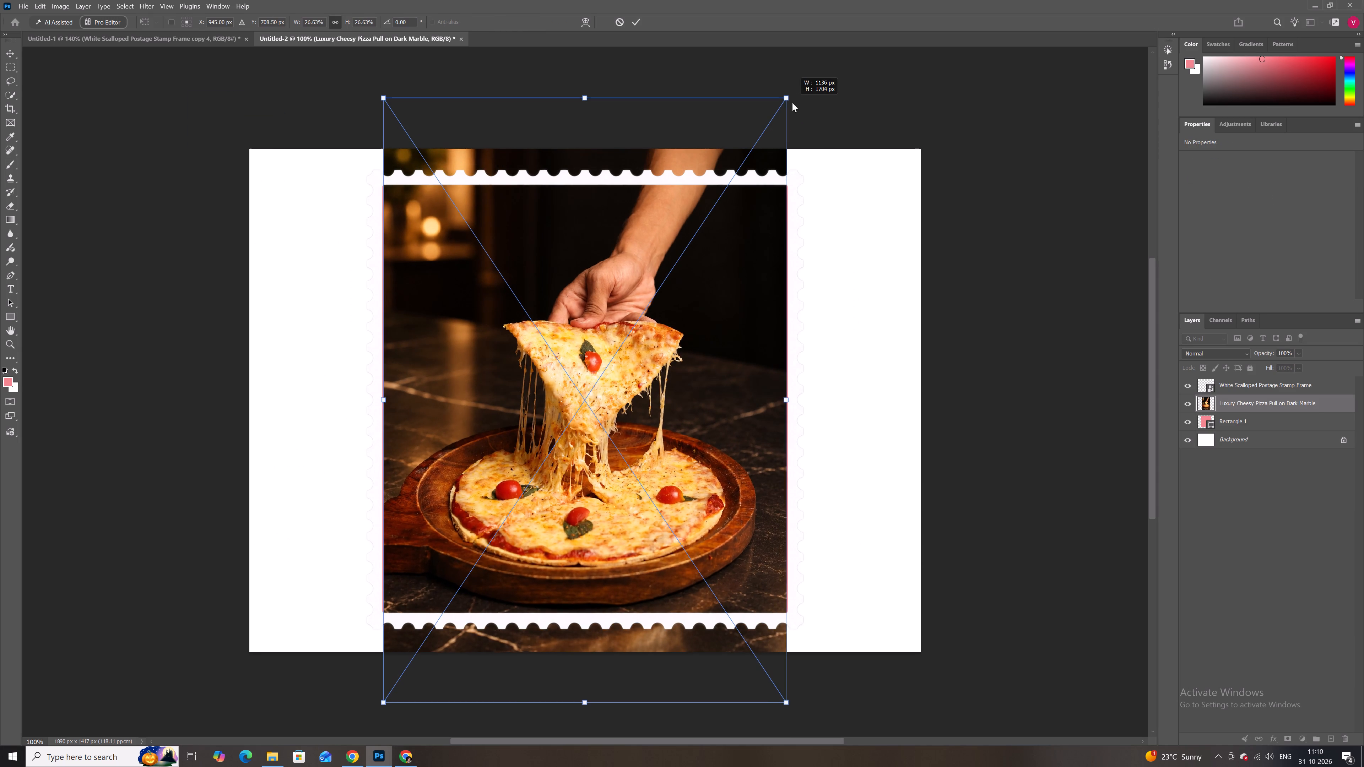
left_click_drag(792, 103, 838, 109, "alt")
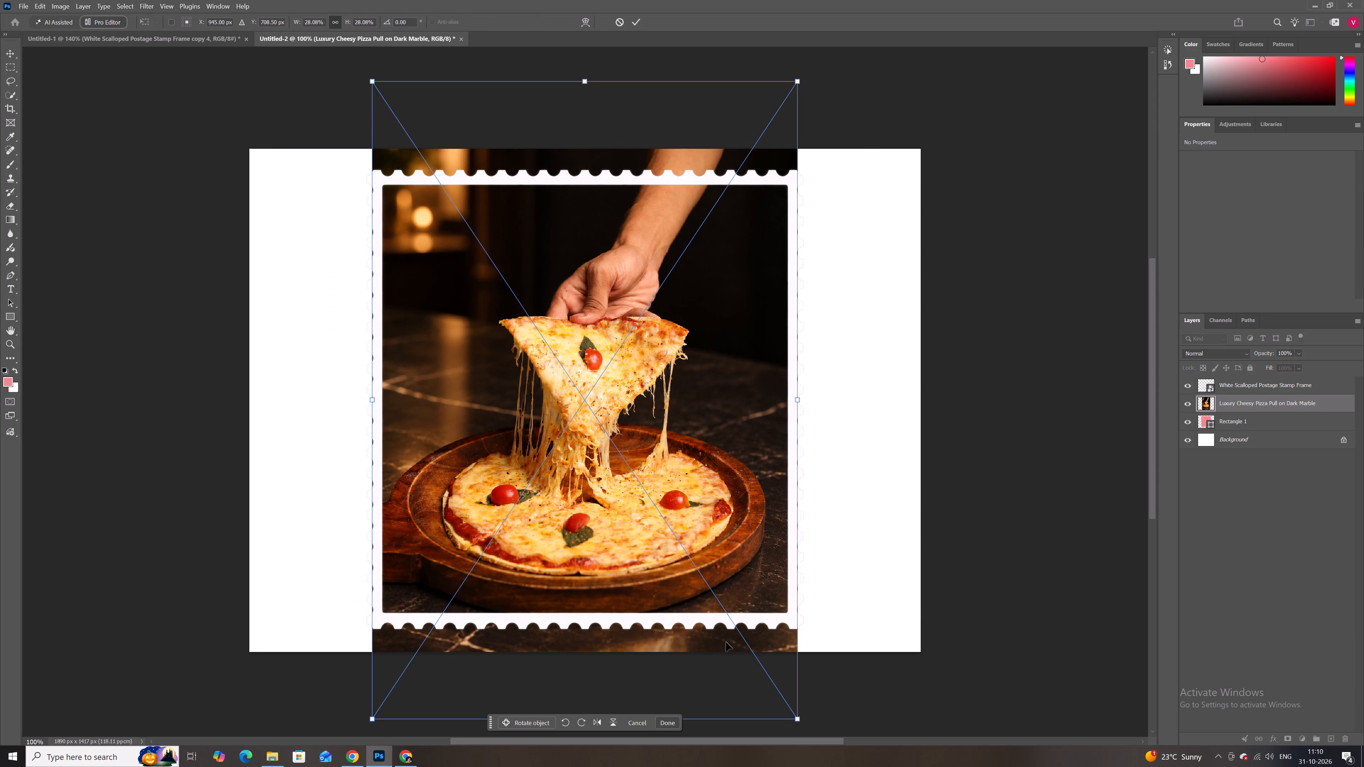
left_click(669, 723)
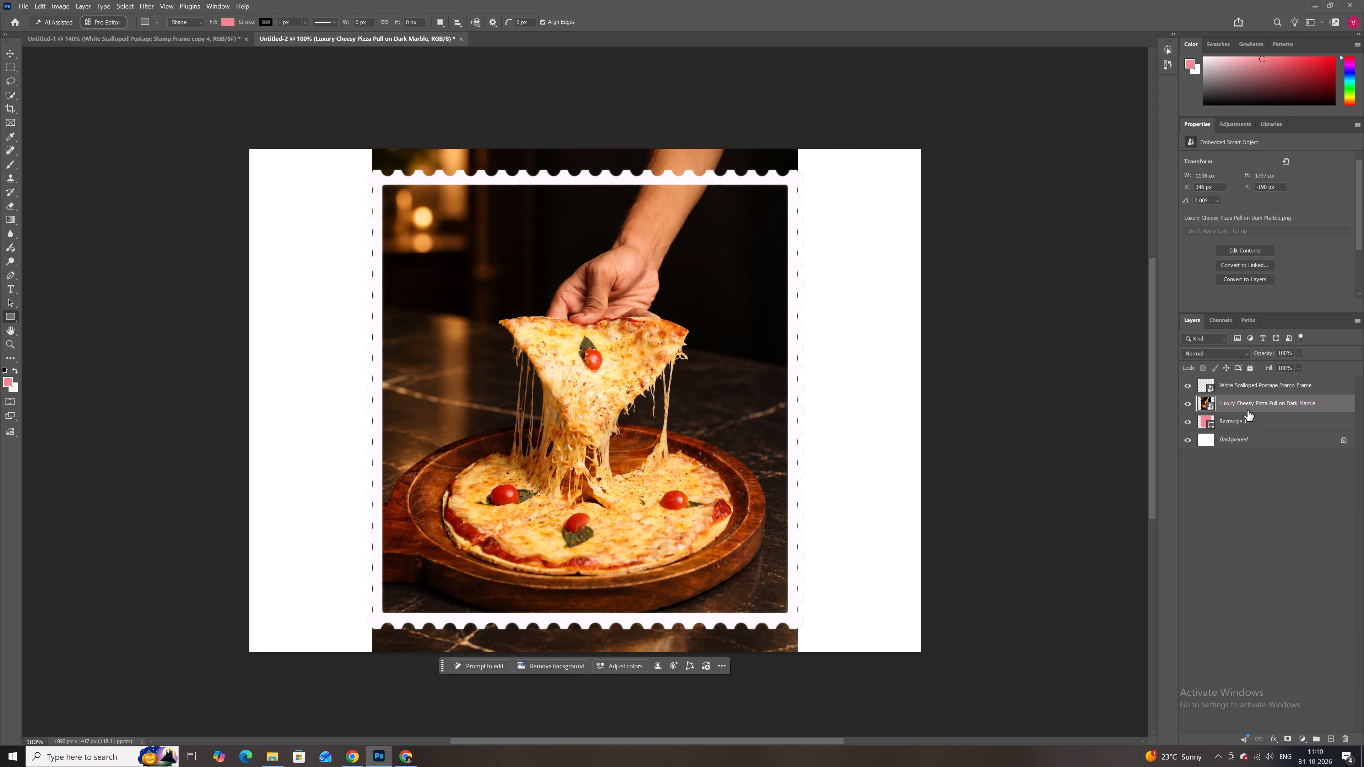
Clip the pizza photo to the rectangle with a clipping mask.
key("ctrl+alt+g")
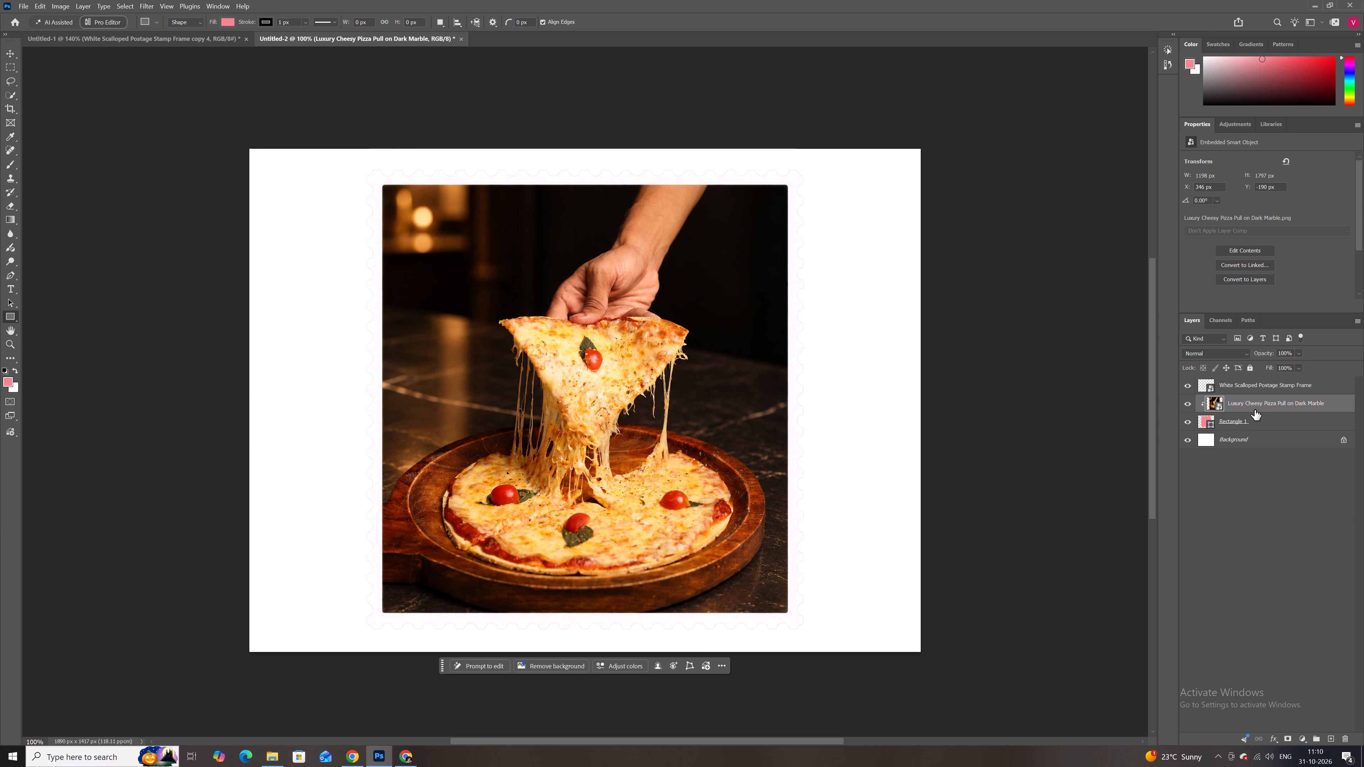
left_click(1026, 347)
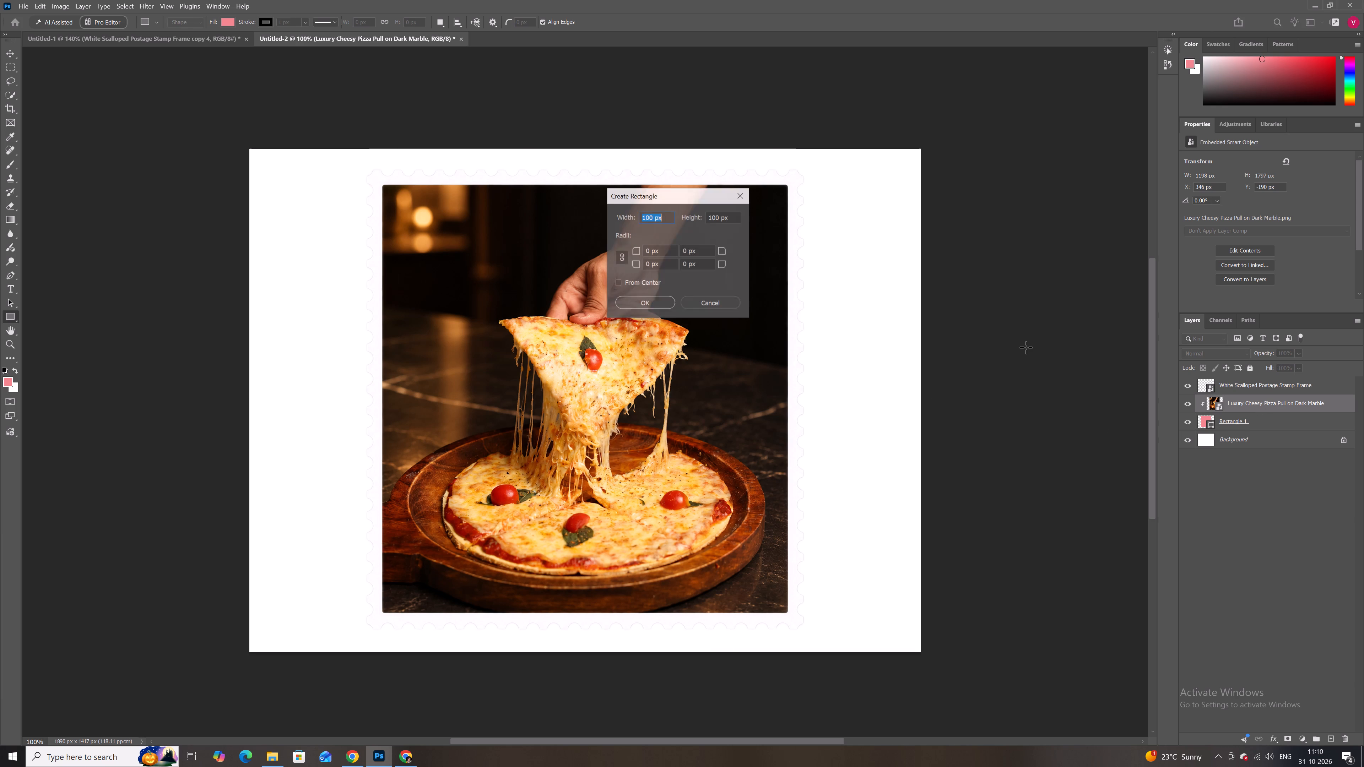
left_click(738, 300)
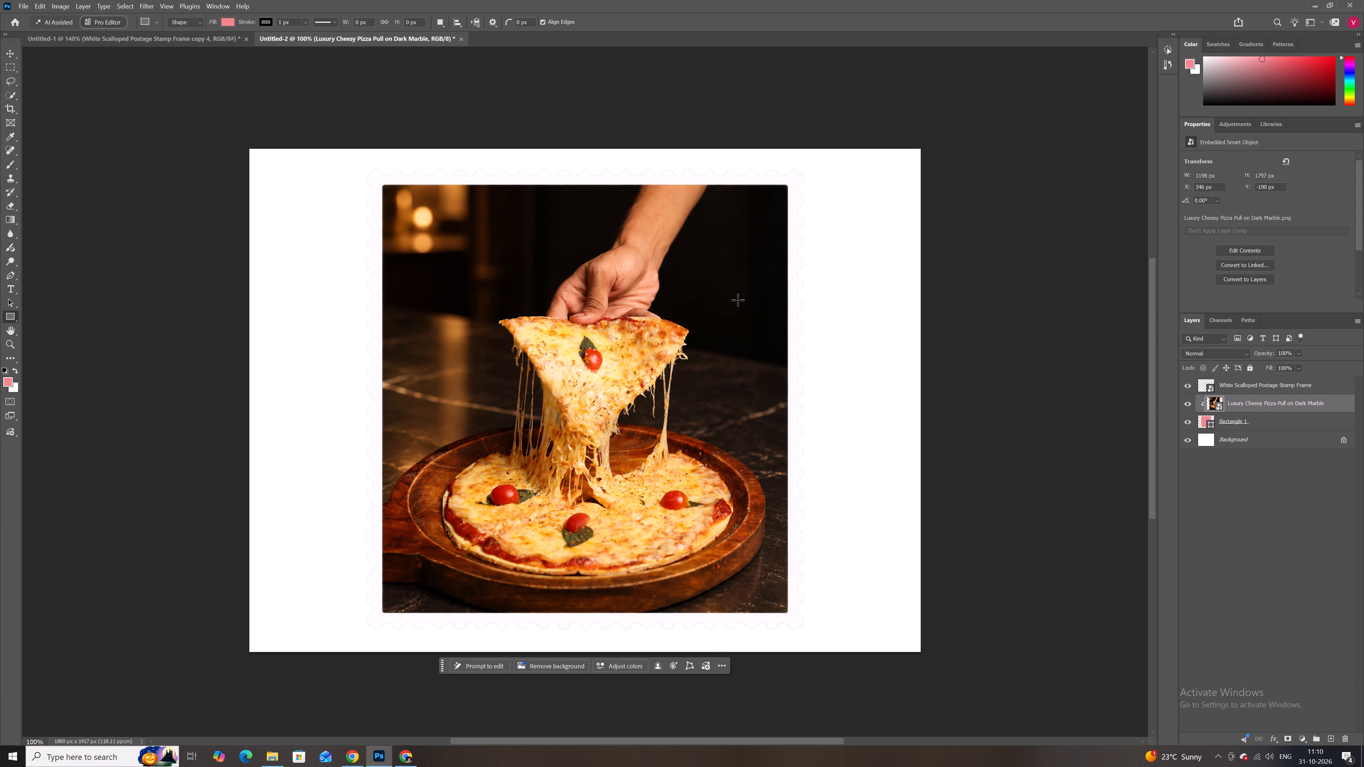
key("v")
left_click(1002, 311)
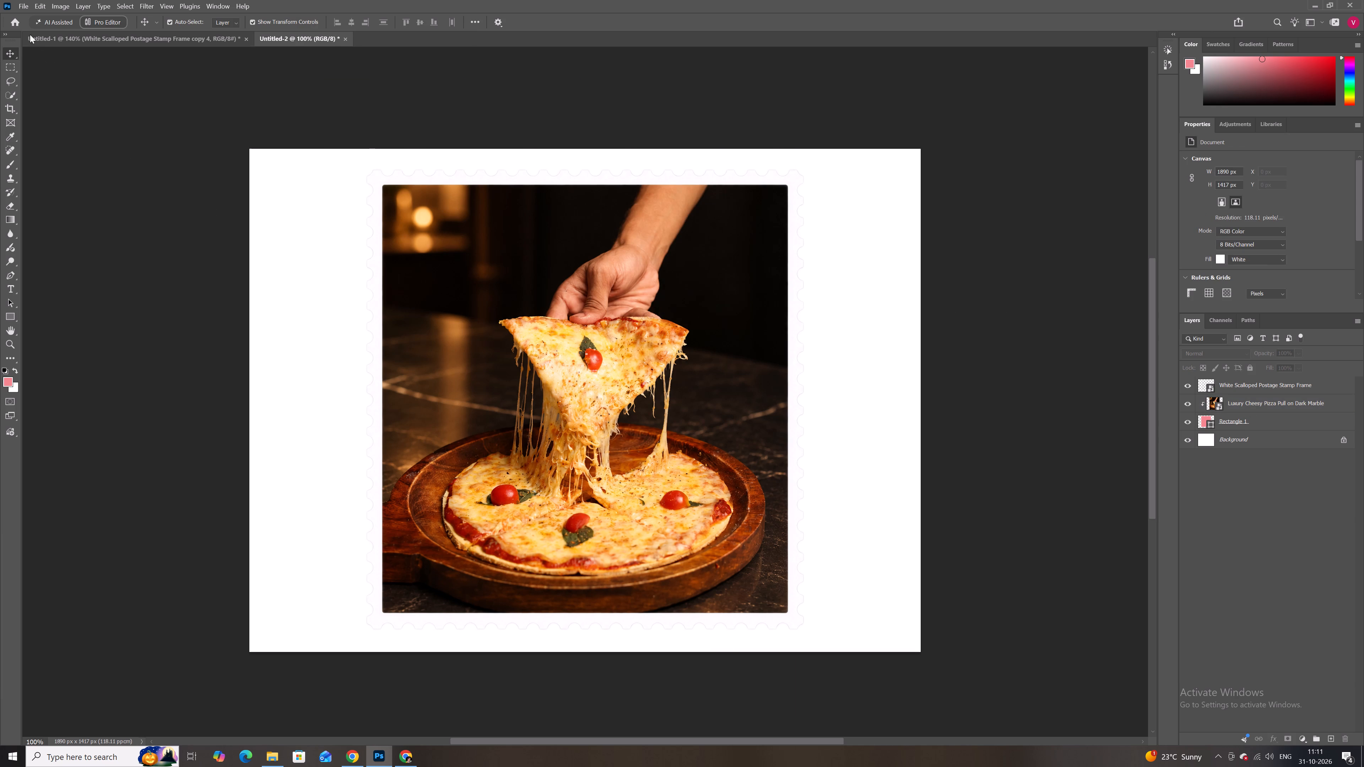
Export the pizza stamp document as a PNG named Untitled-11 into the Downloads folder.
left_click(21, 5)
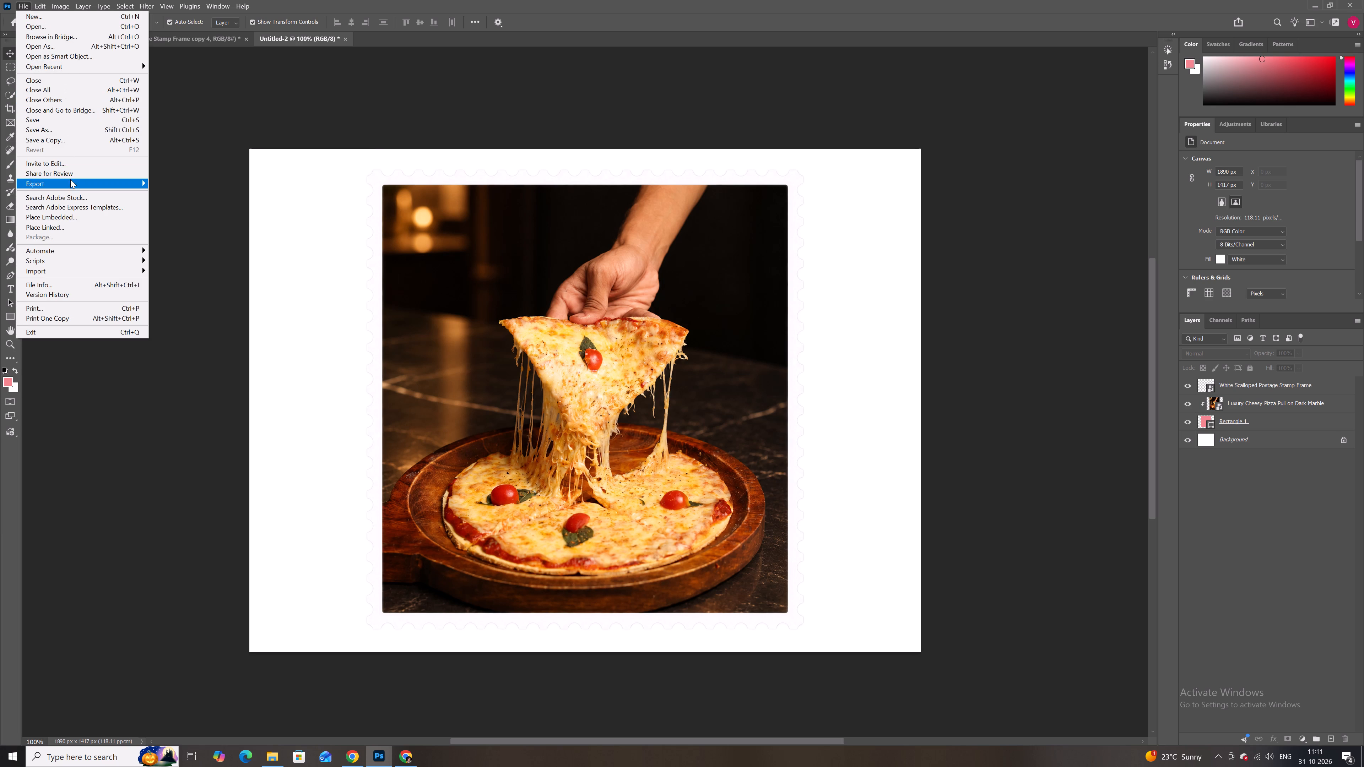
left_click(70, 179)
left_click(163, 195)
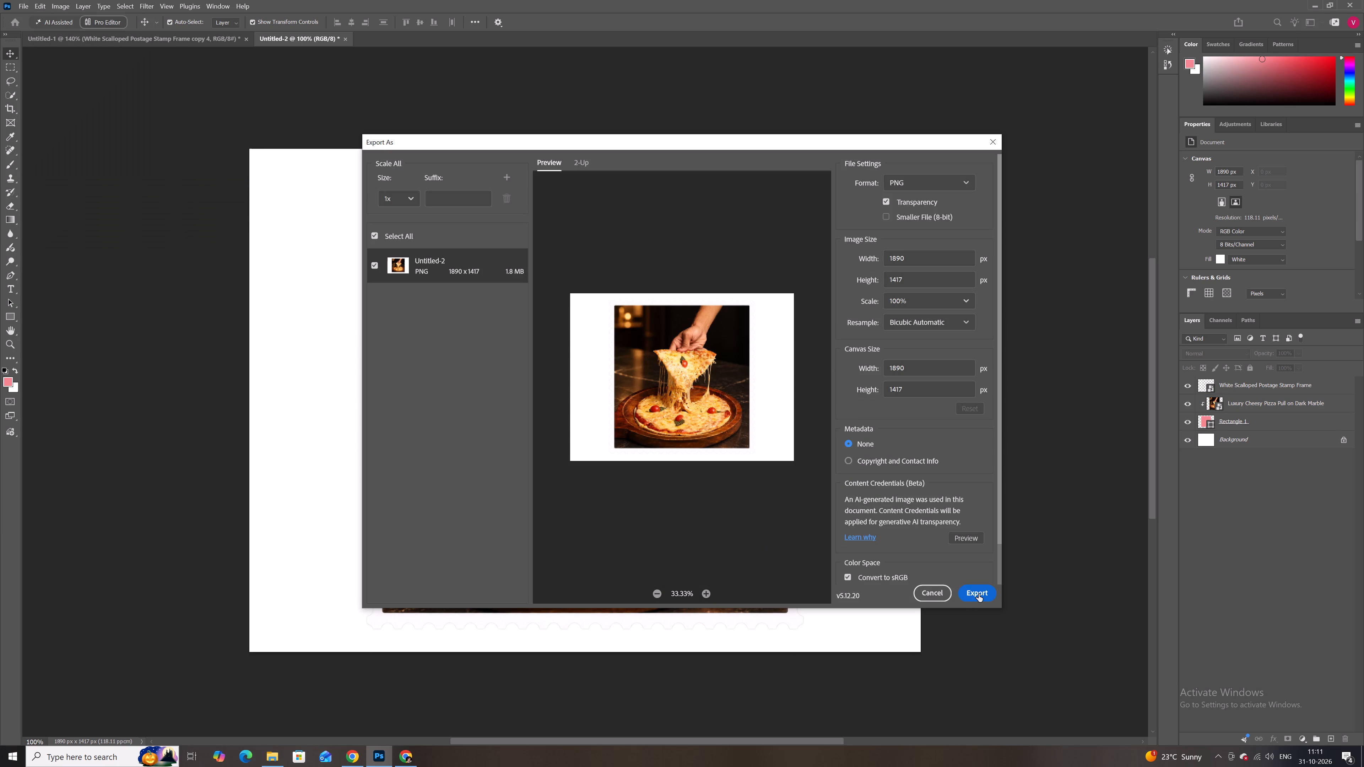
left_click(979, 594)
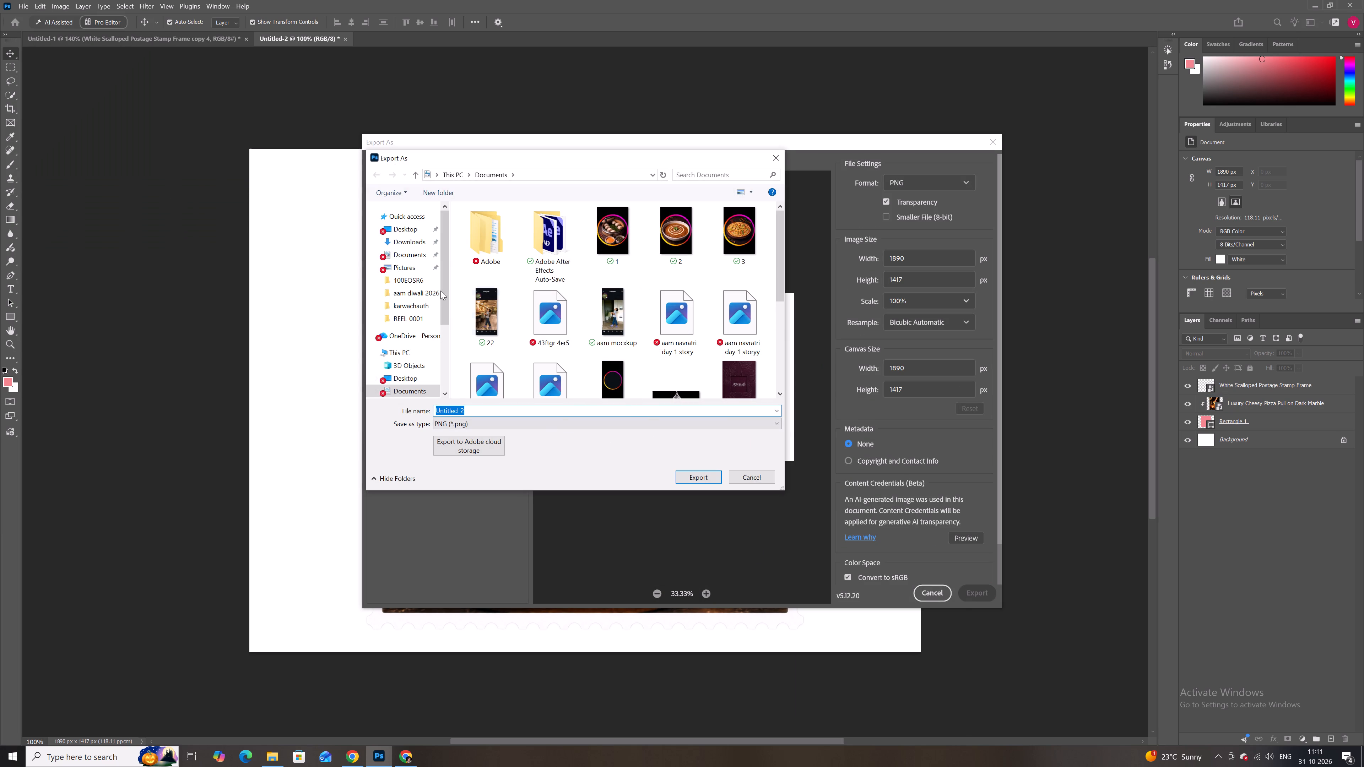
left_click(412, 238)
key("1")
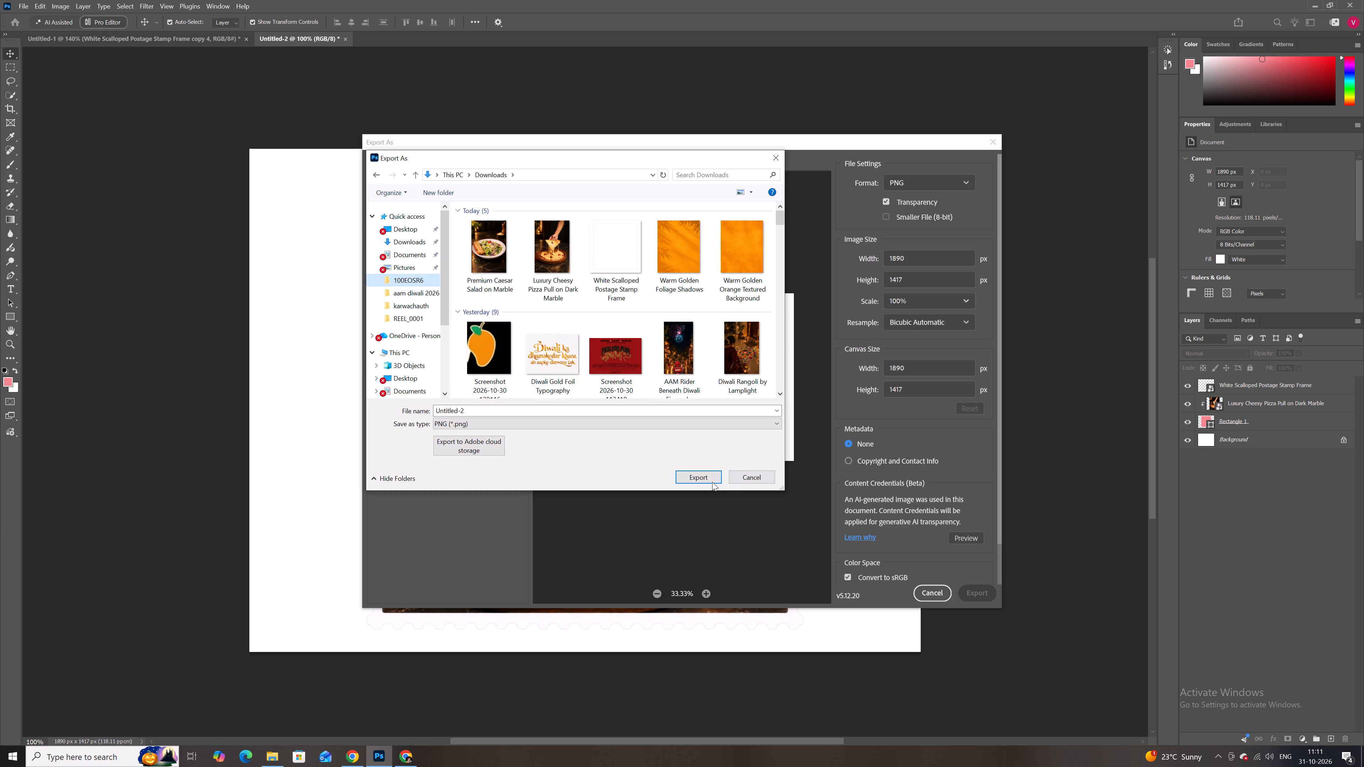
key("1")
double_click(581, 412)
type("11")
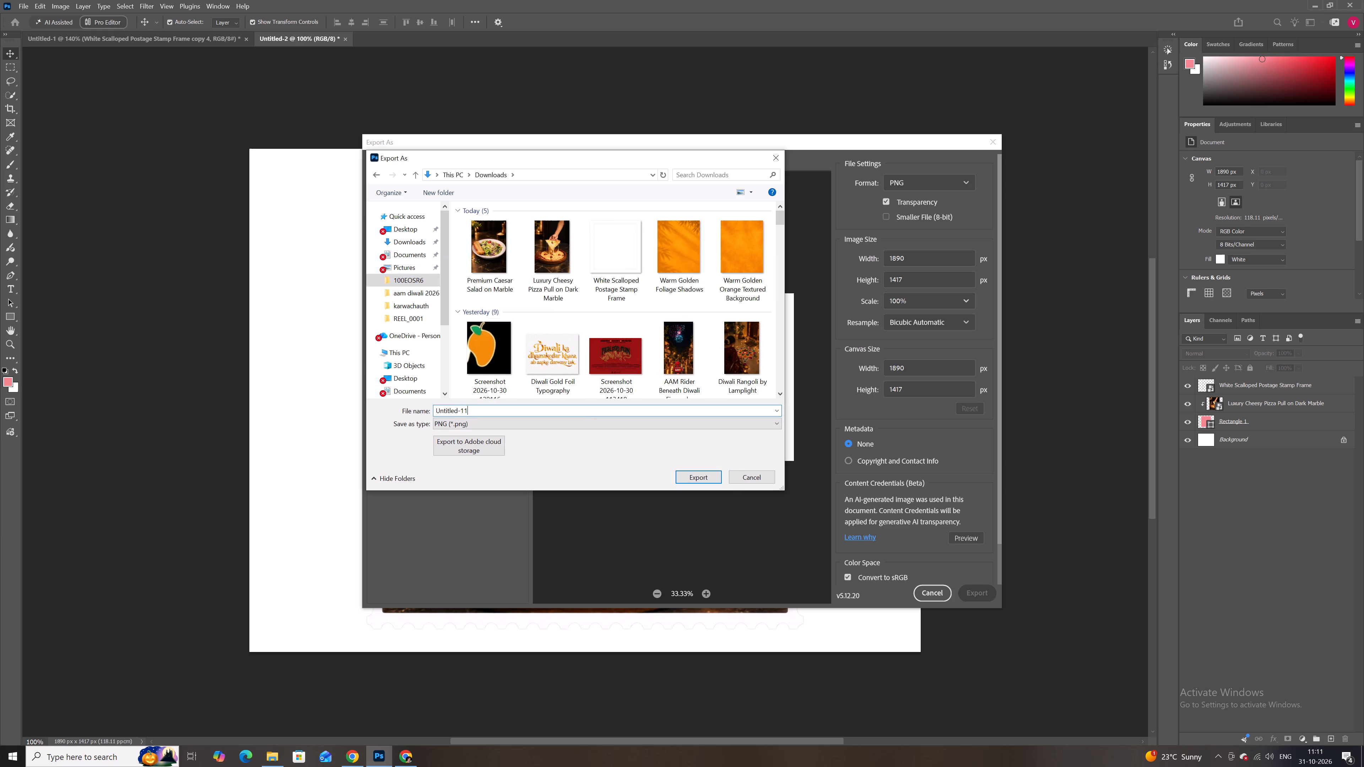
left_click(690, 481)
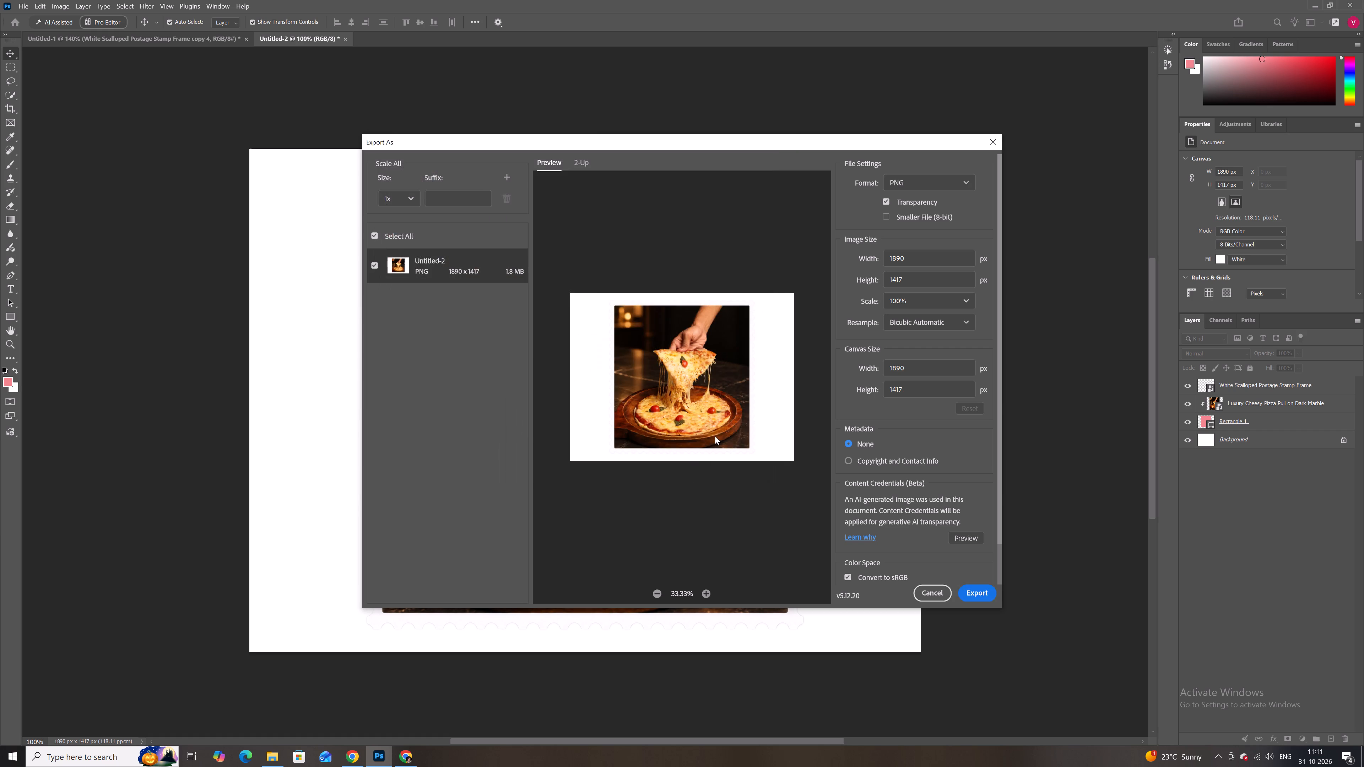
left_click(733, 445)
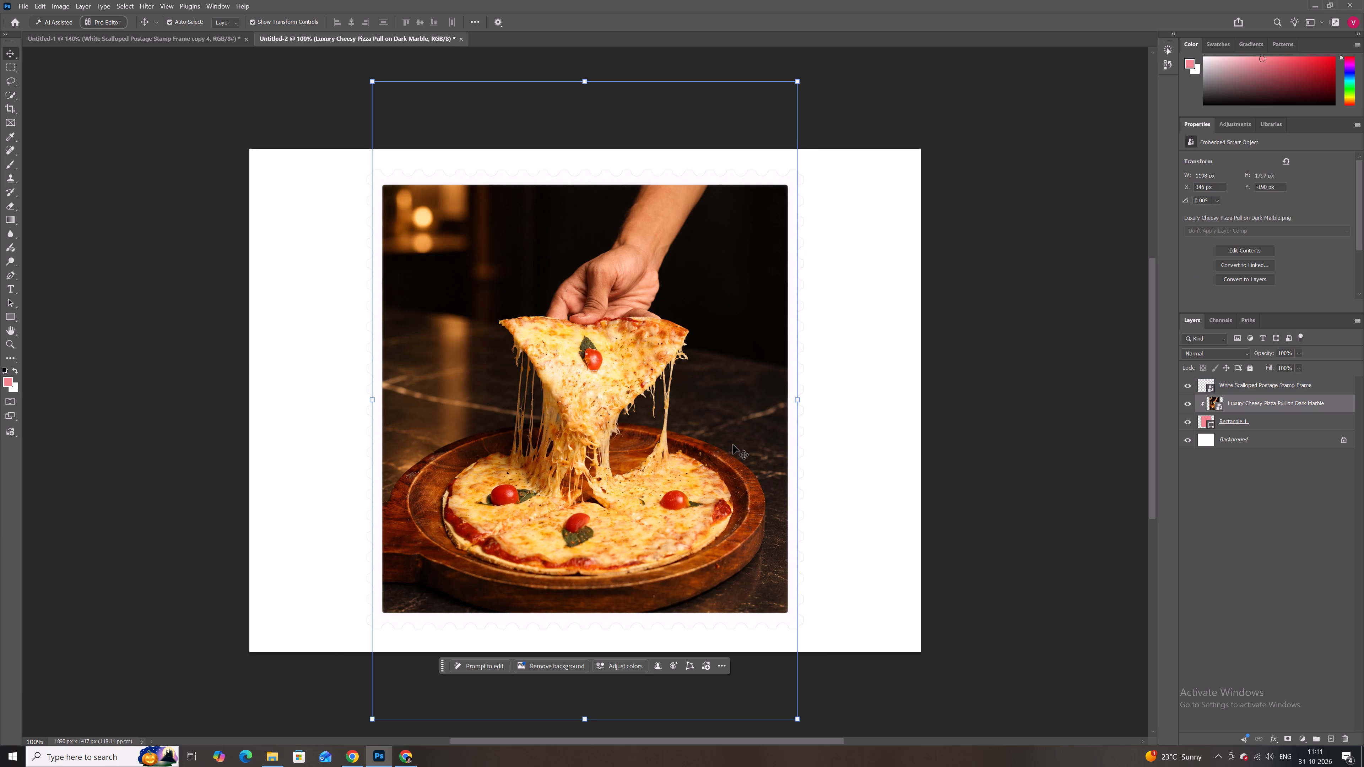
Replace the pizza photo with the Premium Caesar Salad on Marble image from Downloads, scaled to about 1154 px wide.
key("BackSpace")
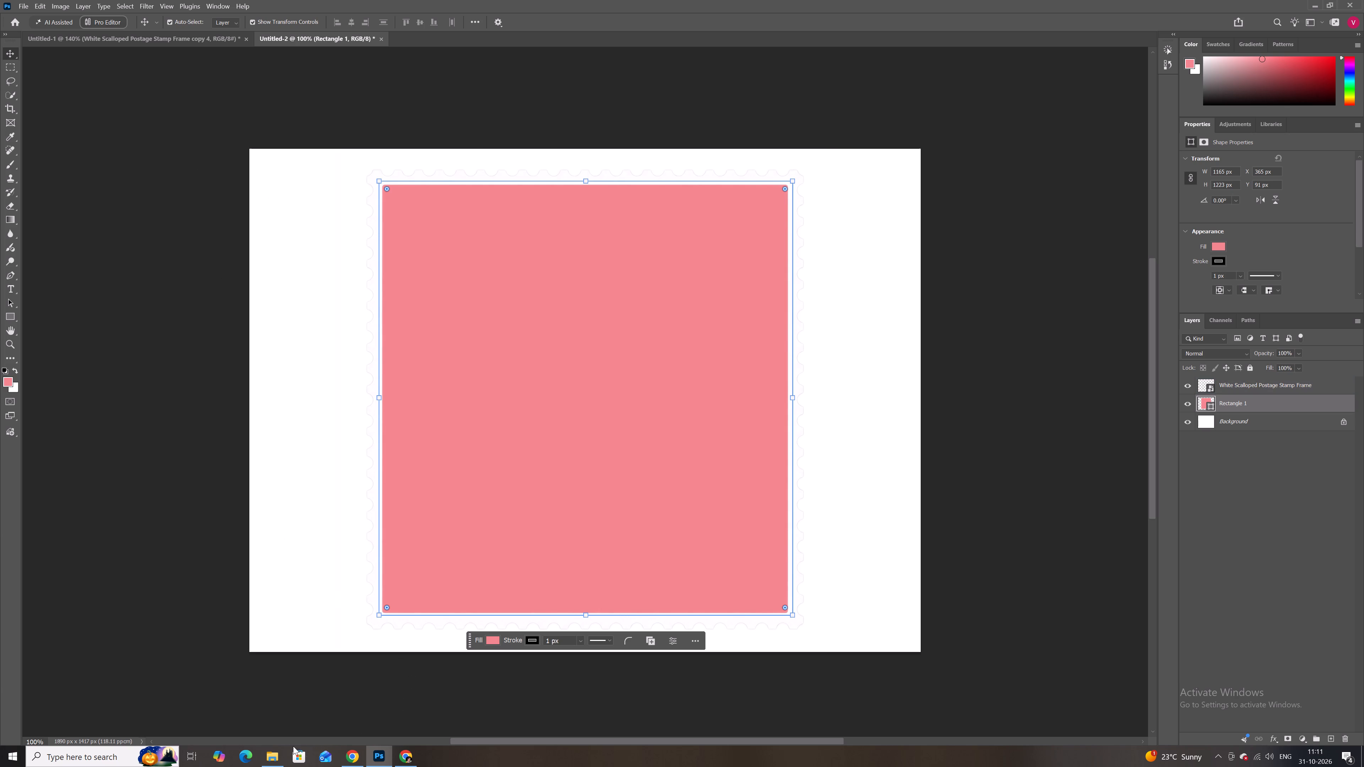
left_click(281, 753)
left_click_drag(101, 93, 121, 111)
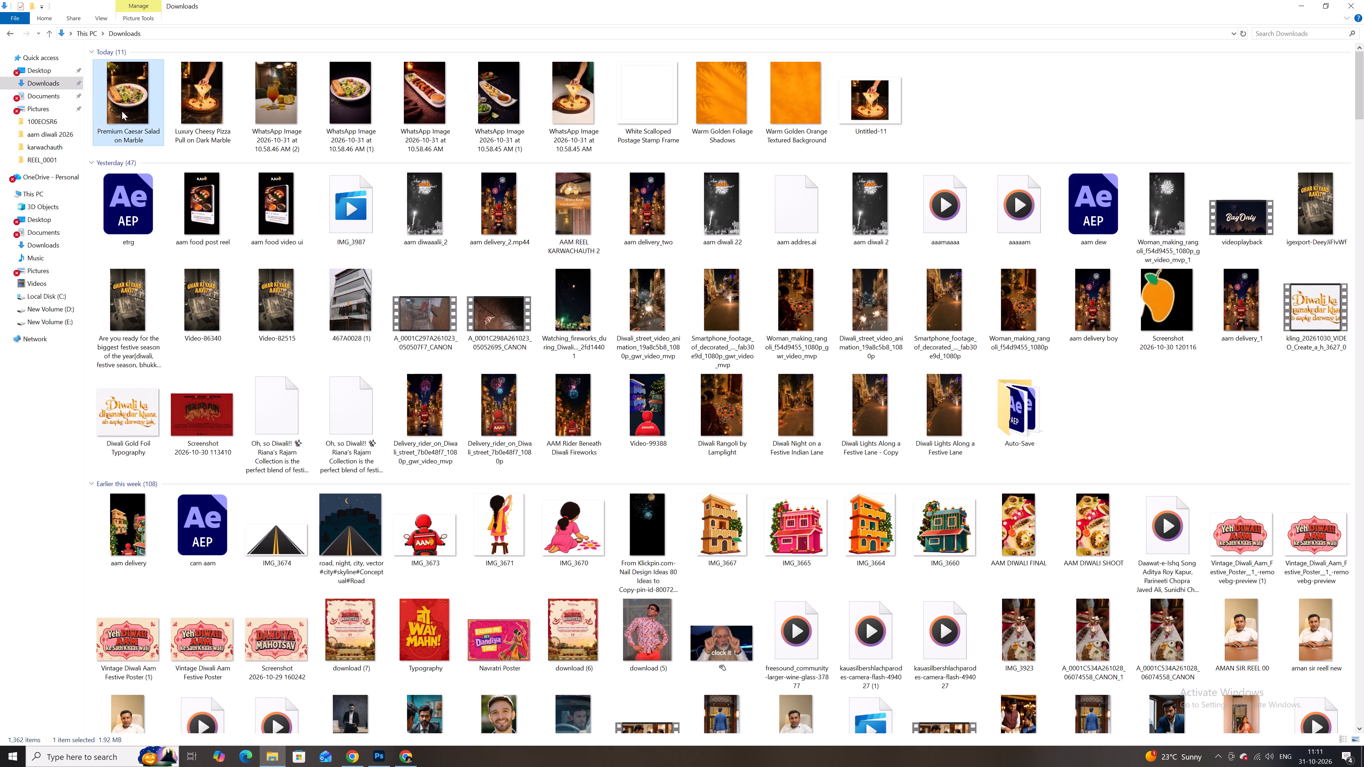
left_click_drag(122, 107, 561, 397)
key("alt+Tab")
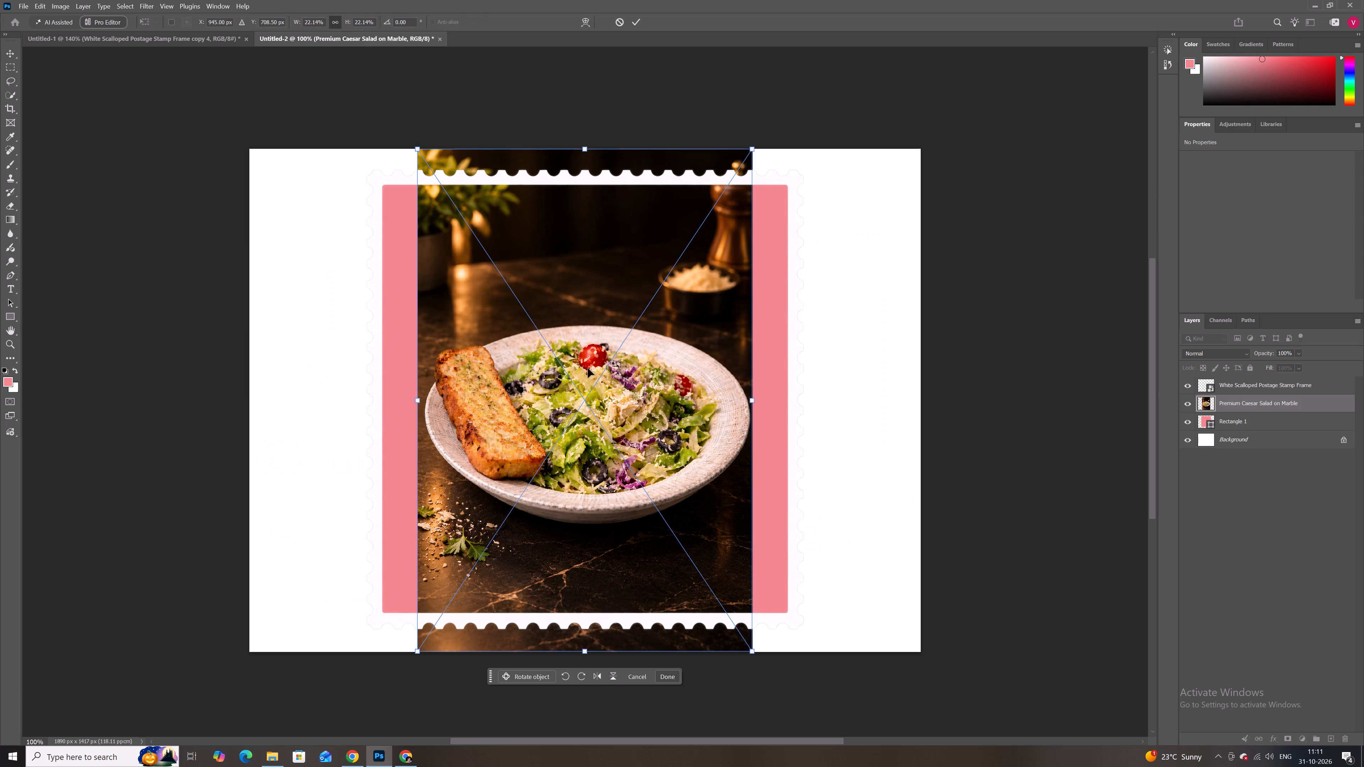
left_click_drag(752, 149, 800, 100, "alt")
left_click(672, 718)
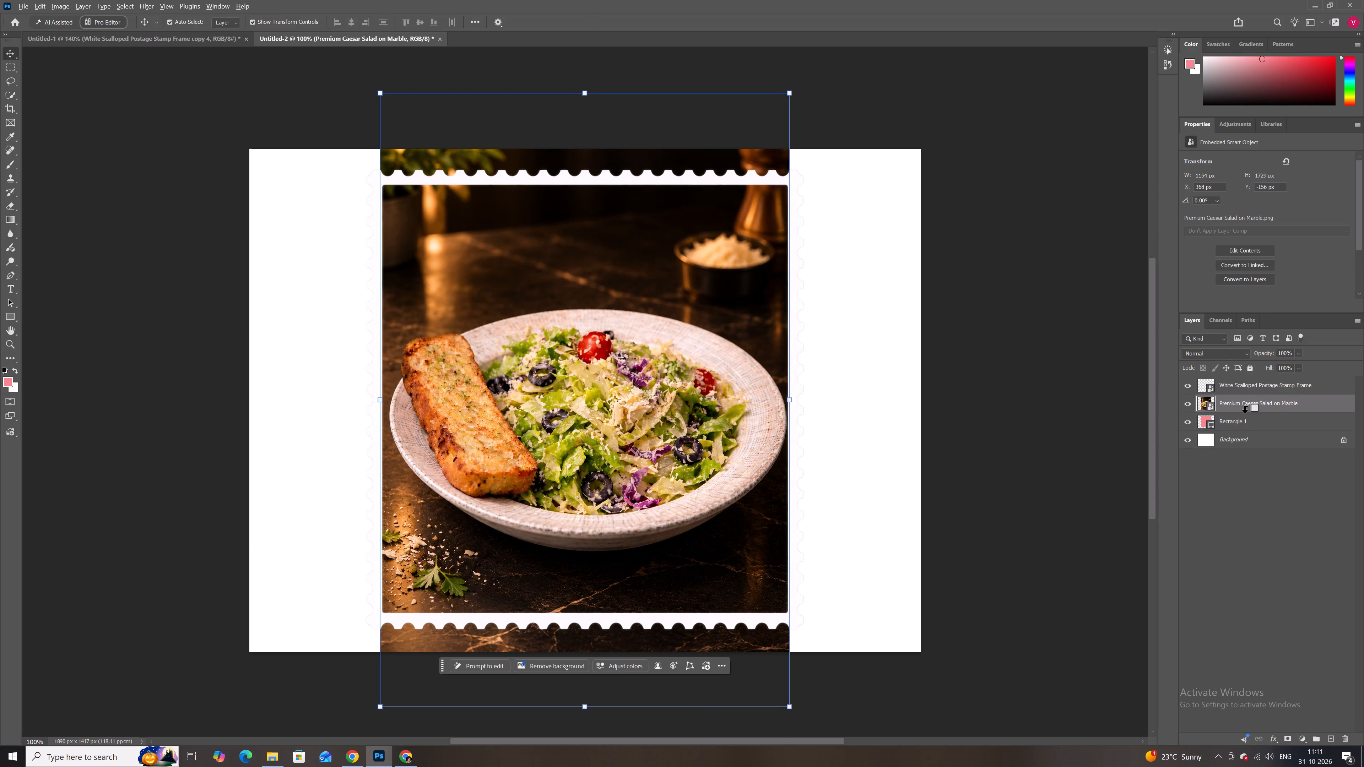
Clip the Caesar salad photo to the pink rectangle with a clipping mask.
key("ctrl+alt+g")
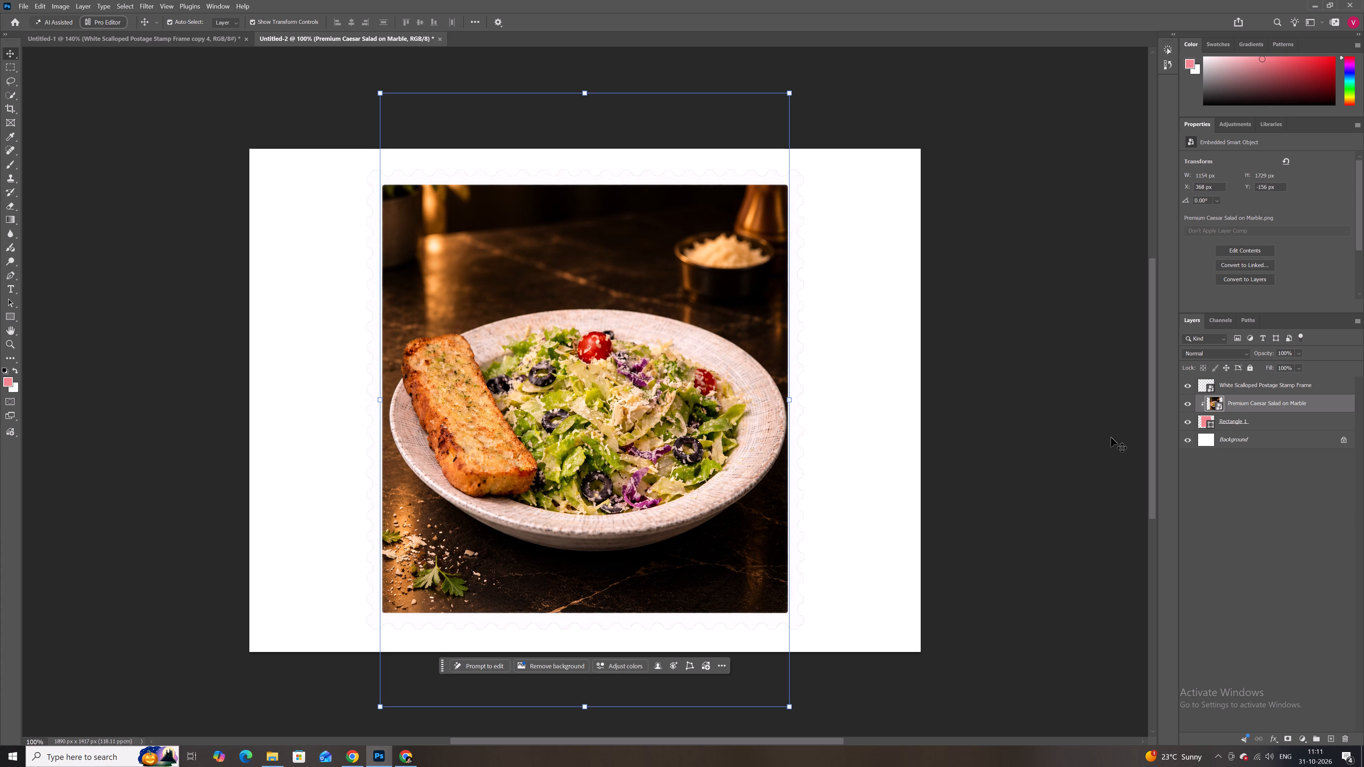
left_click(1082, 441)
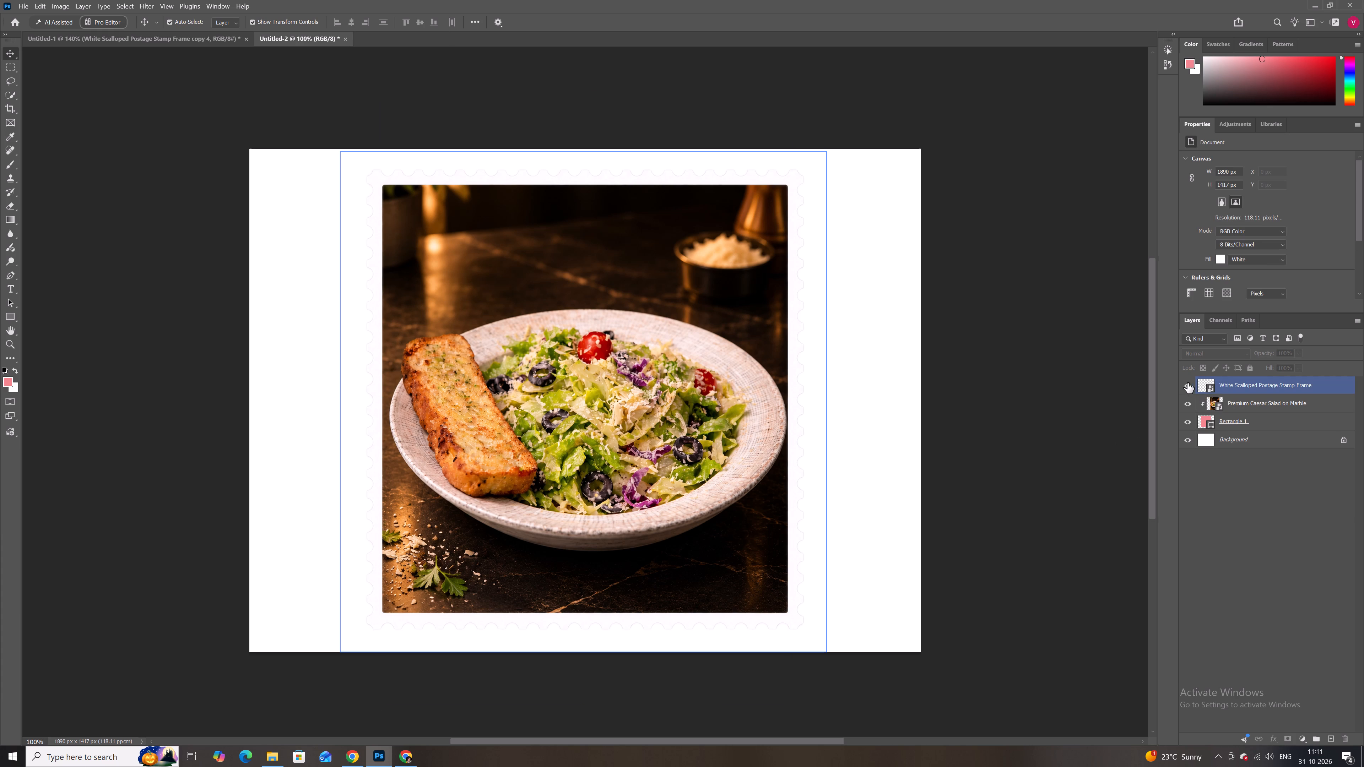
Export the salad stamp document as a PNG named Untitled-22 into the Downloads folder.
left_click(26, 3)
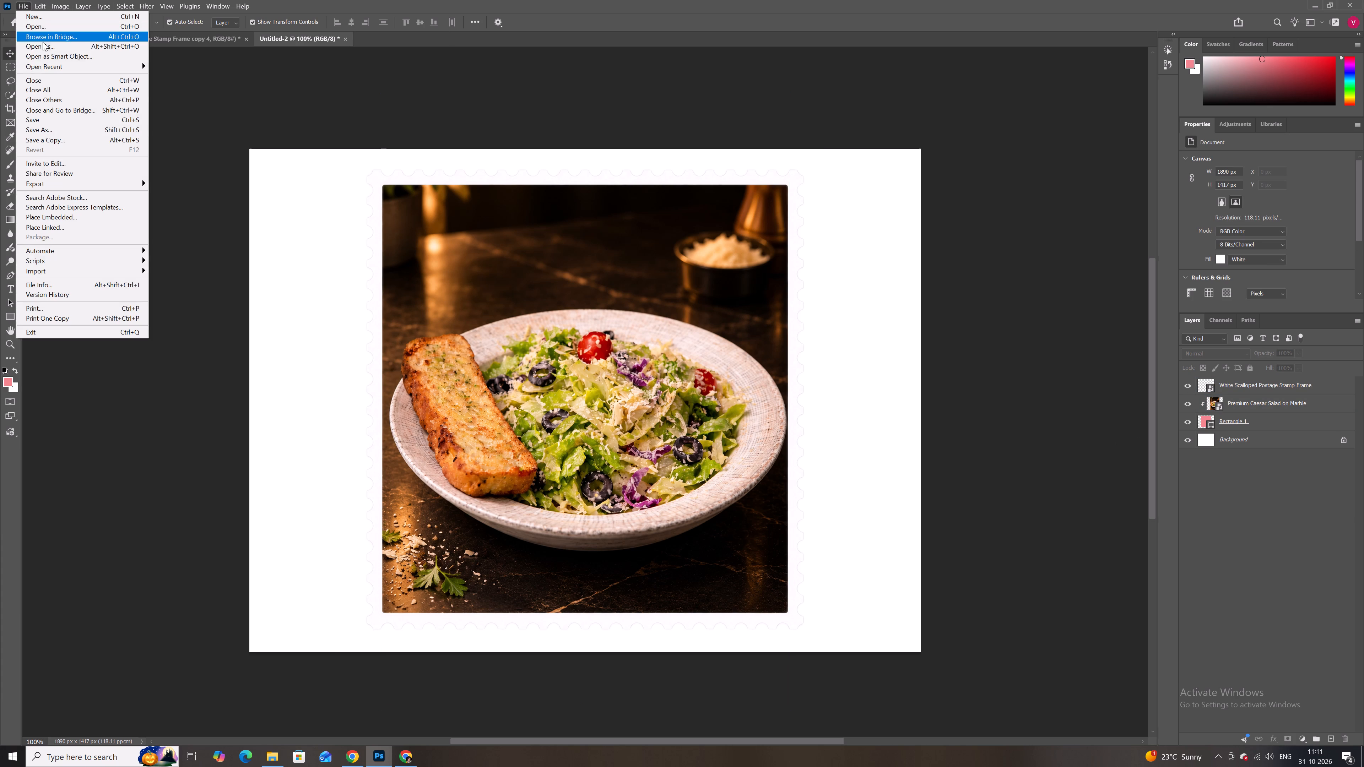
left_click(65, 180)
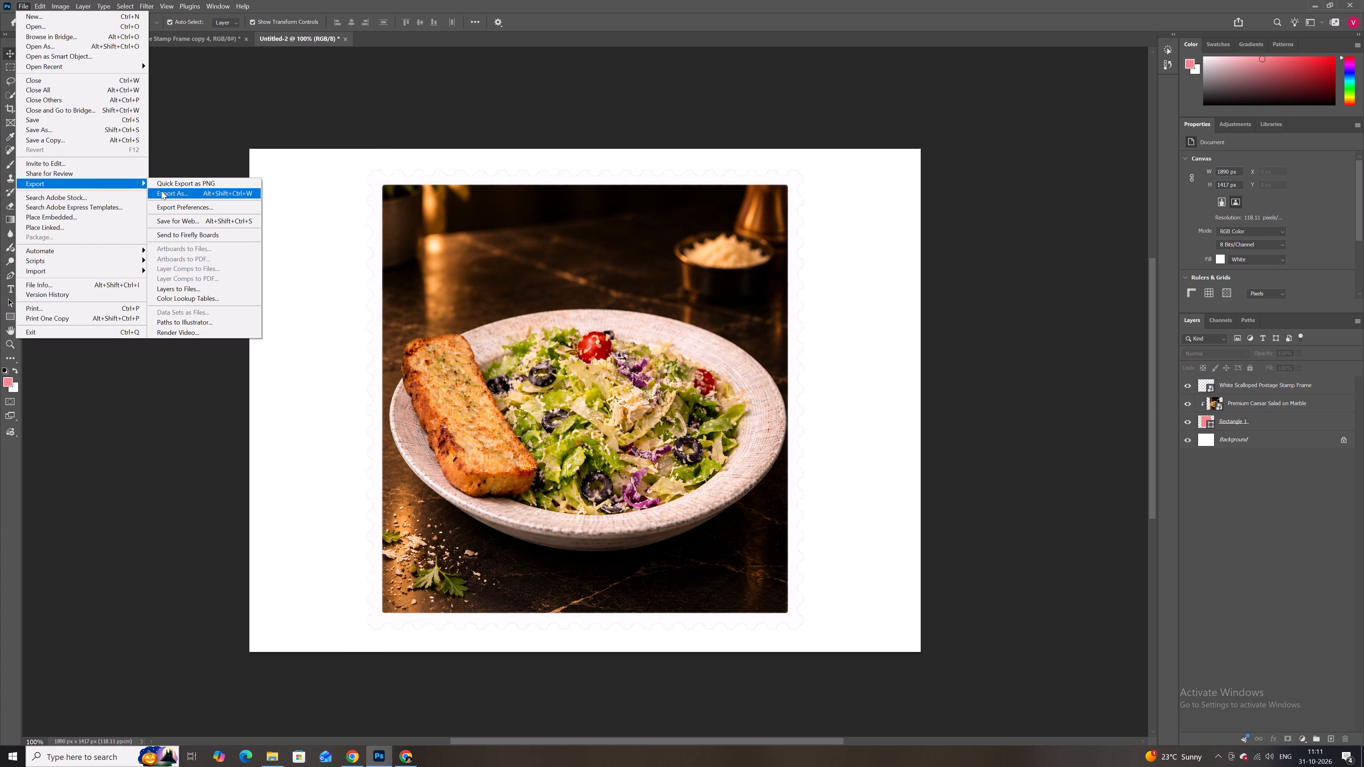
left_click(161, 191)
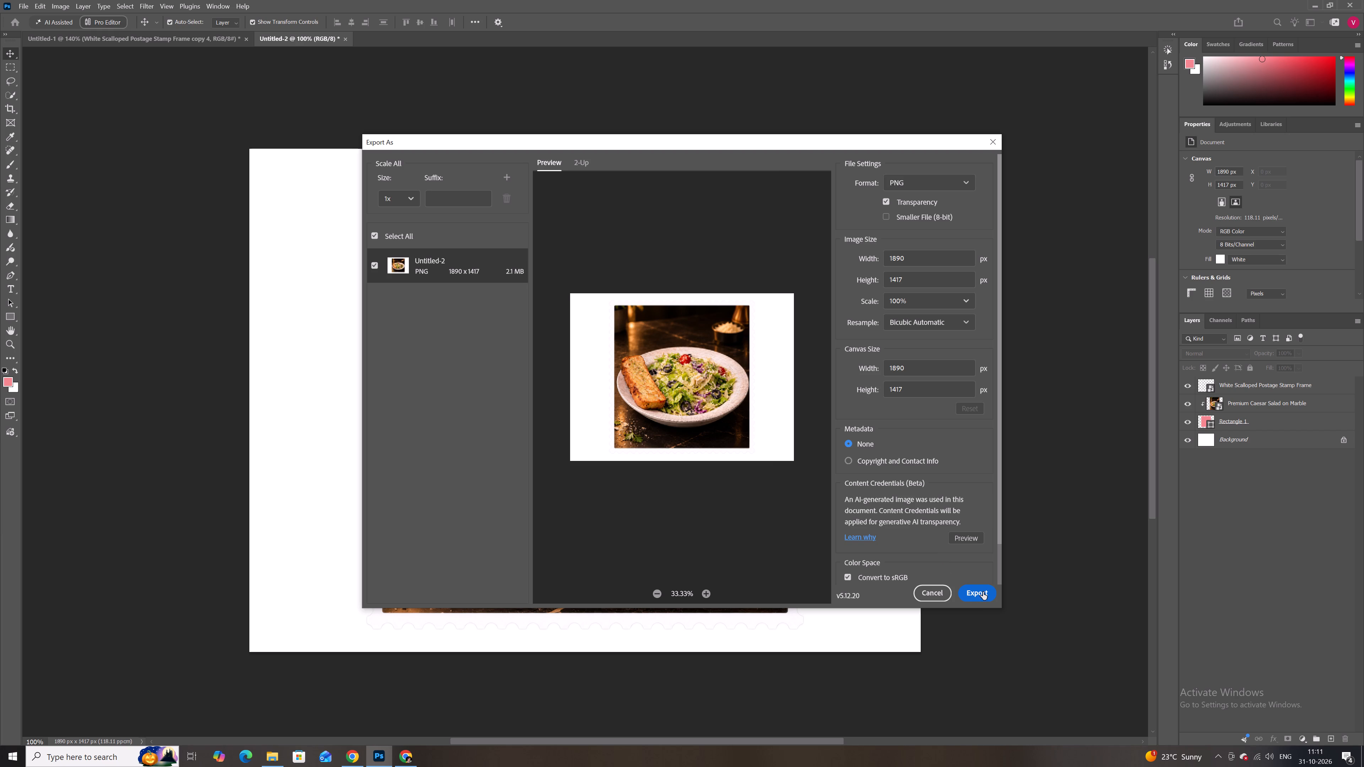
left_click(983, 592)
left_click(517, 414)
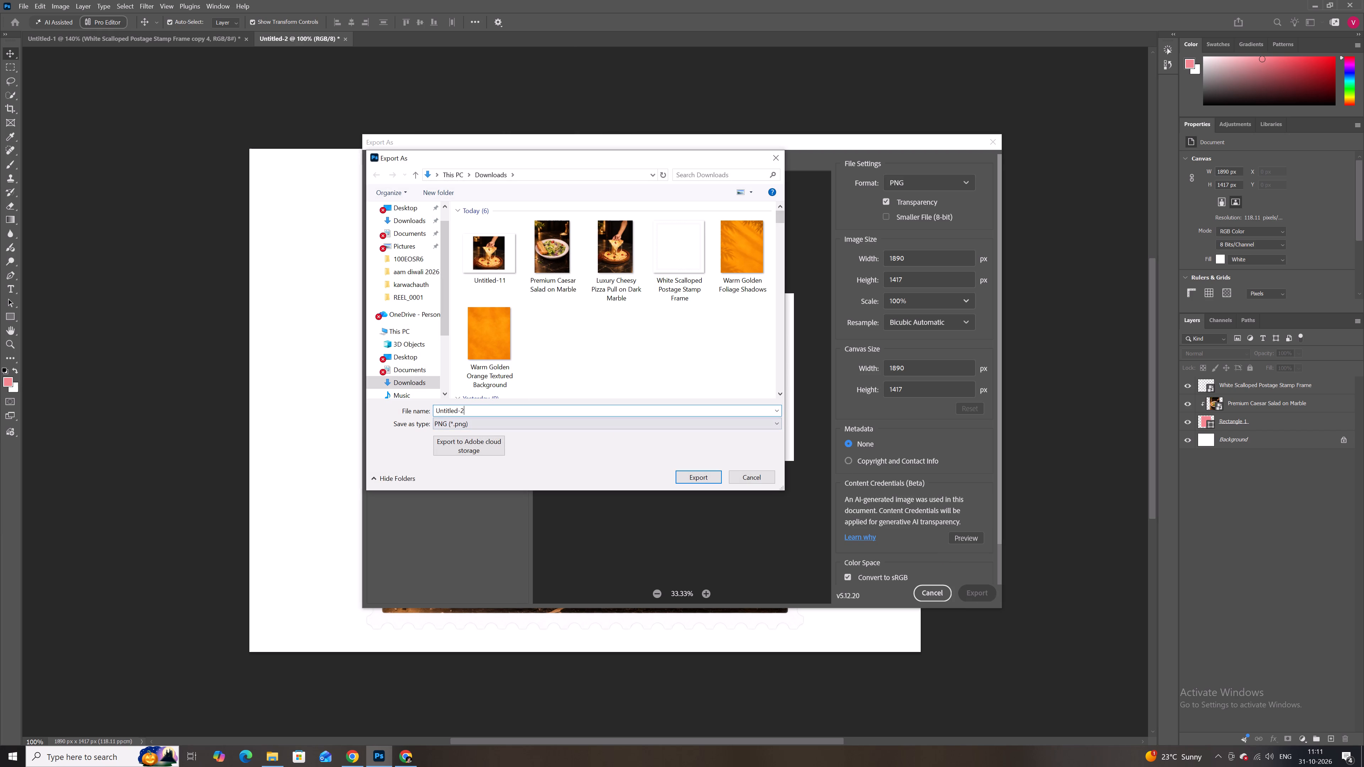
key("2")
left_click(718, 476)
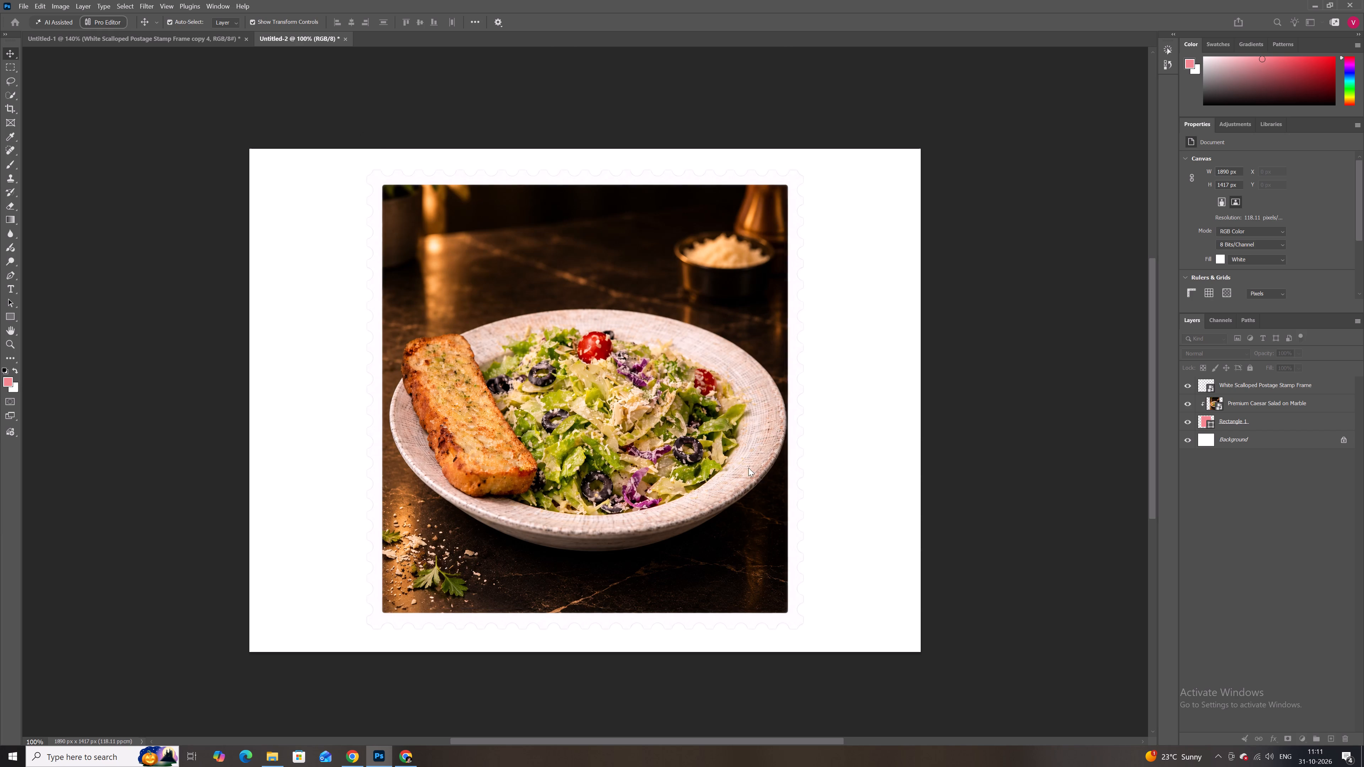
left_click(1033, 322)
Replace the salad photo with the orange cocktail WhatsApp image from Downloads, scaled to about 26% to fill the opening.
left_click(611, 314)
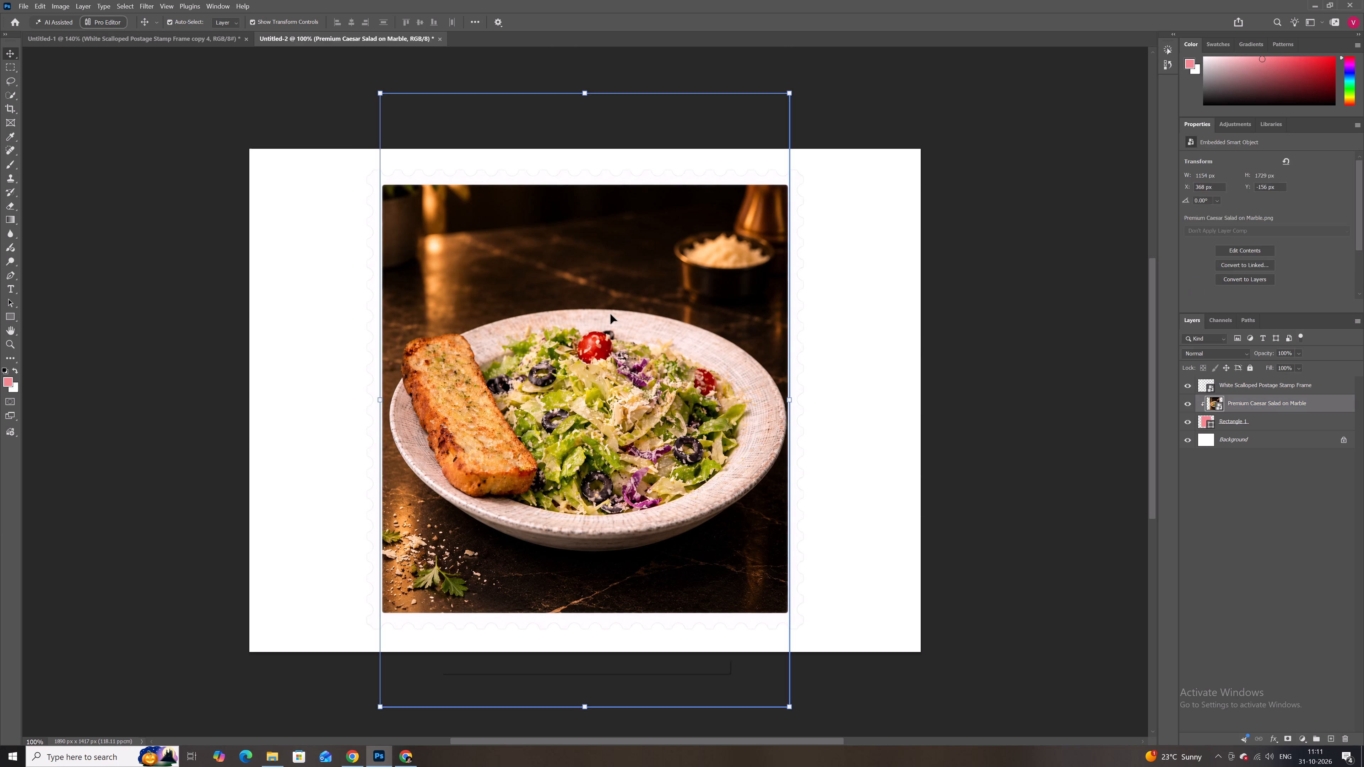
key("BackSpace")
left_click(279, 754)
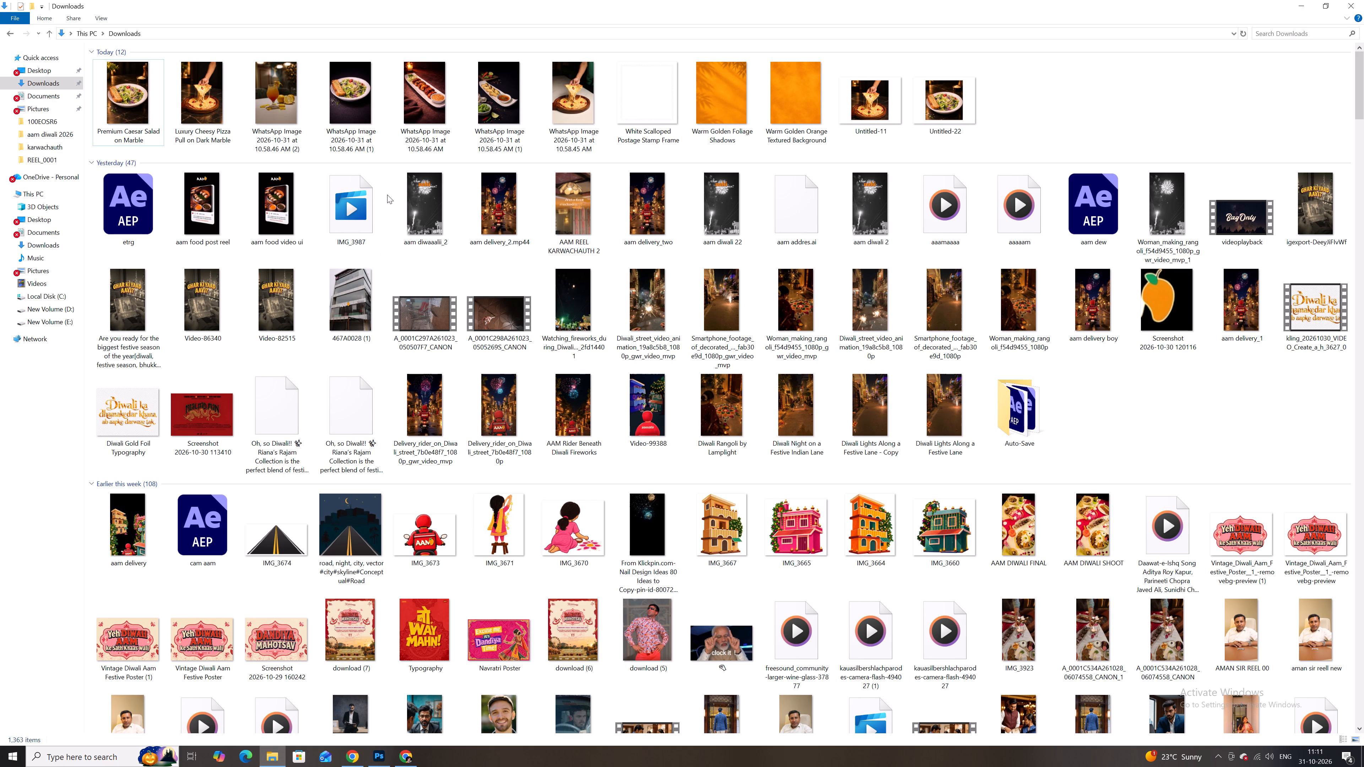
left_click(288, 110)
left_click_drag(278, 83, 287, 139)
key("alt+Tab")
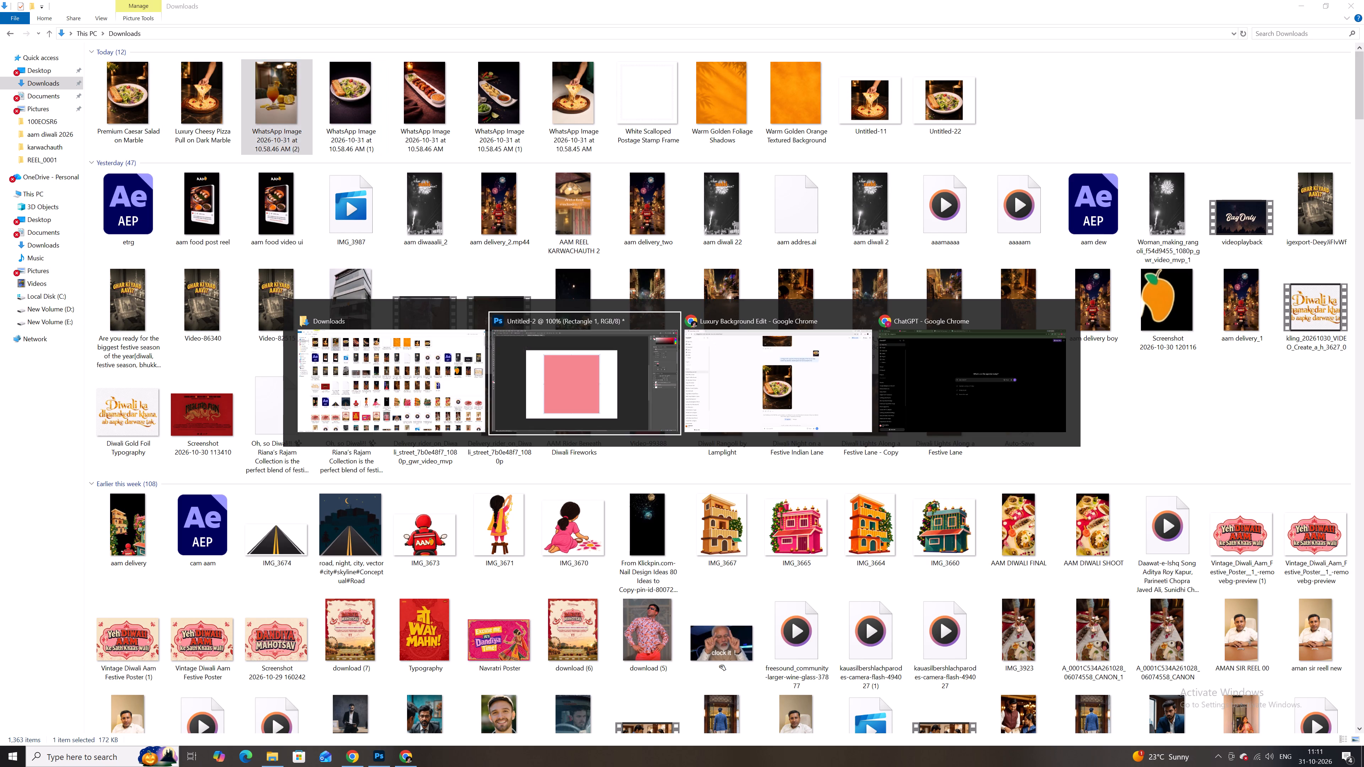
left_click_drag(287, 139, 618, 352)
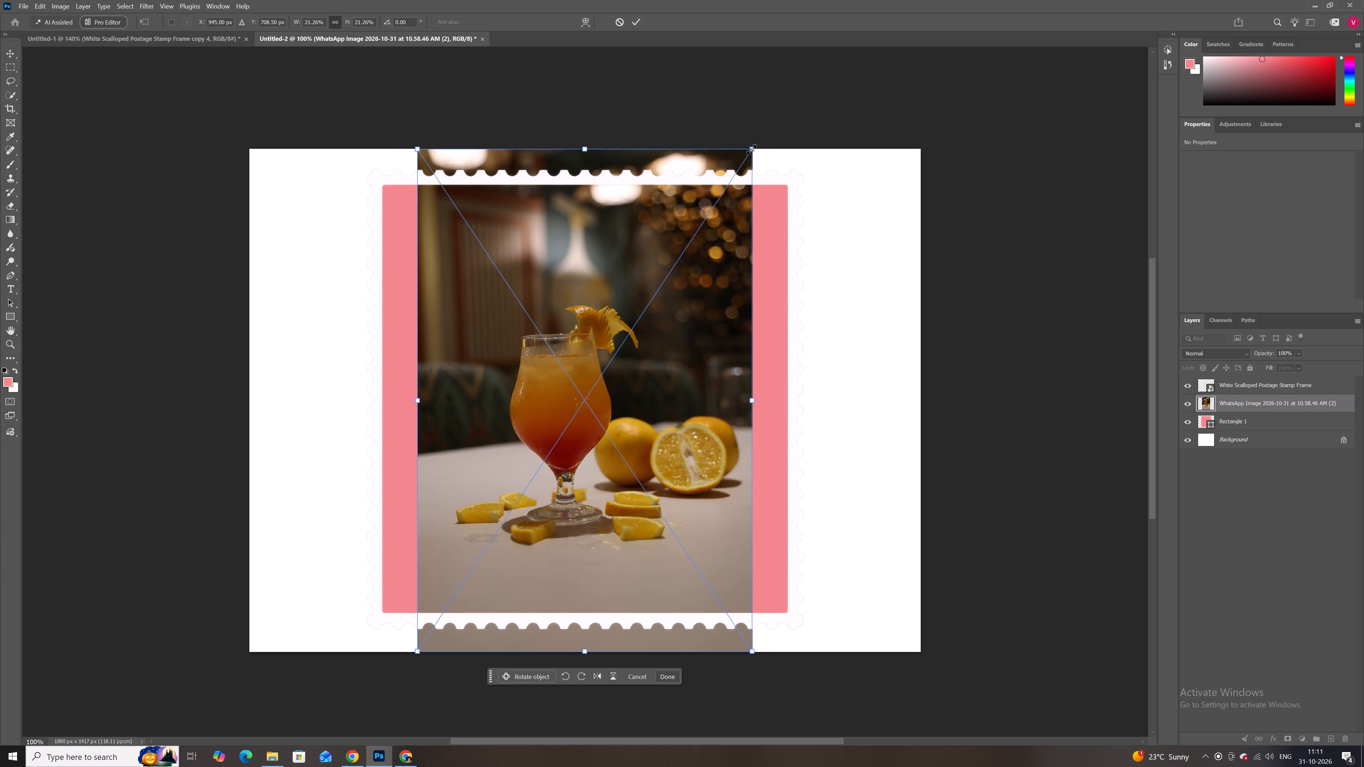
left_click_drag(751, 149, 805, 102, "alt")
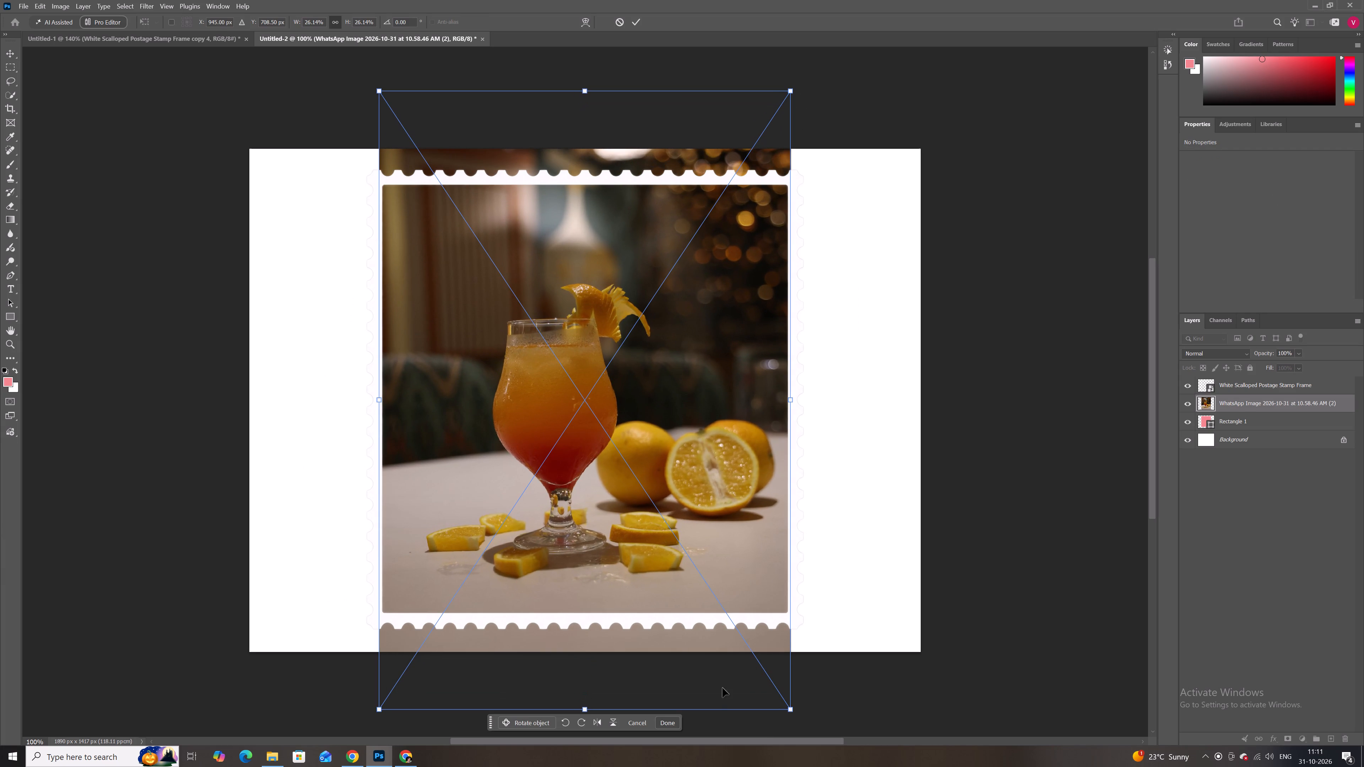
left_click(671, 720)
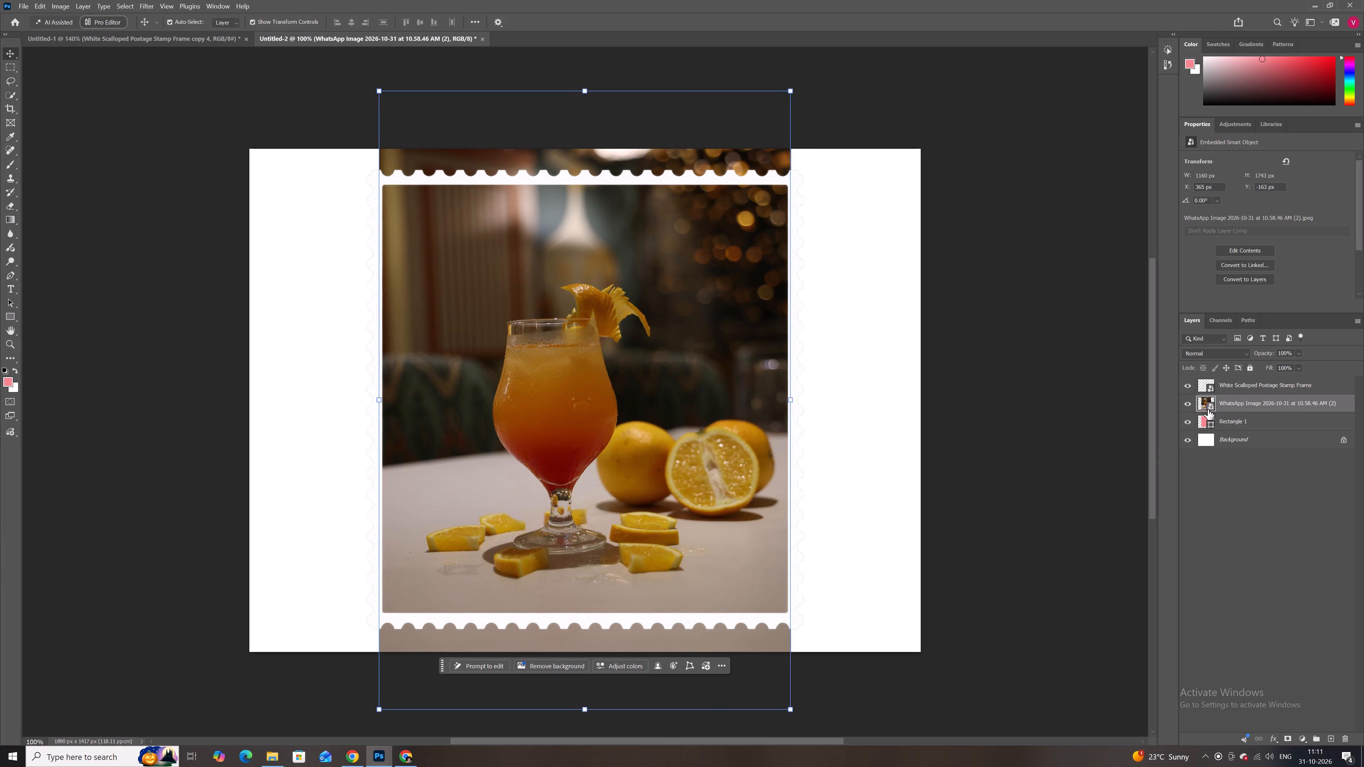
Clip the cocktail photo to the pink rectangle with a clipping mask.
key("ctrl+alt+g")
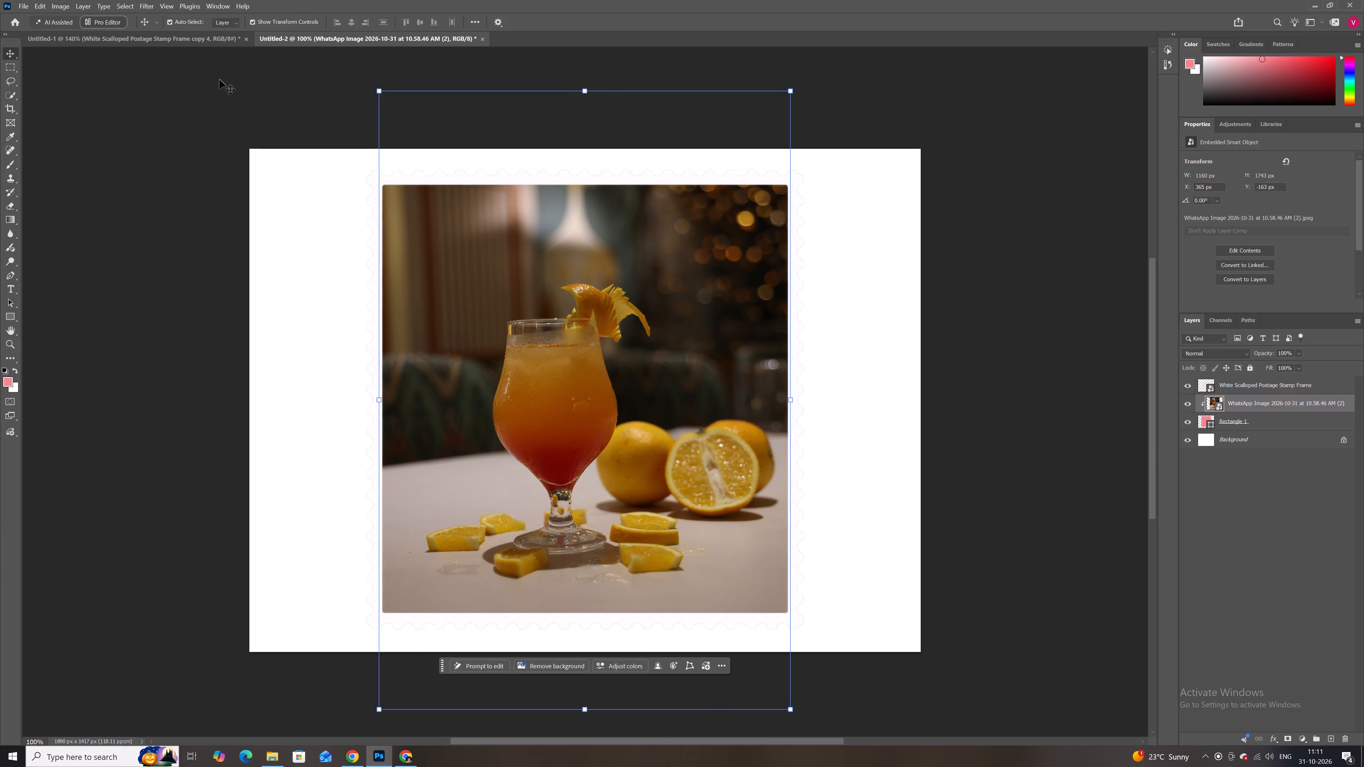
Start a Camera Raw filter on the cocktail photo with exposure at +0.80 and contrast at +15.
left_click(148, 4)
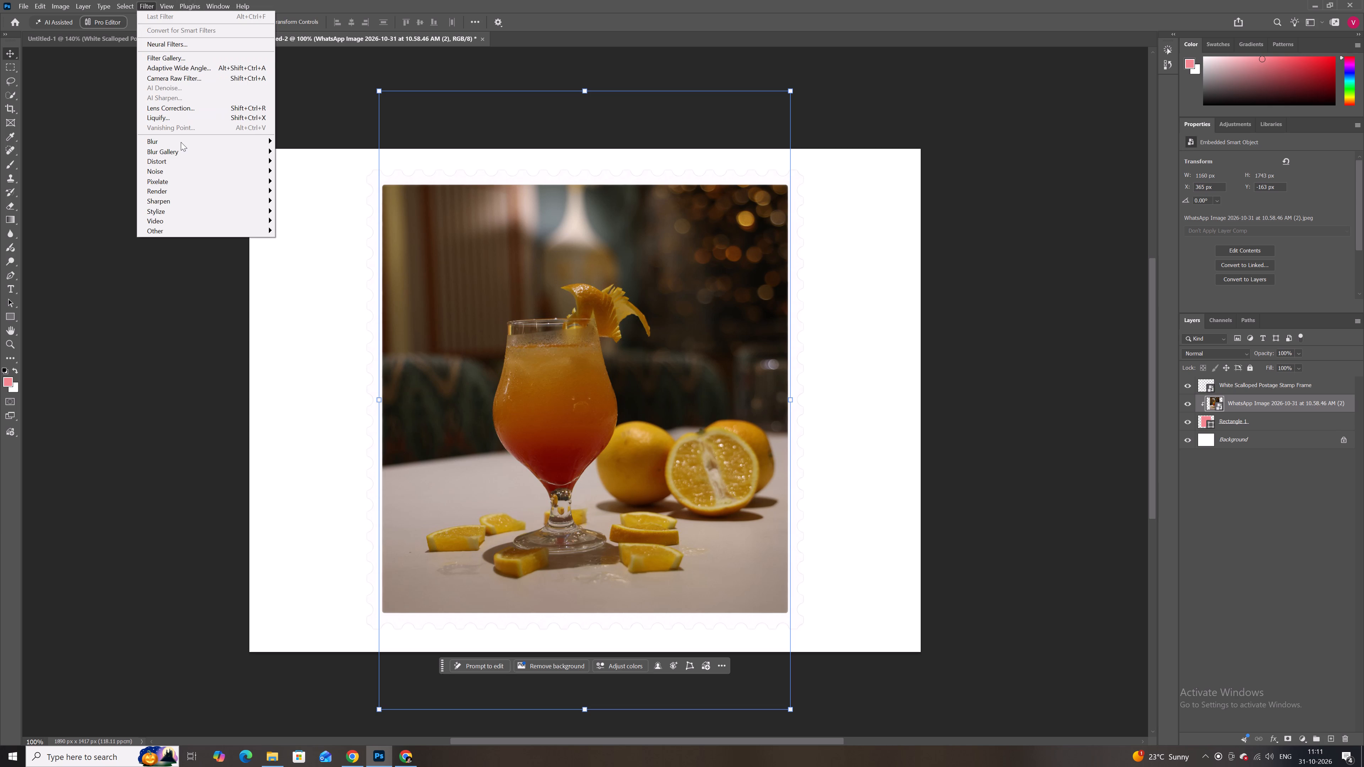
left_click(189, 76)
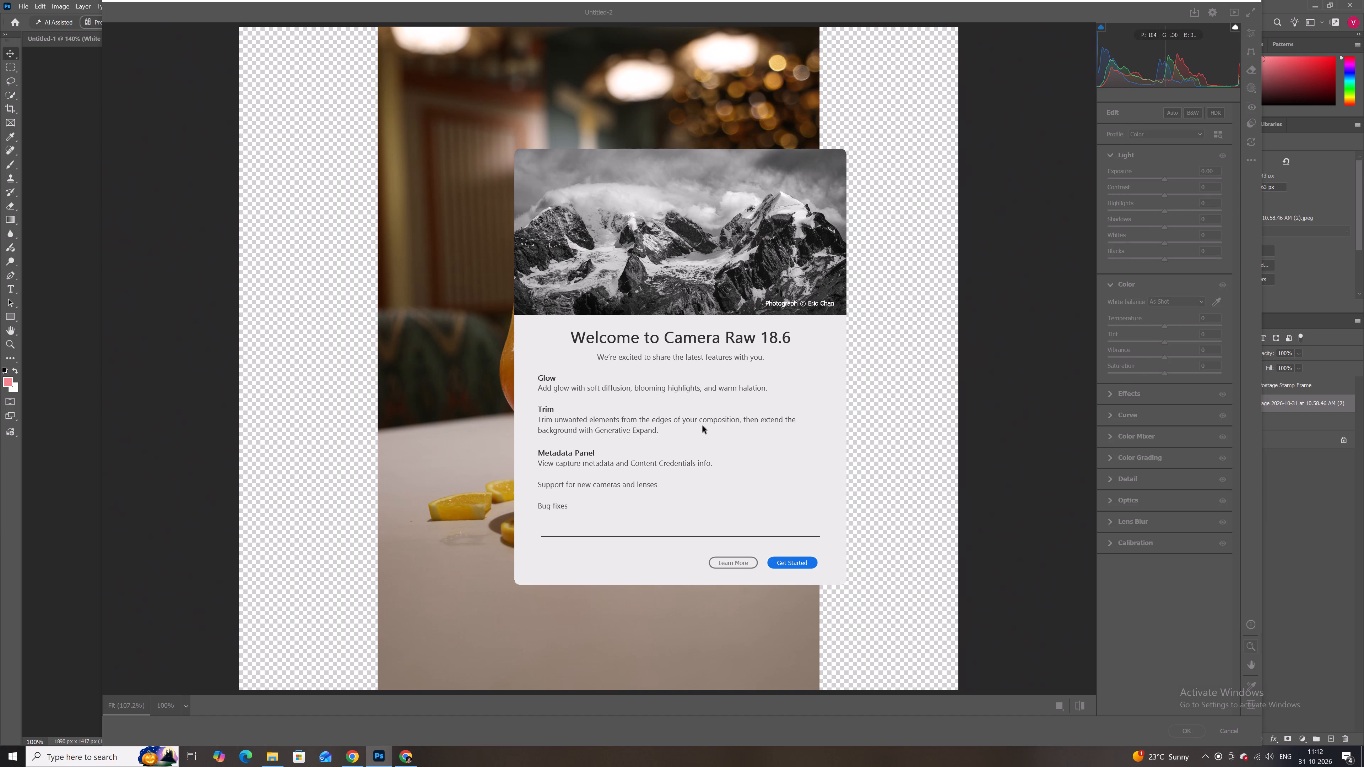
left_click(779, 560)
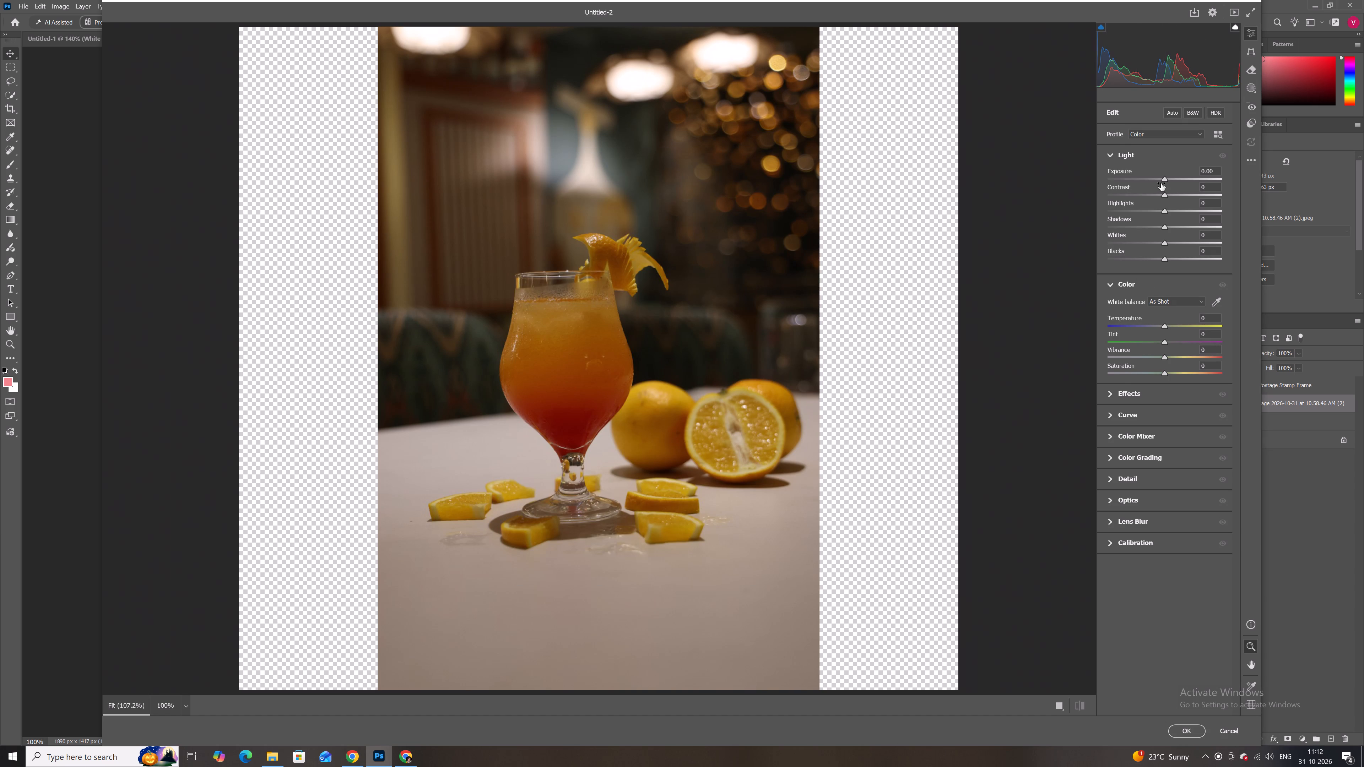
left_click_drag(1163, 179, 1167, 178)
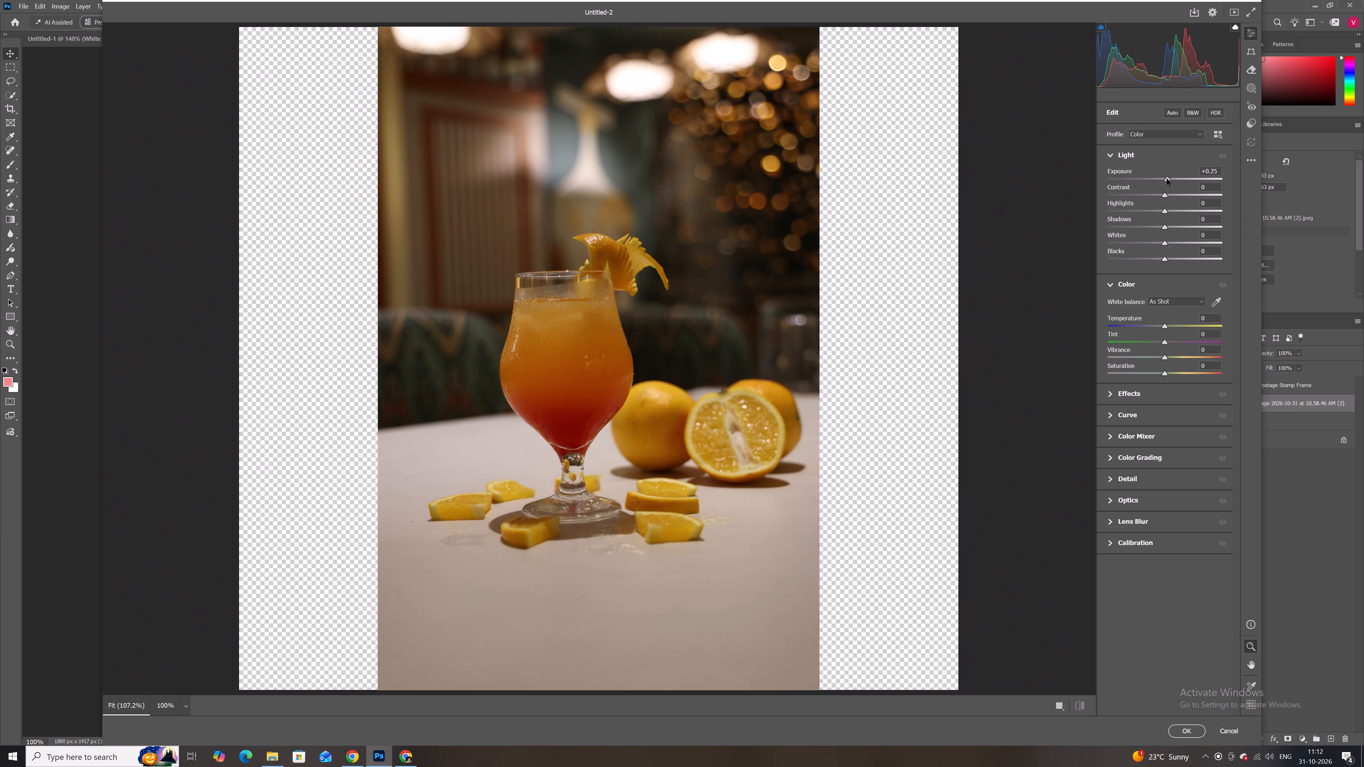
left_click_drag(1167, 178, 1173, 178)
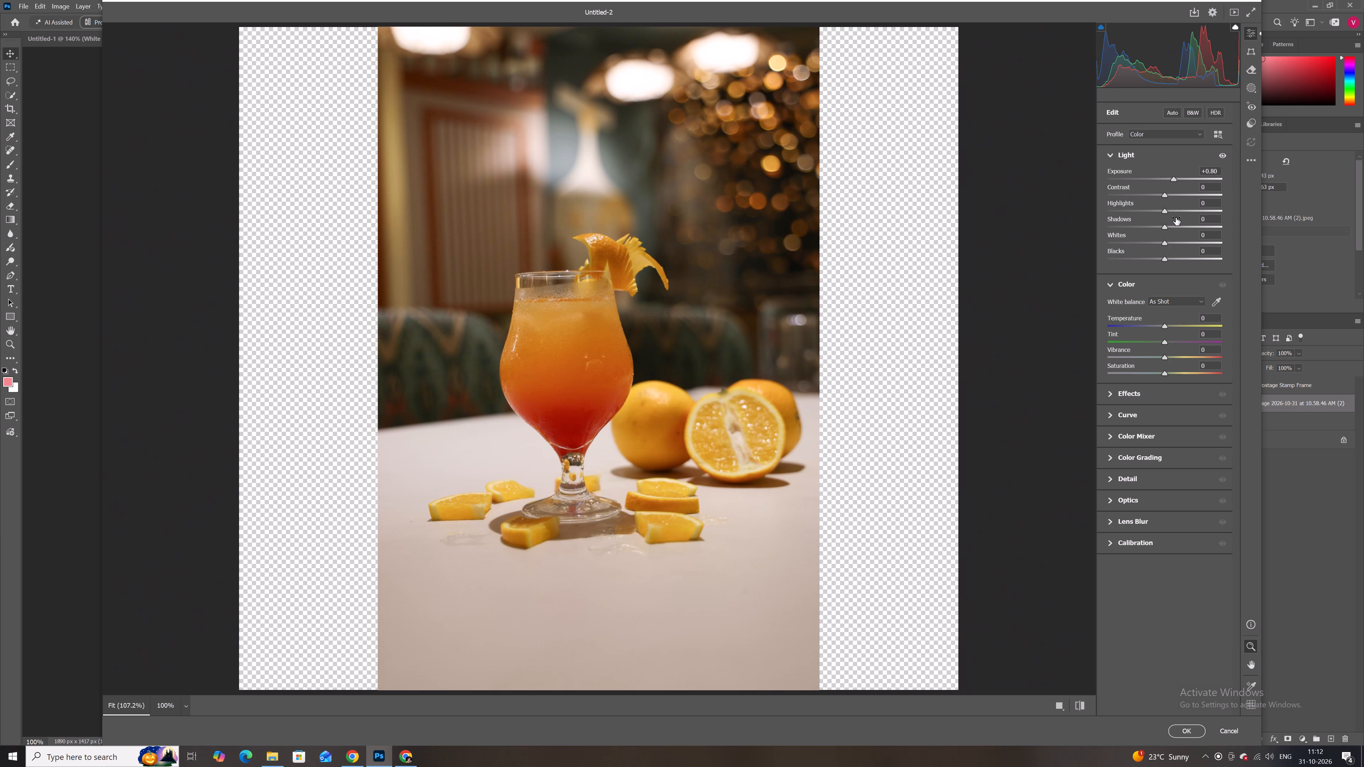
left_click_drag(1166, 195, 1177, 194)
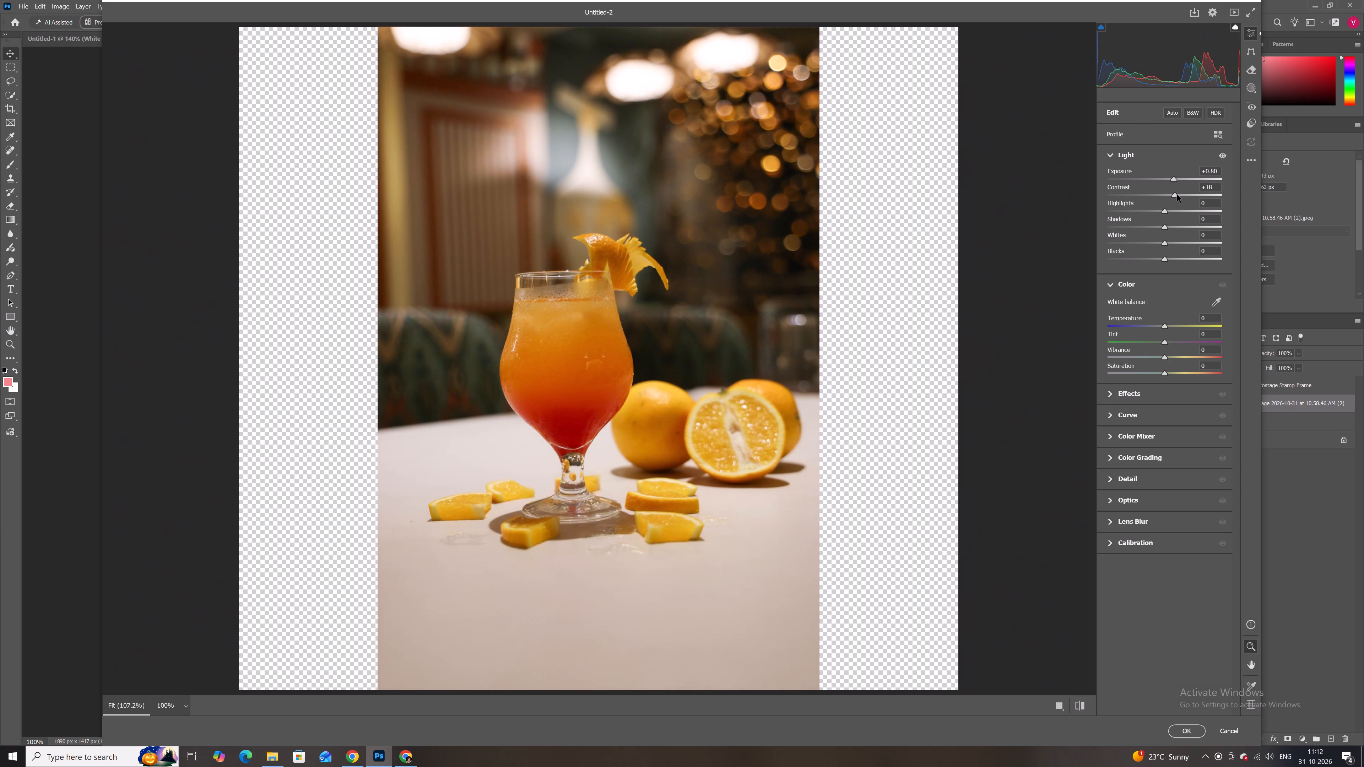
left_click_drag(1177, 194, 1175, 190)
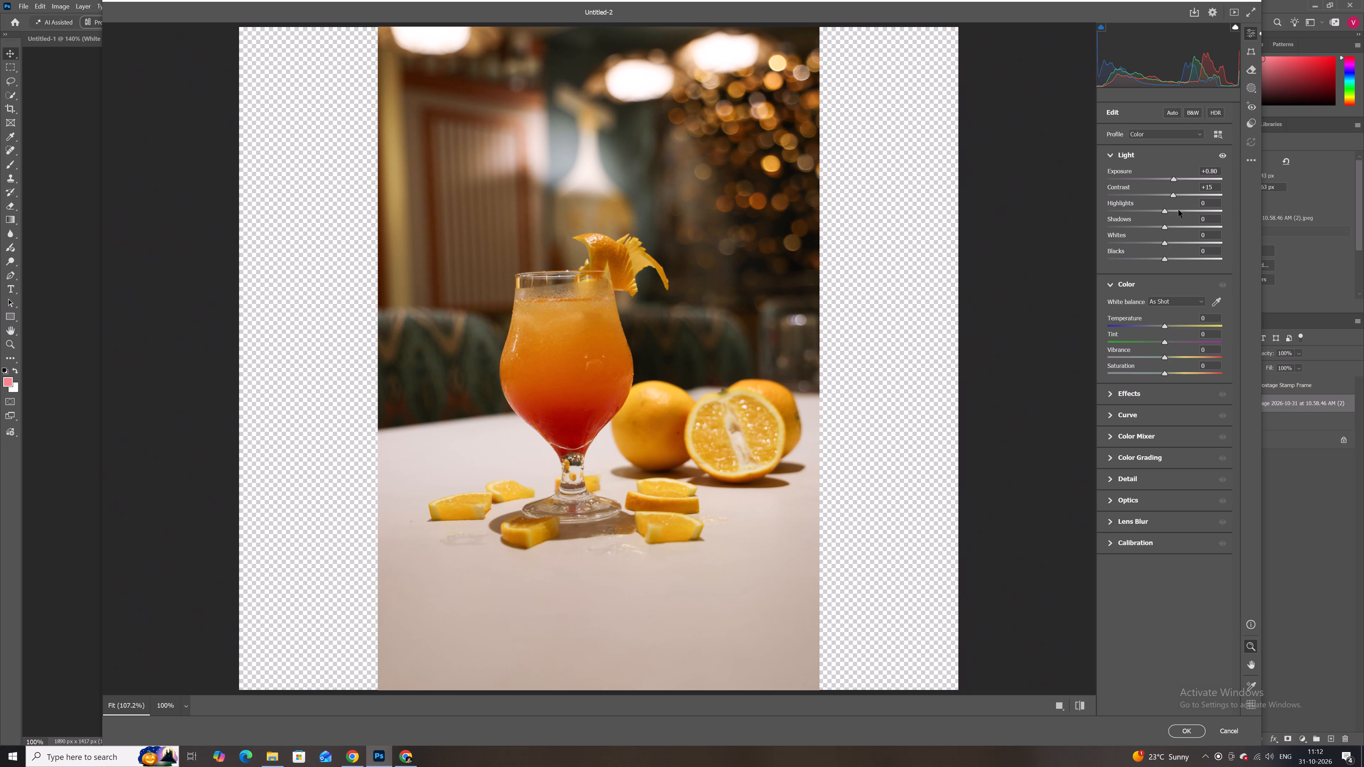
Set the cocktail photo's highlights to +32, shadows to -11, whites to +39 and blacks to +19.
left_click_drag(1166, 210, 1164, 208)
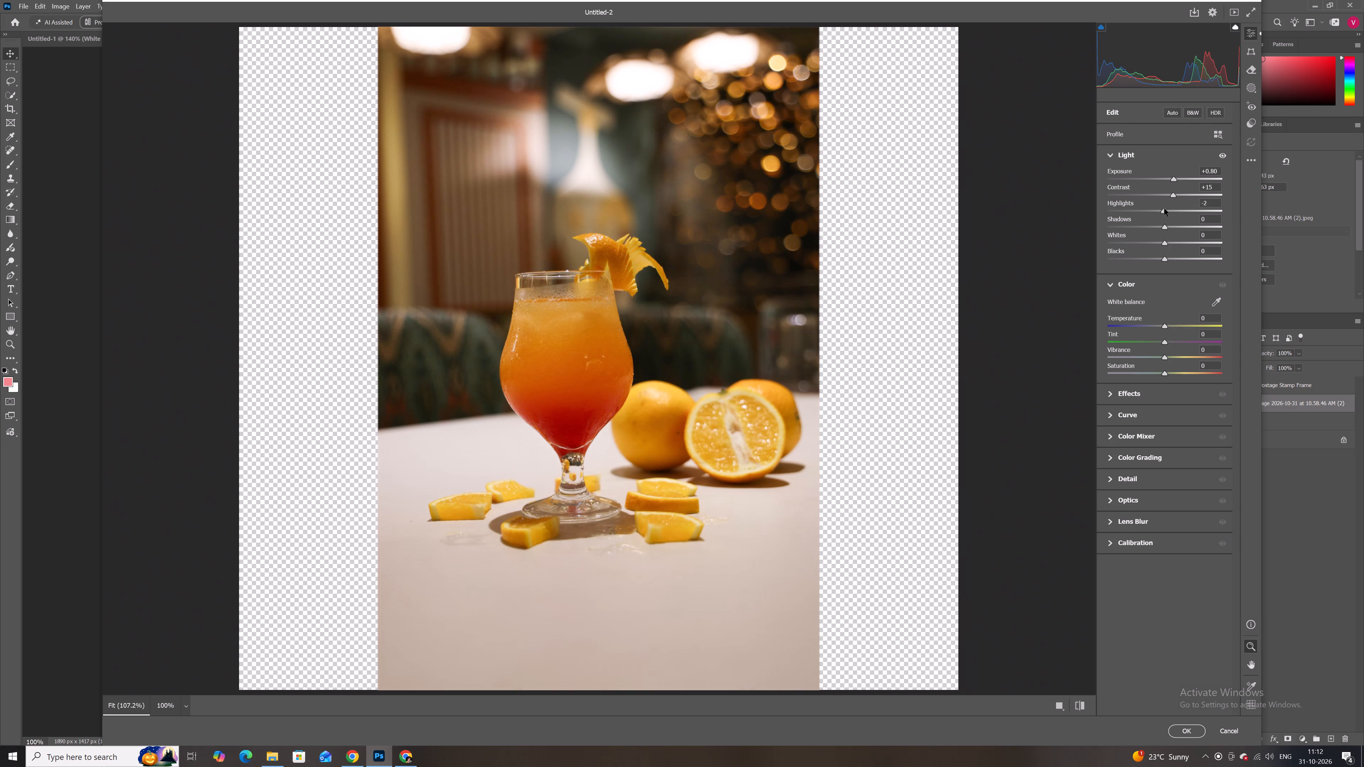
left_click_drag(1164, 208, 1185, 203)
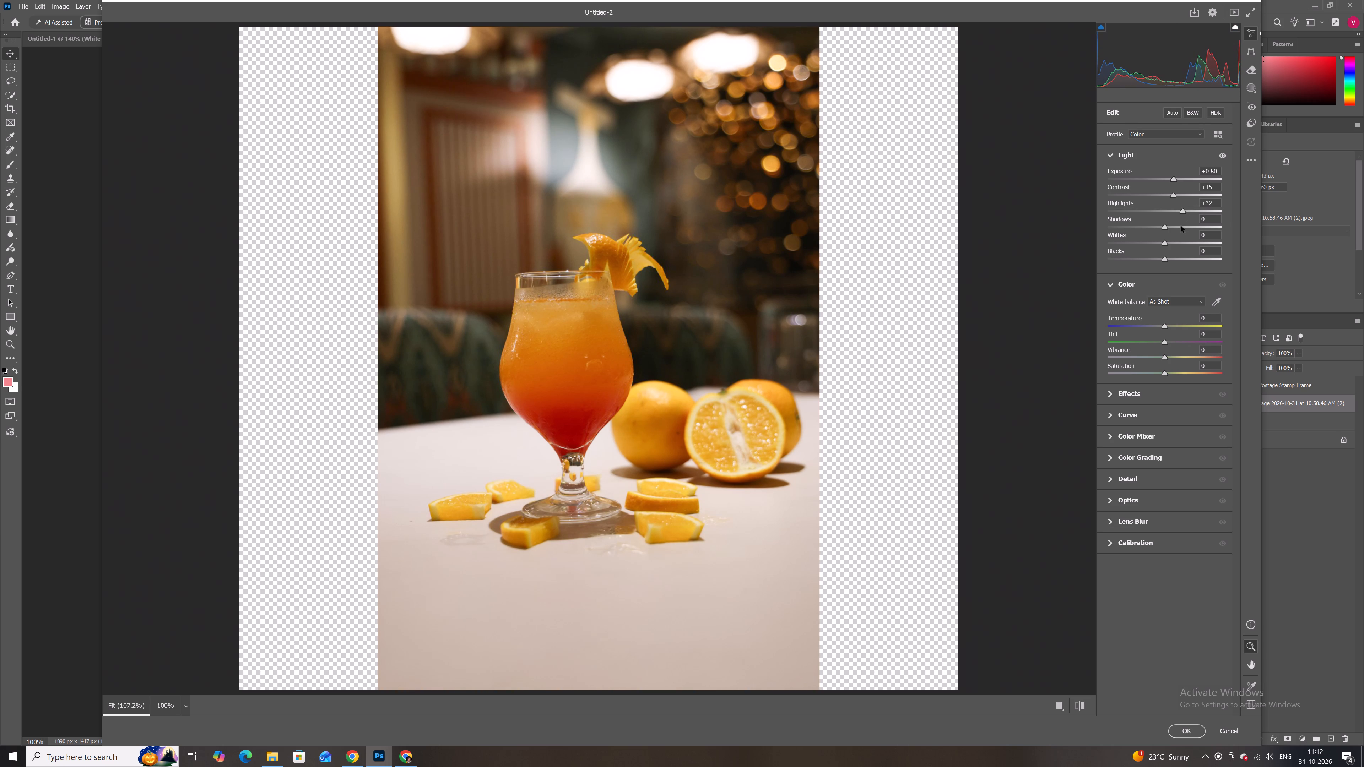
left_click_drag(1167, 228, 1160, 229)
left_click_drag(1168, 241, 1172, 240)
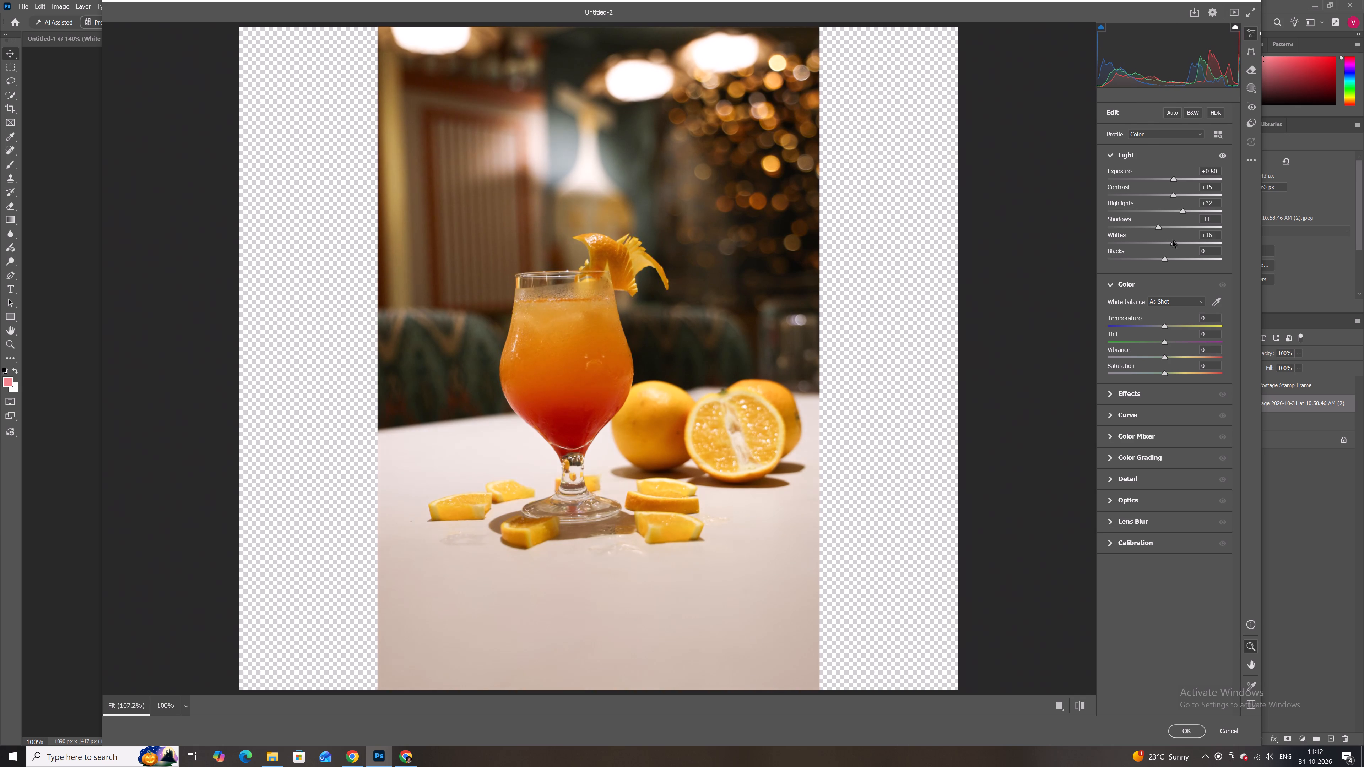
left_click_drag(1172, 240, 1187, 238)
left_click_drag(1163, 259, 1169, 258)
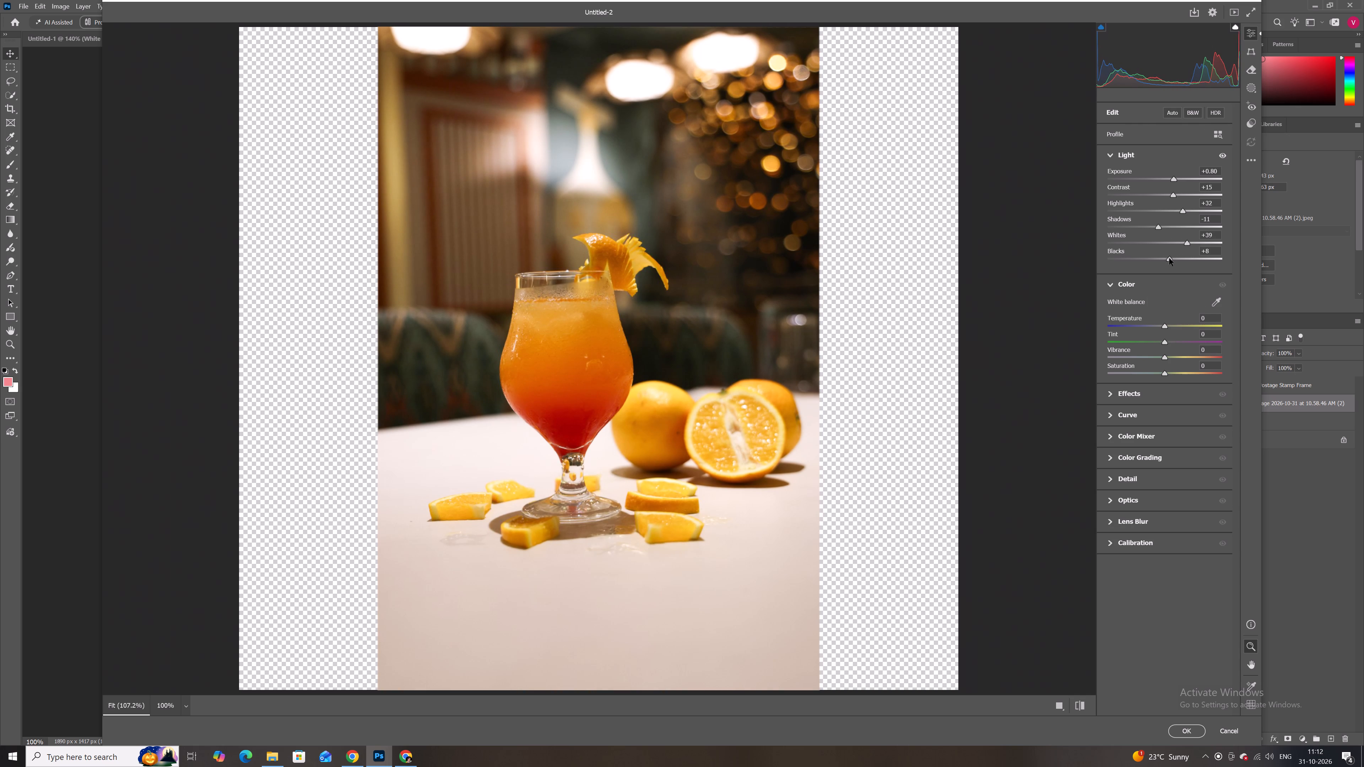
left_click_drag(1169, 258, 1169, 256)
left_click_drag(1169, 256, 1174, 256)
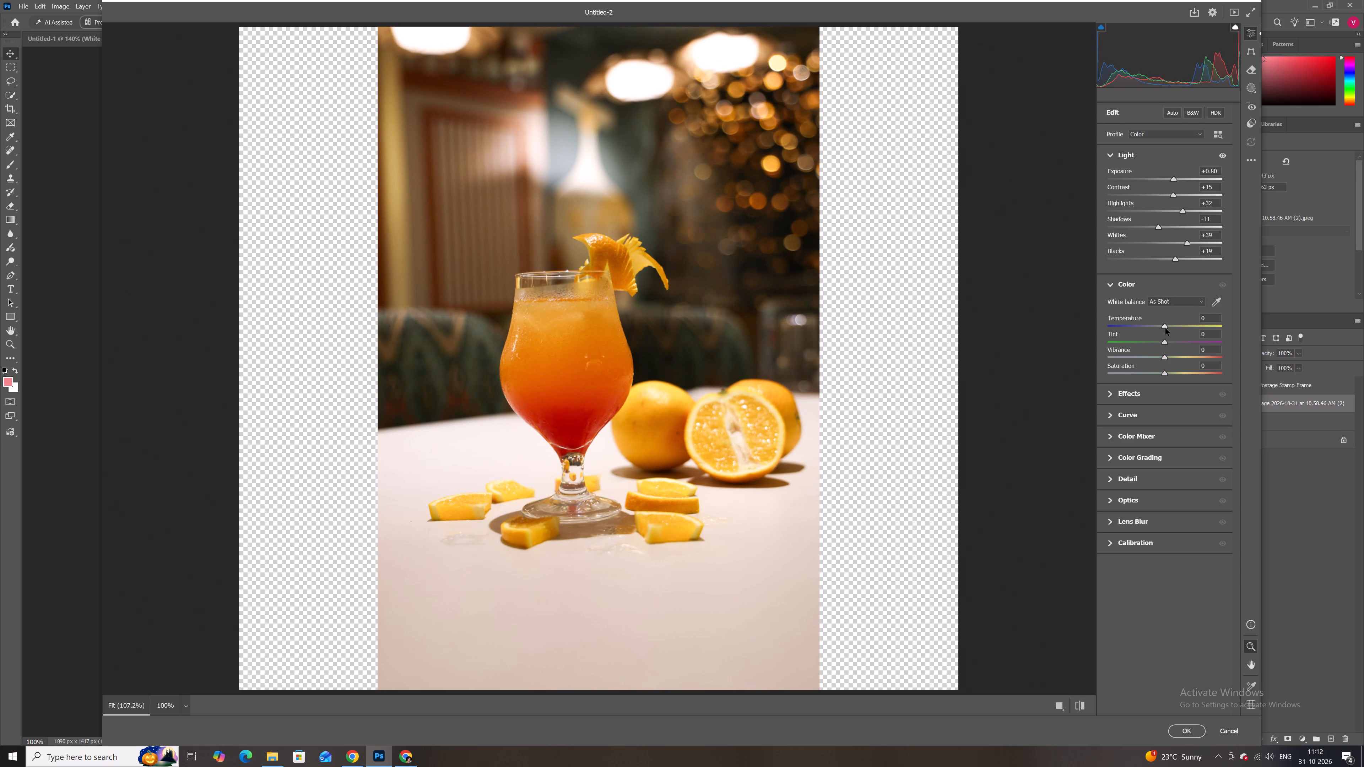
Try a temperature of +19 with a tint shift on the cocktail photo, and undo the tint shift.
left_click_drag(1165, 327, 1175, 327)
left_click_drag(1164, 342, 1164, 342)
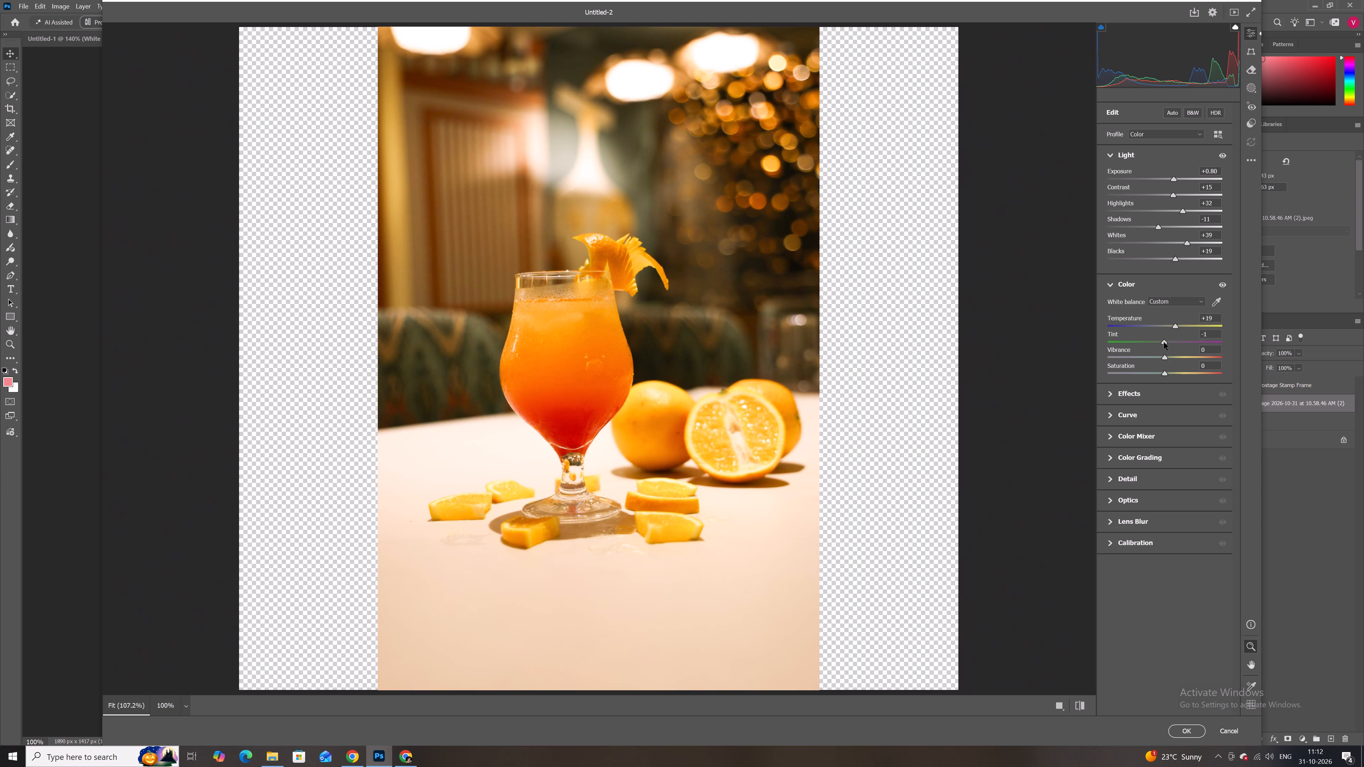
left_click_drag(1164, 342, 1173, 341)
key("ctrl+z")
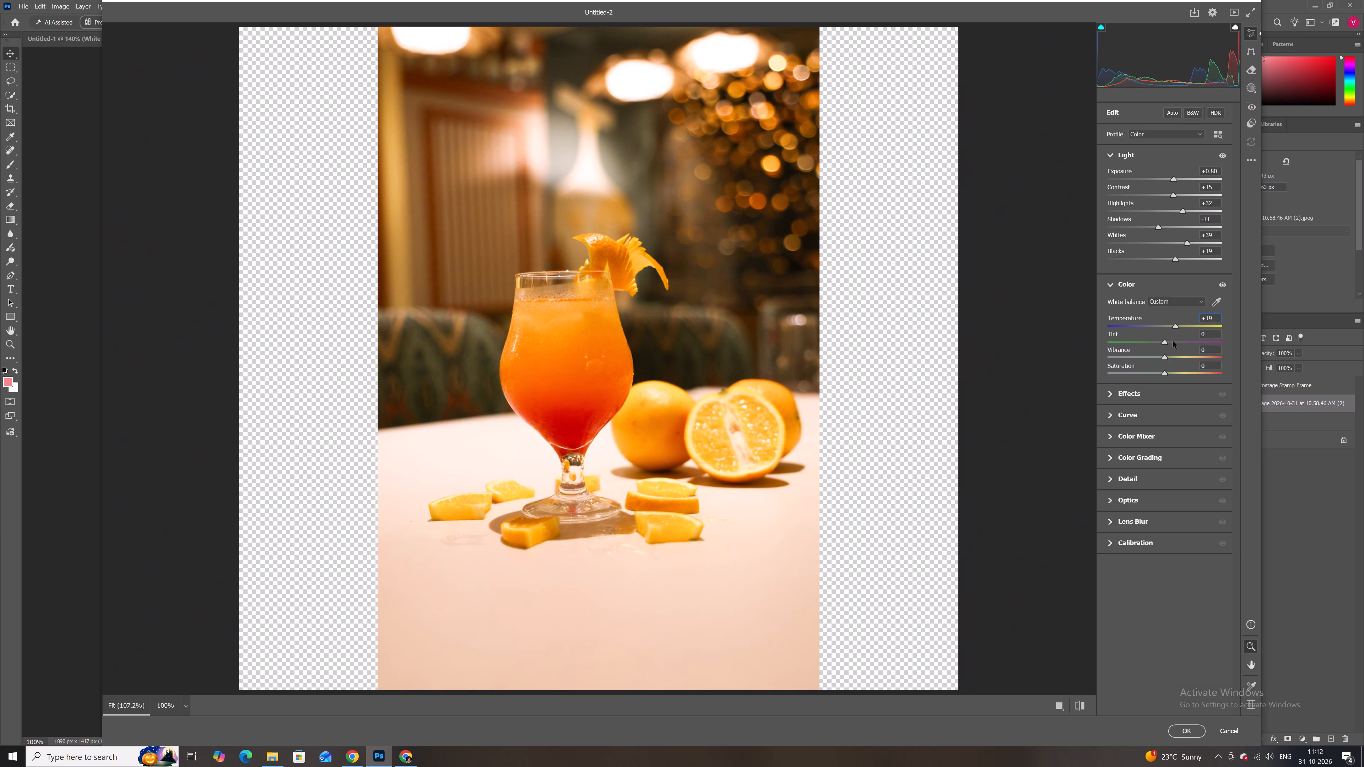
Set the cocktail photo's temperature to +14 and vibrance to +2.
left_click(1174, 327)
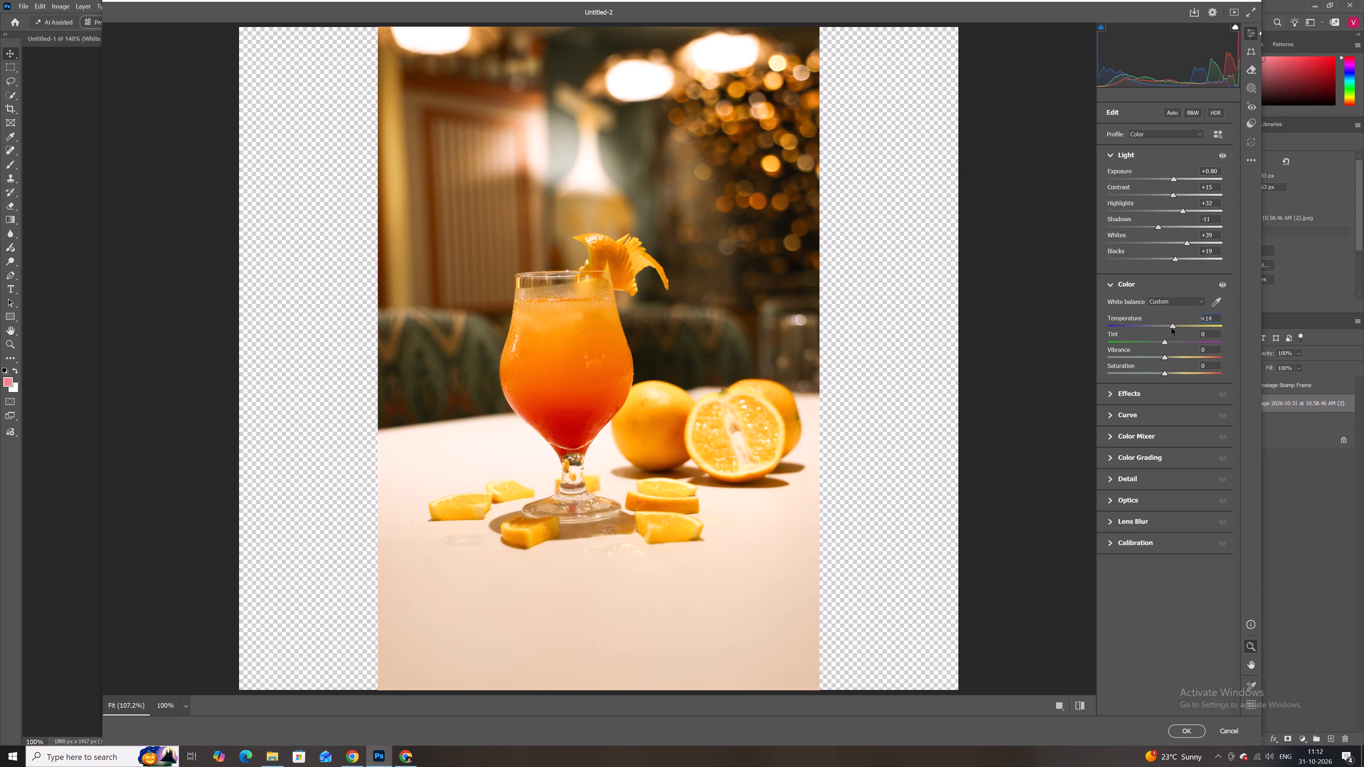
left_click(1167, 357)
Lower the cocktail photo's highlights to +5 and its temperature to +11.
left_click_drag(1184, 212, 1173, 208)
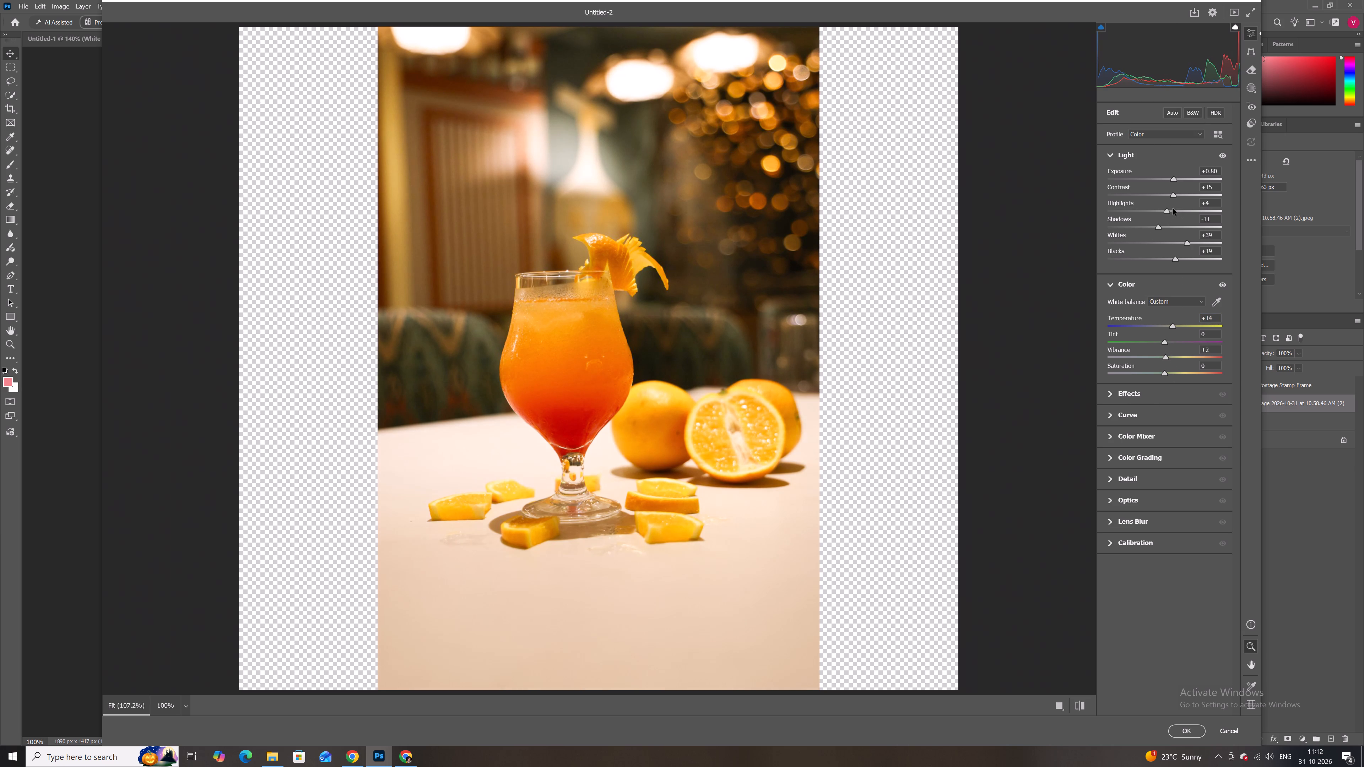
left_click_drag(1173, 208, 1168, 205)
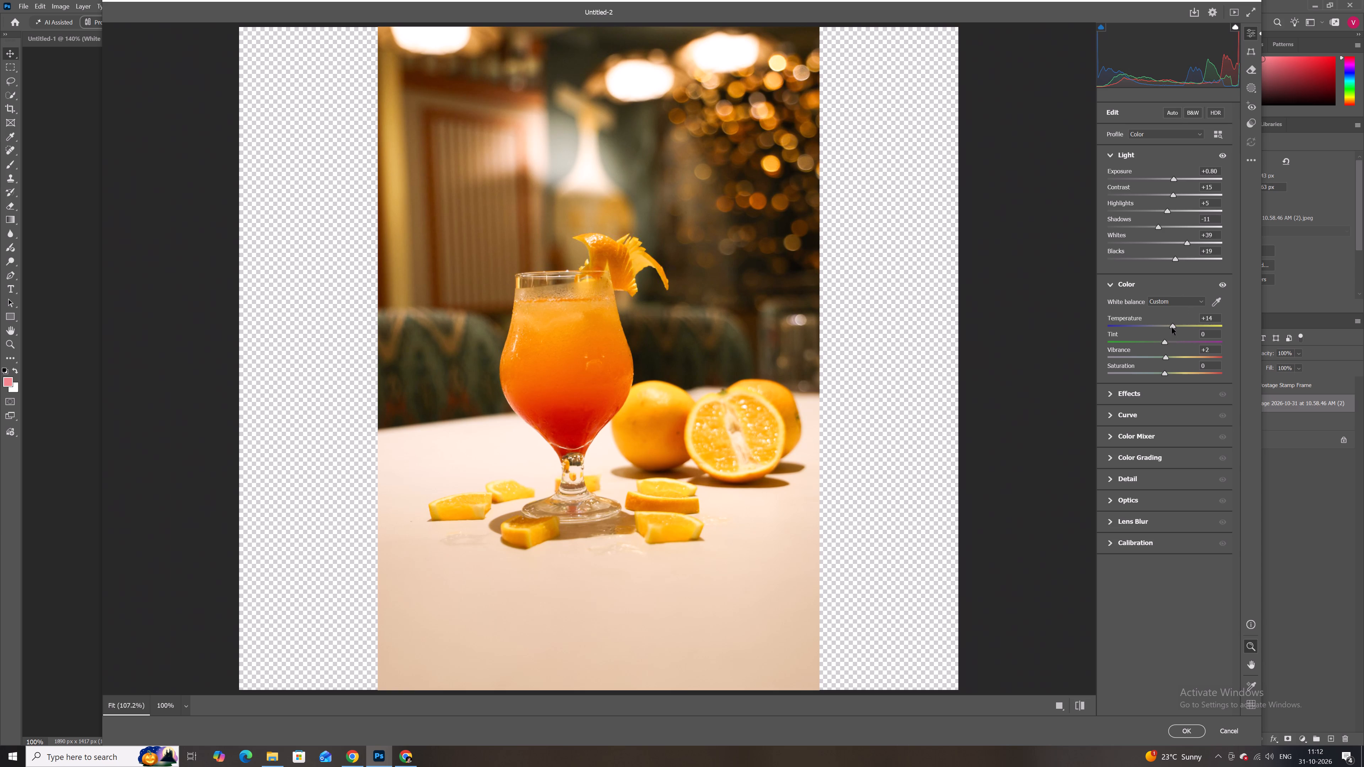
left_click(1171, 327)
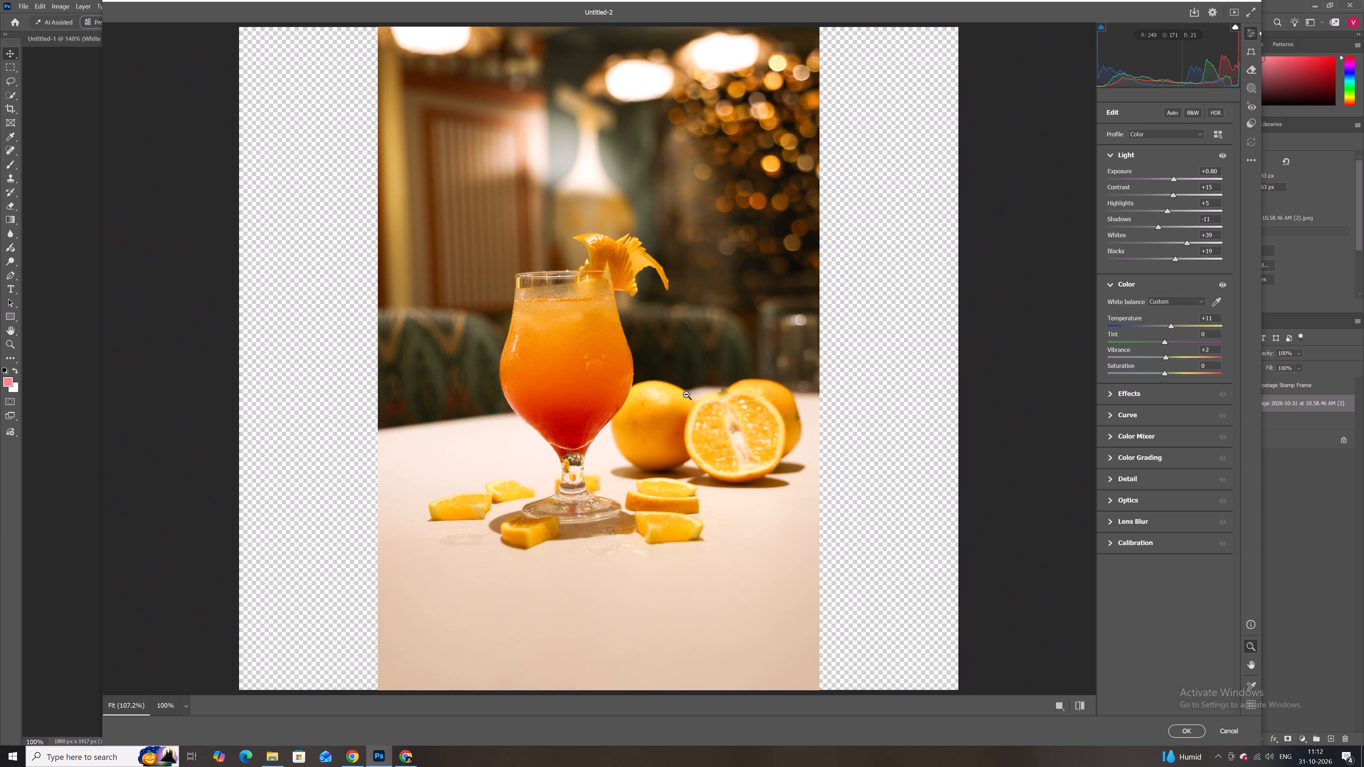
Set the cocktail photo's texture to +31 and vignette to -11, trying a clarity increase in between and undoing it.
left_click(1109, 395)
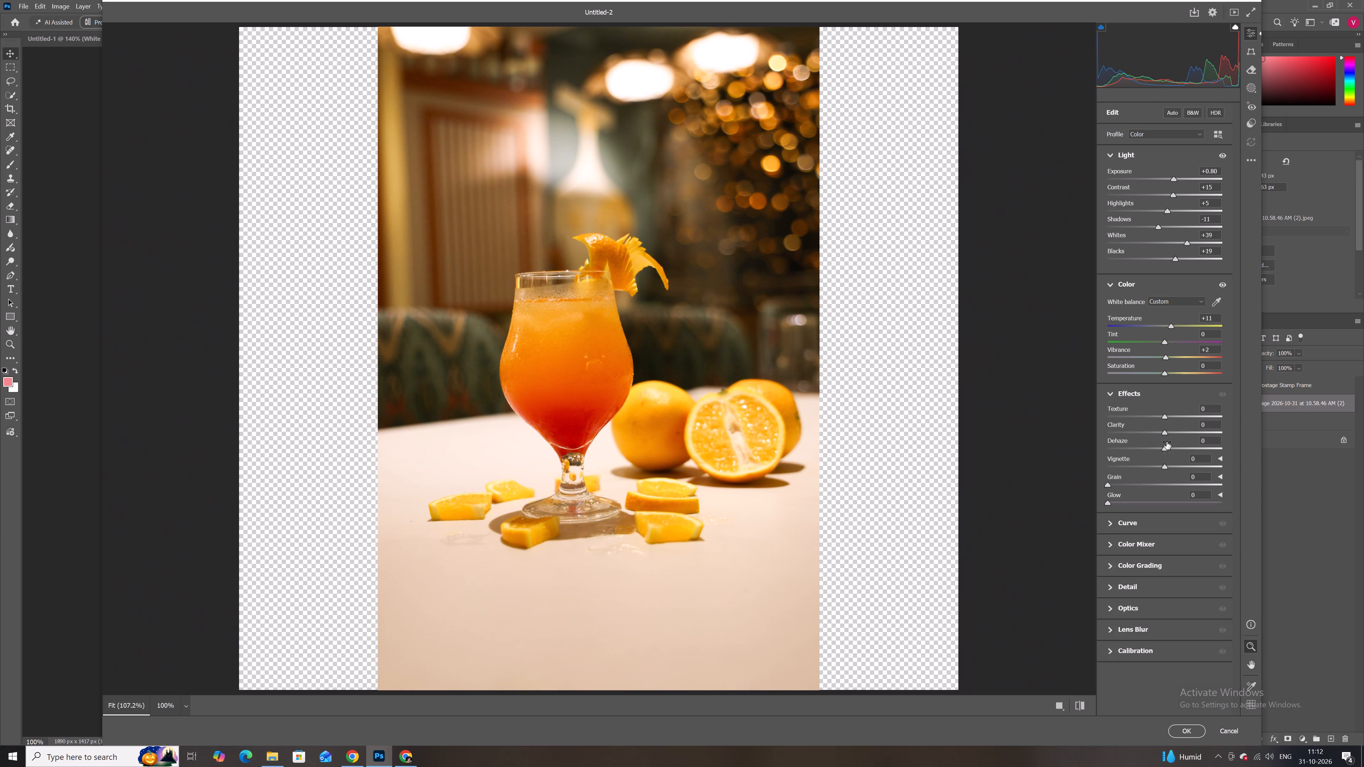
left_click_drag(1165, 417, 1184, 417)
left_click_drag(1165, 434, 1176, 434)
key("ctrl+z")
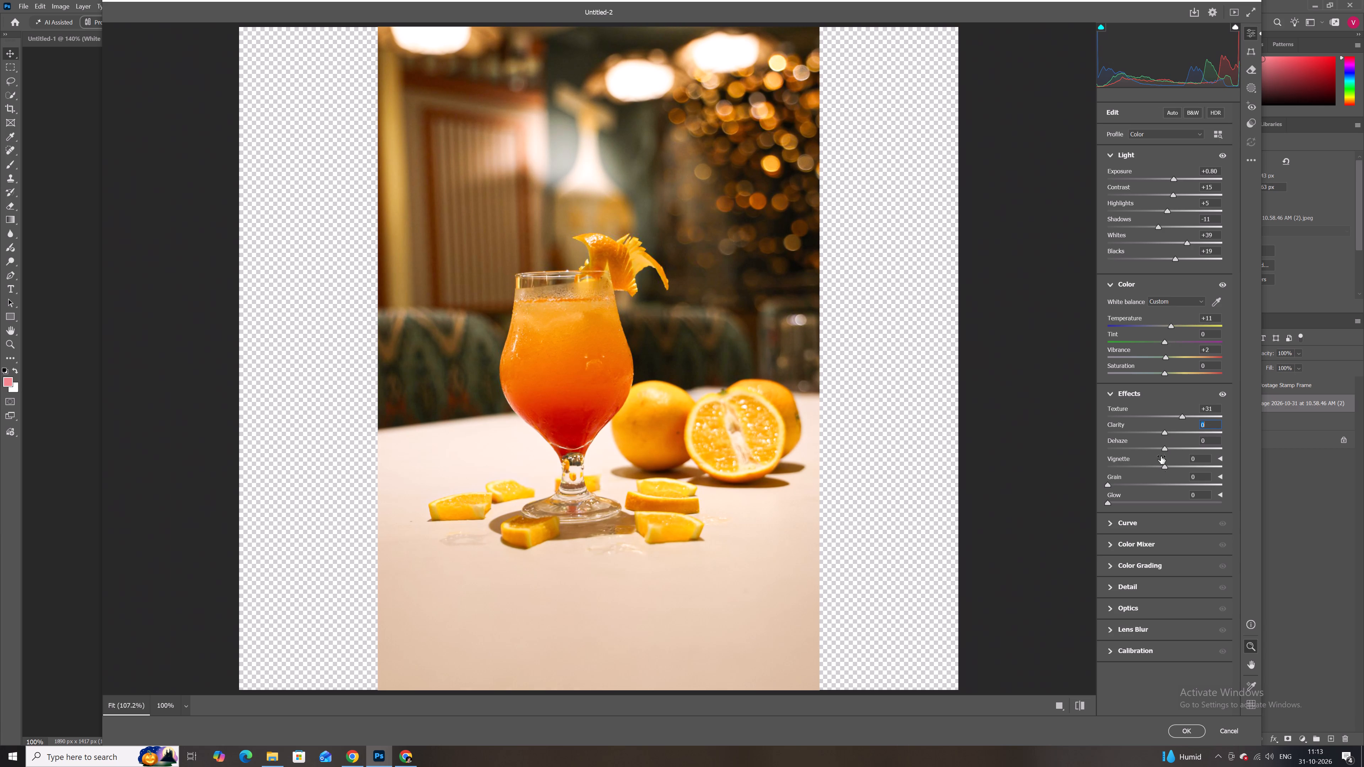
left_click_drag(1164, 465, 1158, 466)
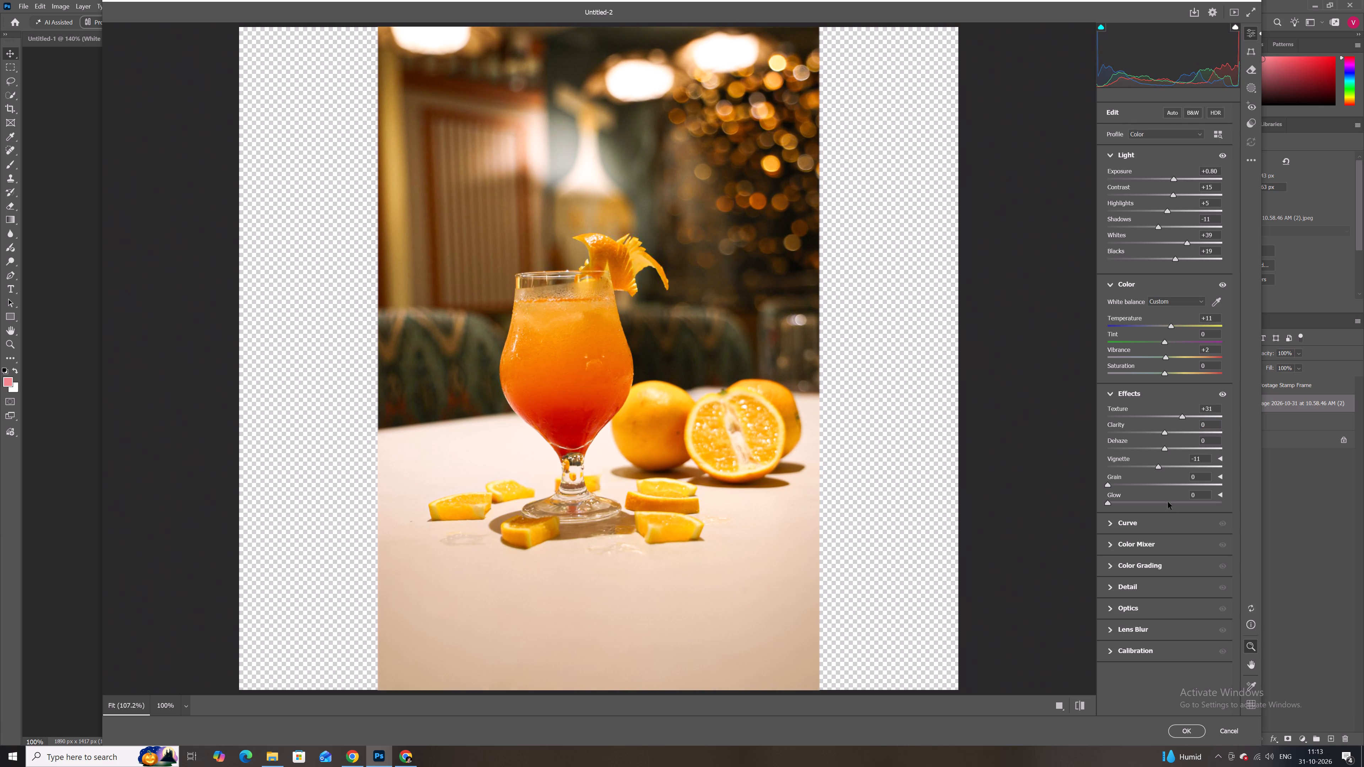
Adjust the cocktail photo's parametric curve to lights +6 and darks +10, and apply the Camera Raw filter.
scroll(1168, 508, "down", 2)
left_click(1108, 524)
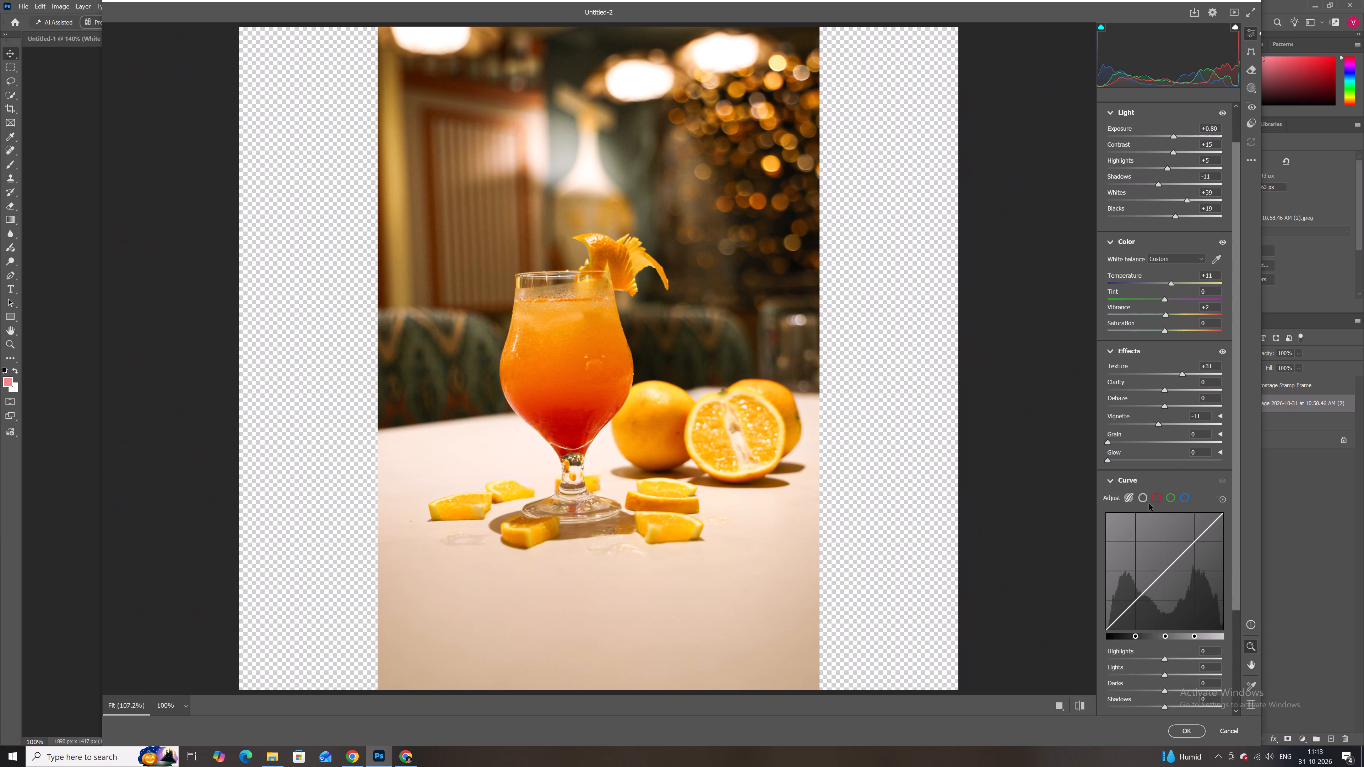
scroll(1149, 503, "down", 5)
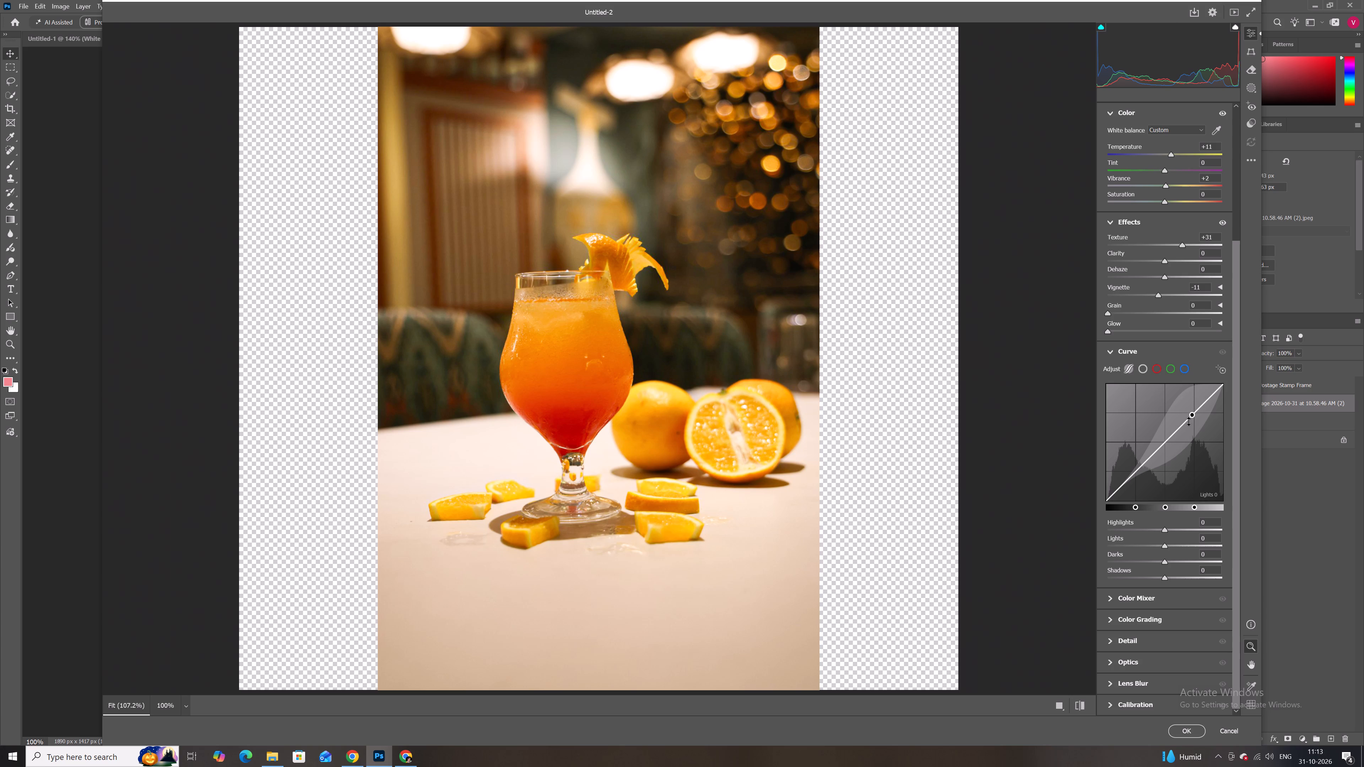
left_click_drag(1189, 421, 1192, 421)
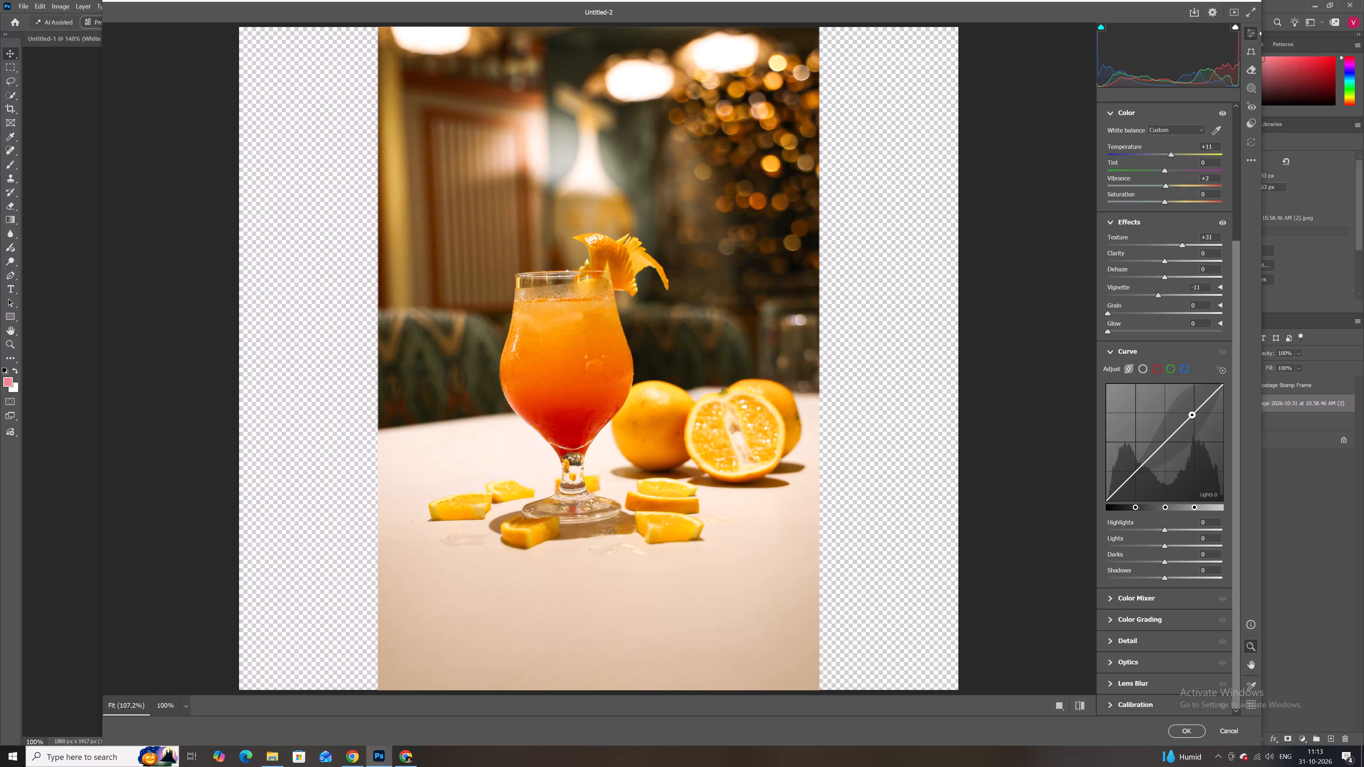
left_click_drag(1192, 421, 1183, 418)
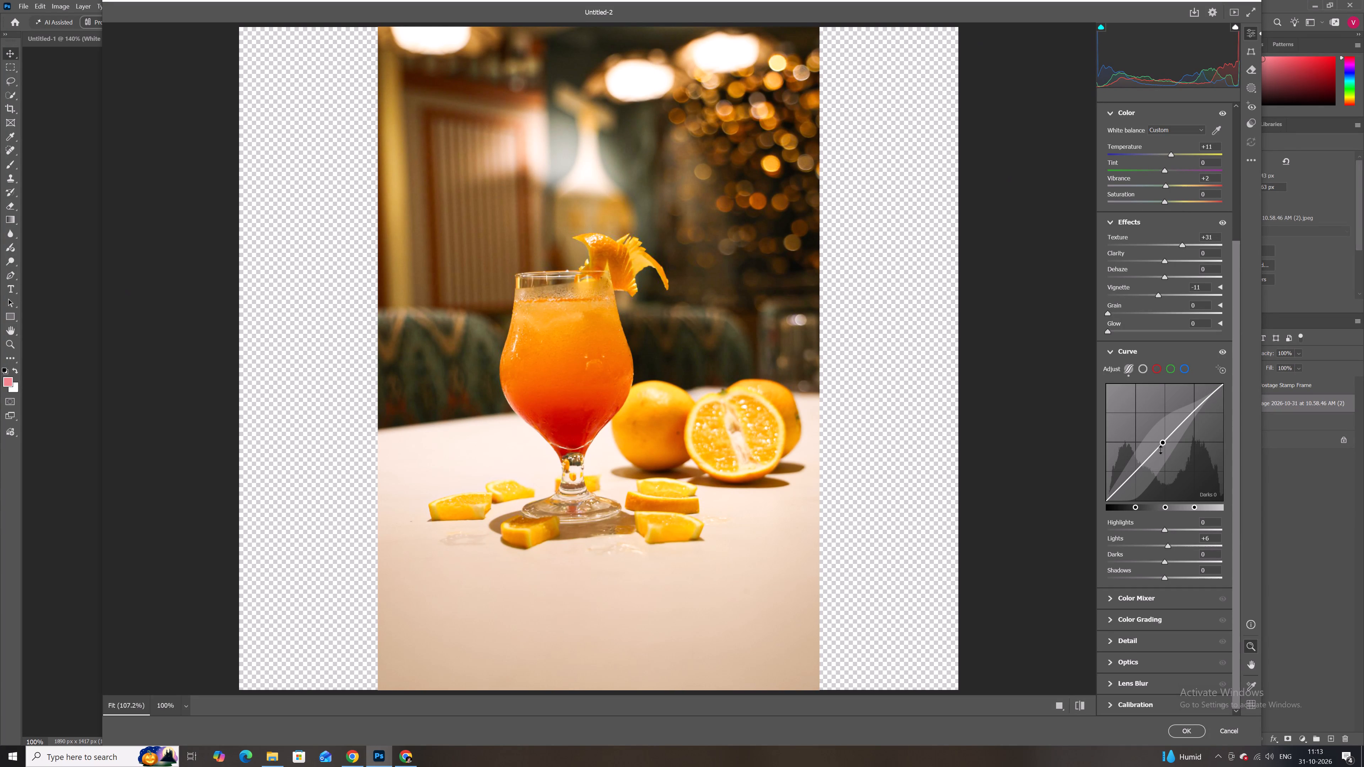
left_click_drag(1160, 450, 1169, 456)
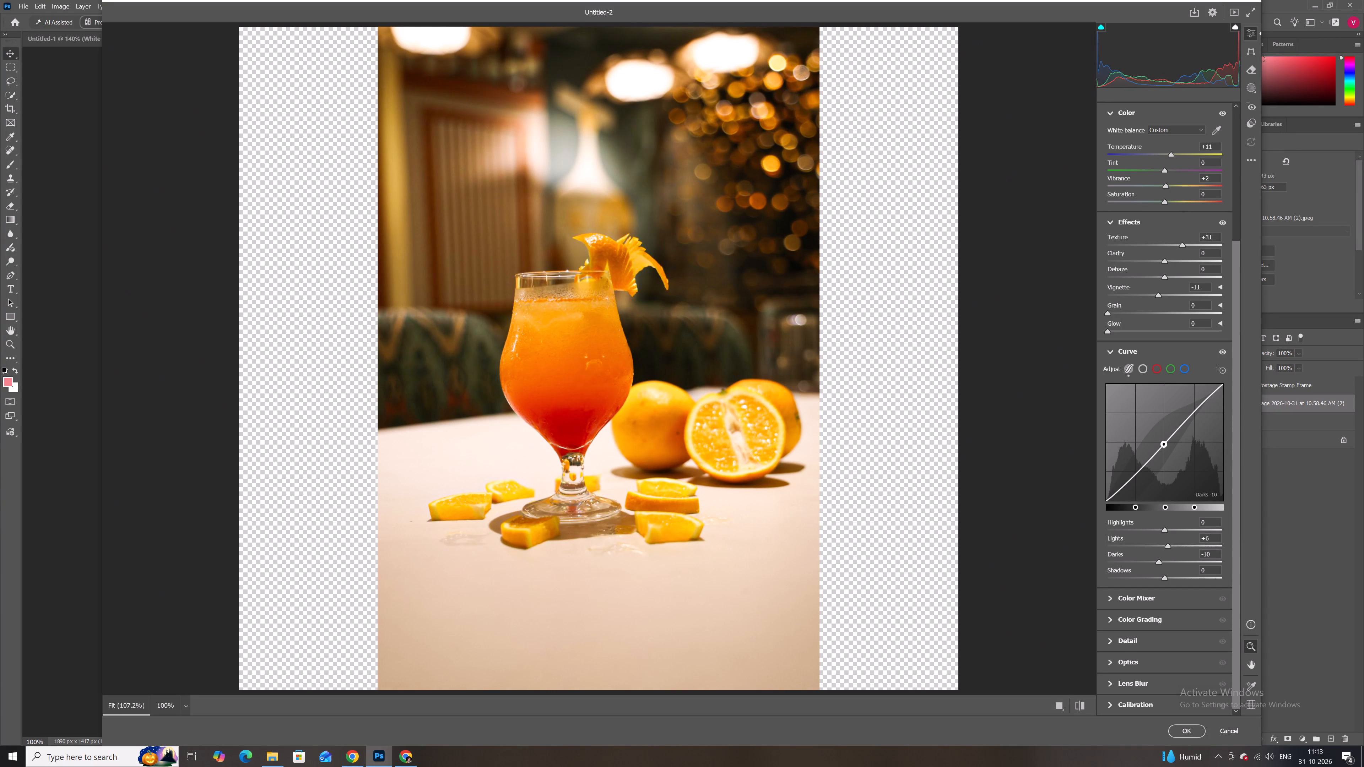
left_click_drag(1169, 456, 1164, 453)
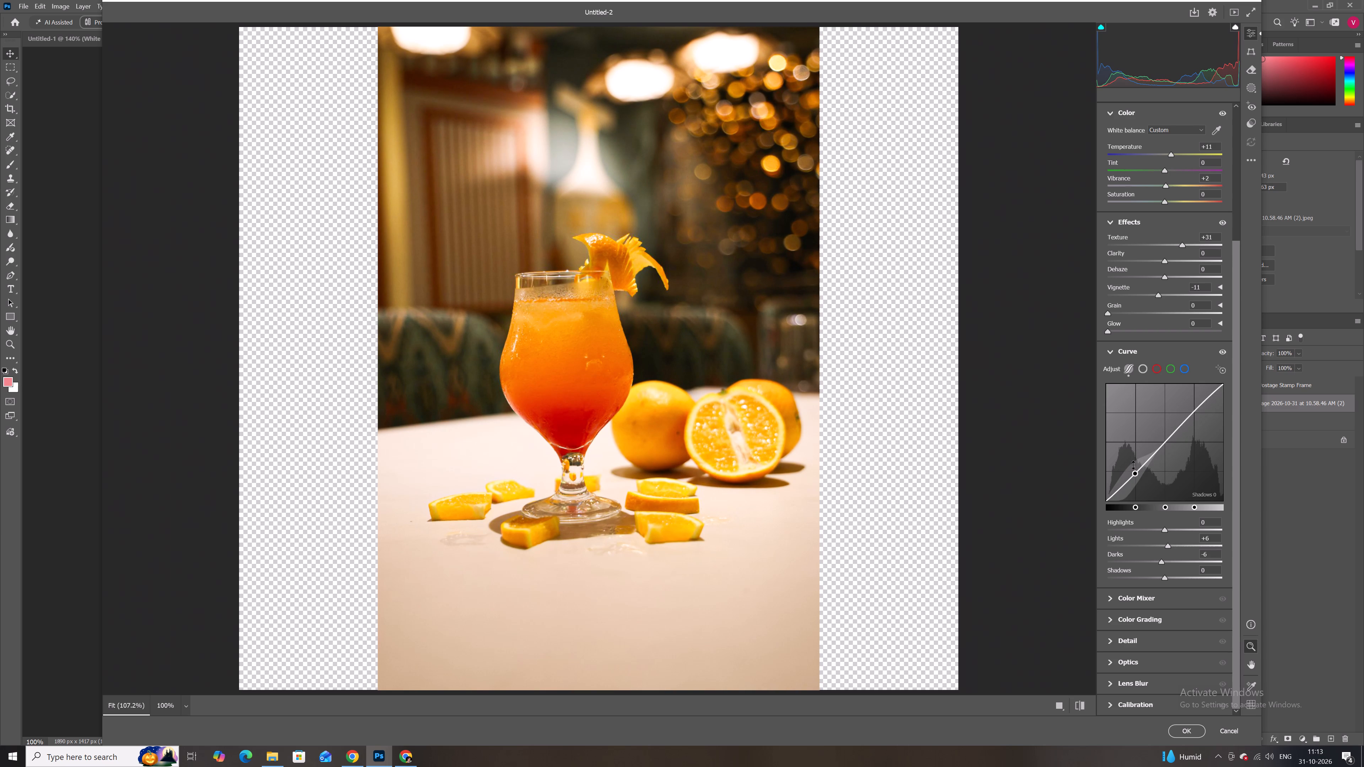
left_click(1135, 480)
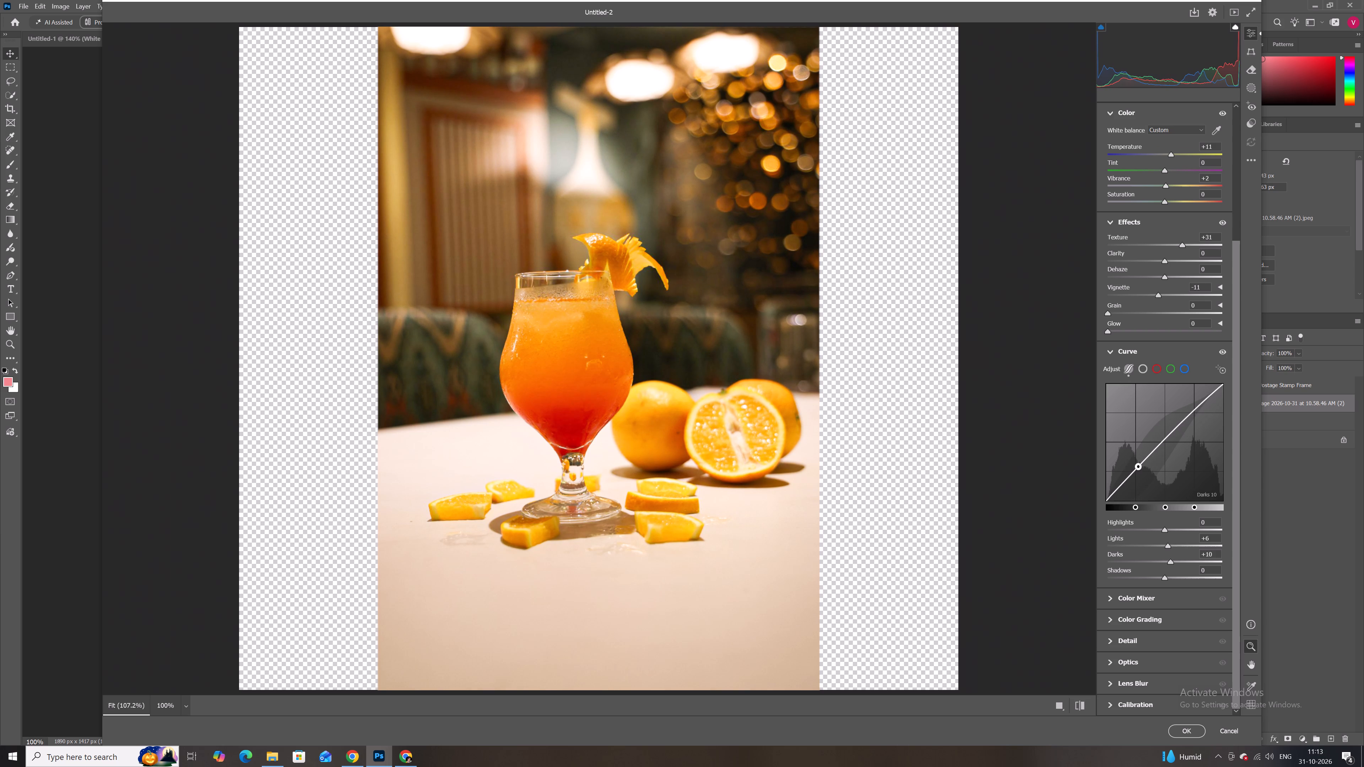
left_click(1187, 732)
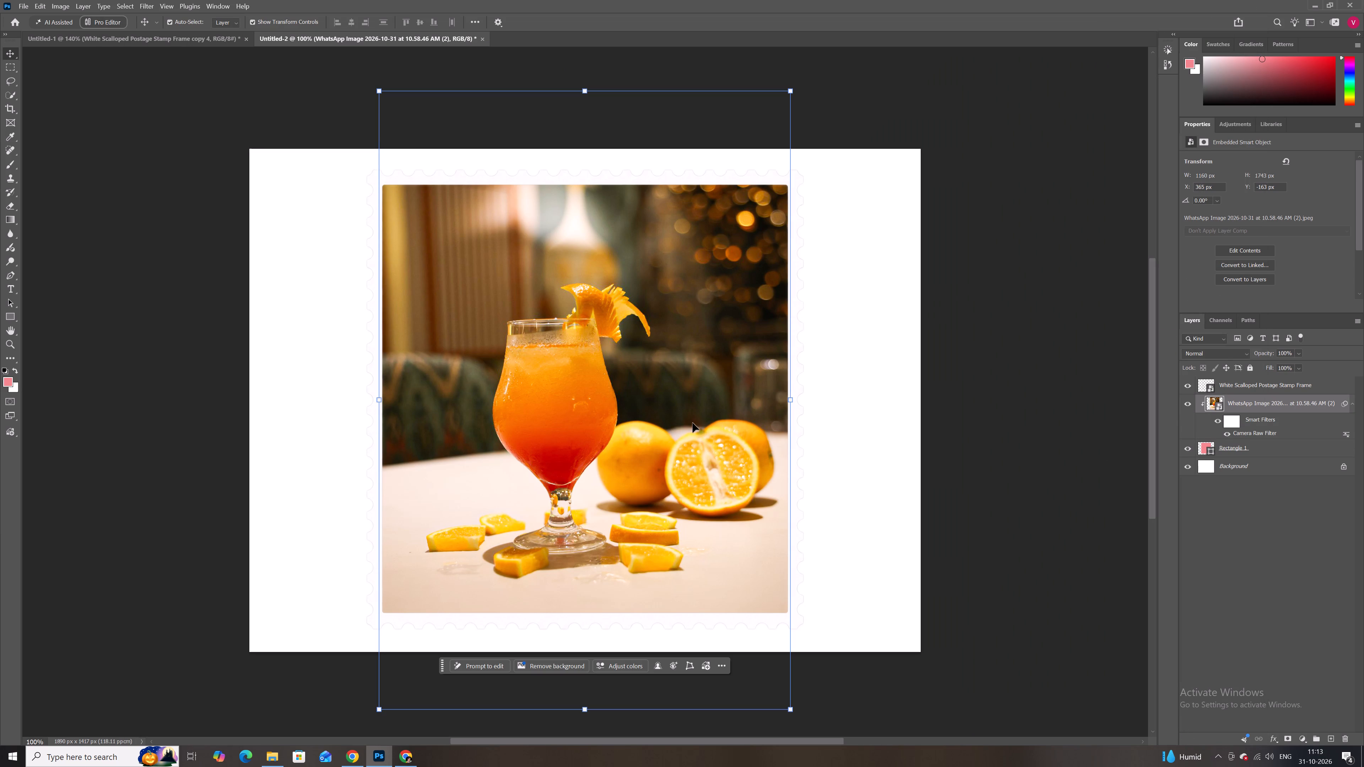
Rotate the cocktail photo about 1.14° clockwise and scale it to about 26.74% so it still fills the stamp.
left_click(693, 342)
left_click(804, 87)
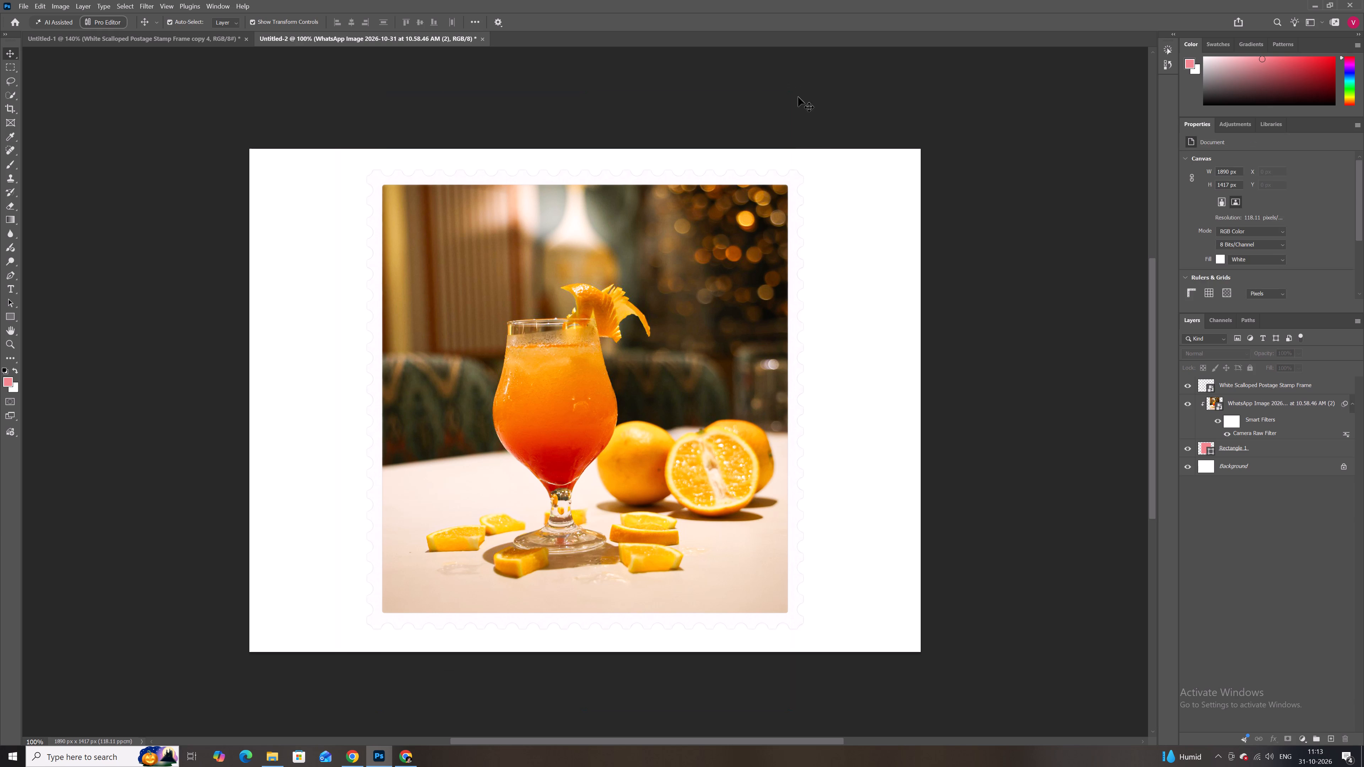
left_click(748, 234)
left_click_drag(801, 91, 804, 94)
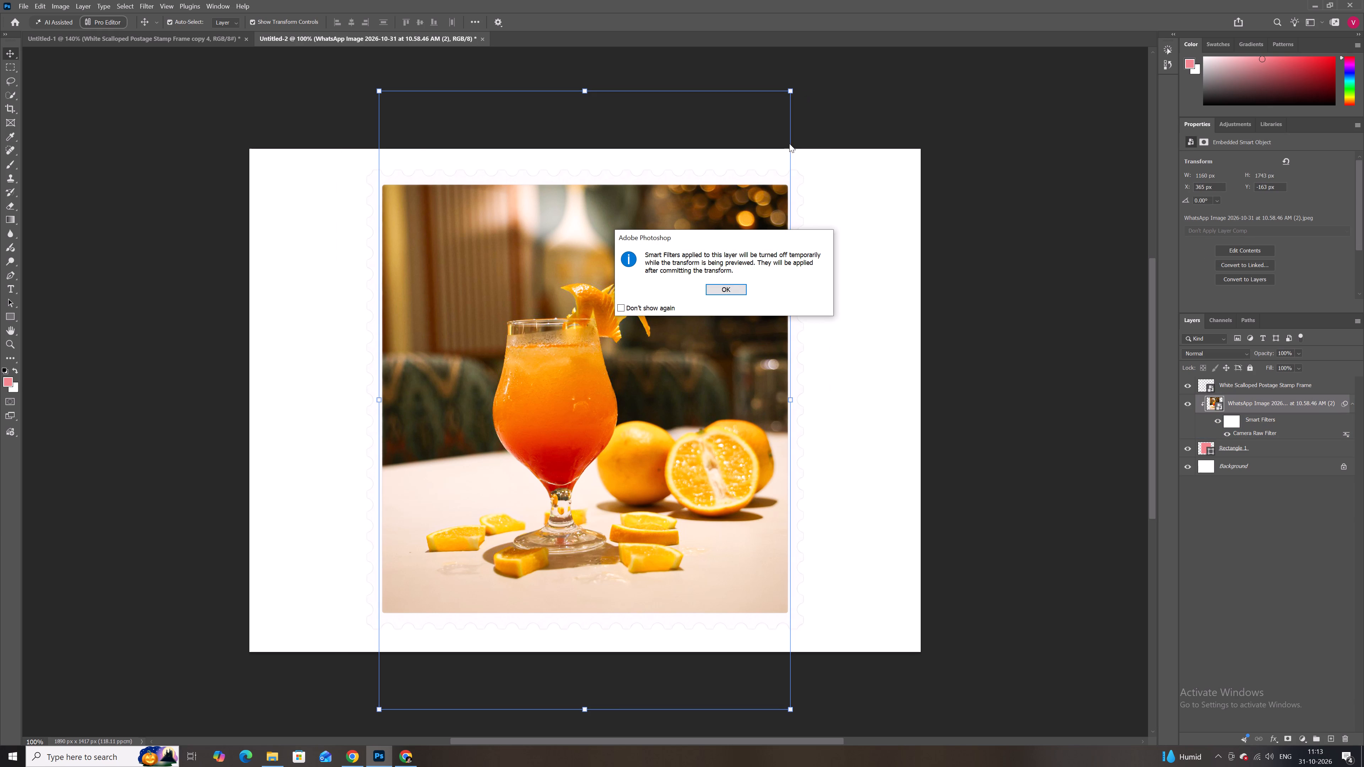
left_click(735, 286)
left_click_drag(808, 86, 813, 89)
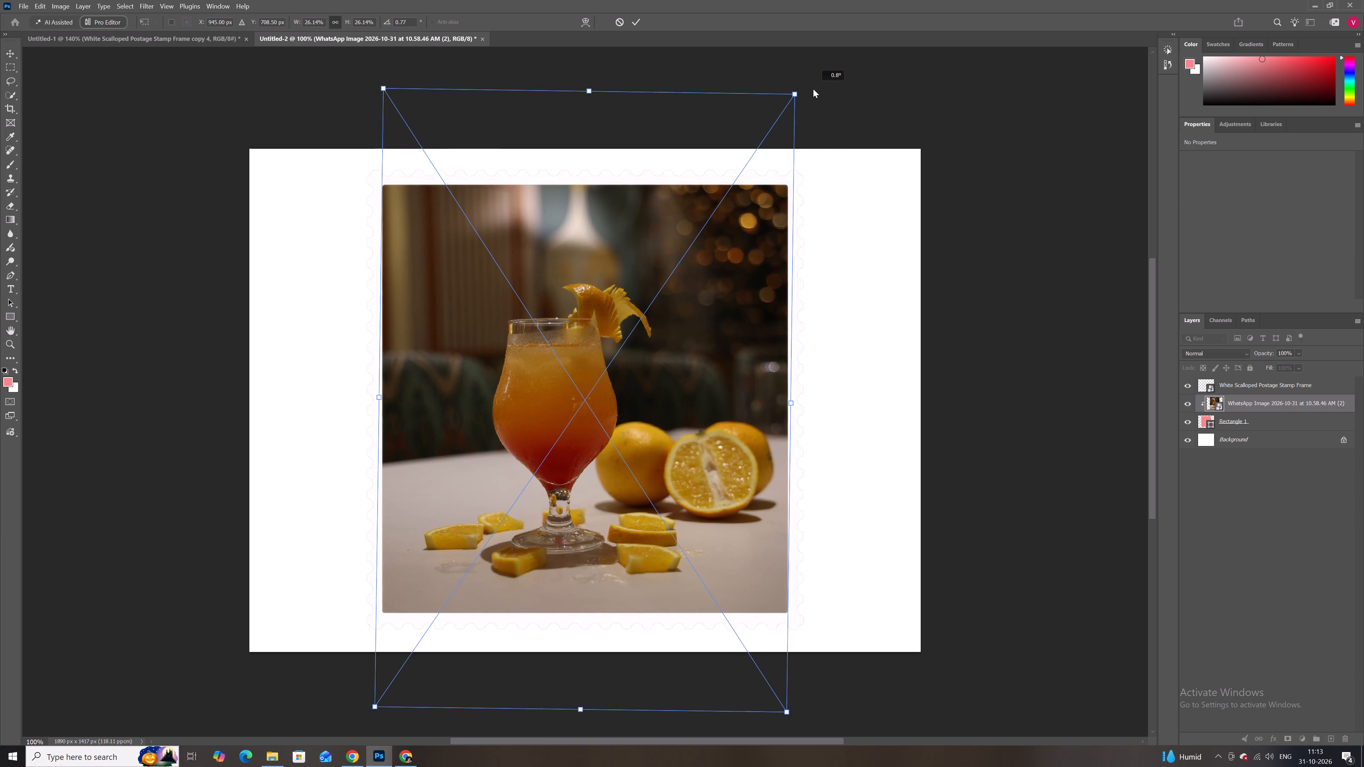
left_click_drag(813, 89, 823, 93)
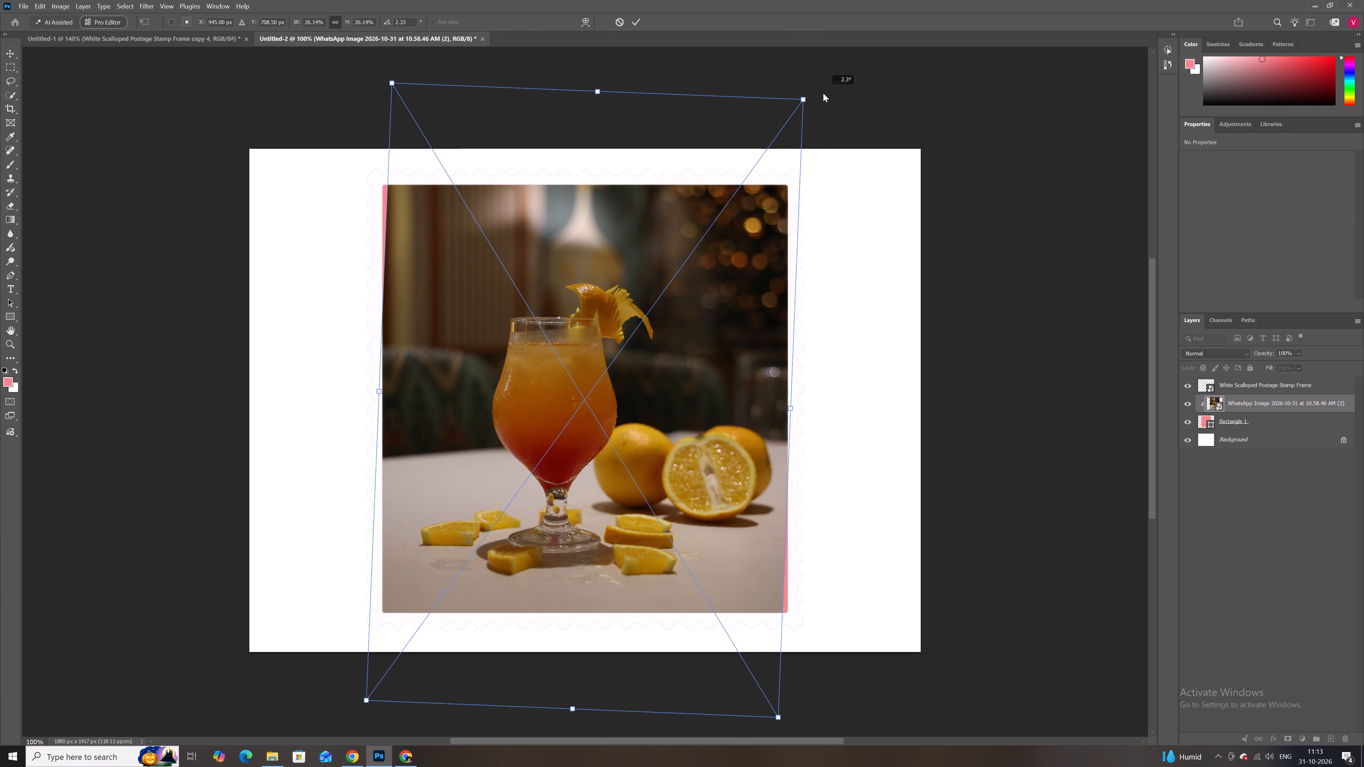
left_click_drag(823, 93, 823, 93)
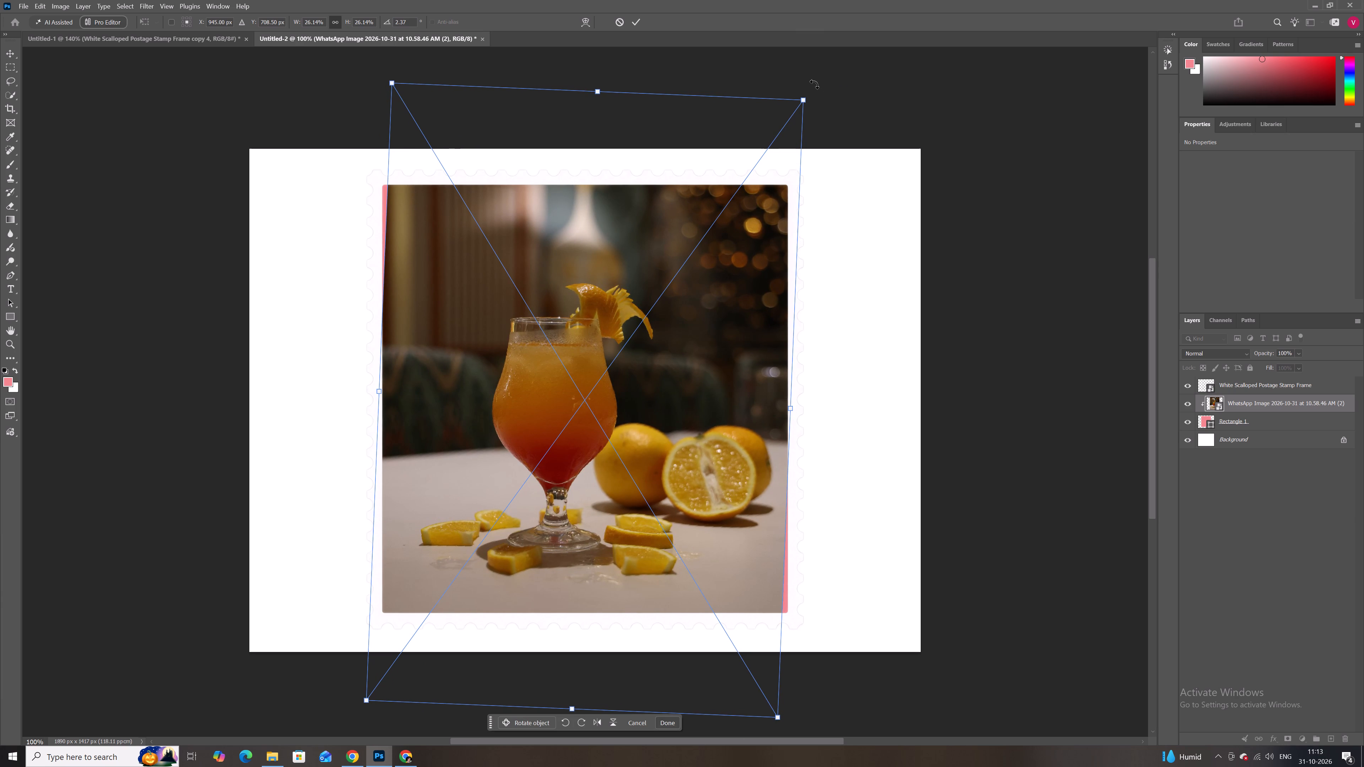
left_click_drag(817, 87, 811, 82)
left_click_drag(798, 95, 799, 92, "alt")
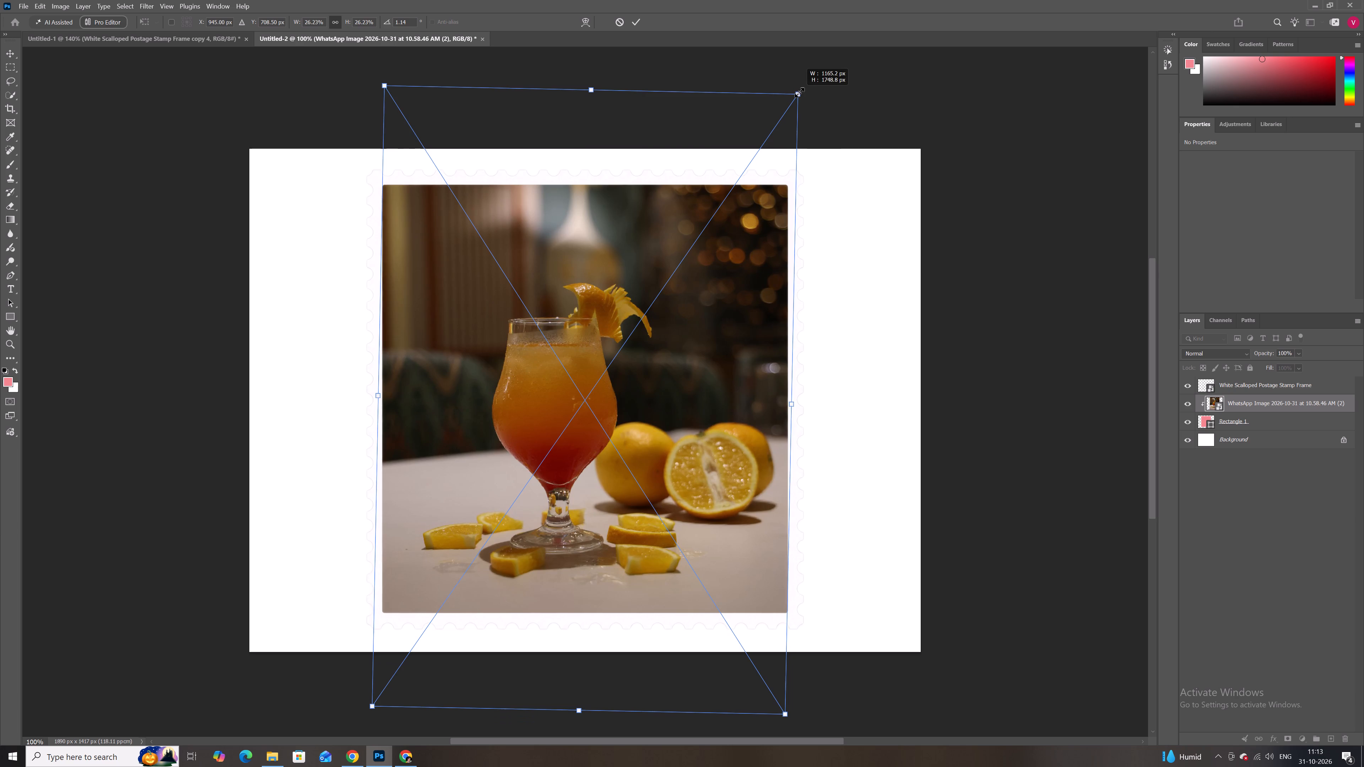
left_click_drag(799, 92, 802, 87, "alt")
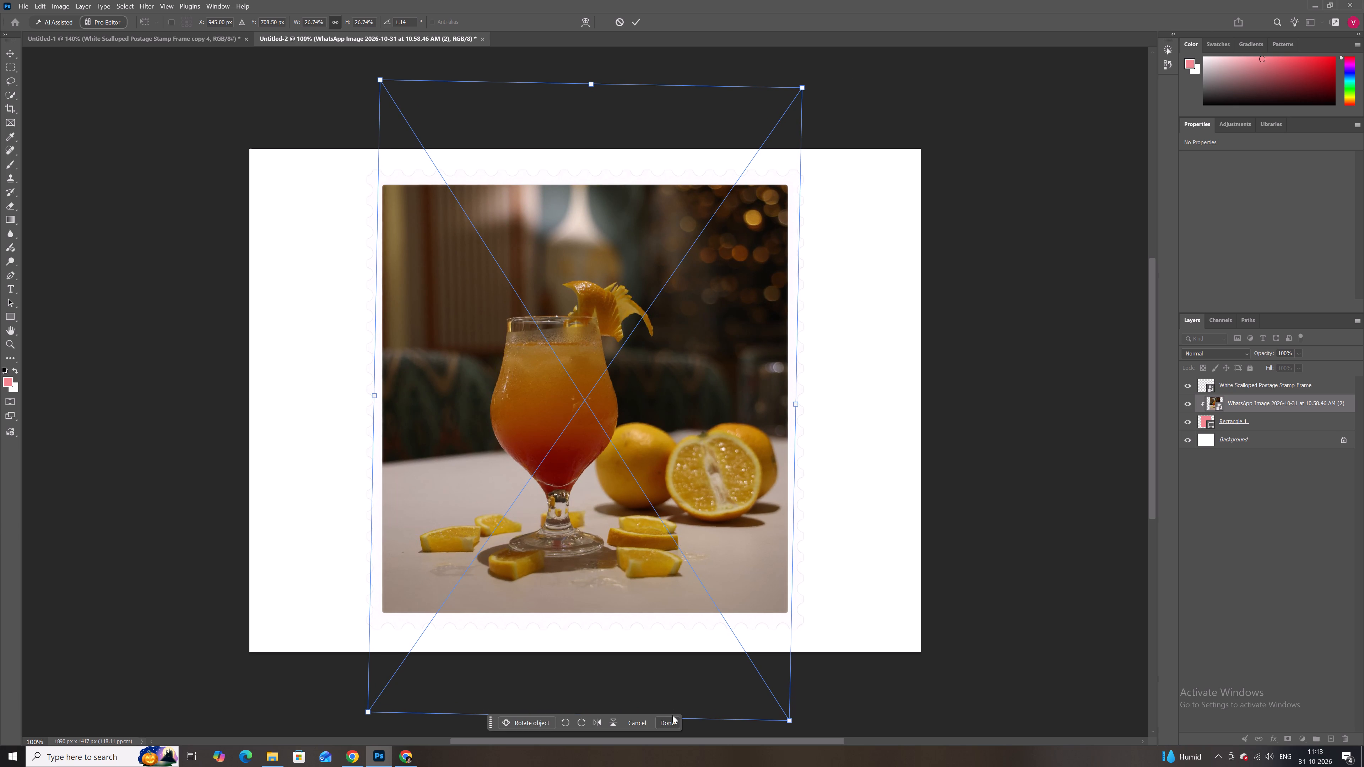
left_click(675, 717)
left_click(989, 370)
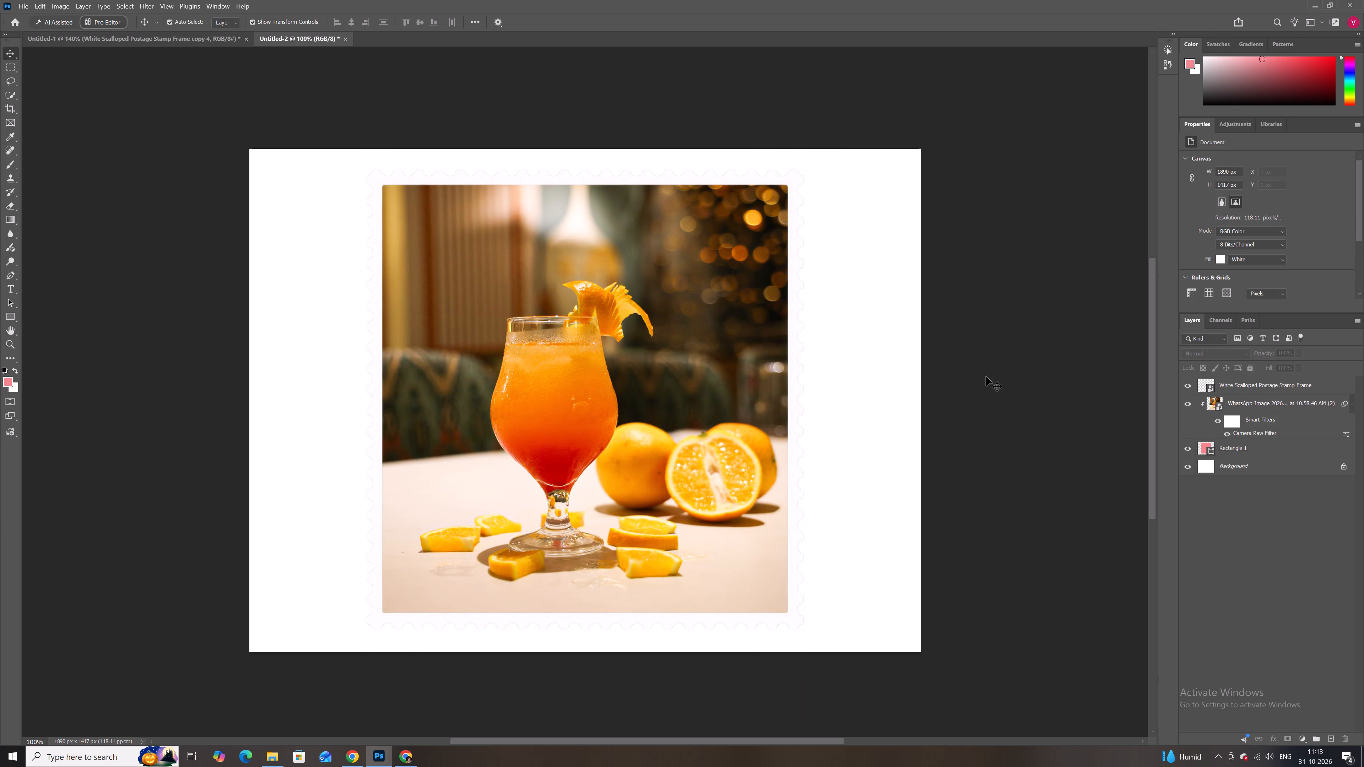
Export the cocktail stamp as a 1890 x 1417 px PNG named Untitled-33 in the Downloads folder.
left_click(26, 6)
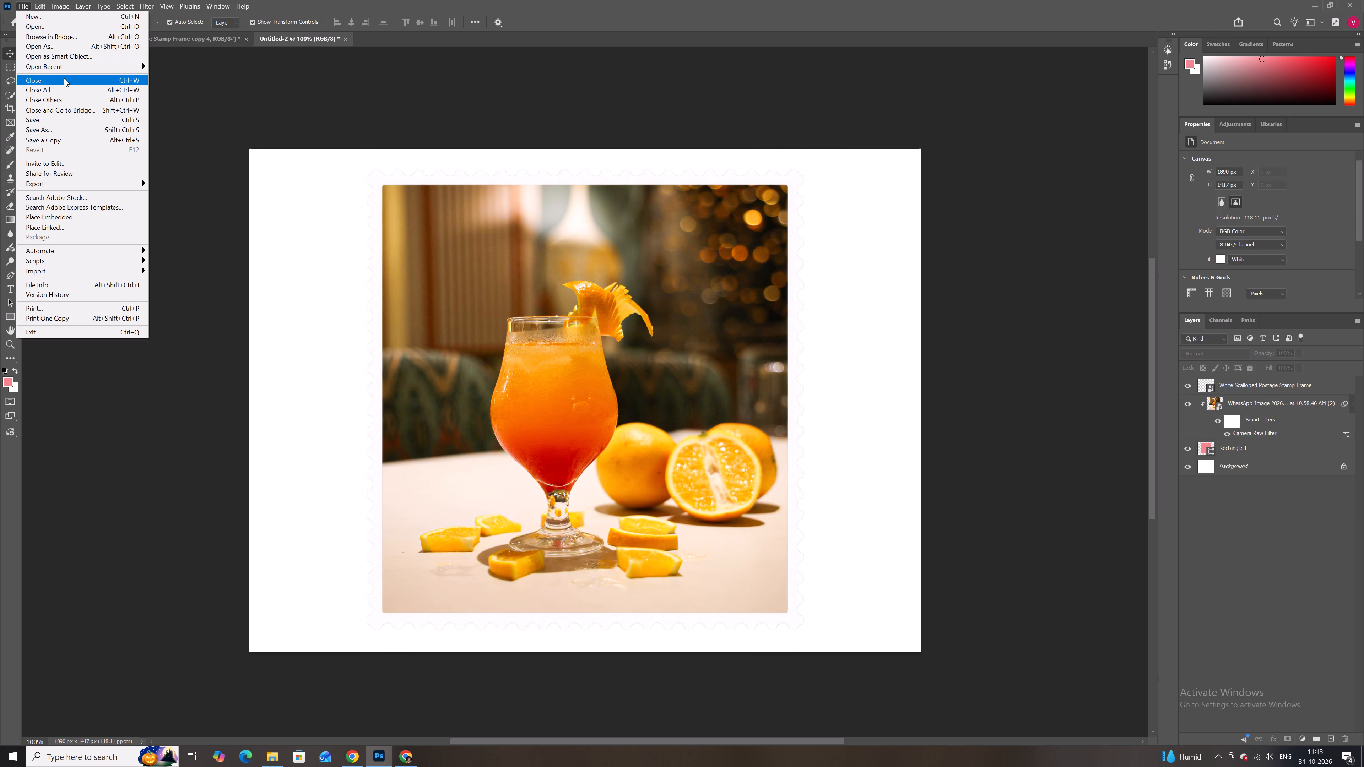
left_click(54, 184)
left_click(159, 194)
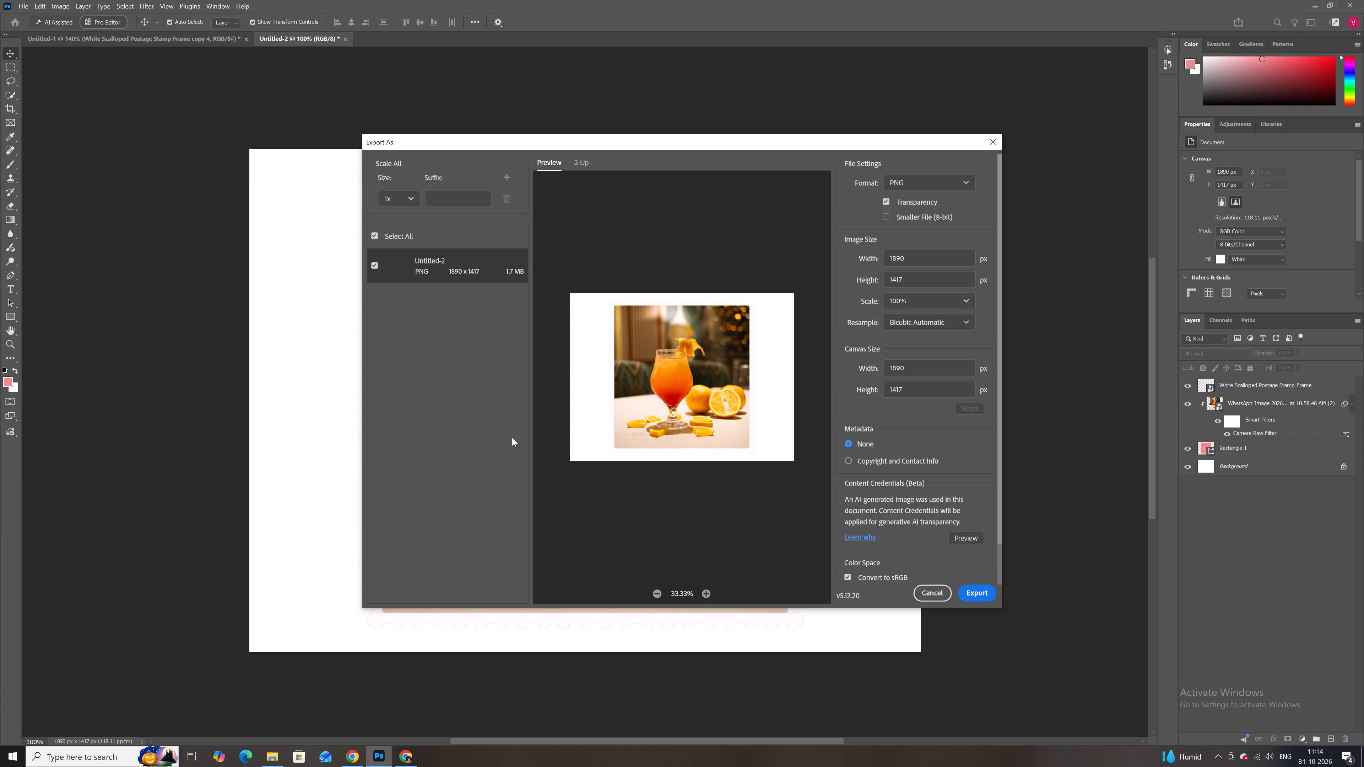
left_click(981, 595)
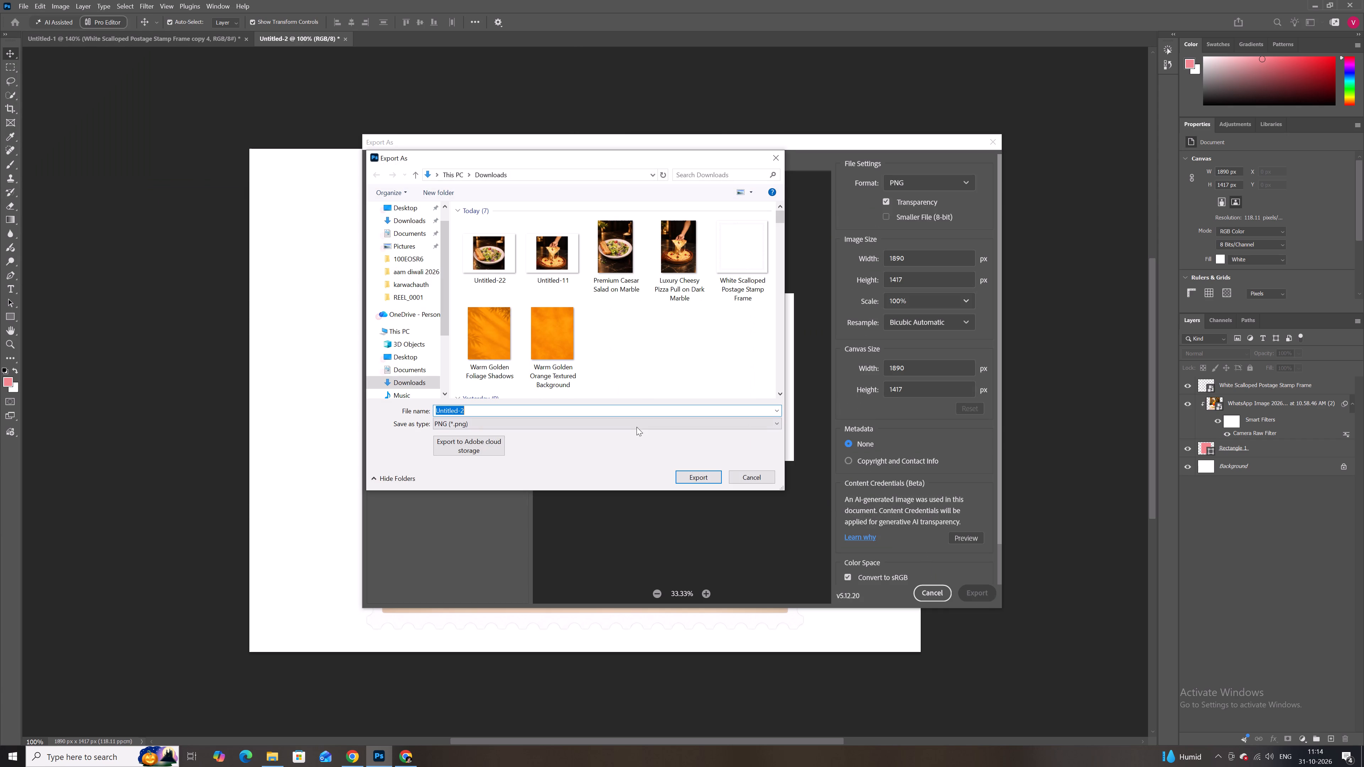
left_click(519, 411)
left_click(519, 411)
type("33")
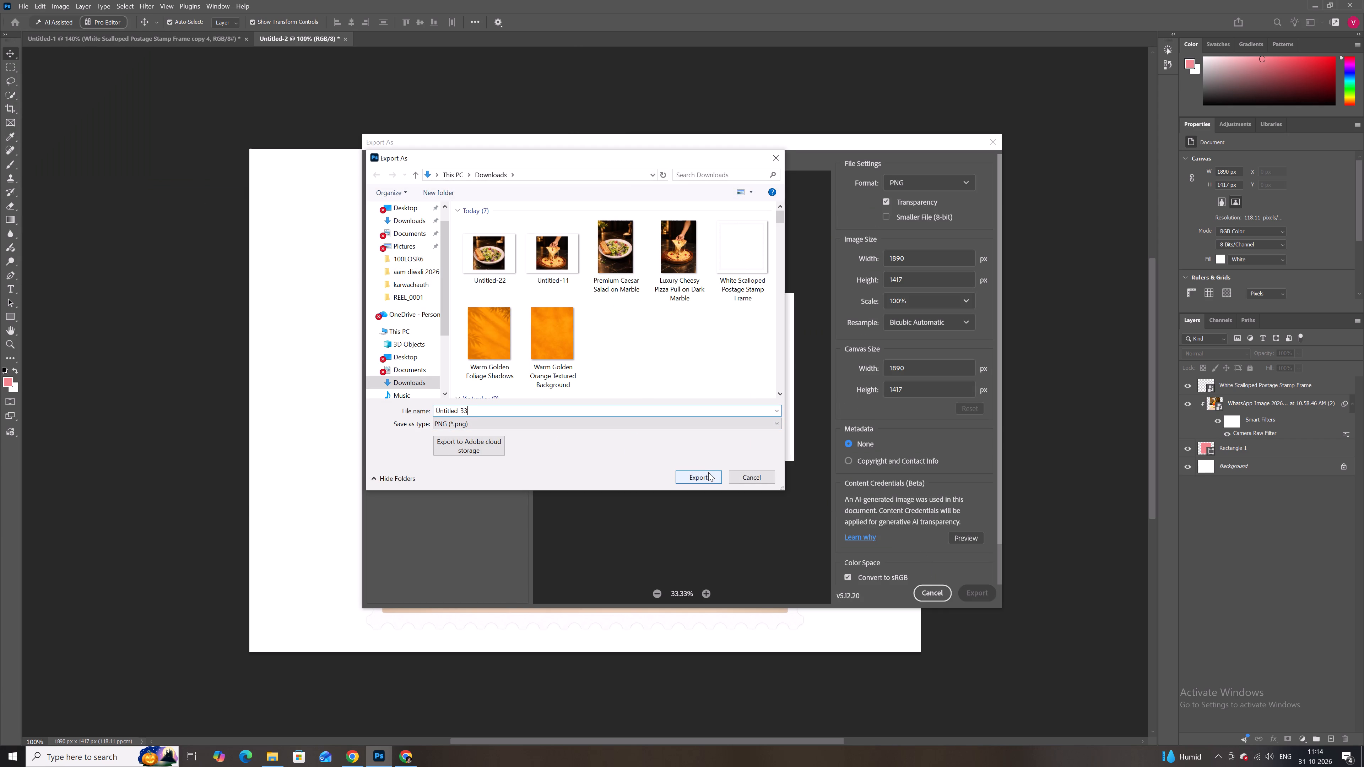
left_click(705, 473)
Delete the cocktail photo layer from the stamp document.
left_click(598, 444)
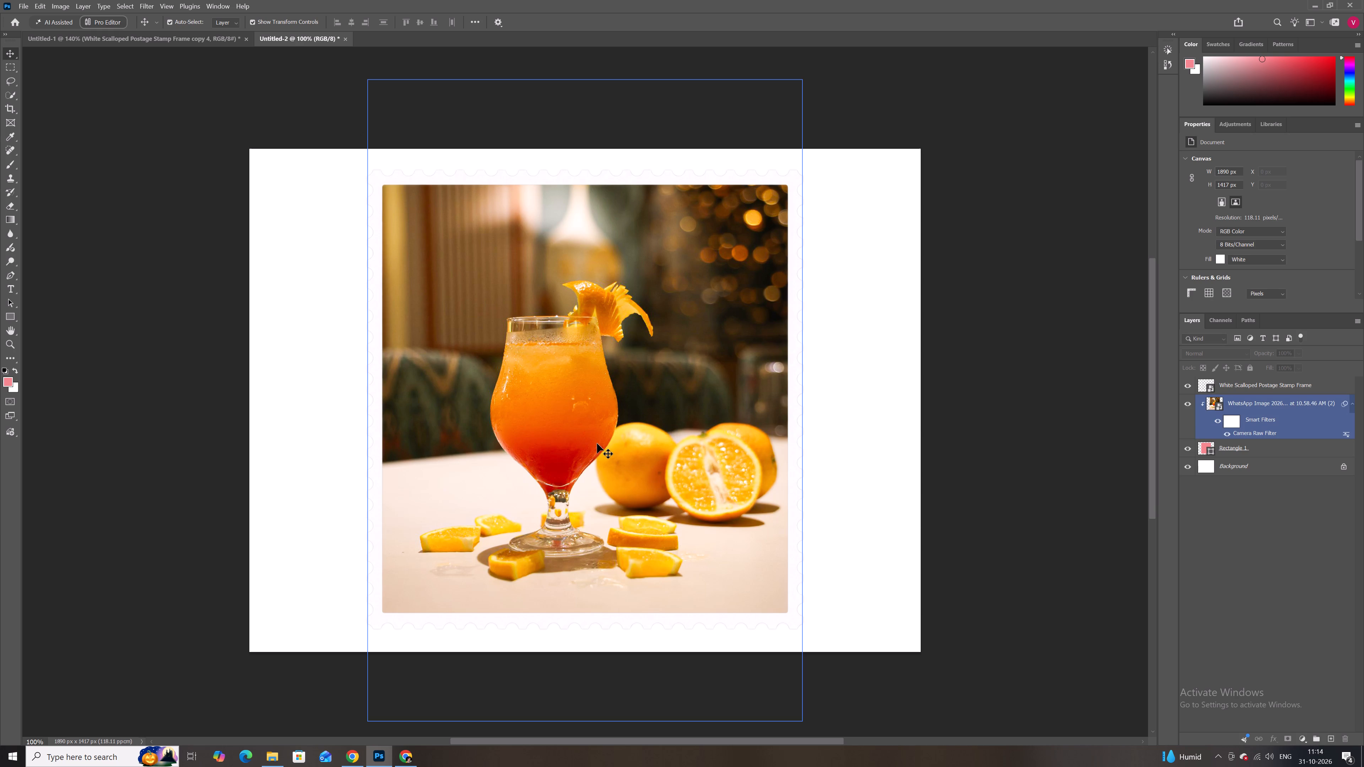
key("BackSpace")
left_click(1024, 417)
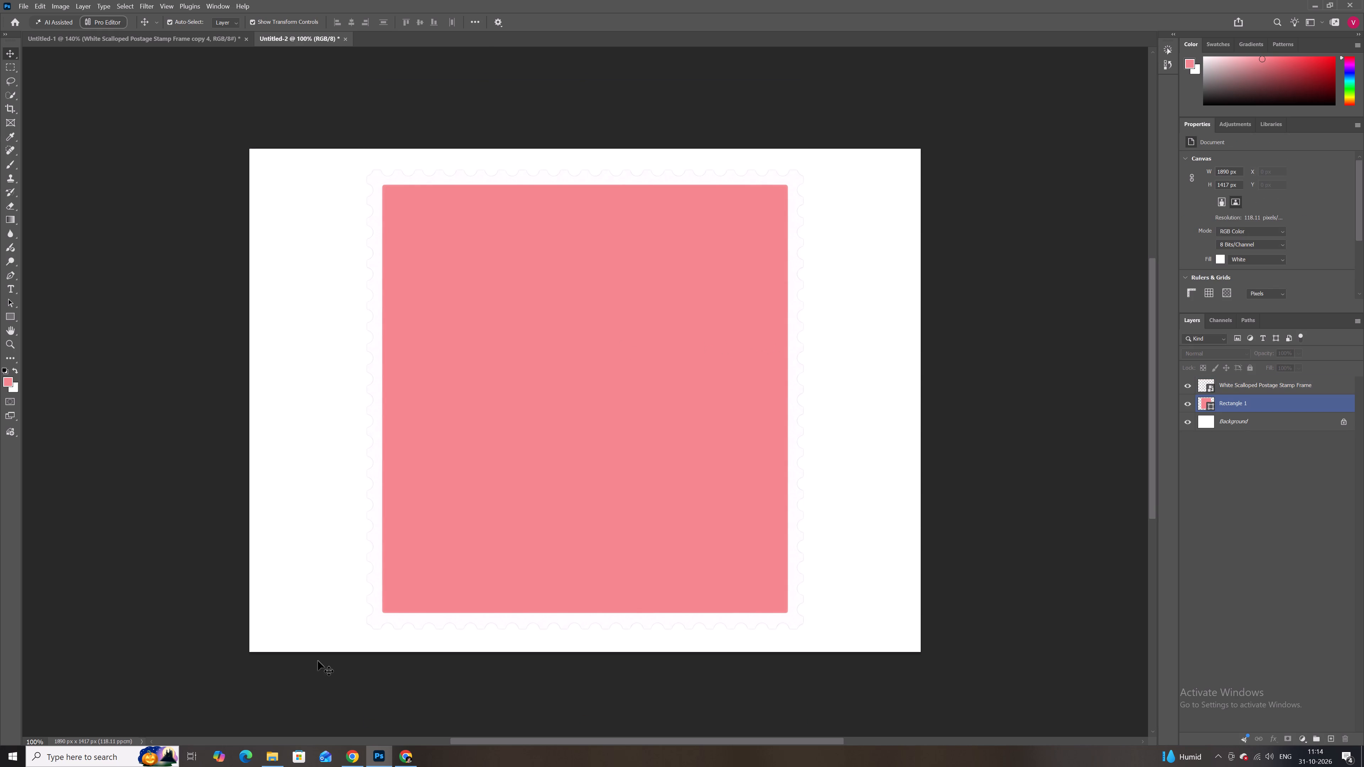
Place the grilled chicken platter photo from Downloads into the stamp document and enlarge it to about 1150 px wide, covering the pink rectangle.
left_click(276, 761)
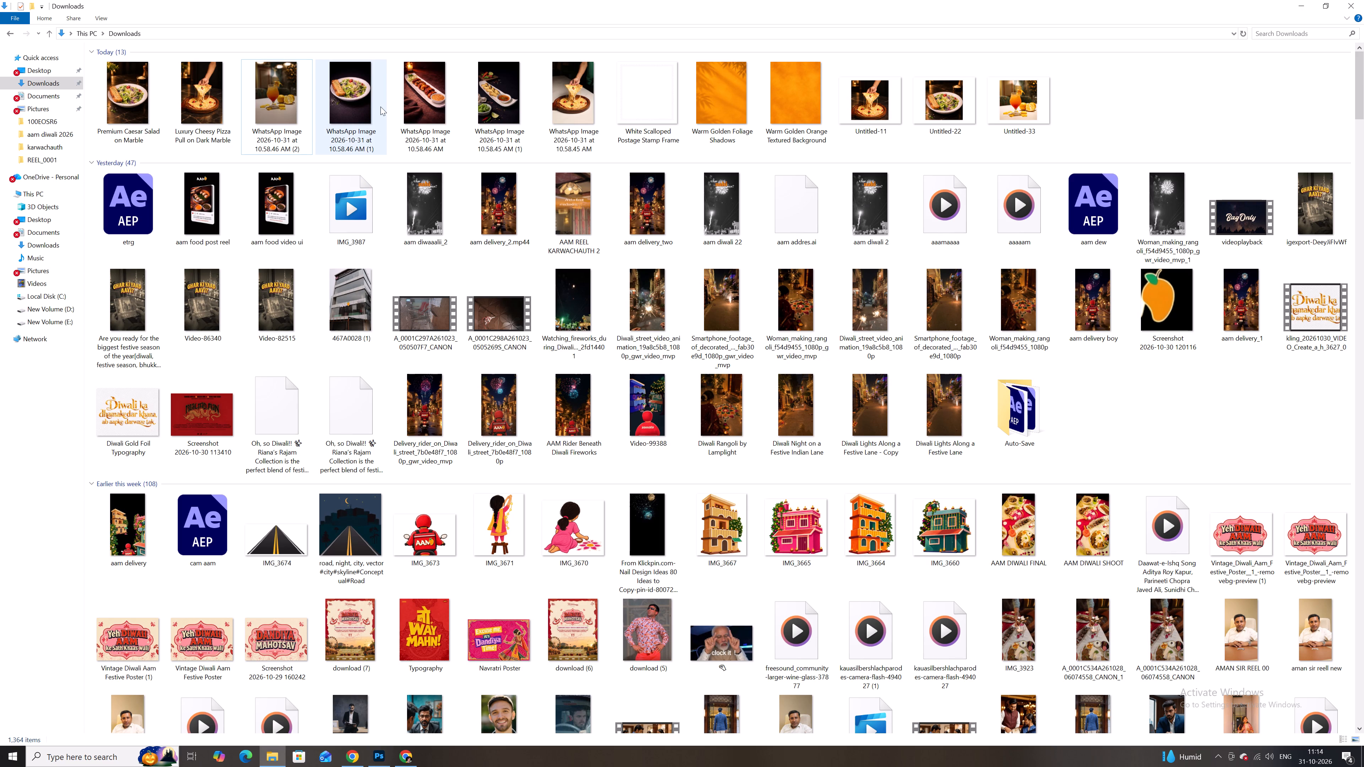
left_click(408, 107)
left_click_drag(430, 104, 430, 162)
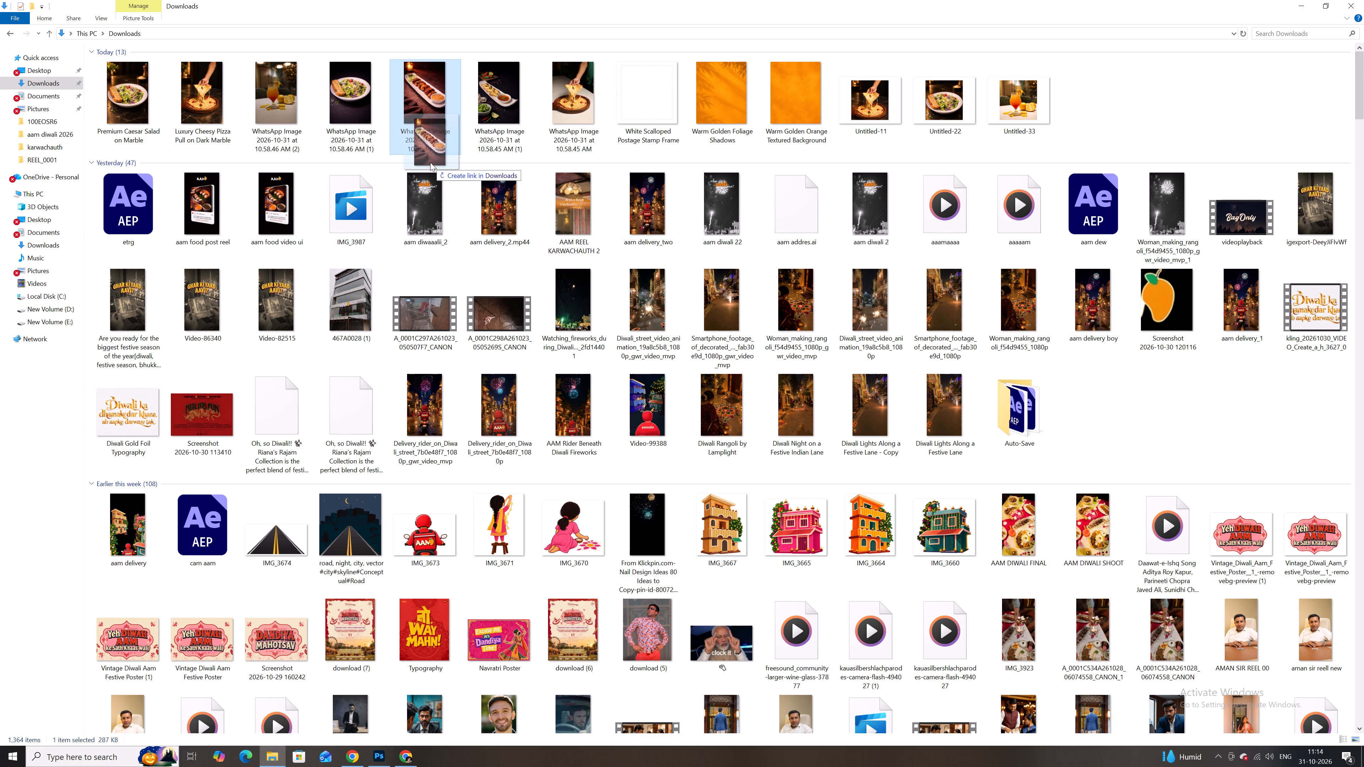
left_click_drag(430, 162, 557, 337)
key("alt+Tab")
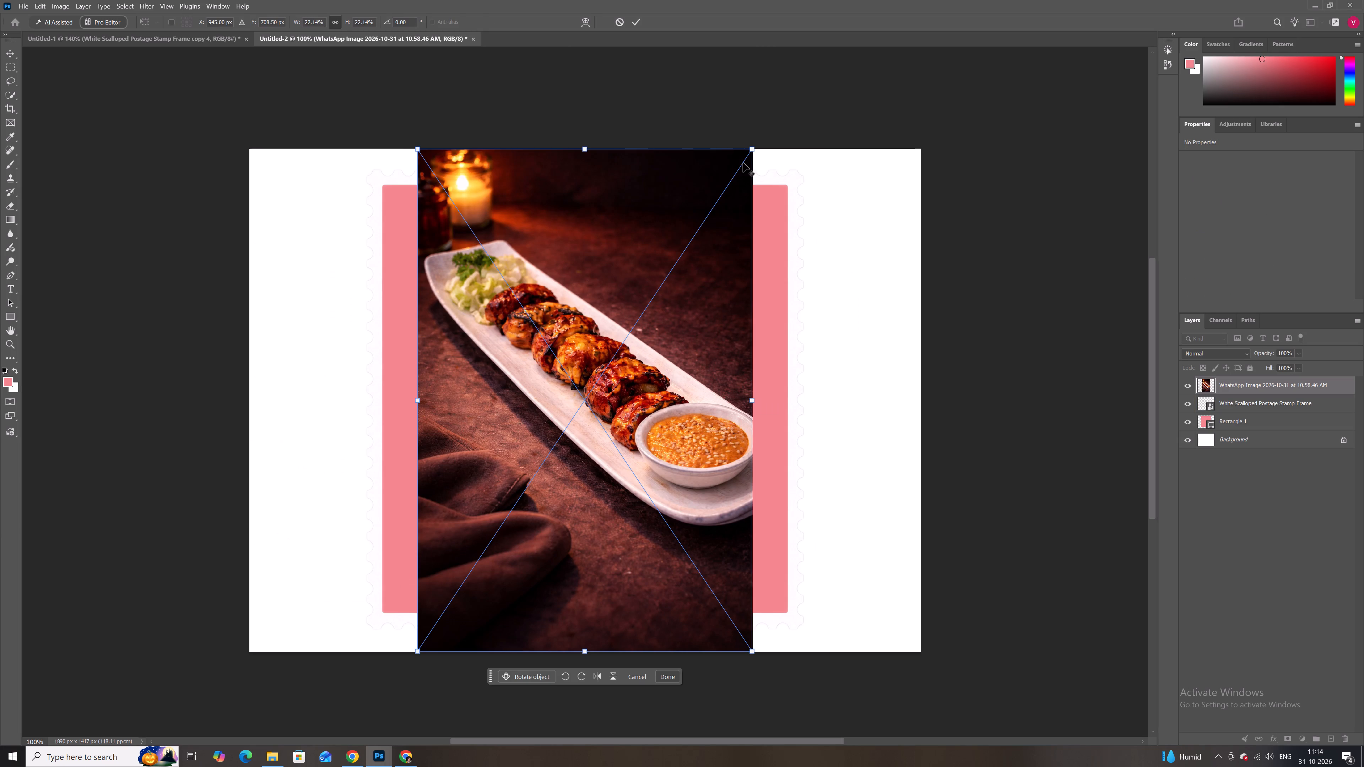
left_click_drag(753, 149, 793, 101, "alt")
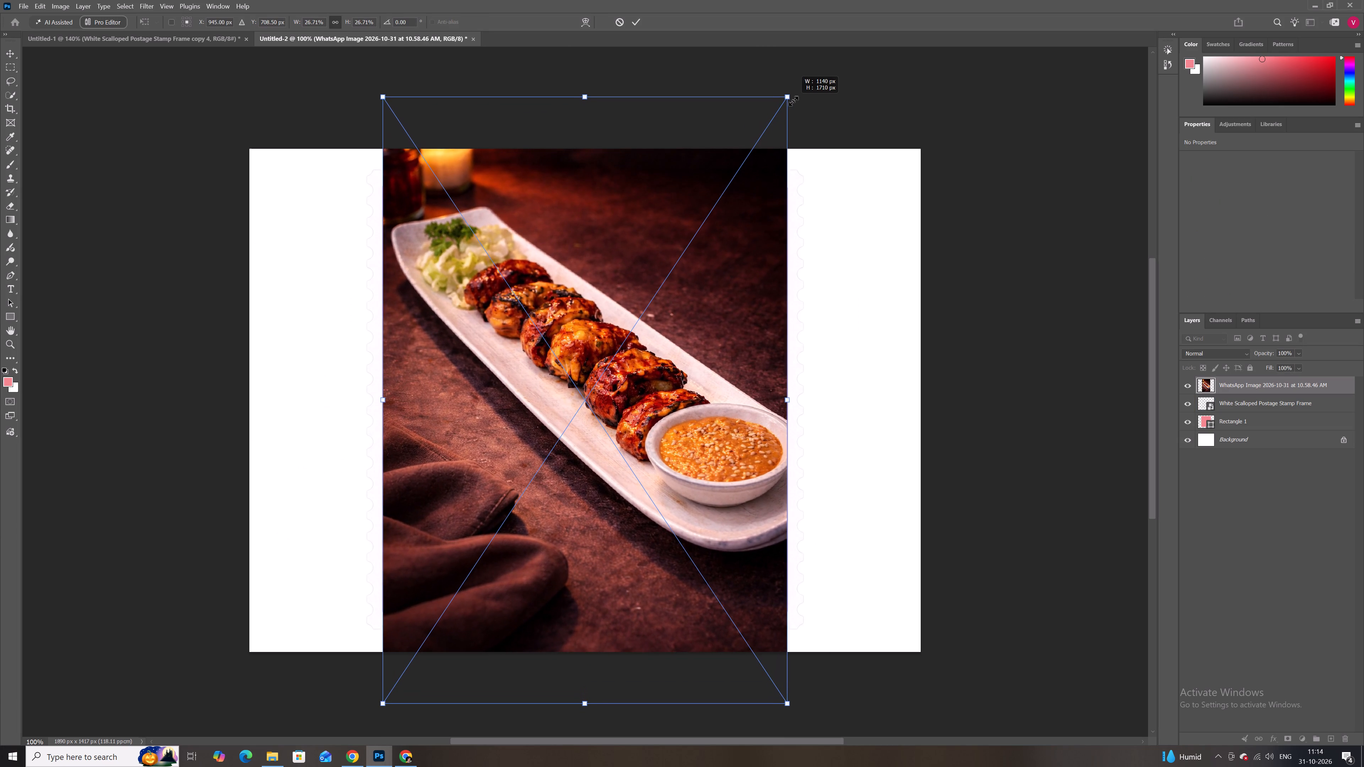
left_click_drag(793, 101, 795, 99, "alt")
left_click(673, 721)
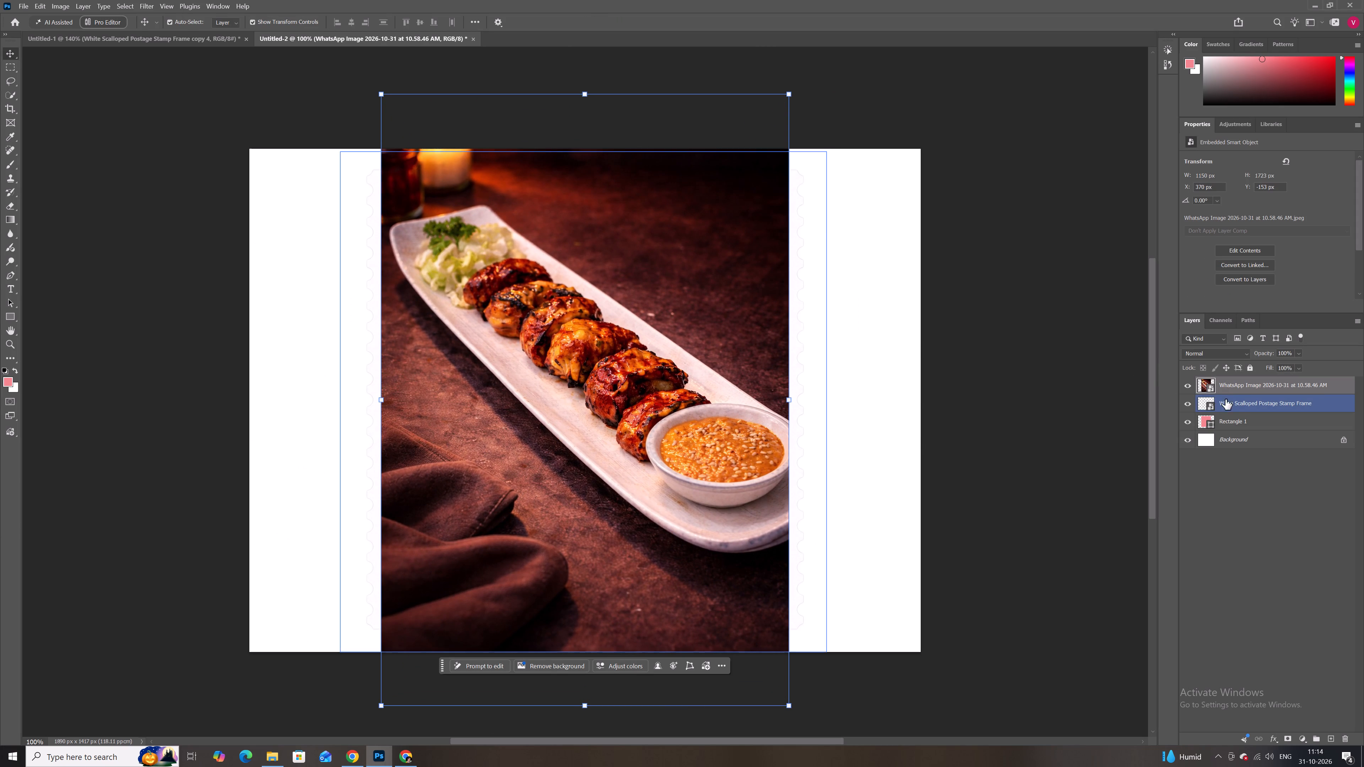
Move the chicken platter photo layer between the White Scalloped Postage Stamp Frame and Rectangle 1.
left_click_drag(1244, 384, 1243, 420)
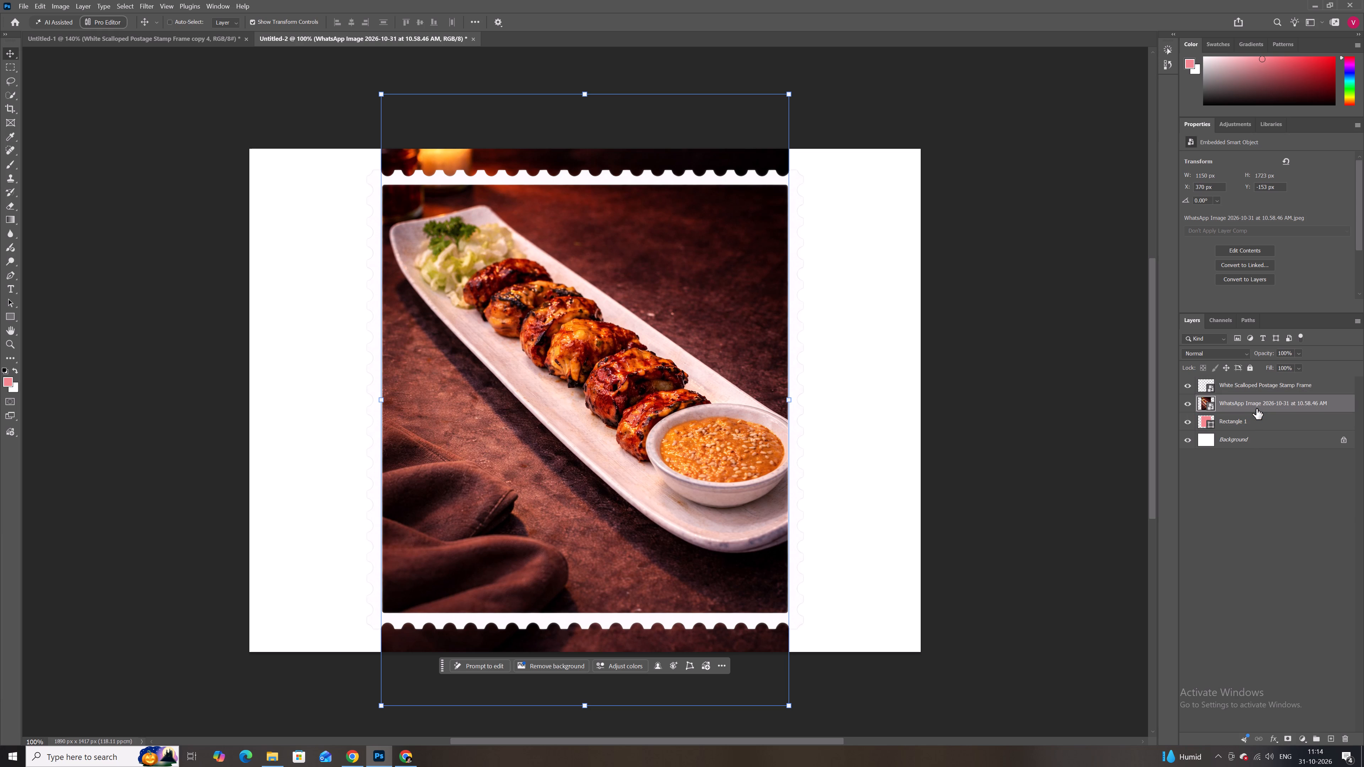
Clip the grilled chicken platter photo to Rectangle 1 so it shows only inside the stamp.
key("ctrl+alt+g")
left_click(1010, 430)
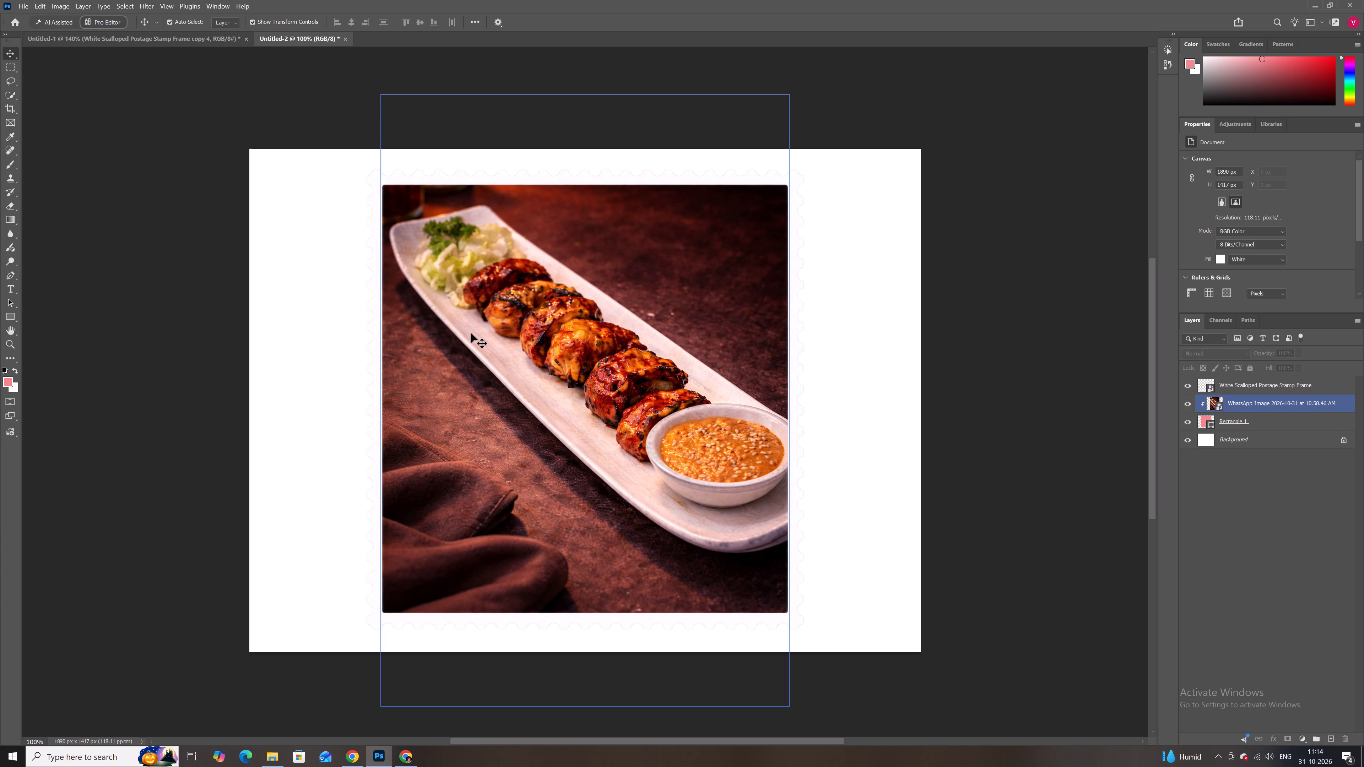
Export the chicken platter stamp as a 1890 x 1417 px PNG named Untitled-44 in the Downloads folder.
left_click(23, 2)
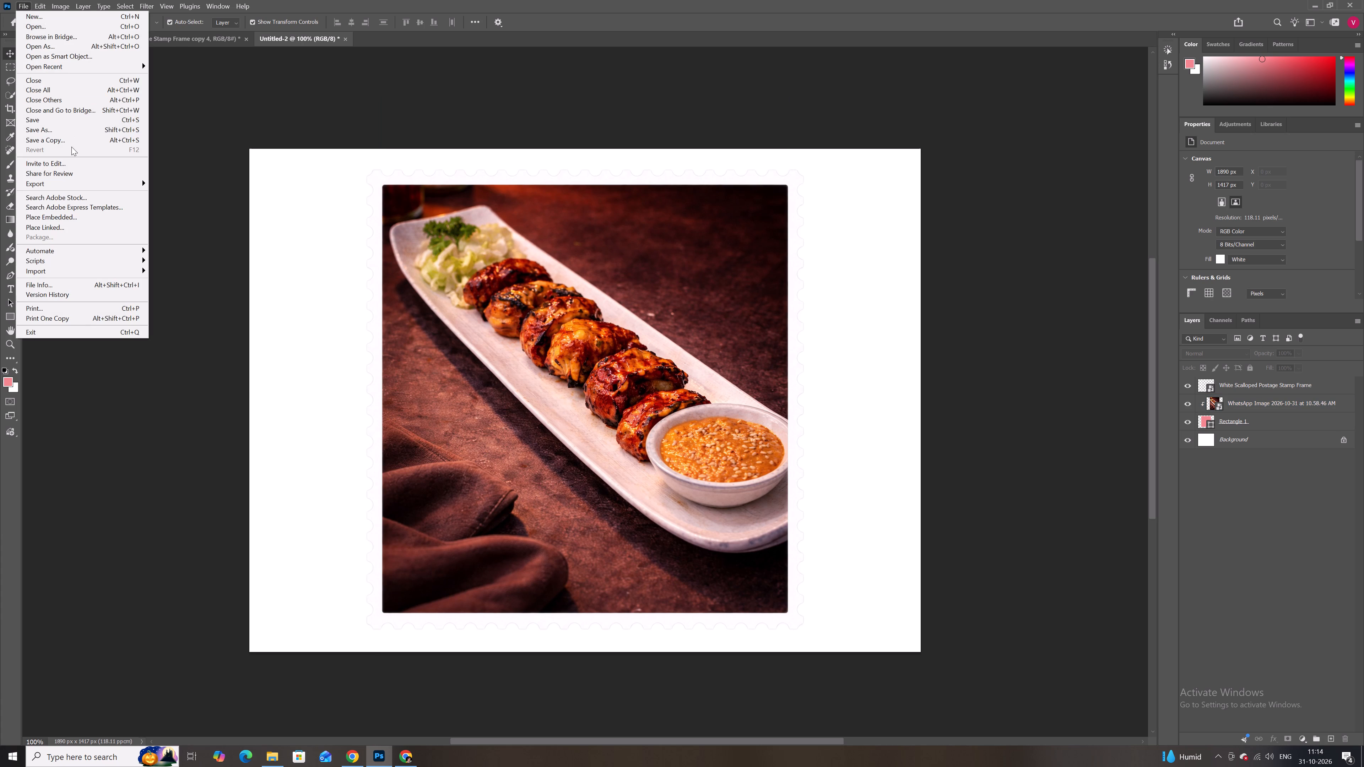
left_click(76, 182)
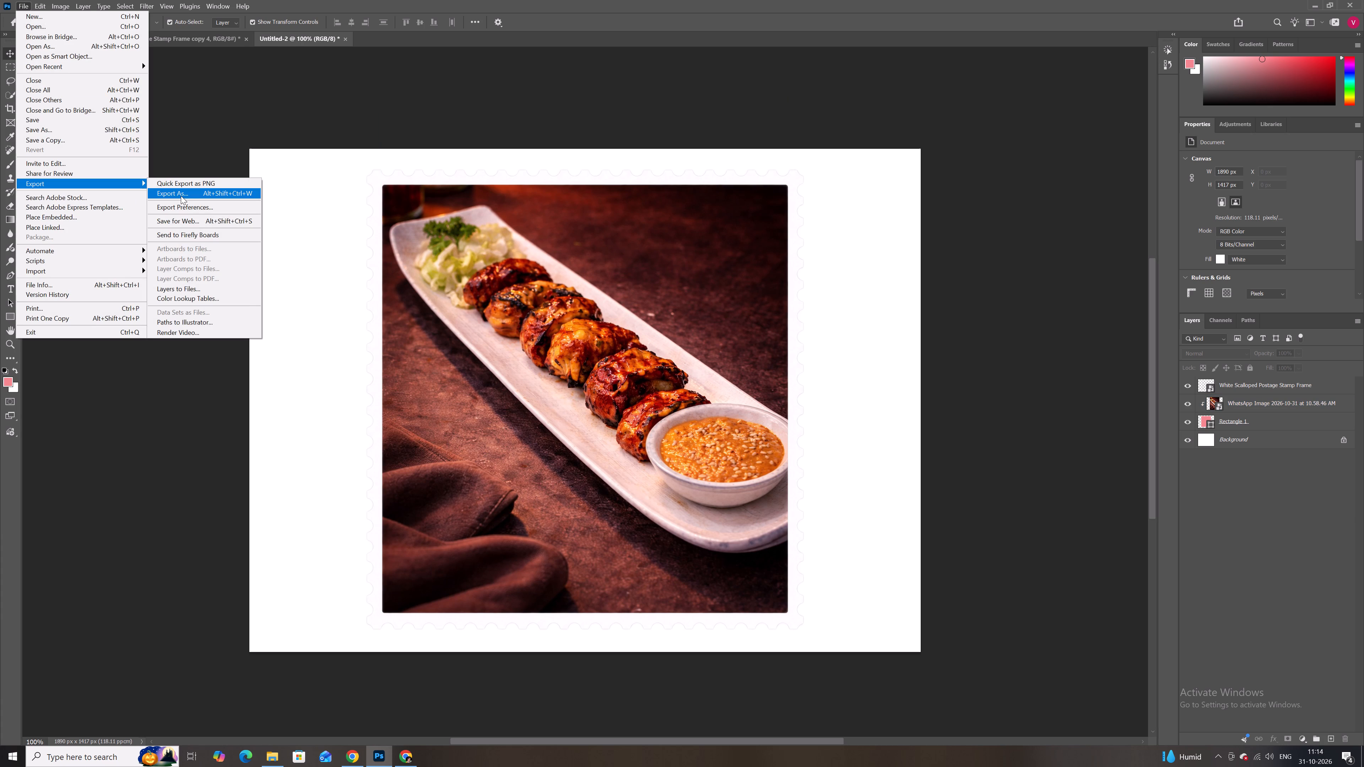
left_click(181, 196)
left_click(981, 593)
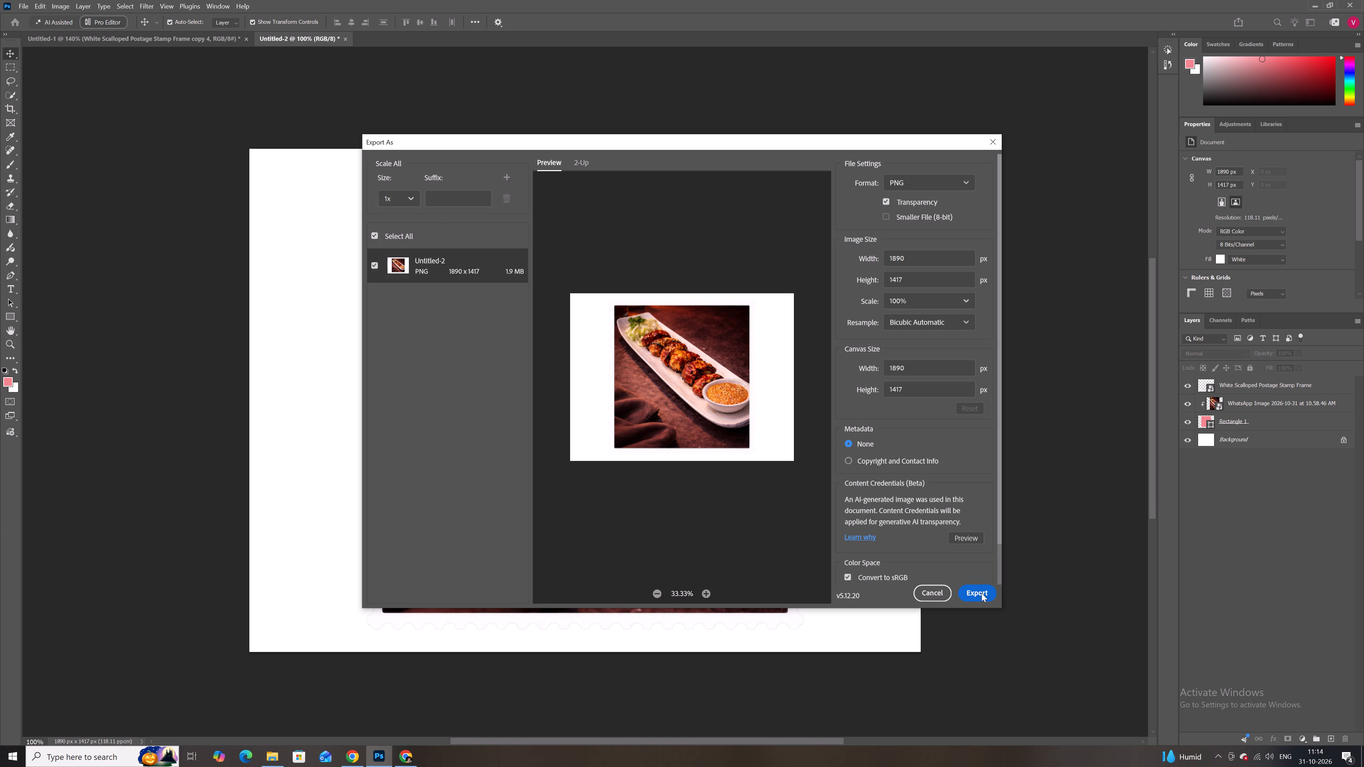
left_click(528, 412)
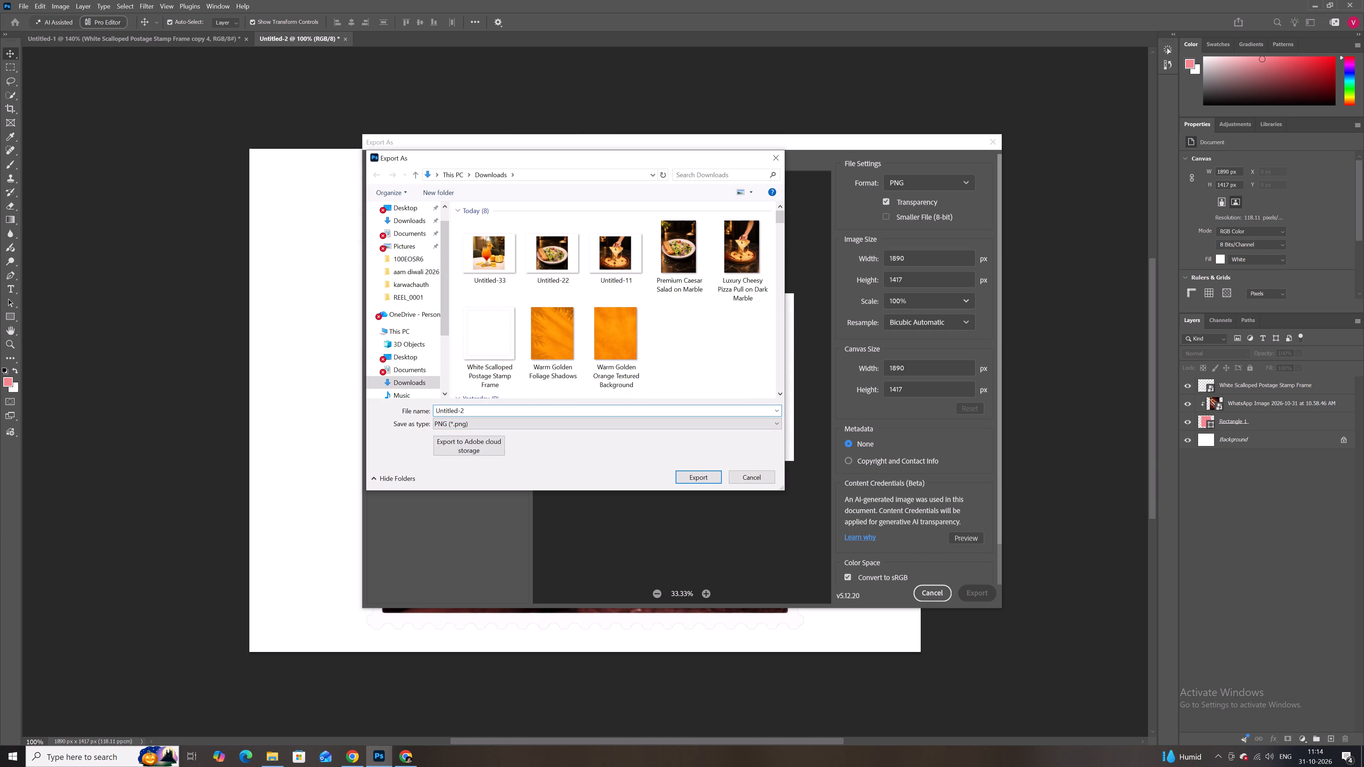
key("BackSpace")
type("44")
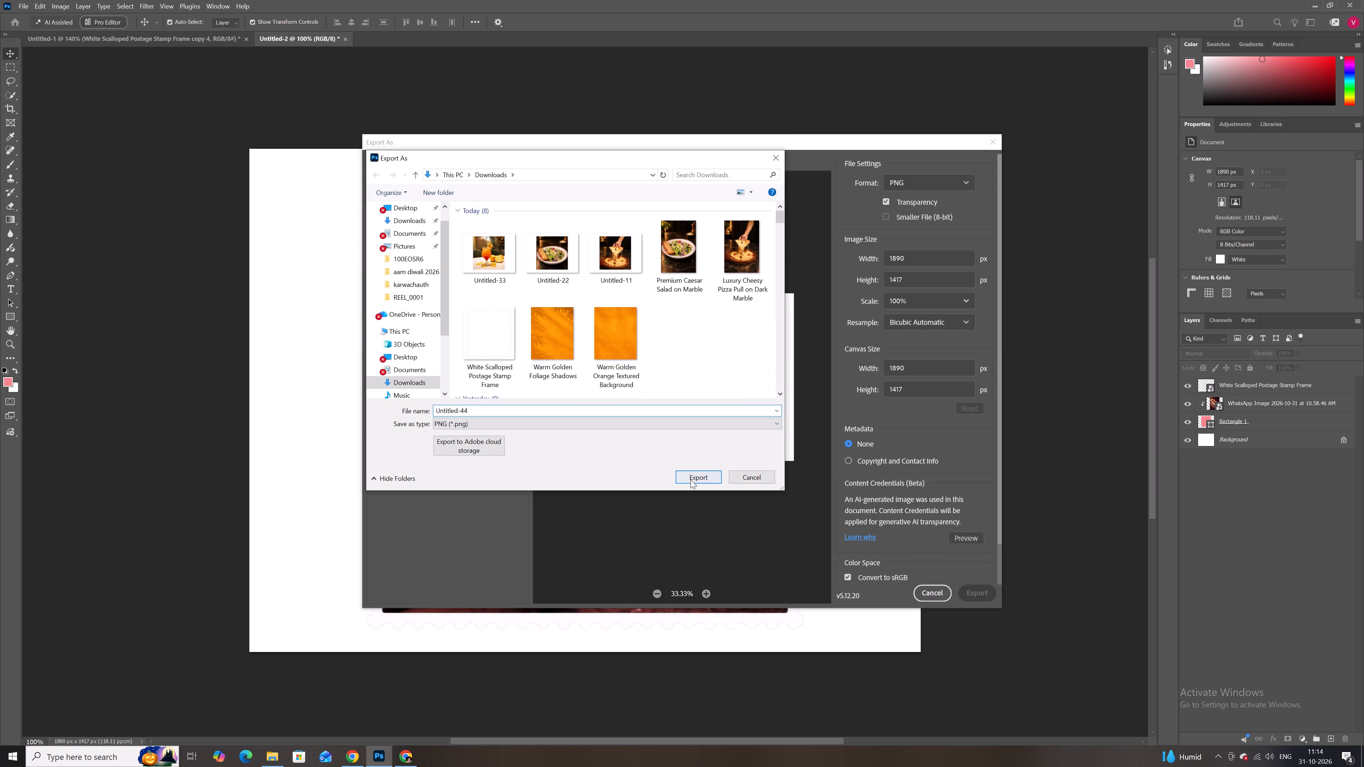
left_click(691, 475)
Delete the chicken platter photo layer from the stamp document.
left_click(655, 382)
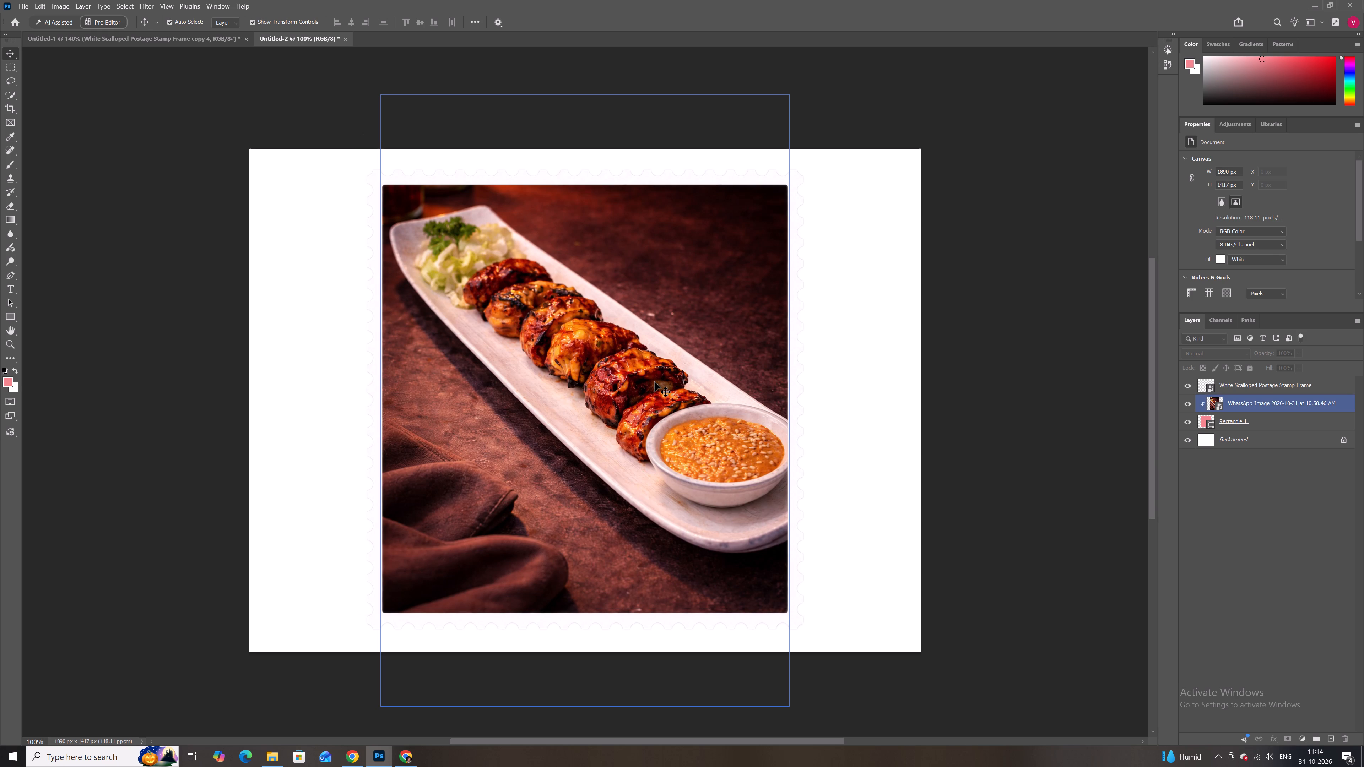
key("BackSpace")
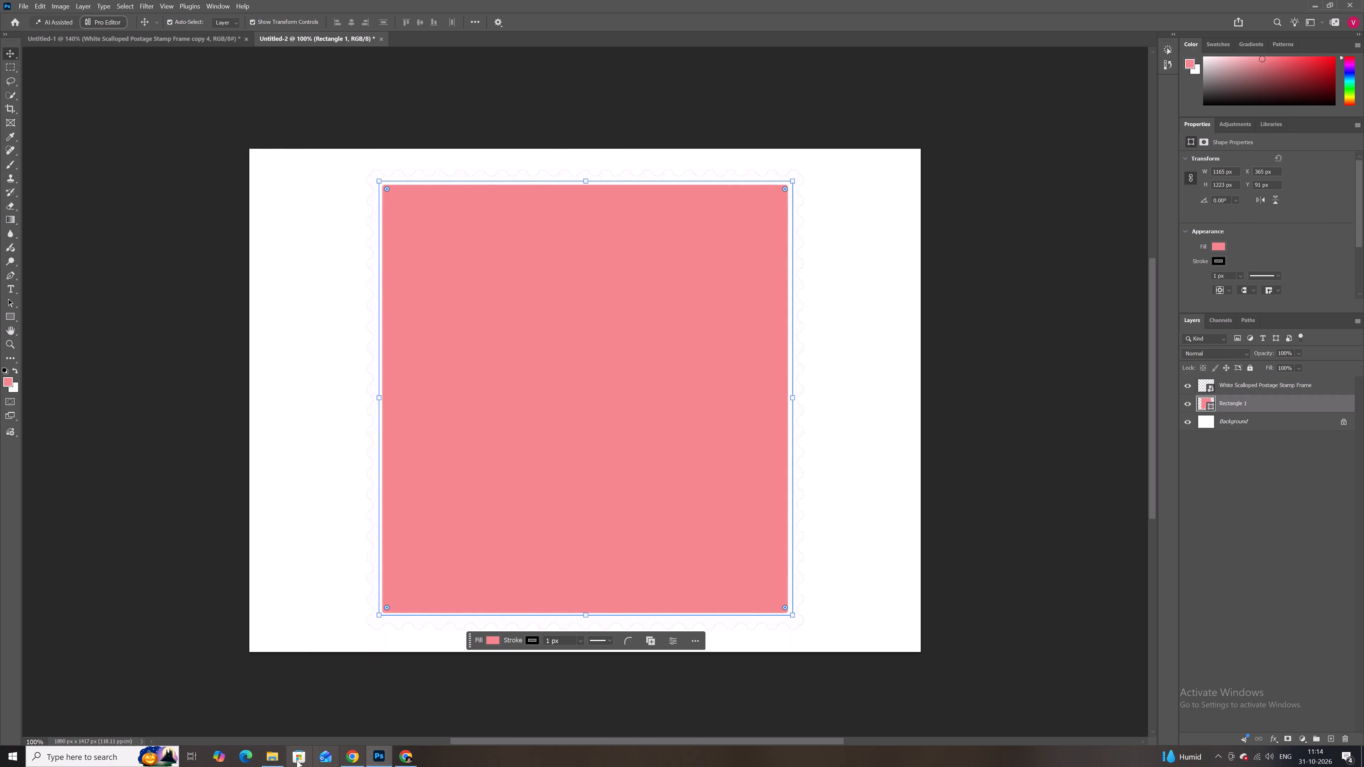
Place the spring roll platter photo from Downloads into the stamp document and enlarge it to about 1156 px wide, covering the pink rectangle.
left_click(281, 758)
left_click(495, 121)
left_click_drag(496, 85, 622, 453)
key("alt+Tab")
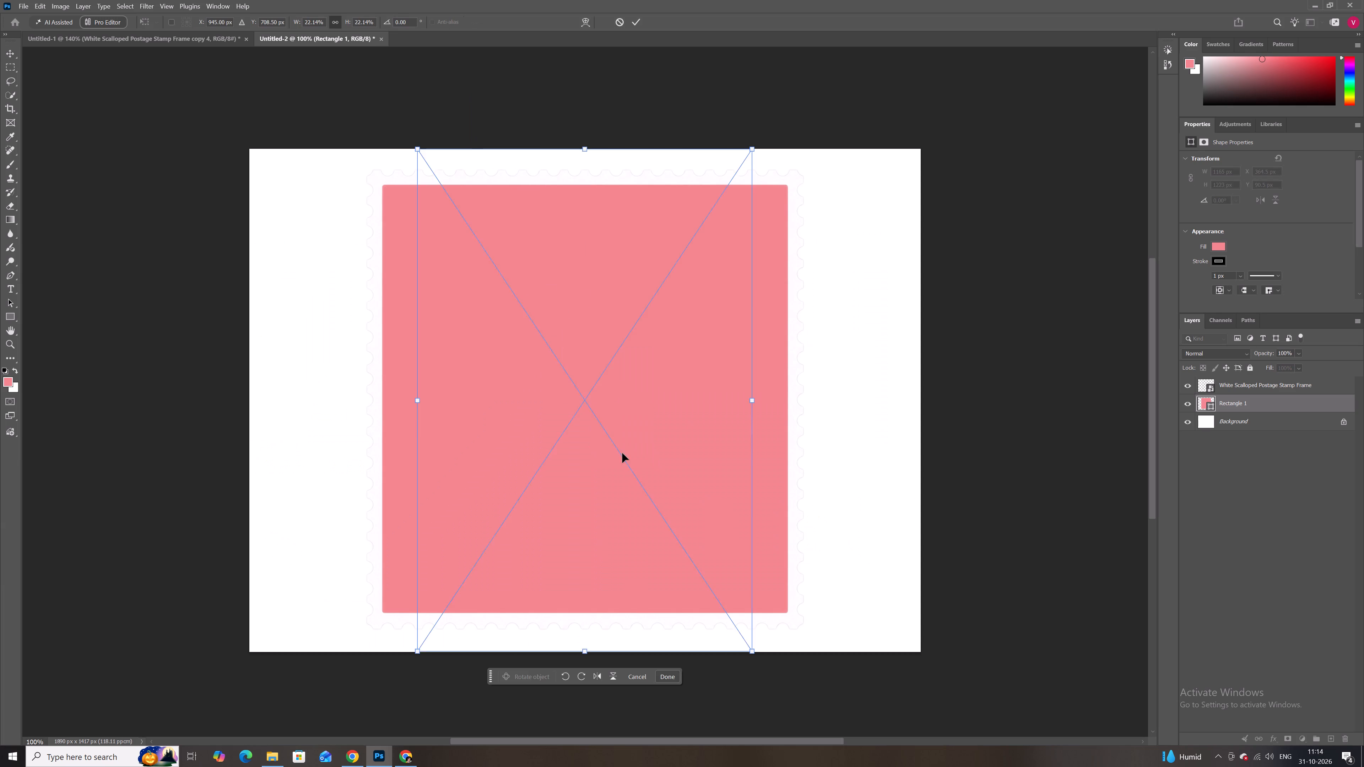
left_click_drag(751, 148, 752, 148, "alt")
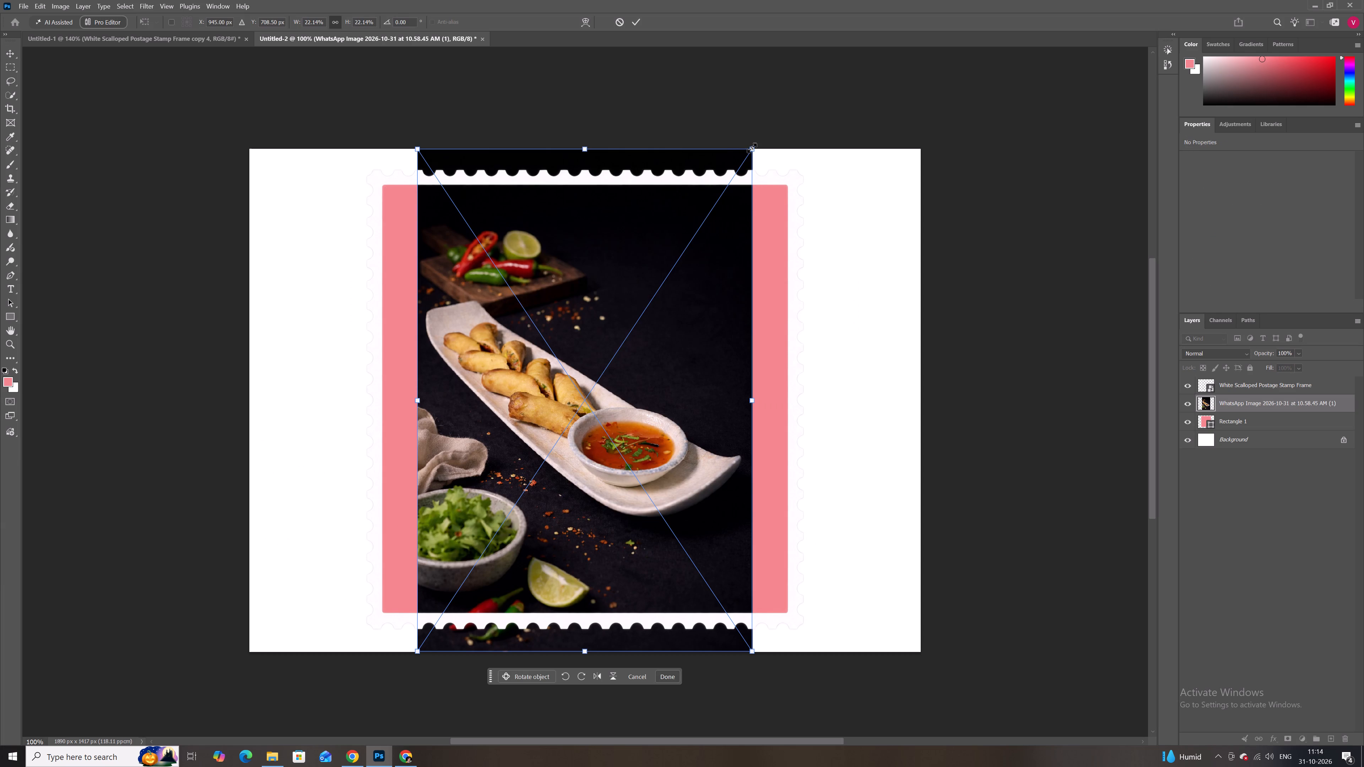
left_click_drag(752, 148, 811, 108, "alt")
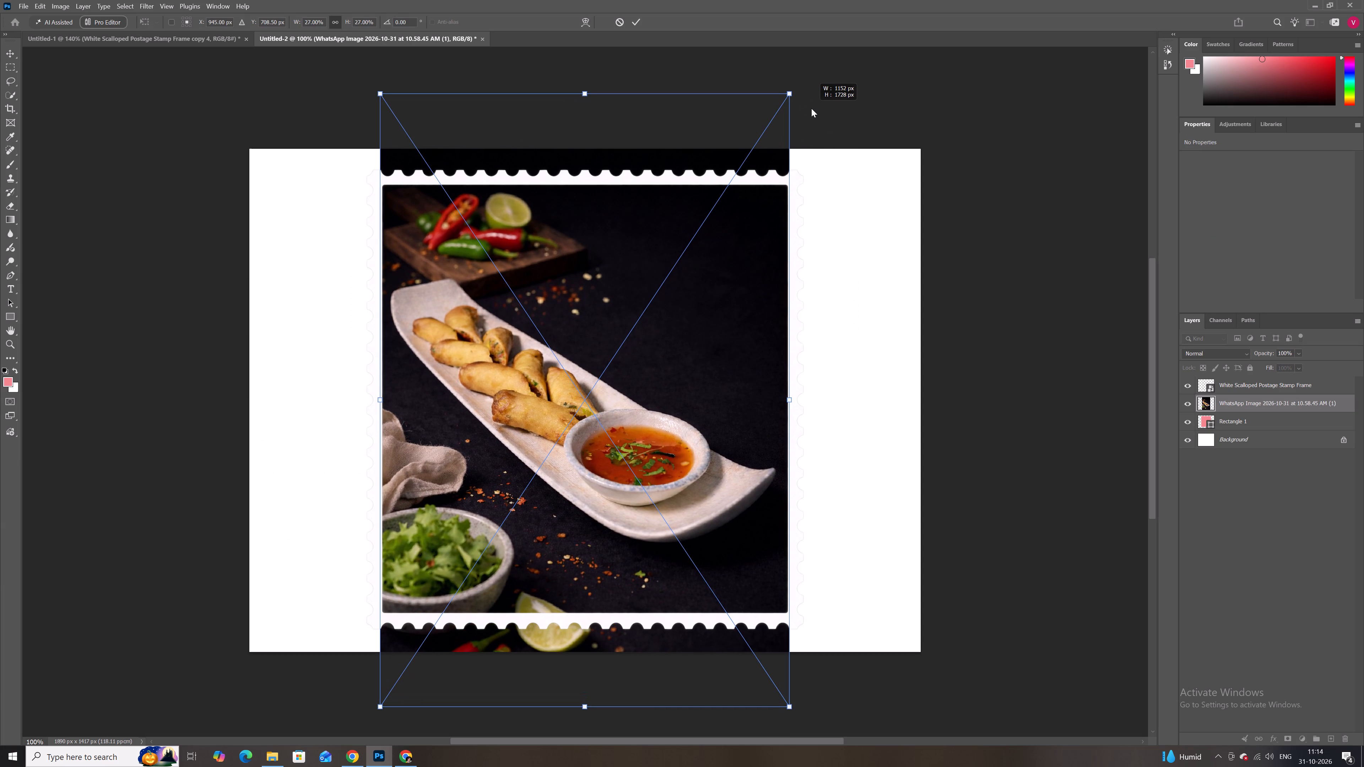
left_click_drag(811, 108, 813, 108, "alt")
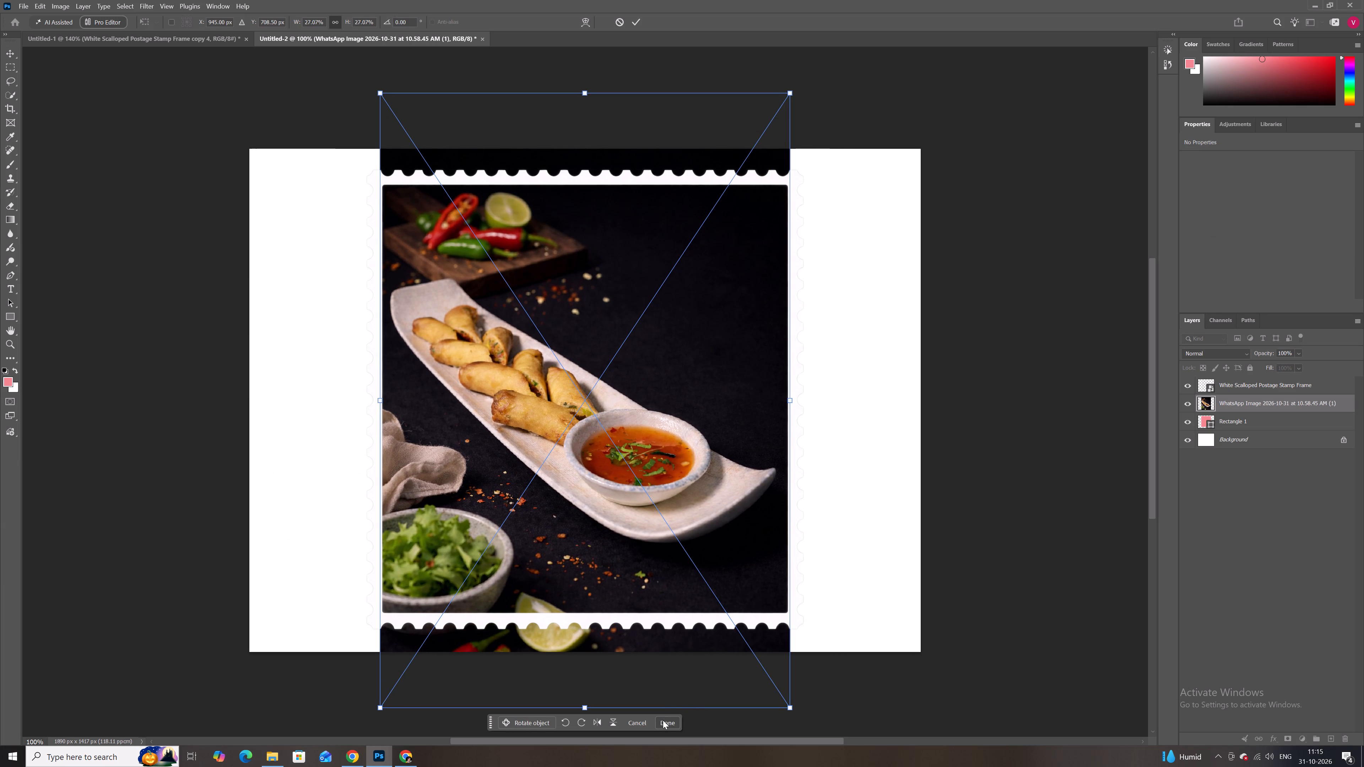
left_click(661, 723)
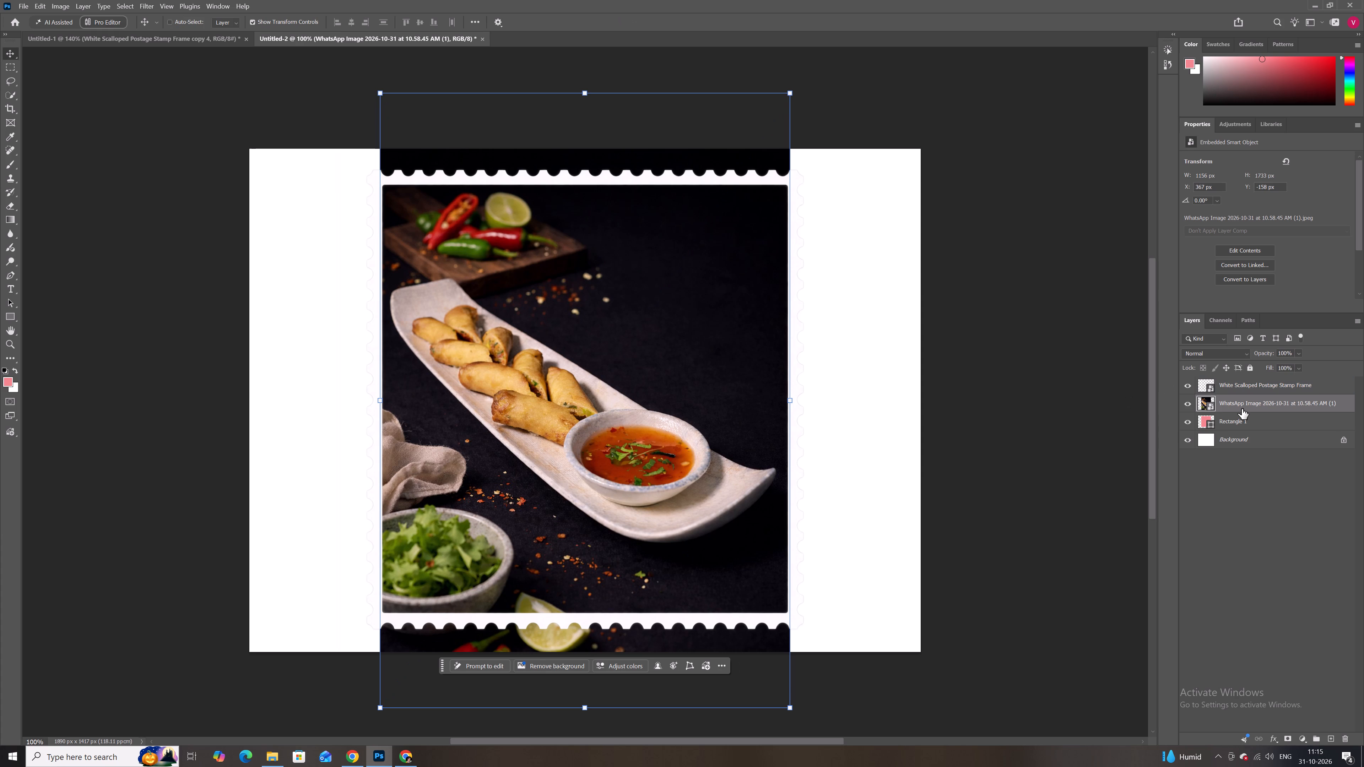
Clip the spring roll photo to Rectangle 1.
key("ctrl+alt+g")
left_click(974, 471)
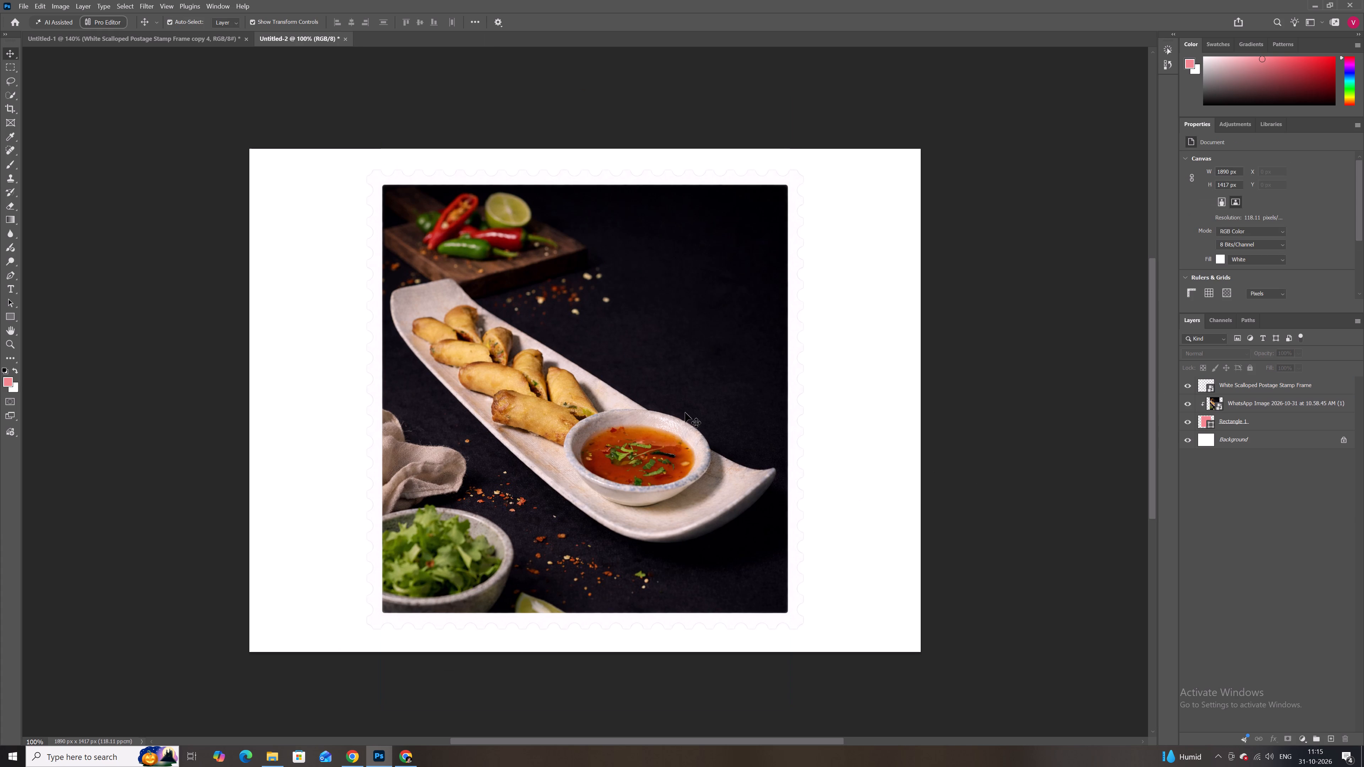
Apply a Camera Raw filter to the spring roll photo with Exposure +0.20, Contrast +4, Temperature +10, Texture +16 and slightly raised Clarity.
left_click(651, 410)
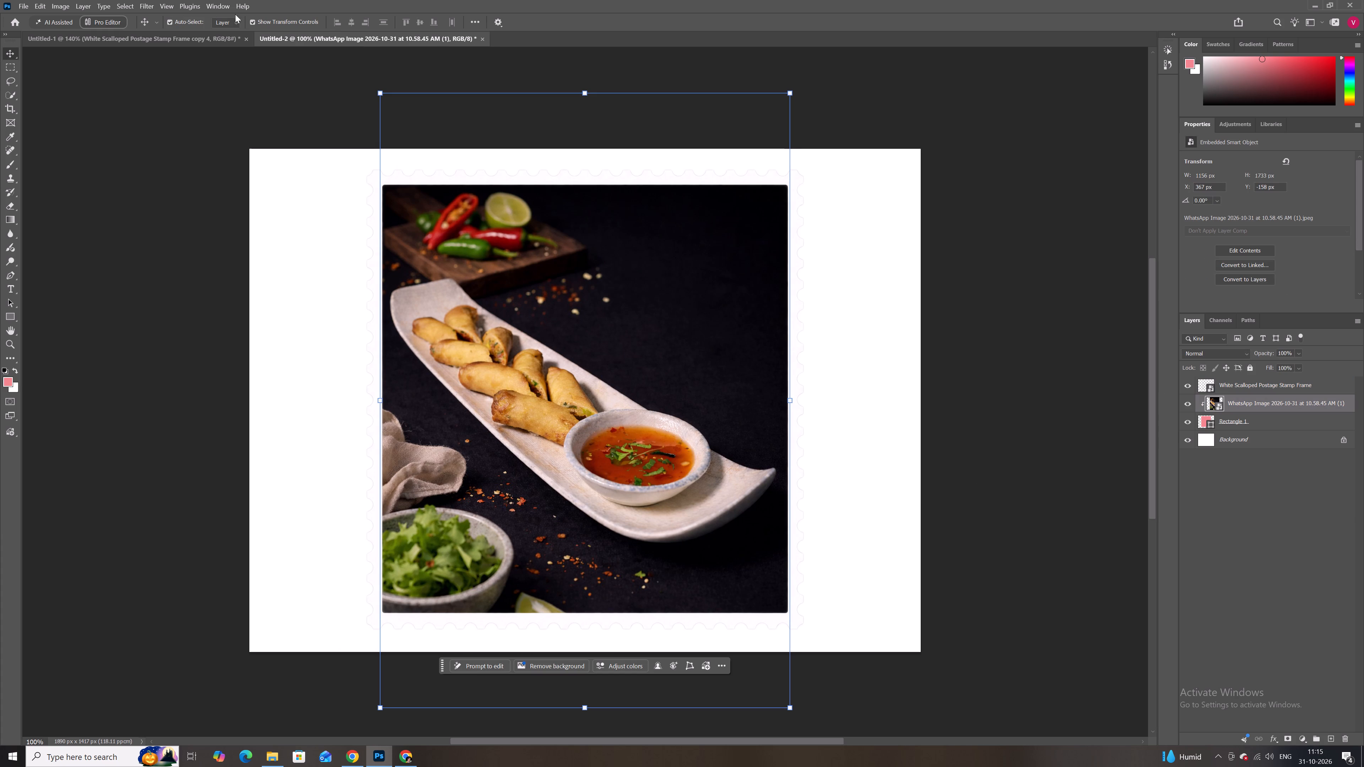
left_click(175, 2)
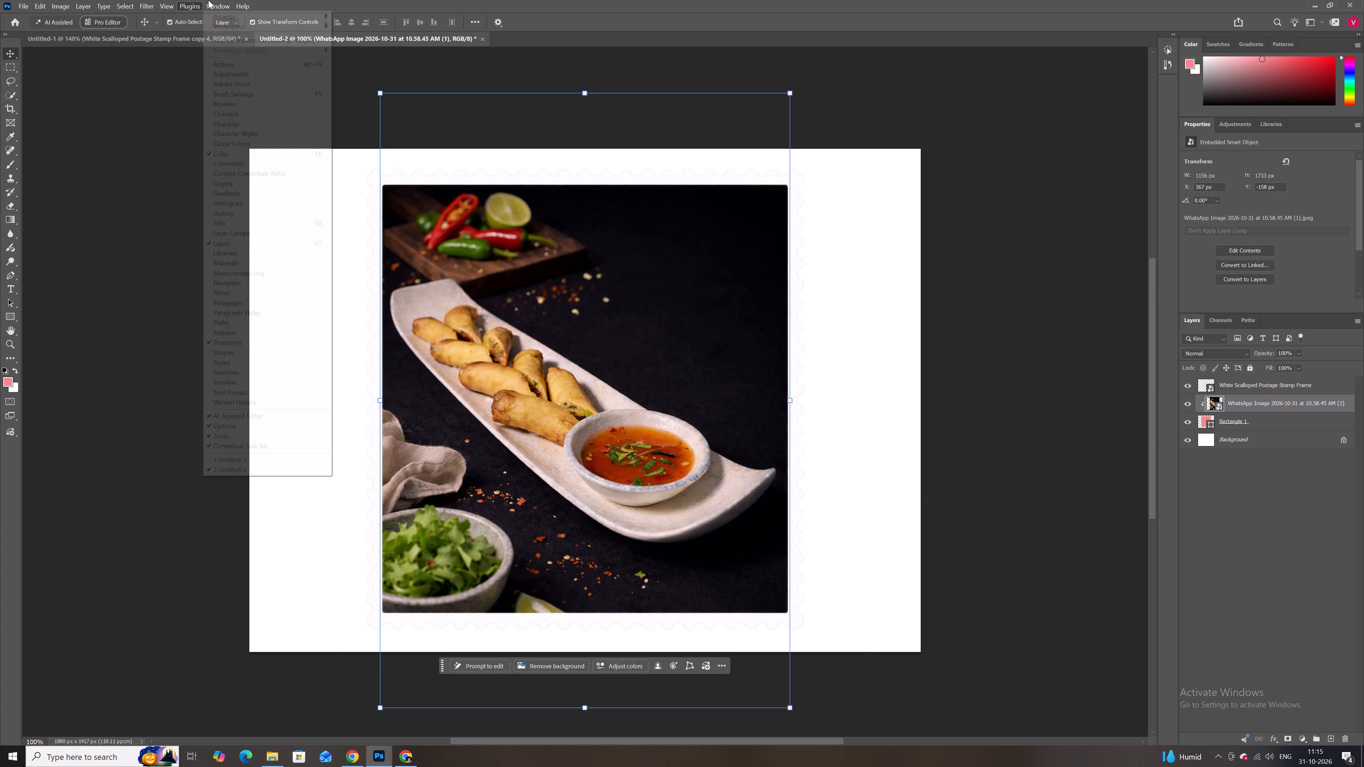
left_click(151, 1)
left_click(182, 79)
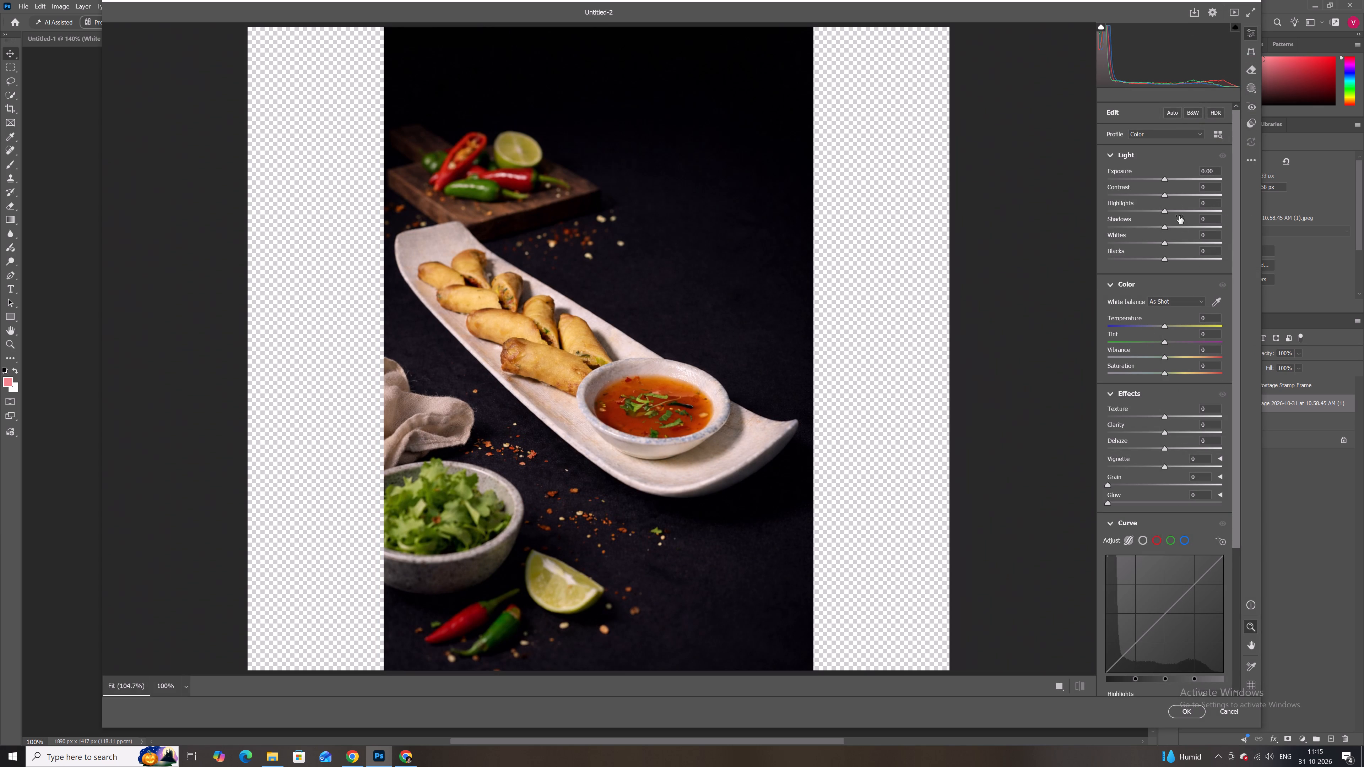
left_click(1167, 179)
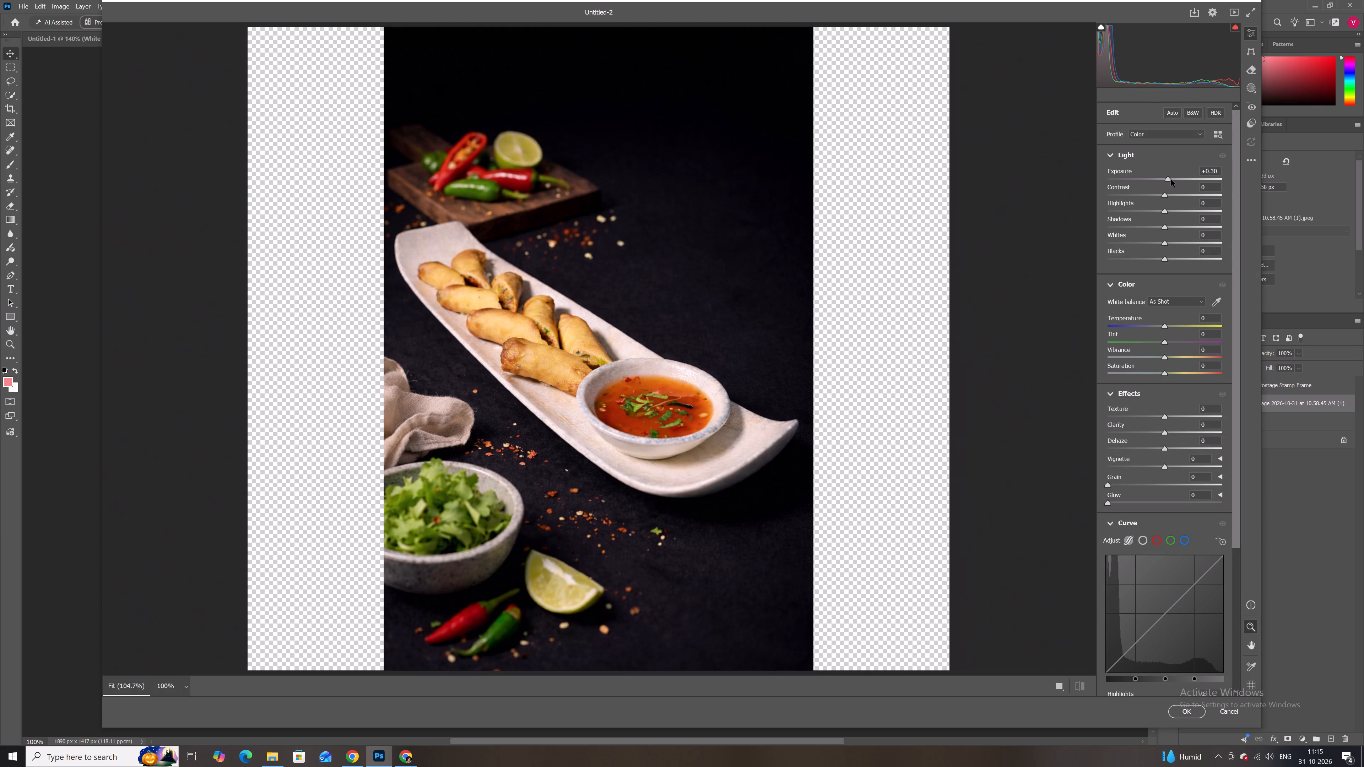
left_click_drag(1164, 194, 1151, 189)
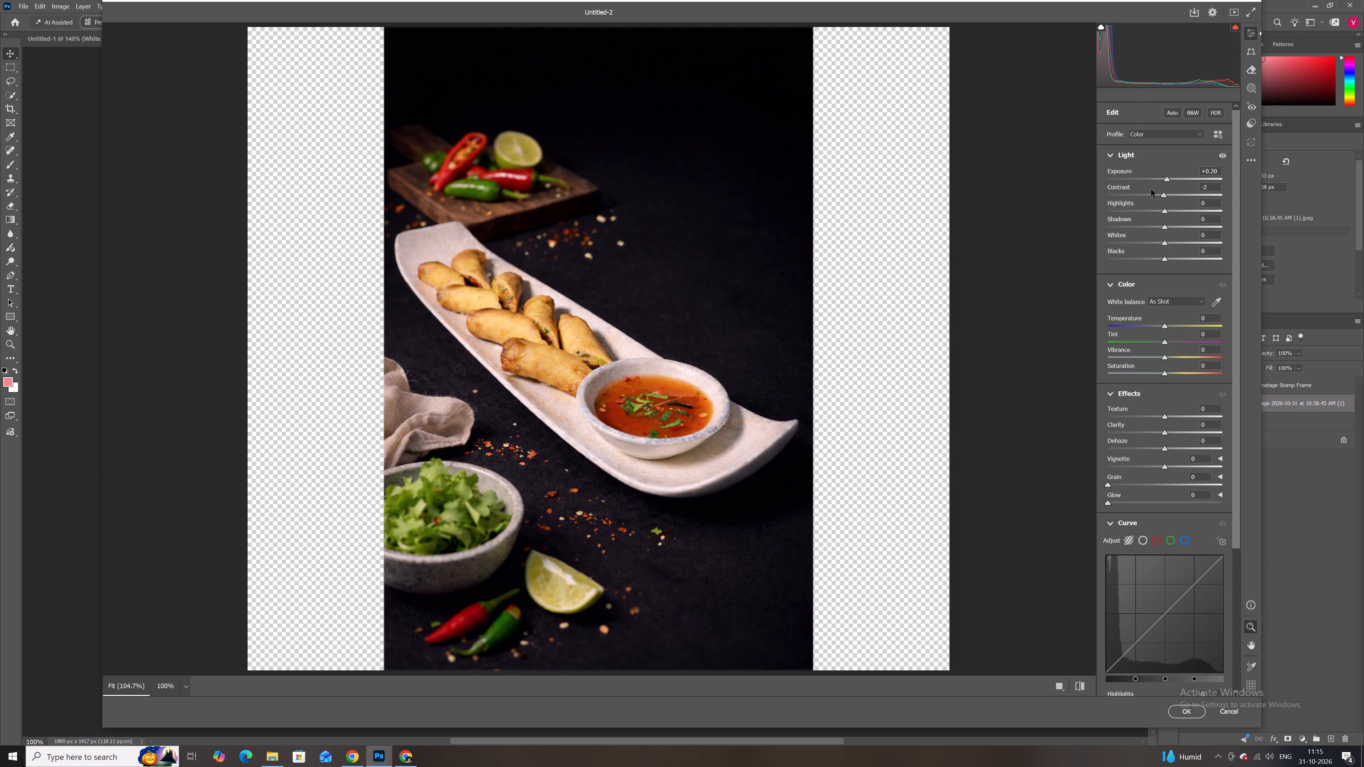
left_click_drag(1151, 189, 1166, 190)
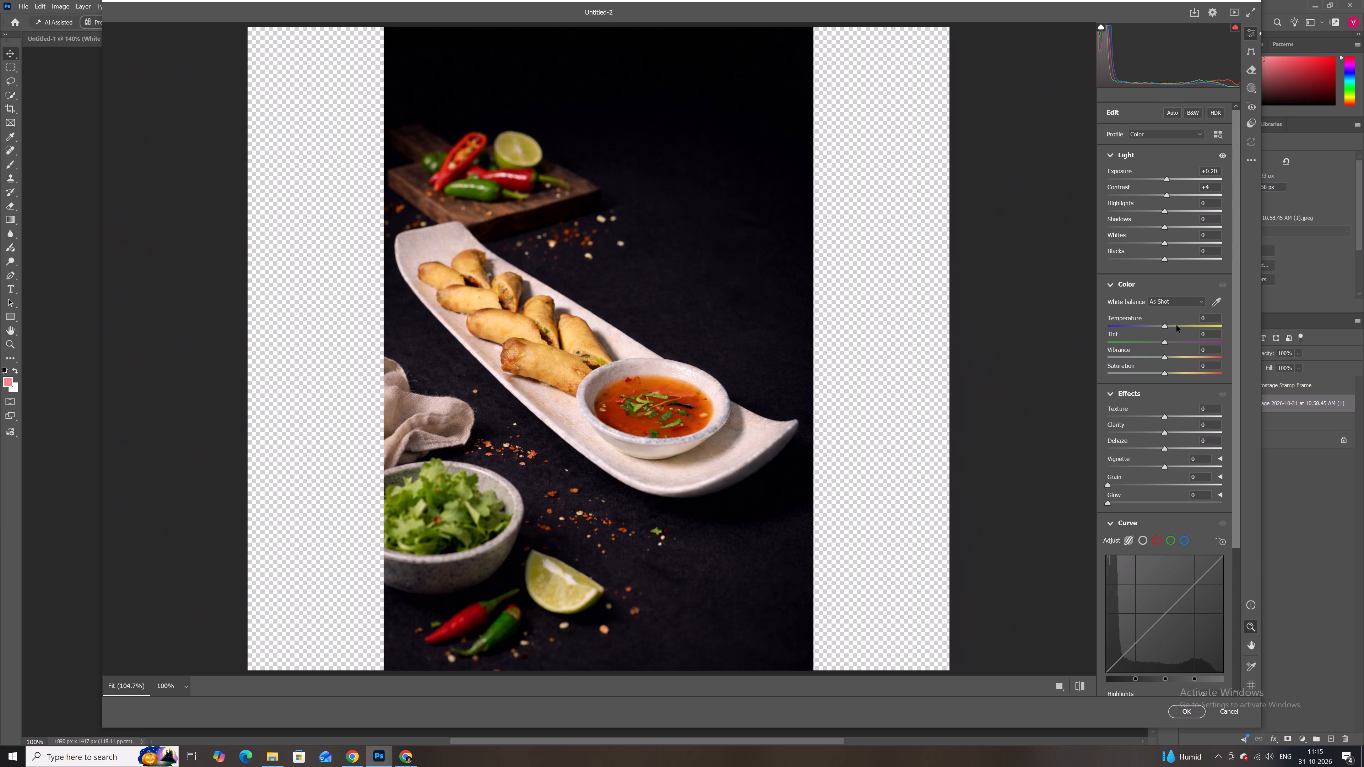
left_click_drag(1165, 325, 1171, 325)
left_click_drag(1167, 416, 1171, 416)
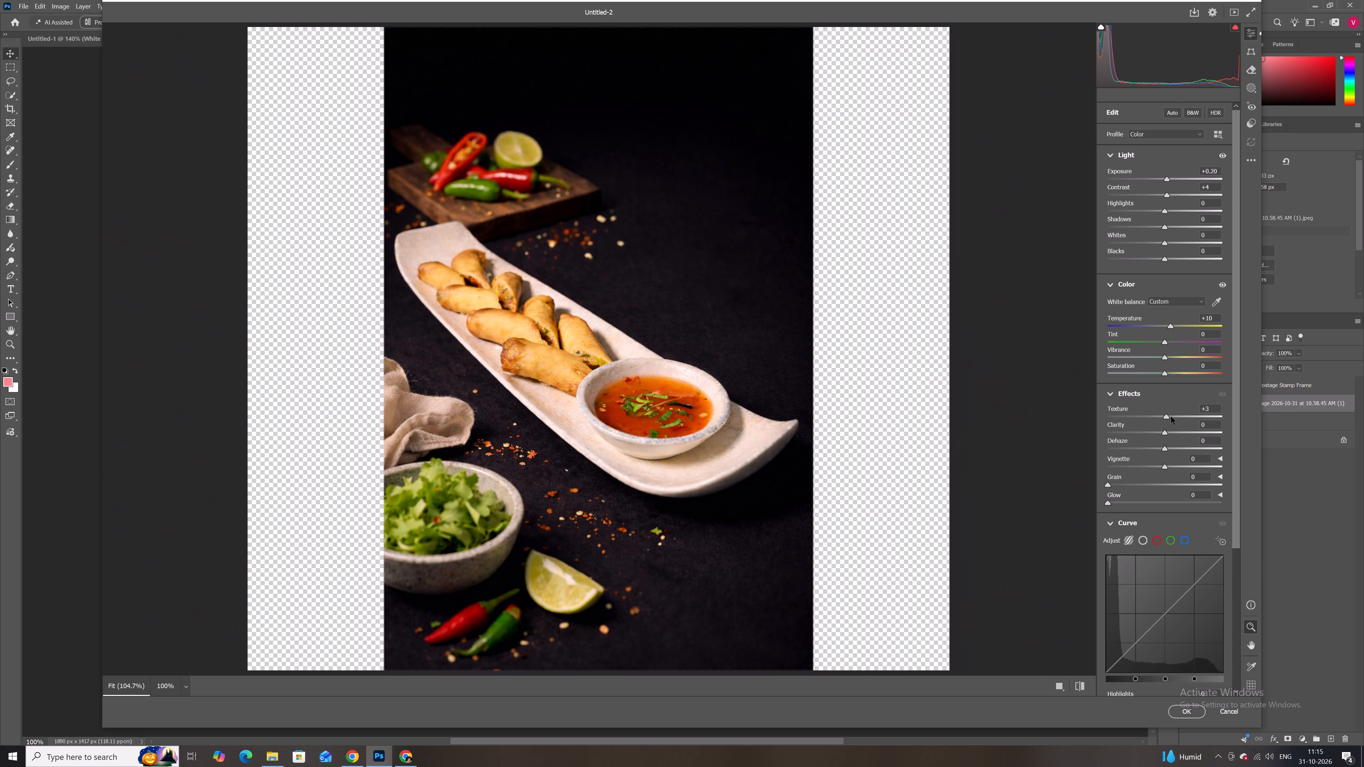
left_click_drag(1171, 416, 1176, 417)
left_click_drag(1167, 434, 1173, 434)
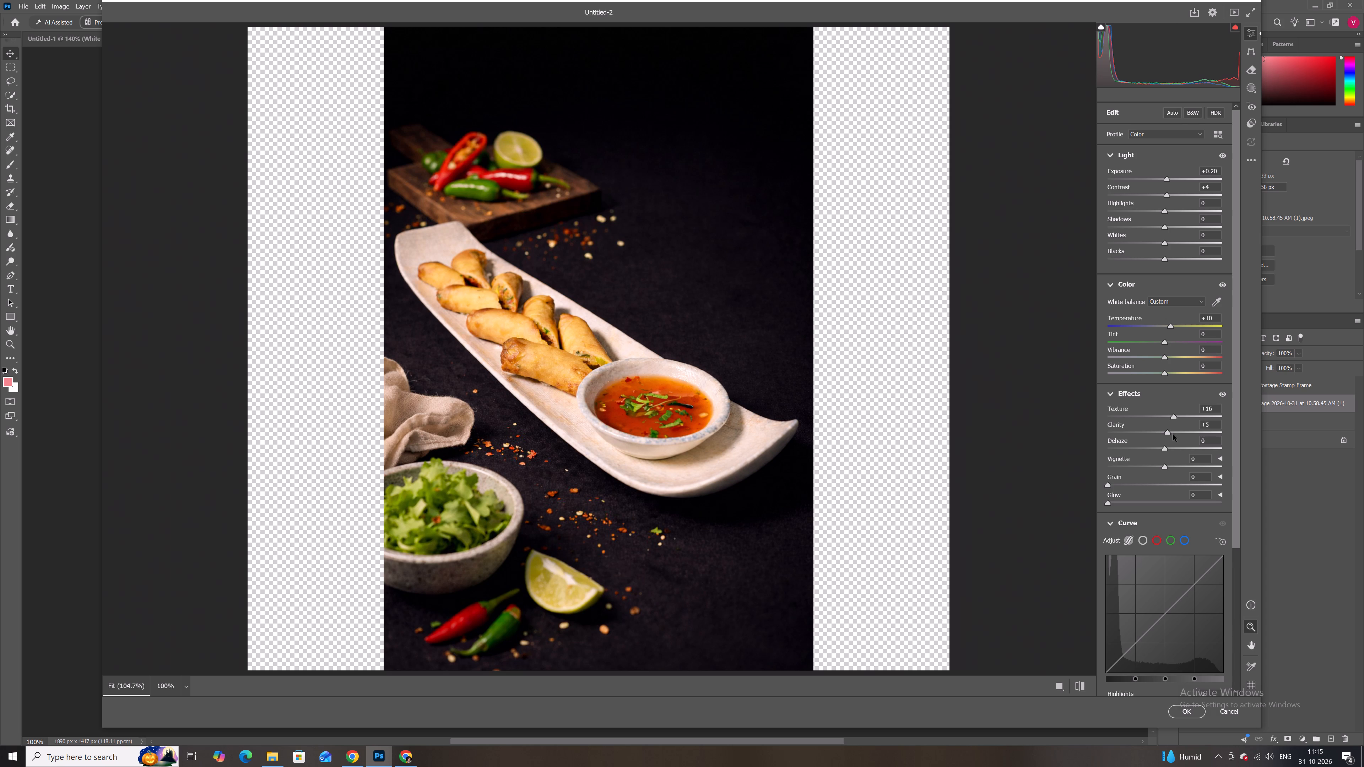
left_click_drag(1173, 434, 1174, 433)
left_click(1195, 713)
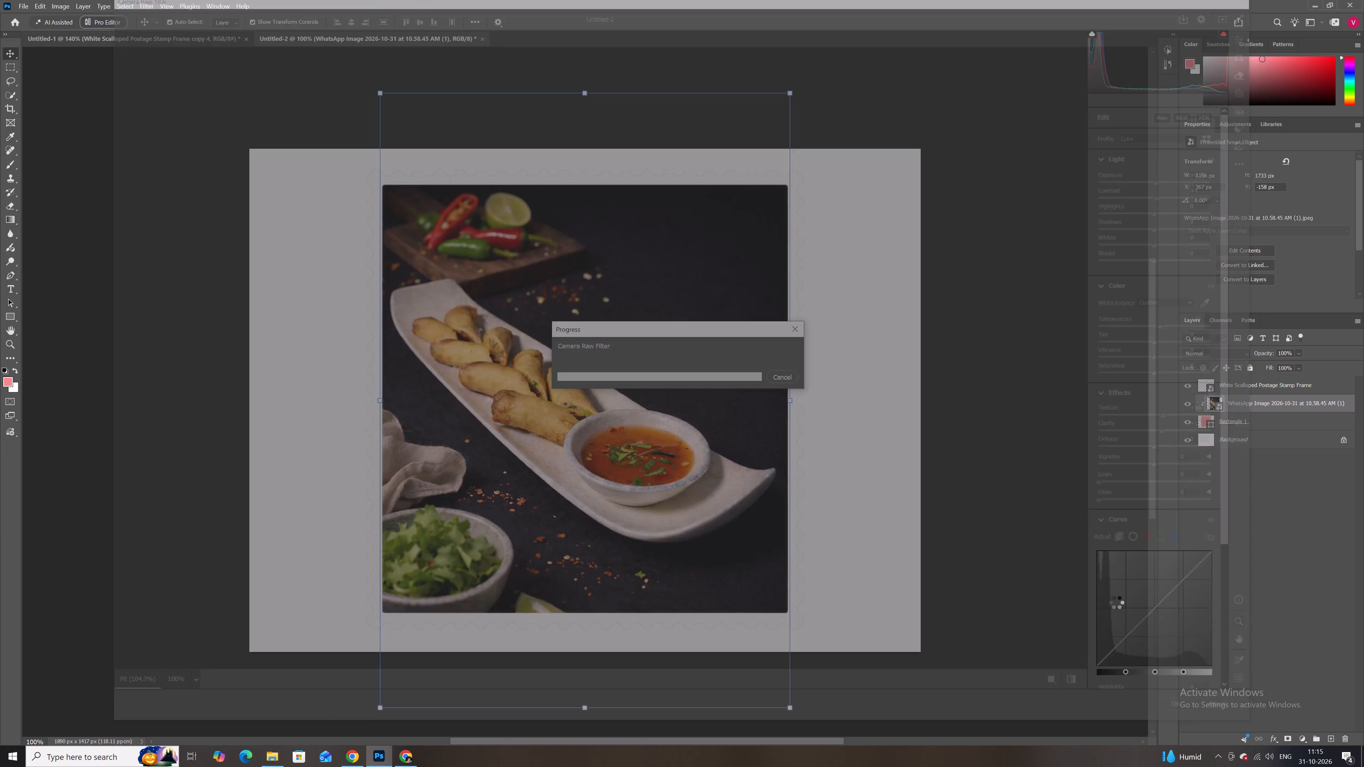
Export the spring roll stamp as a 1890 x 1417 px PNG named Untitled-55 in the Downloads folder.
left_click(26, 0)
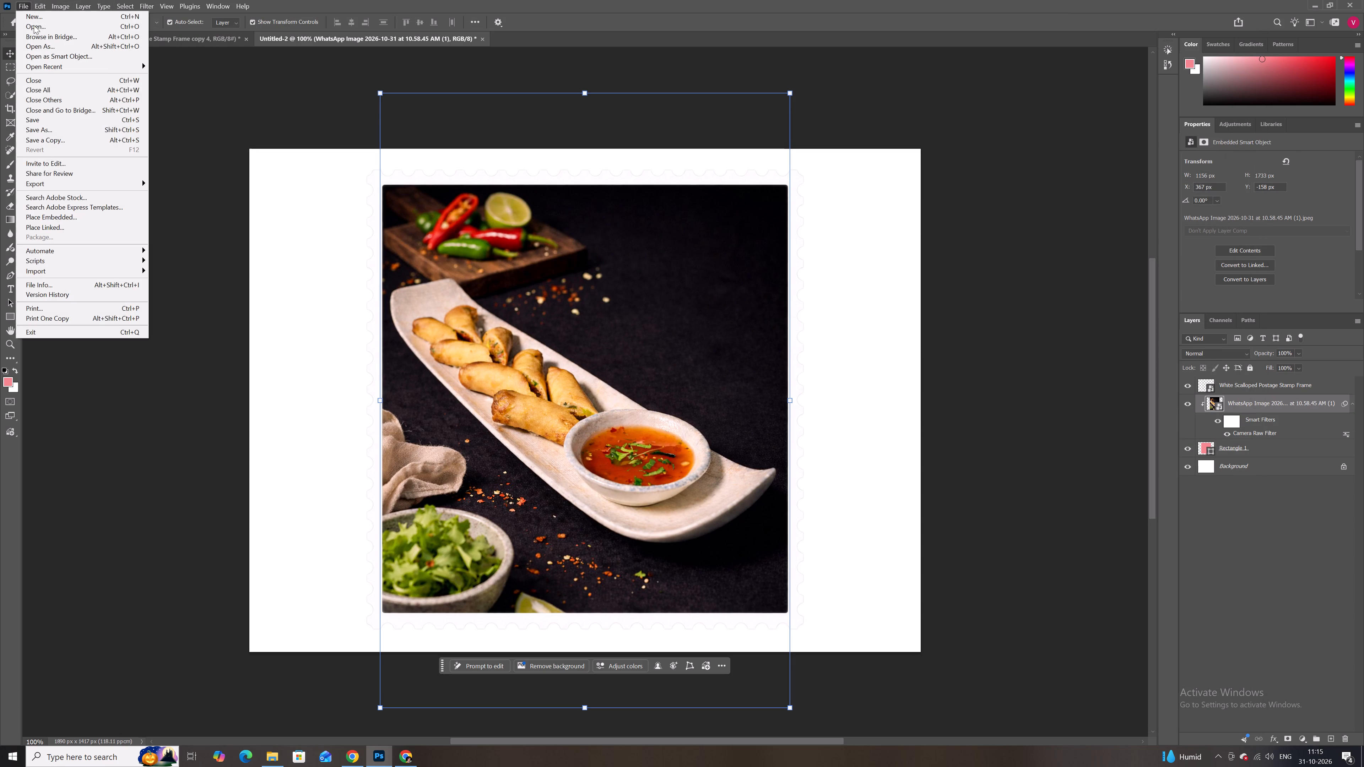
left_click(49, 186)
left_click(161, 191)
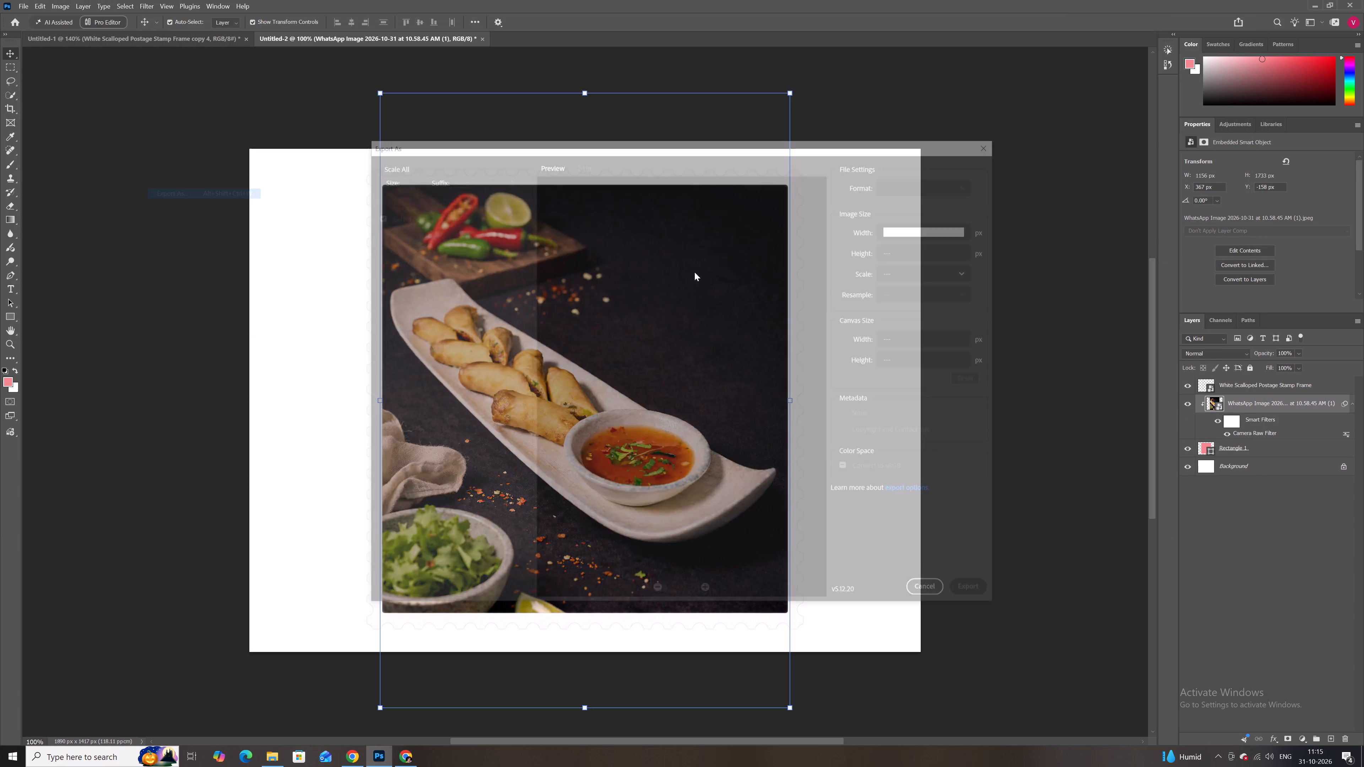
left_click(982, 589)
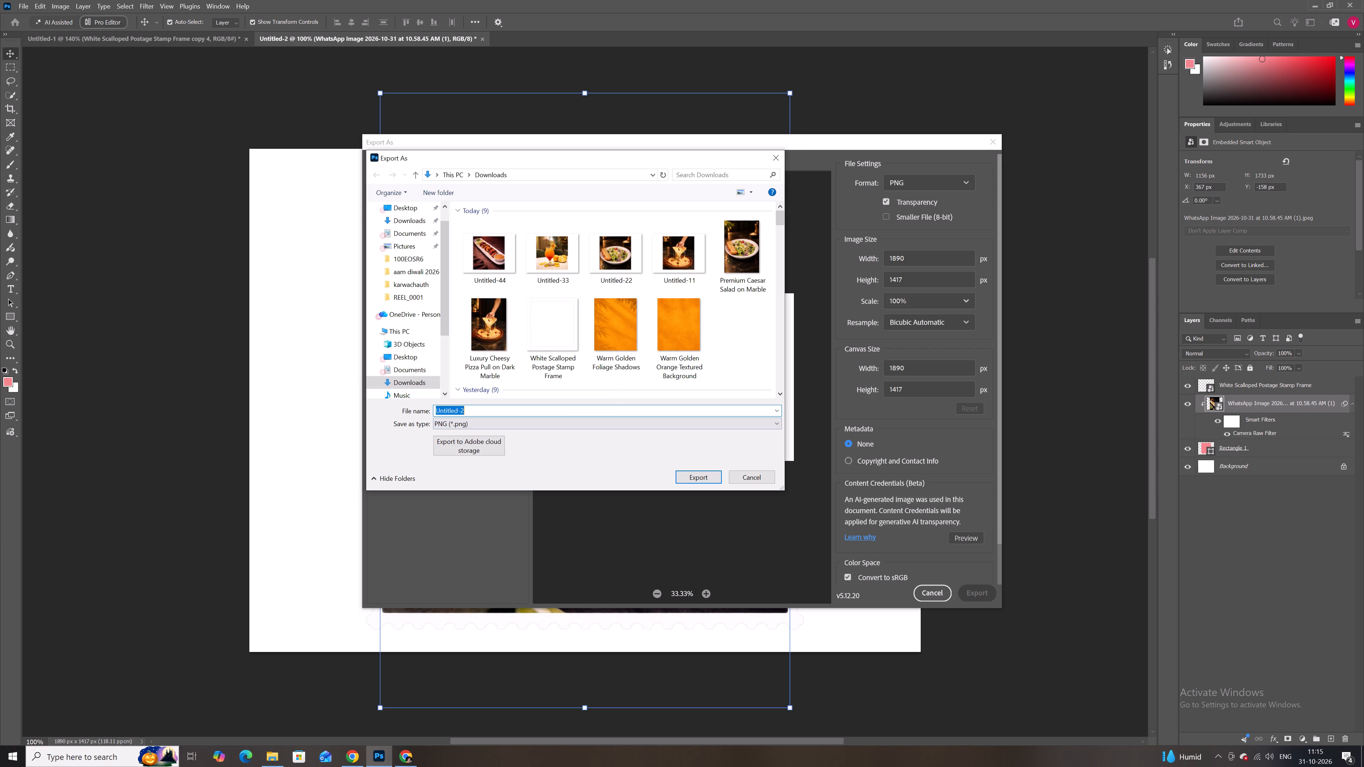
left_click(500, 412)
key("BackSpace")
type("55")
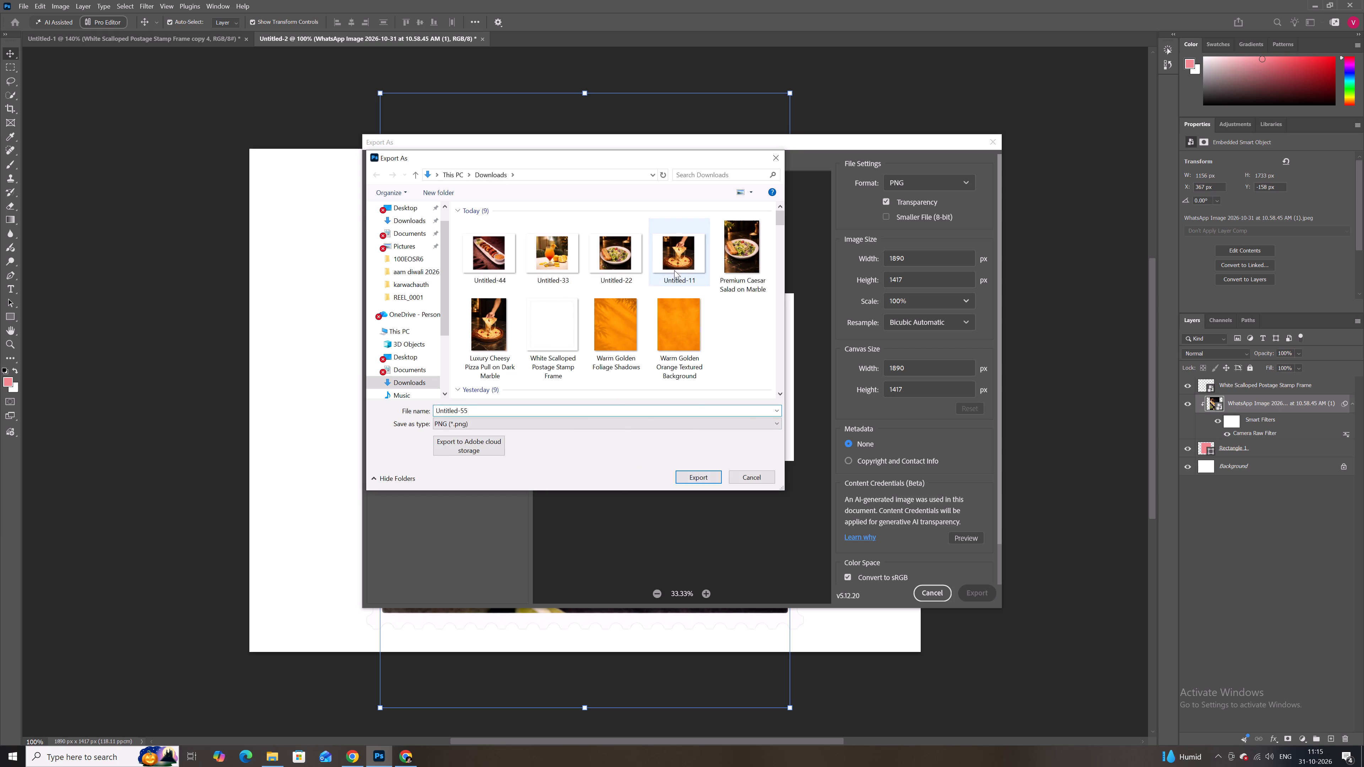
left_click(708, 478)
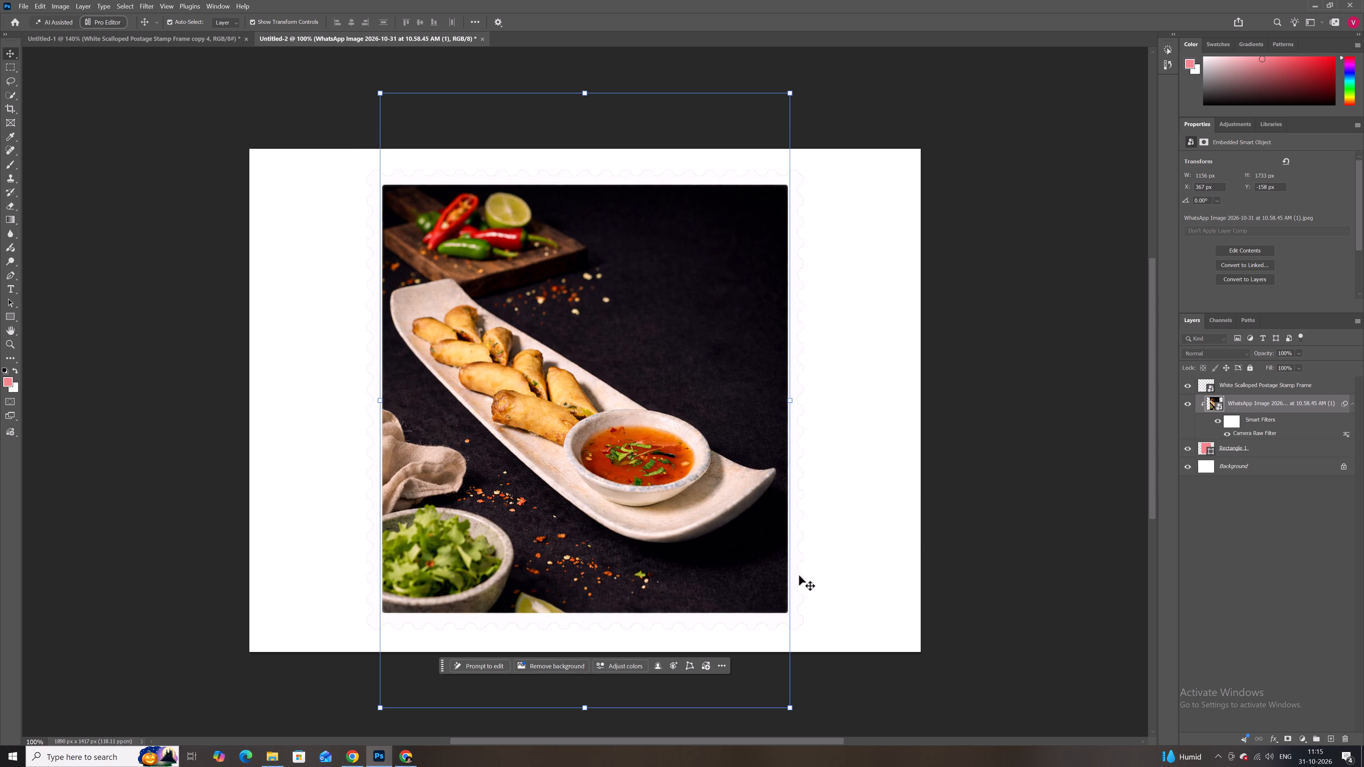
Delete all existing stamp frame layers from Artboard 1 in the Untitled-1 document.
left_click(186, 43)
left_click_drag(910, 270, 79, 573)
key("BackSpace")
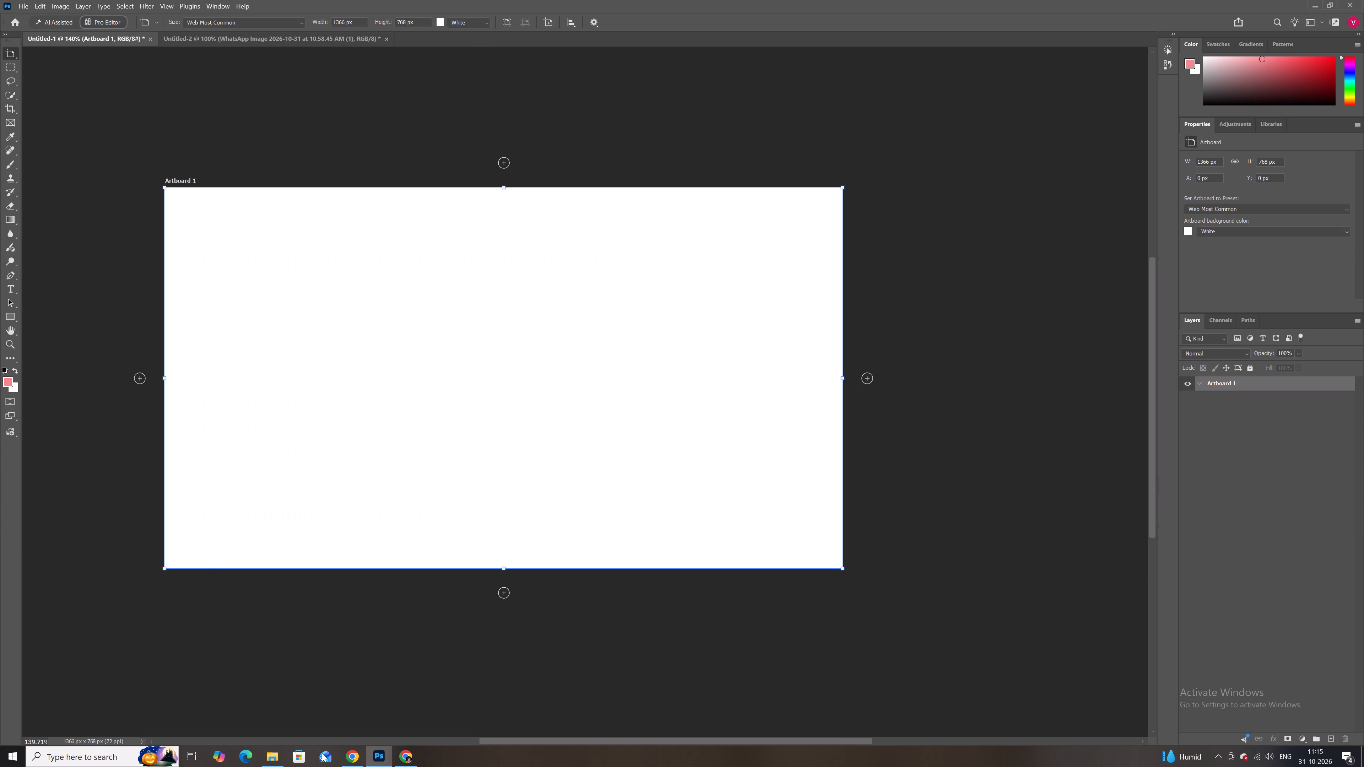
left_click(392, 695)
Bring the five exported stamp PNGs, Untitled-11, 22, 33, 44 and 55, from Downloads into the Untitled-1 document together.
left_click(267, 757)
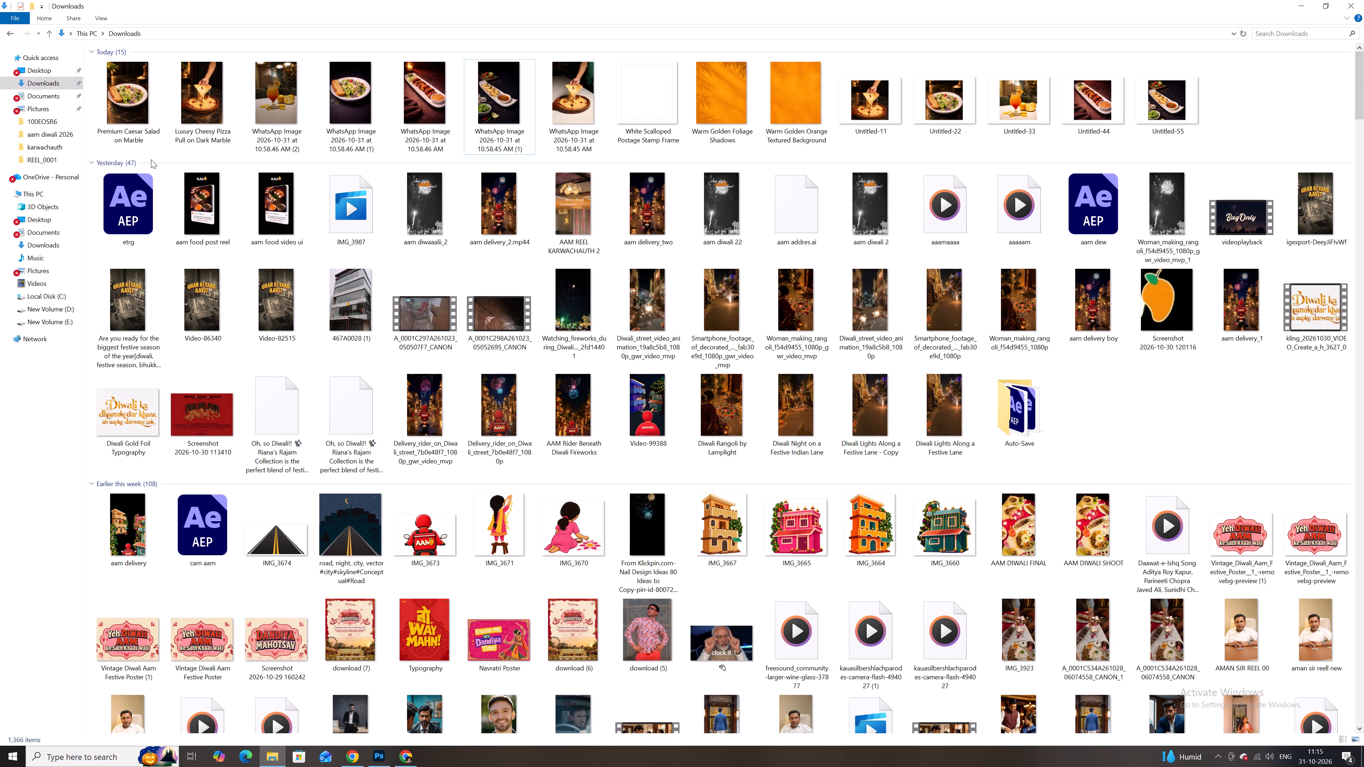
left_click(45, 81)
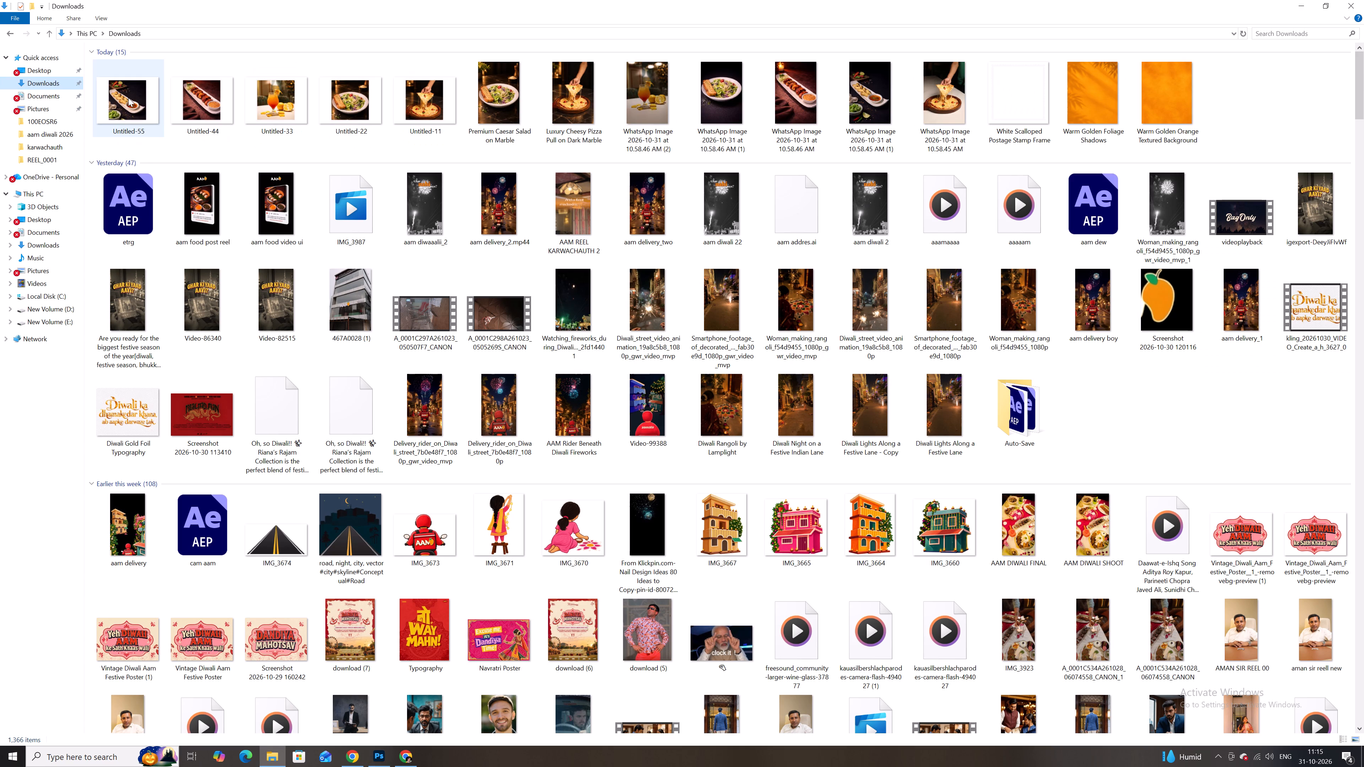
left_click(128, 98)
left_click(412, 108, "ctrl+shift")
left_click_drag(431, 94, 430, 138)
key("alt+Tab")
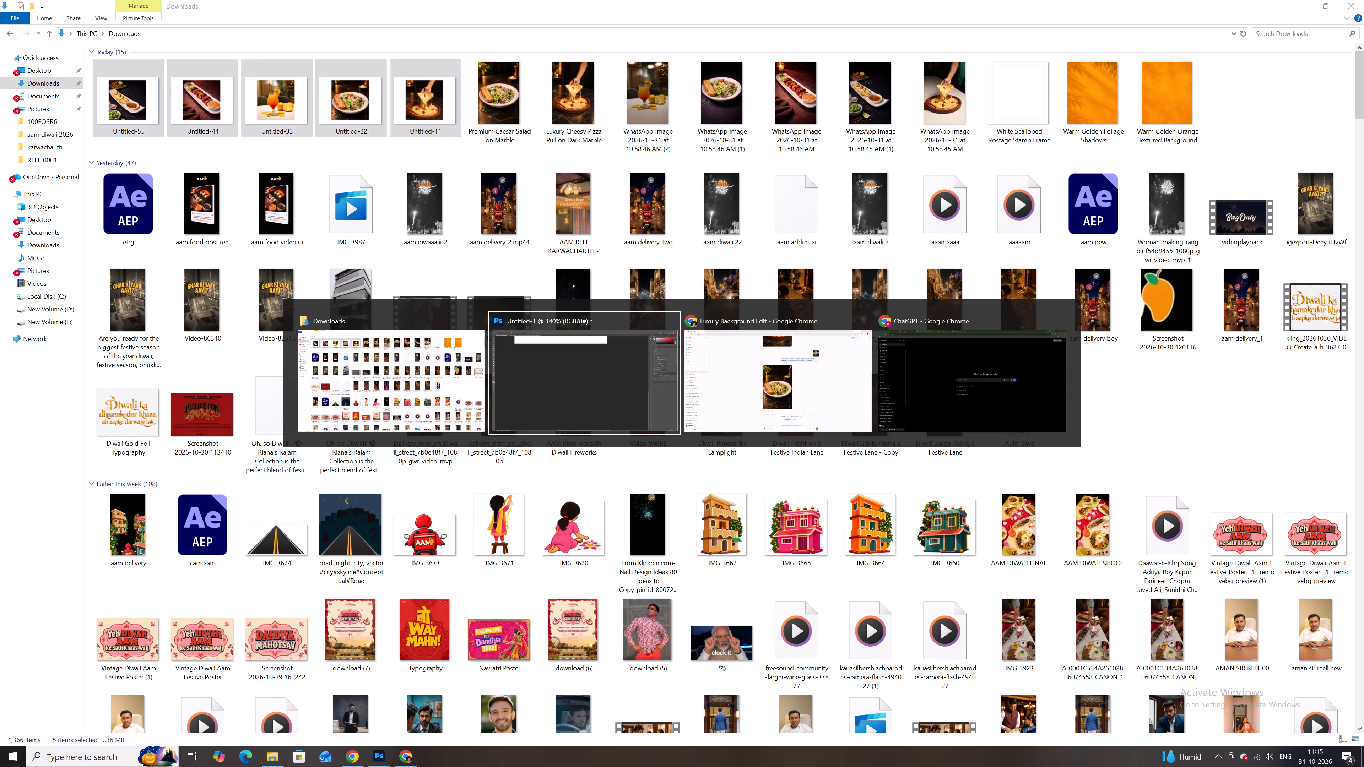
left_click_drag(430, 138, 552, 276)
Place the Untitled-11 pizza stamp near the left edge of Artboard 1, centred at about X 162, Y 371 px.
scroll(553, 276, "up", 7)
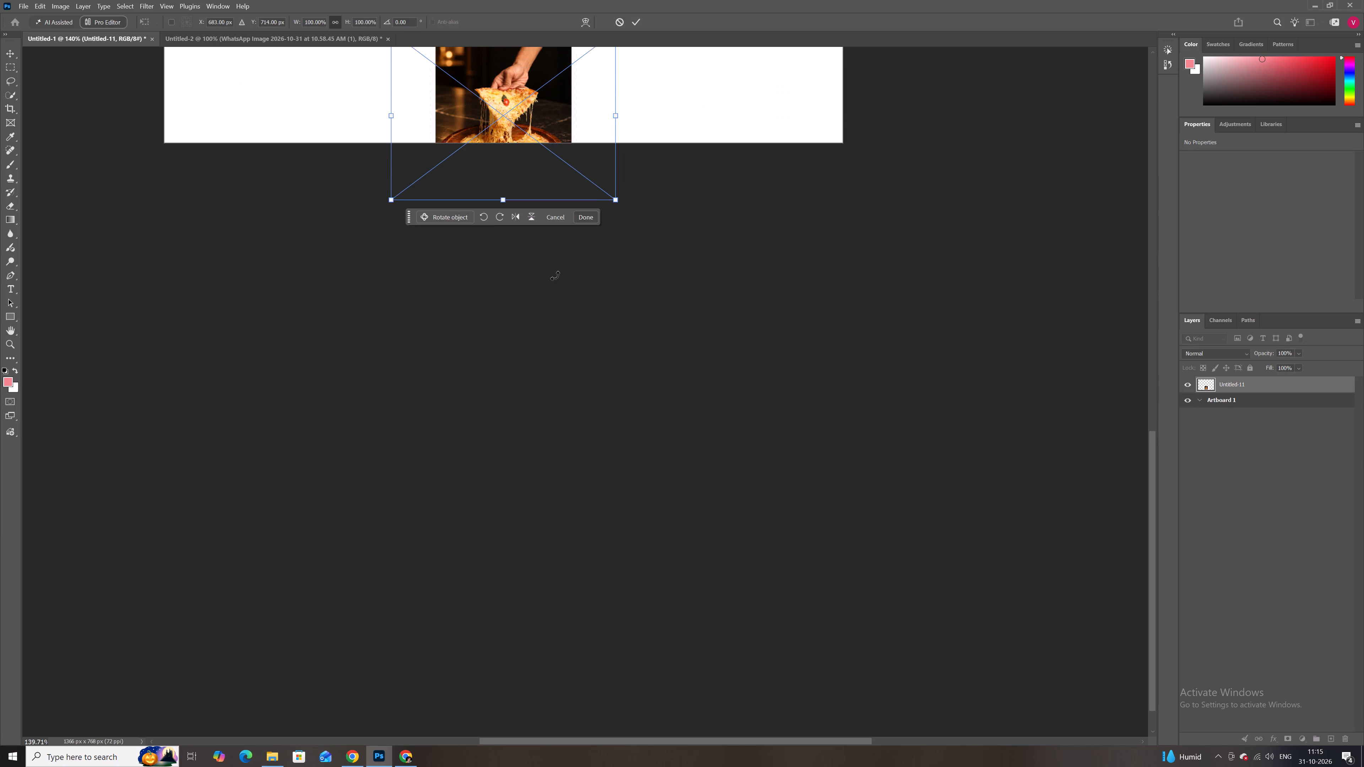
scroll(555, 276, "up", 20)
scroll(555, 276, "up", 15)
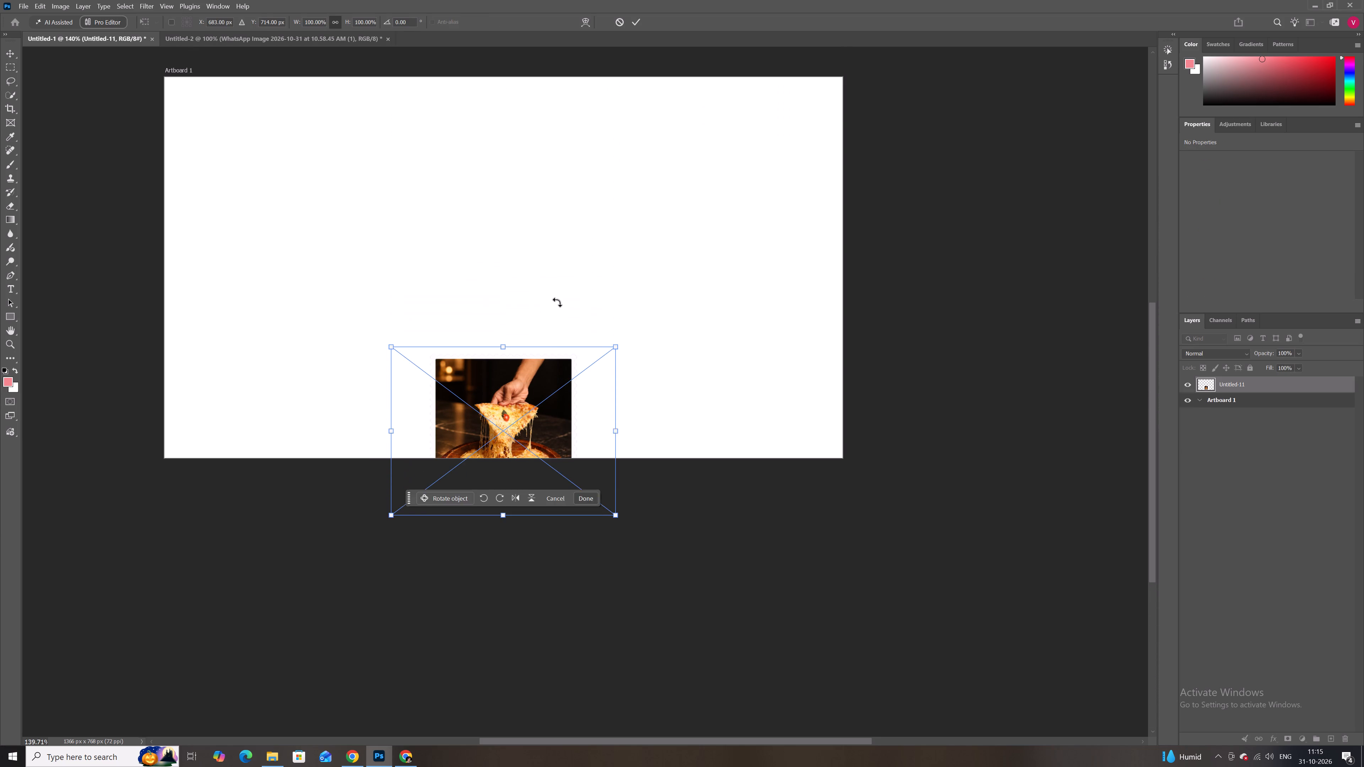
scroll(557, 310, "up", 4)
left_click_drag(527, 423, 315, 262)
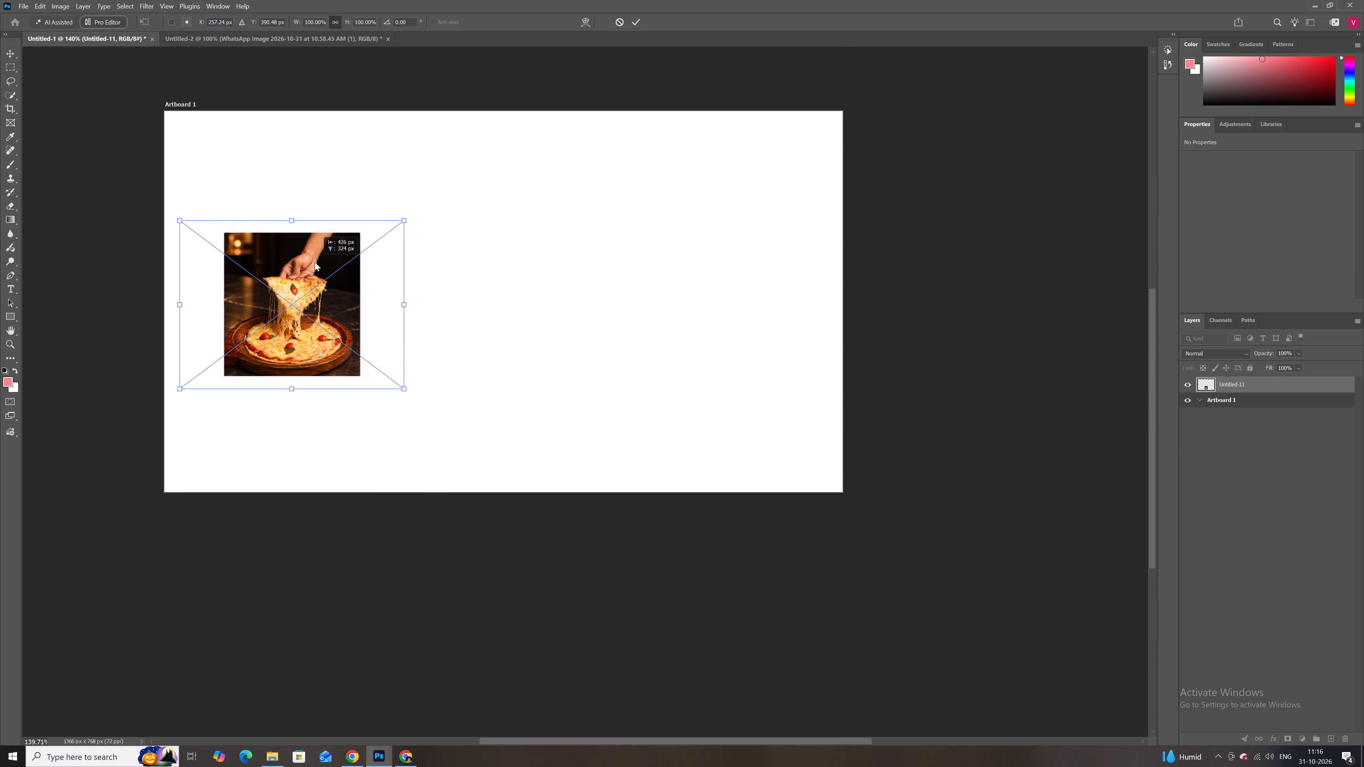
left_click_drag(315, 262, 268, 252)
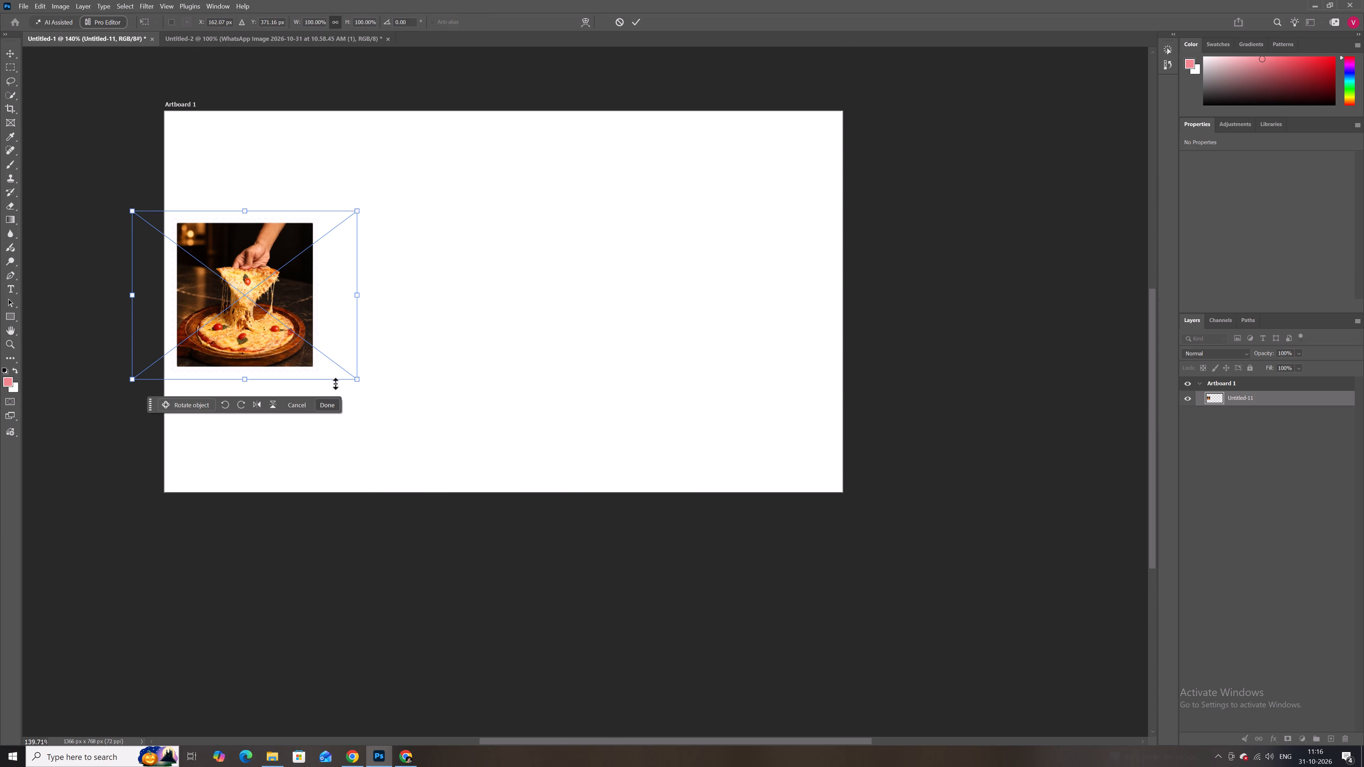
scroll(259, 278, "up", 8, "alt")
scroll(272, 357, "down", 4, "alt")
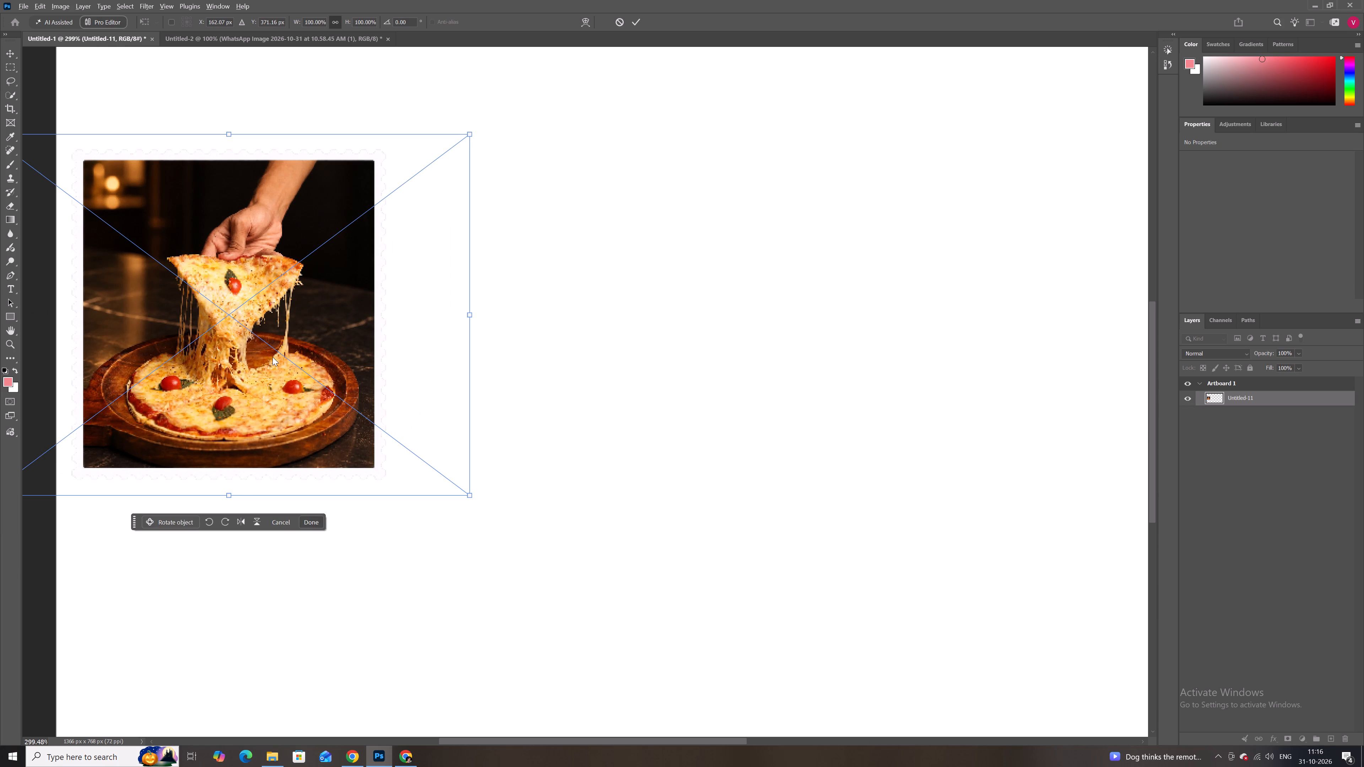
scroll(303, 459, "down", 3, "alt")
left_click(335, 515)
Place the Untitled-55 spring roll stamp beside the pizza stamp, centred at about X 592, Y 454 px.
scroll(435, 470, "down", 5, "alt")
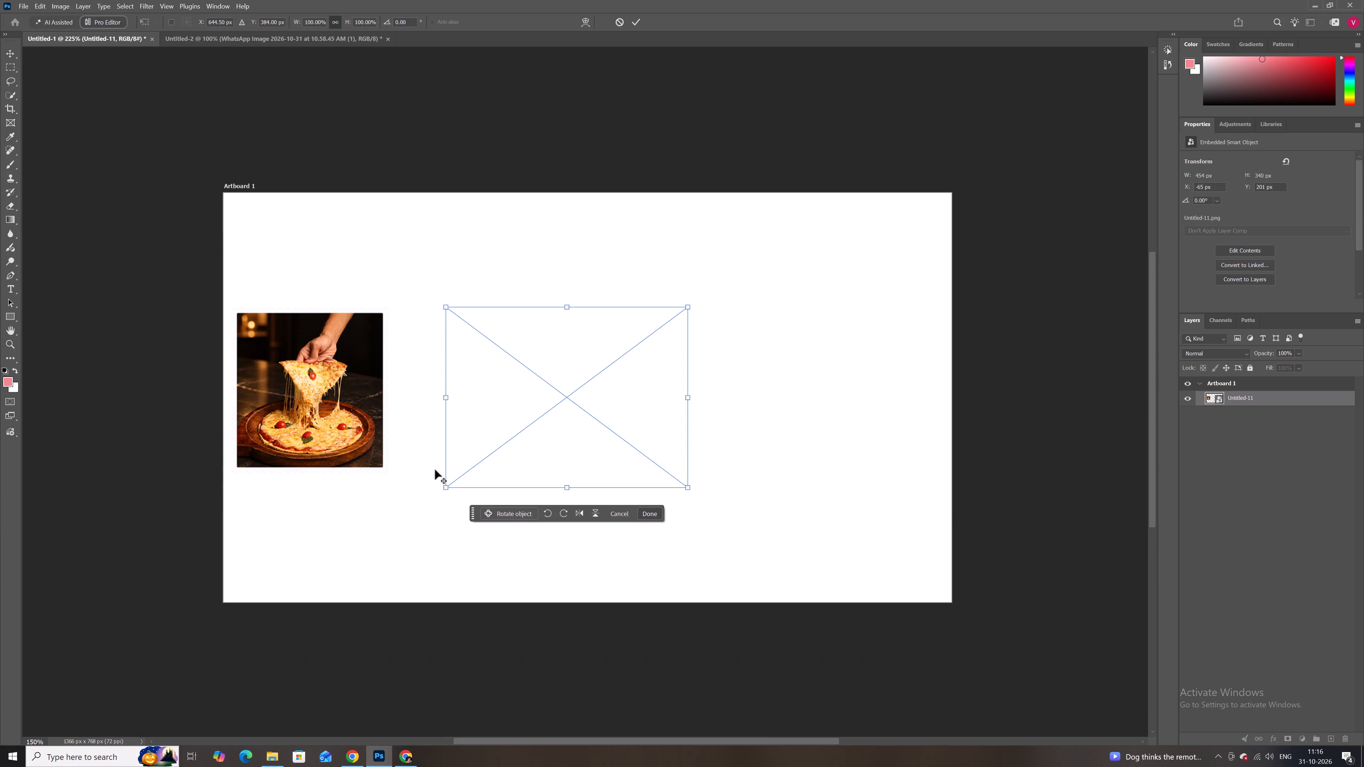
scroll(437, 469, "down", 2, "alt")
scroll(497, 434, "up", 2, "alt")
left_click_drag(541, 385, 482, 383)
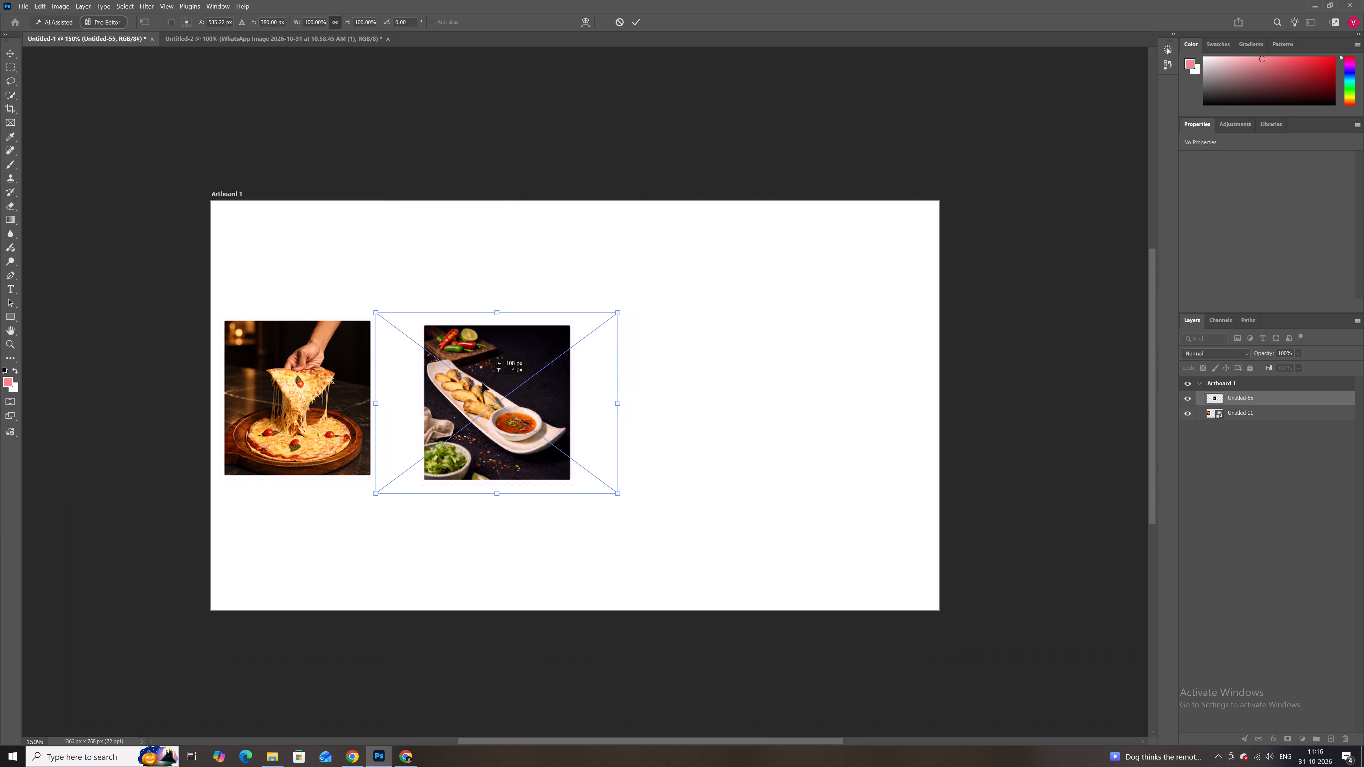
left_click_drag(482, 383, 469, 448)
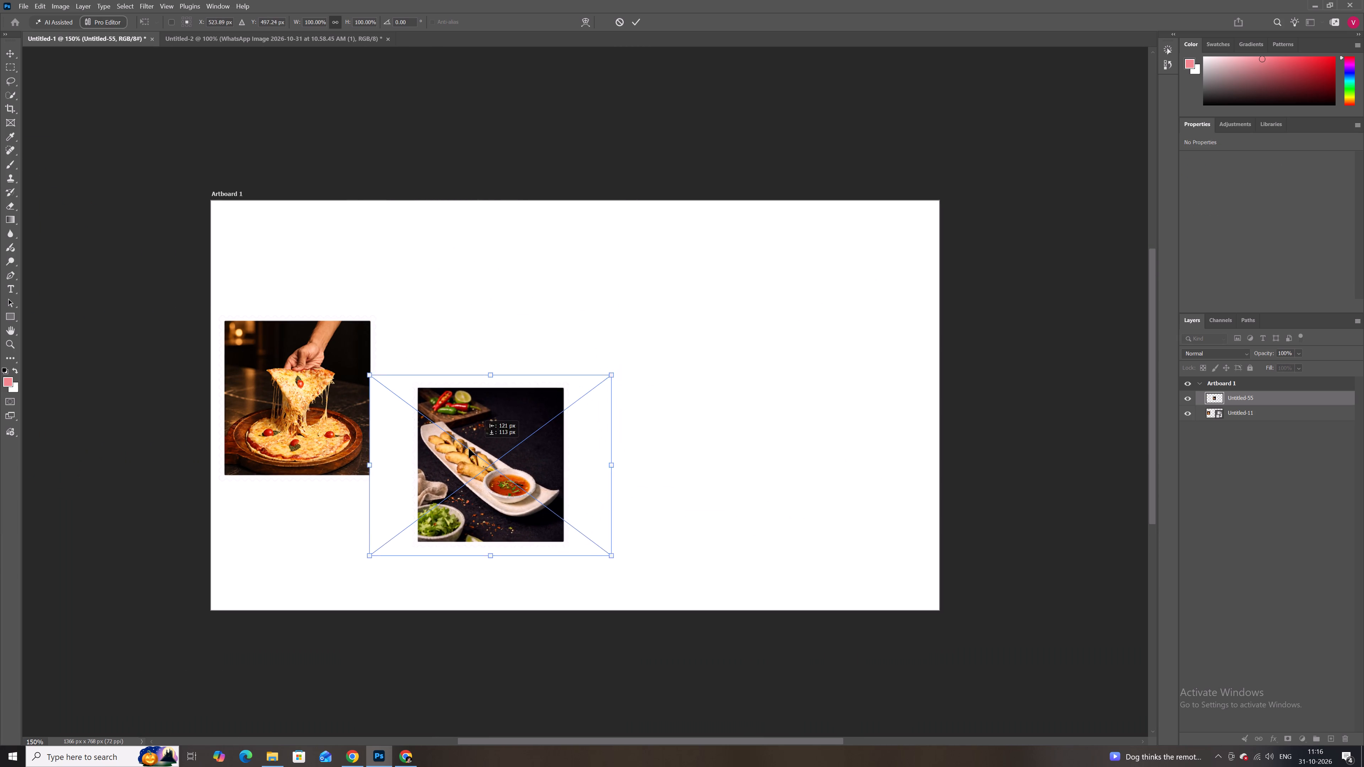
left_click_drag(469, 448, 364, 452)
scroll(364, 452, "up", 5, "alt")
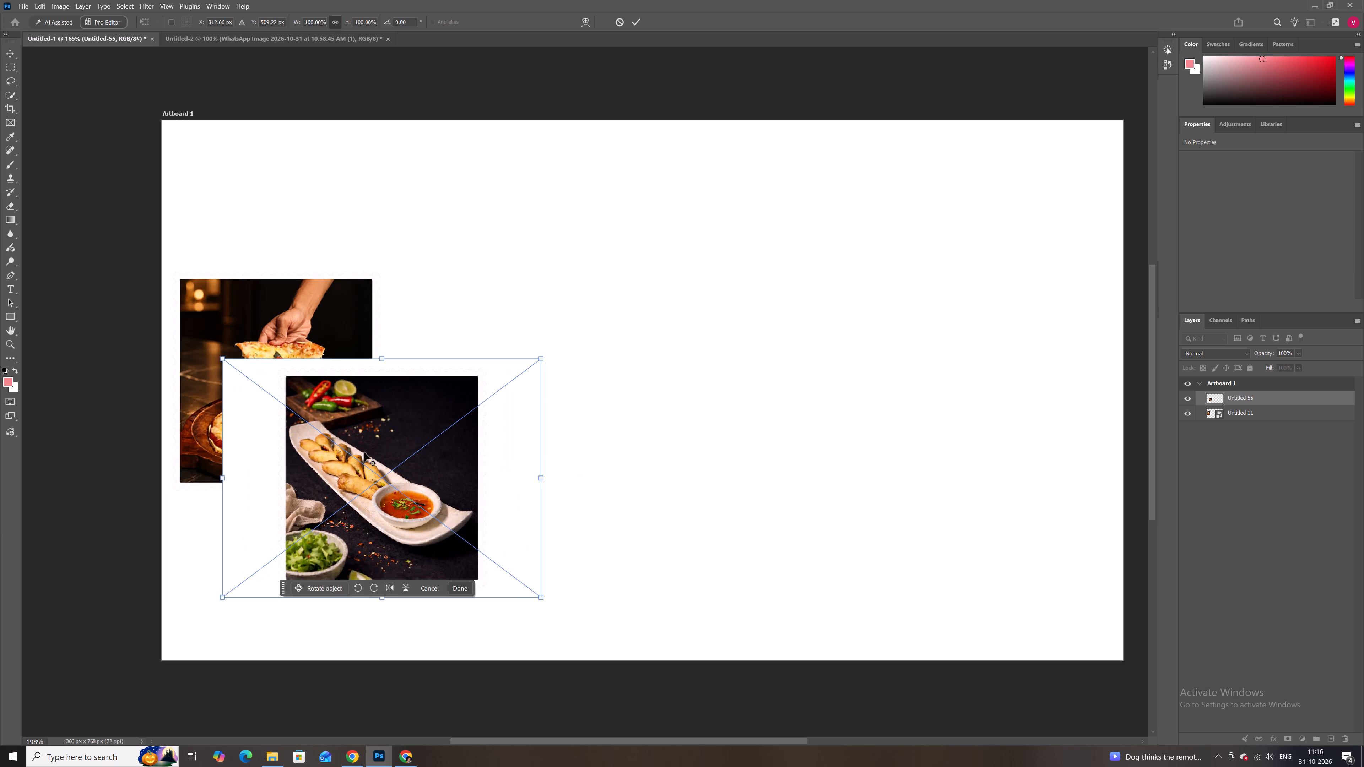
scroll(297, 460, "up", 5, "alt")
left_click_drag(304, 451, 684, 375)
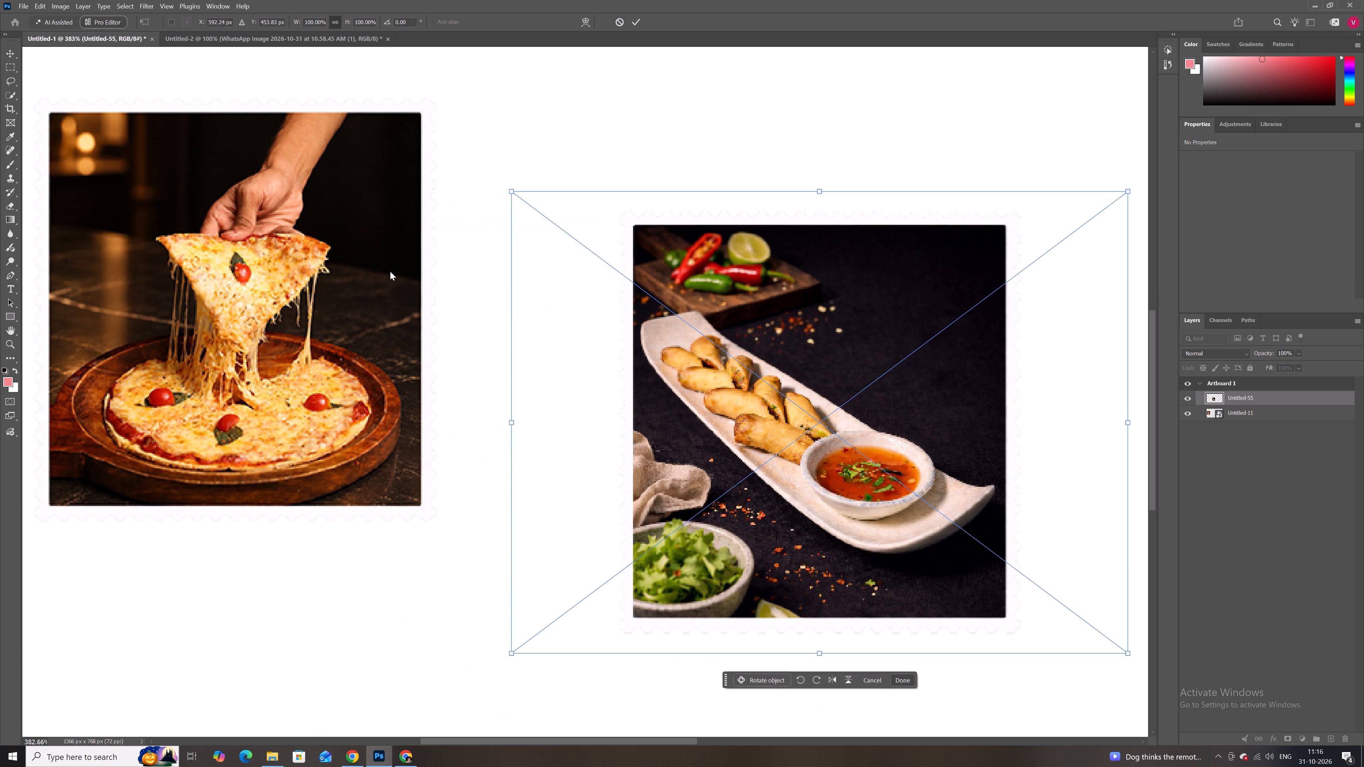
left_click_drag(389, 271, 417, 319)
Cancel placing the Untitled-44 stamp and stop placing the remaining files.
scroll(491, 323, "down", 6, "alt")
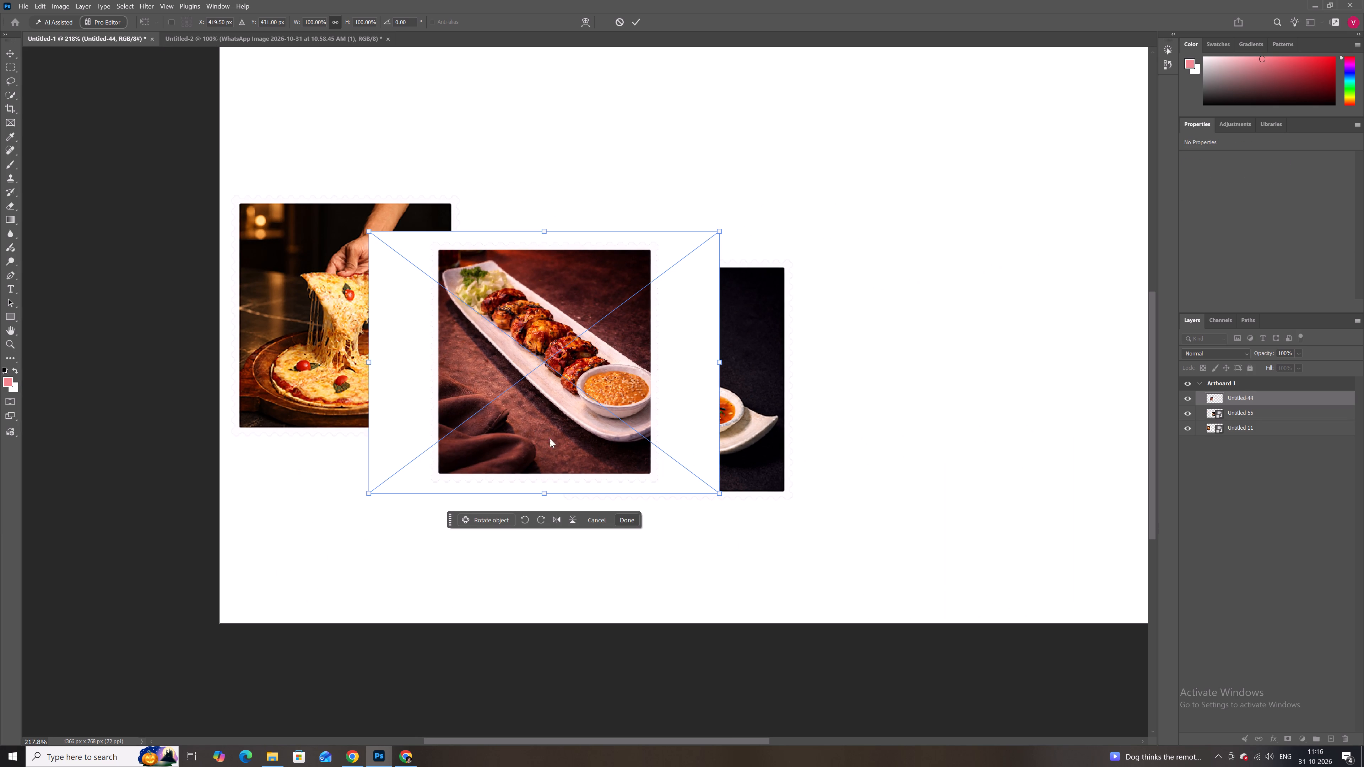
double_click(589, 516)
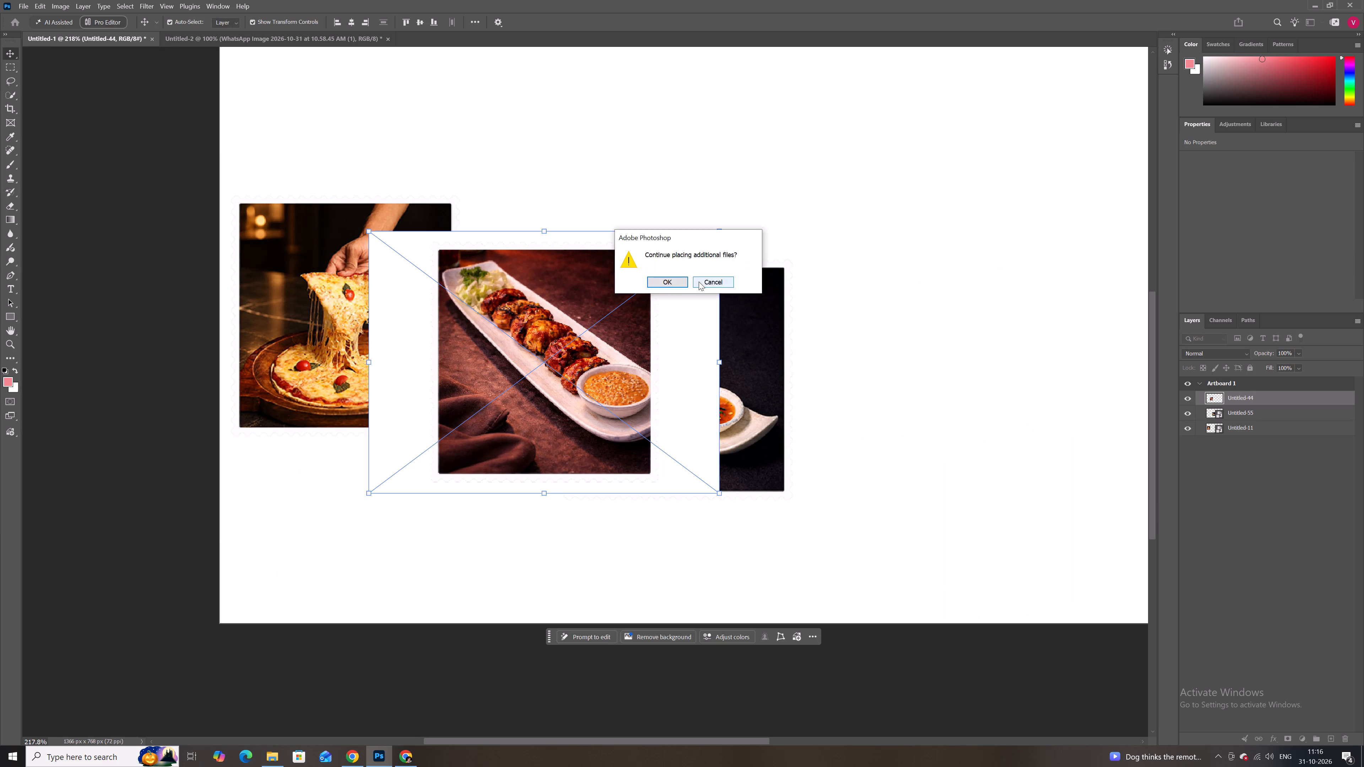
left_click(699, 282)
left_click(666, 542)
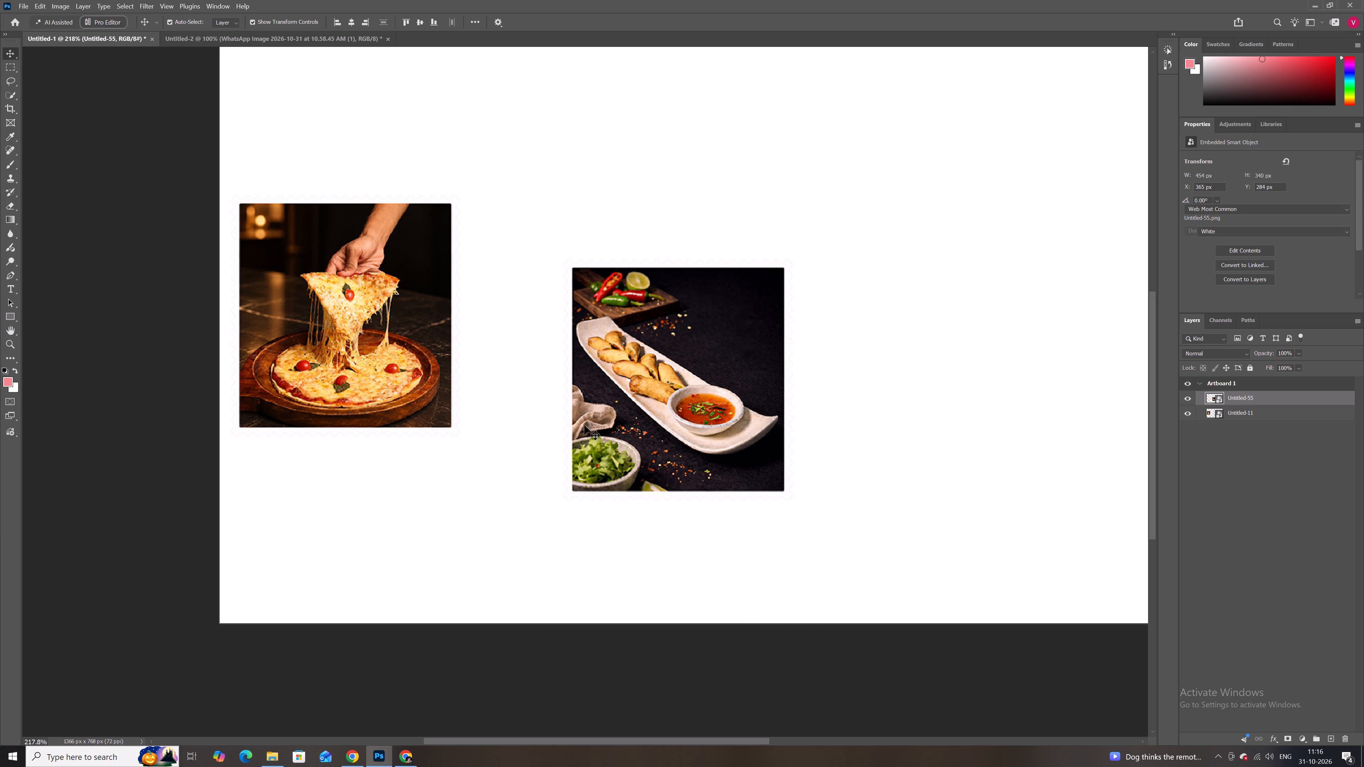
Unlock and delete the white Background layer behind the spring roll stamp in the Untitled-2 document.
left_click(288, 44)
left_click(270, 221)
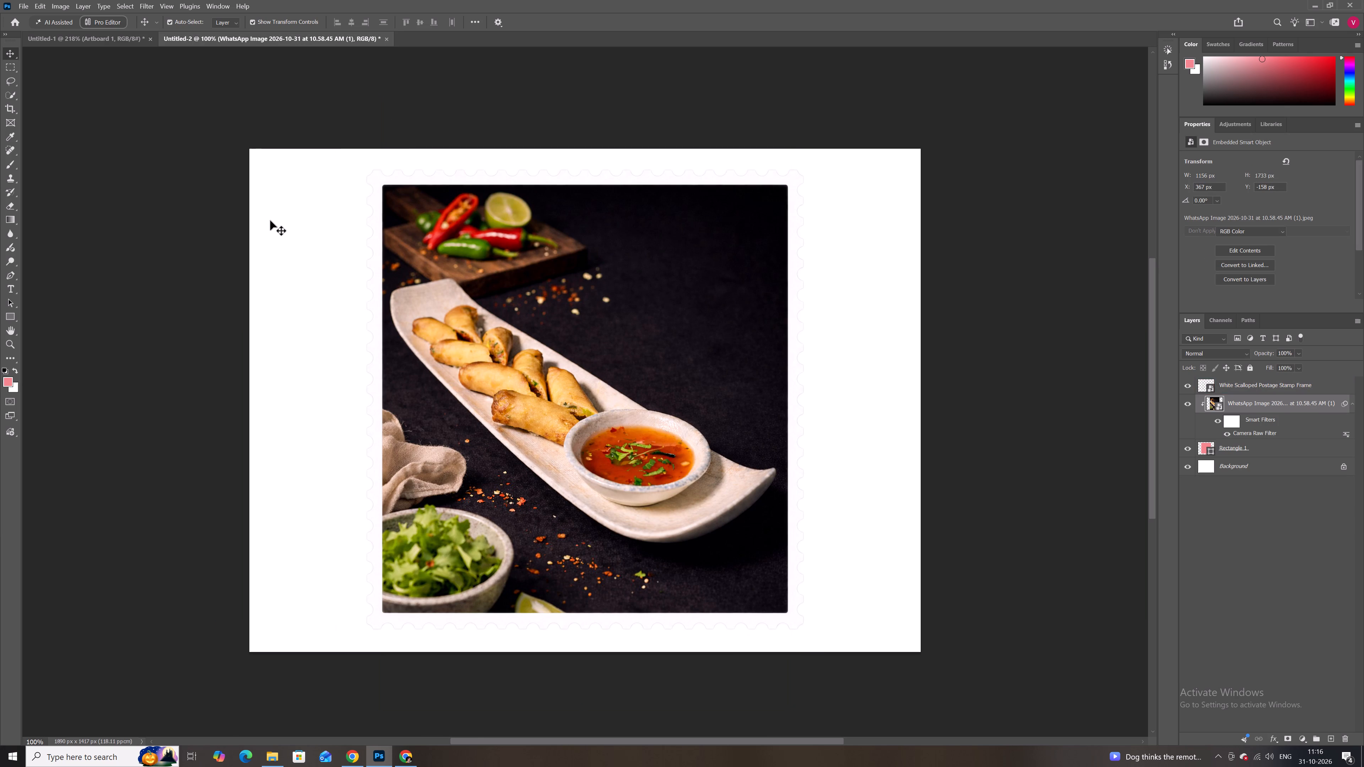
left_click(1342, 464)
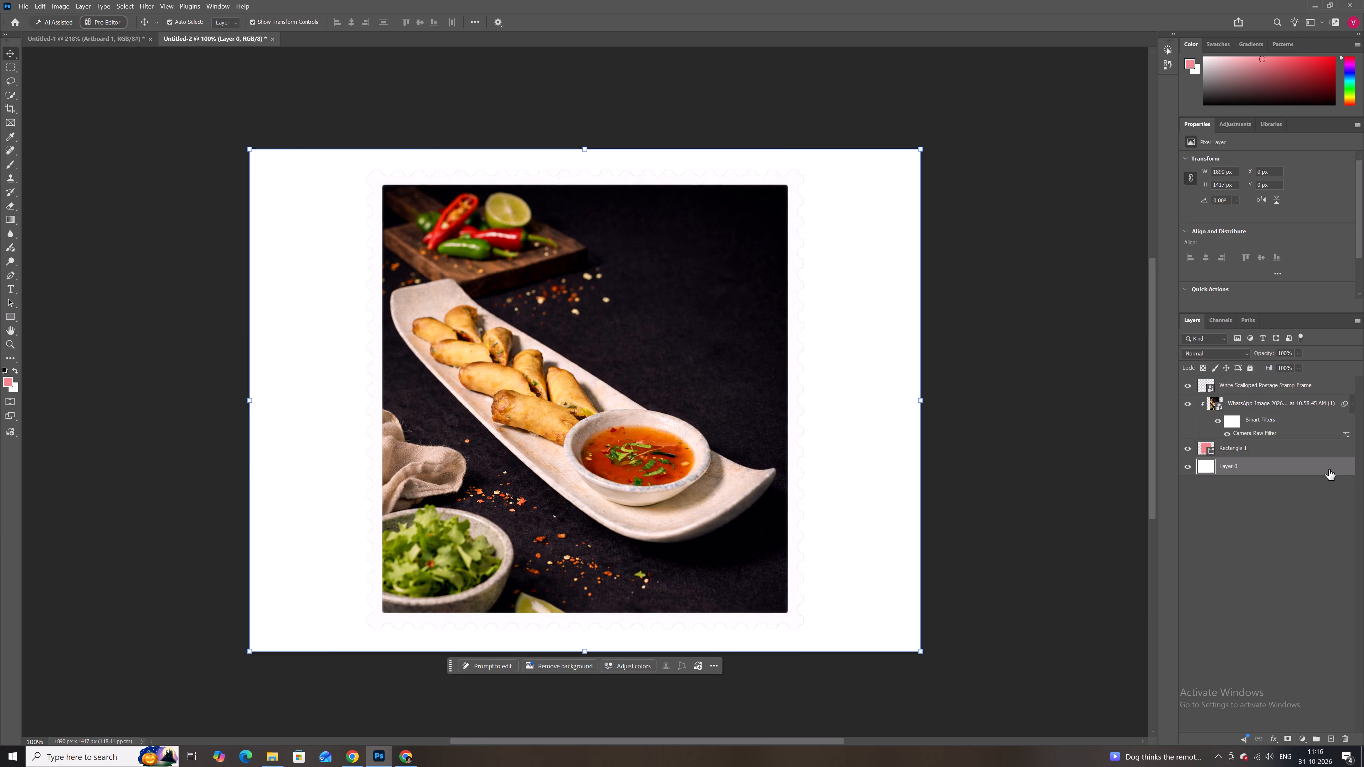
left_click(1328, 469)
key("BackSpace")
left_click(1087, 430)
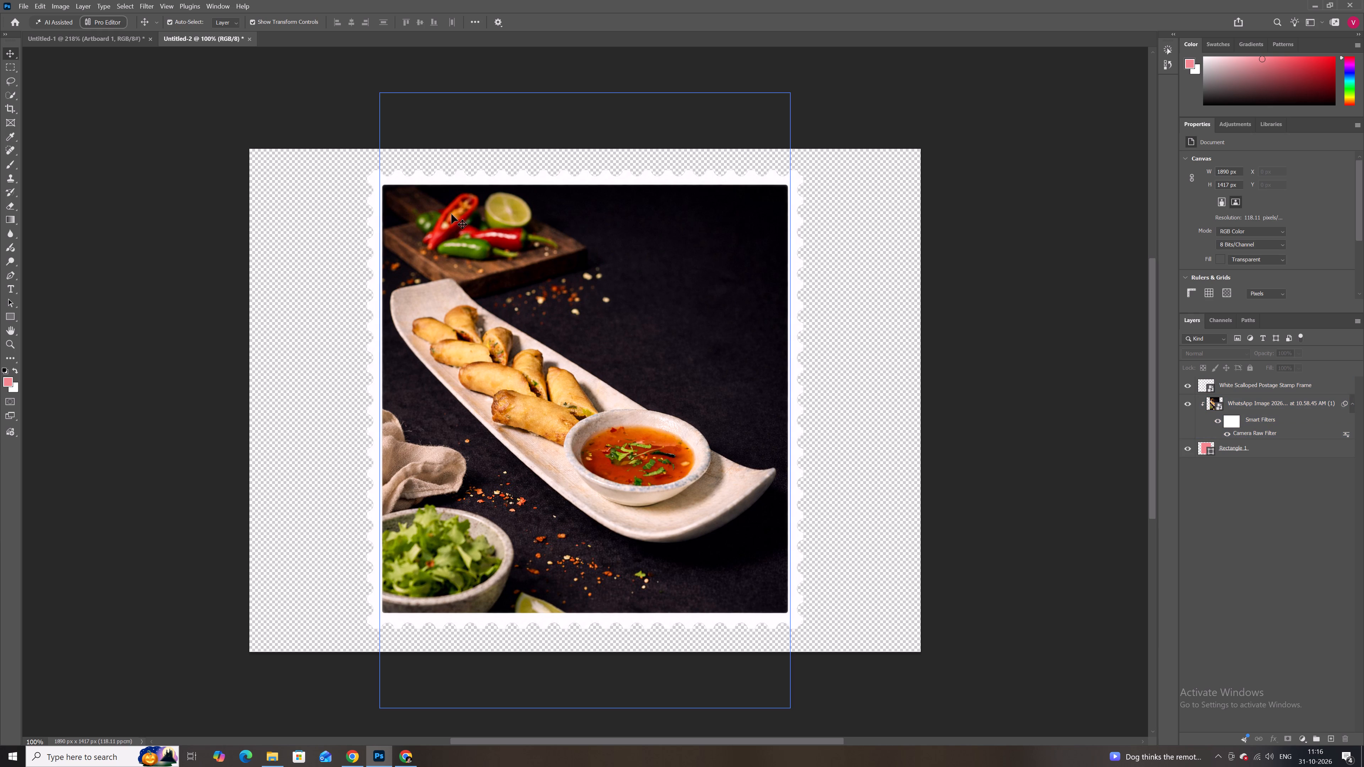
Export the spring roll stamp as a transparent 1890 x 1417 px PNG, replacing Untitled-55 in the Downloads folder.
left_click(25, 9)
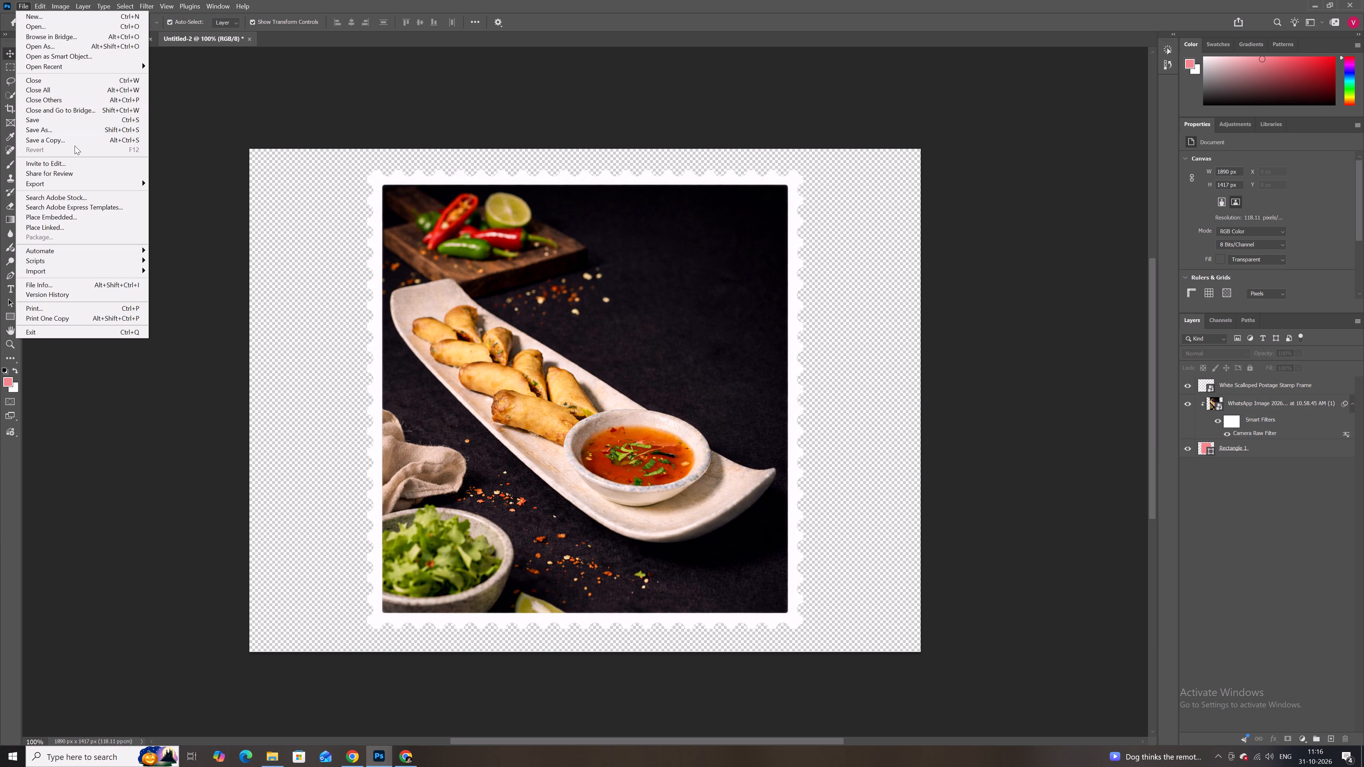
left_click(69, 187)
left_click(171, 194)
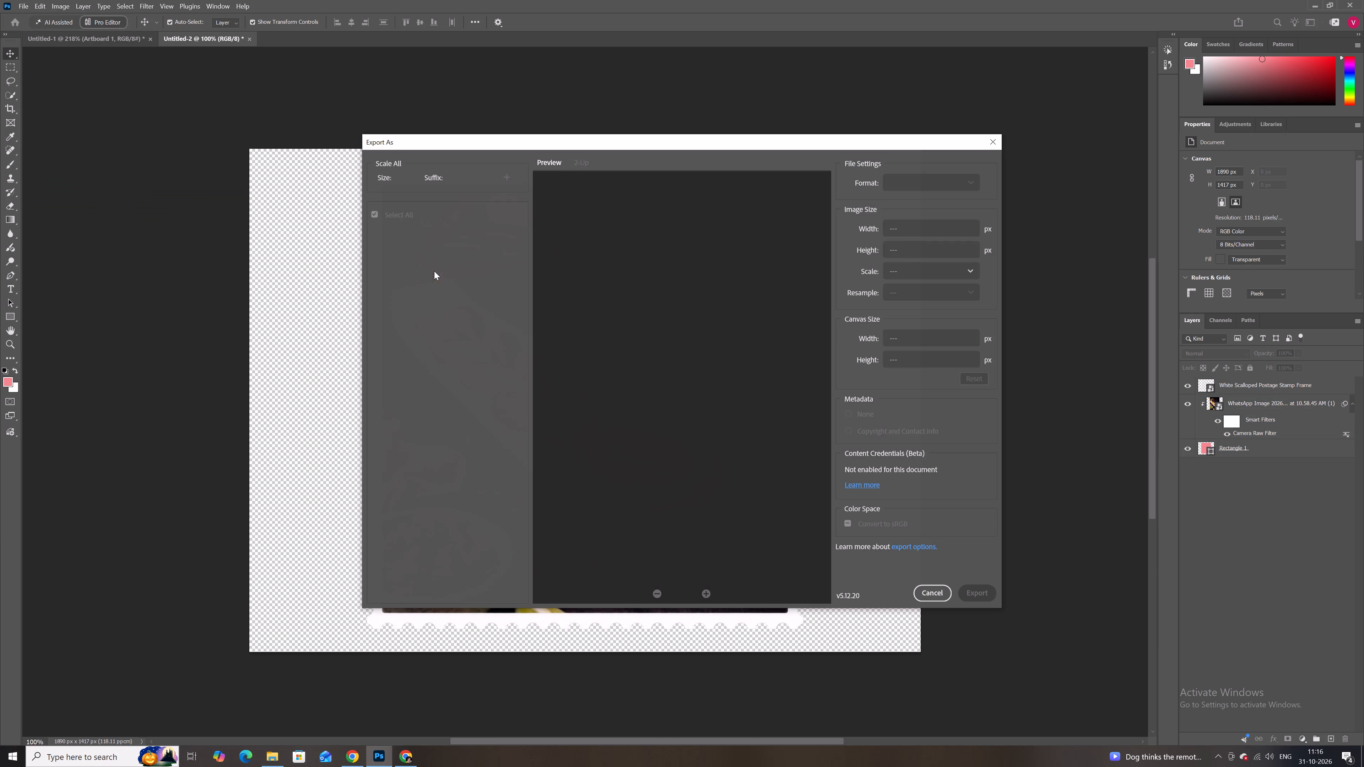
left_click(969, 597)
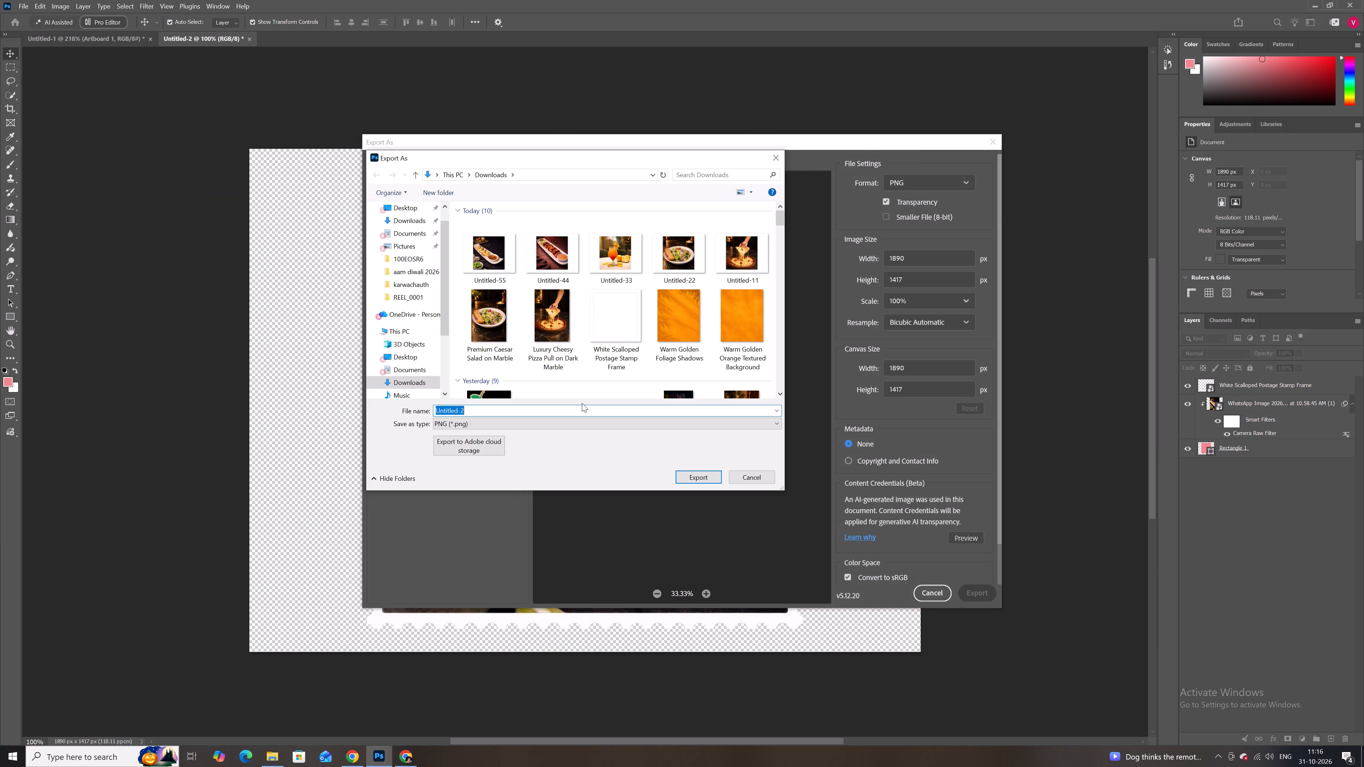
left_click(579, 412)
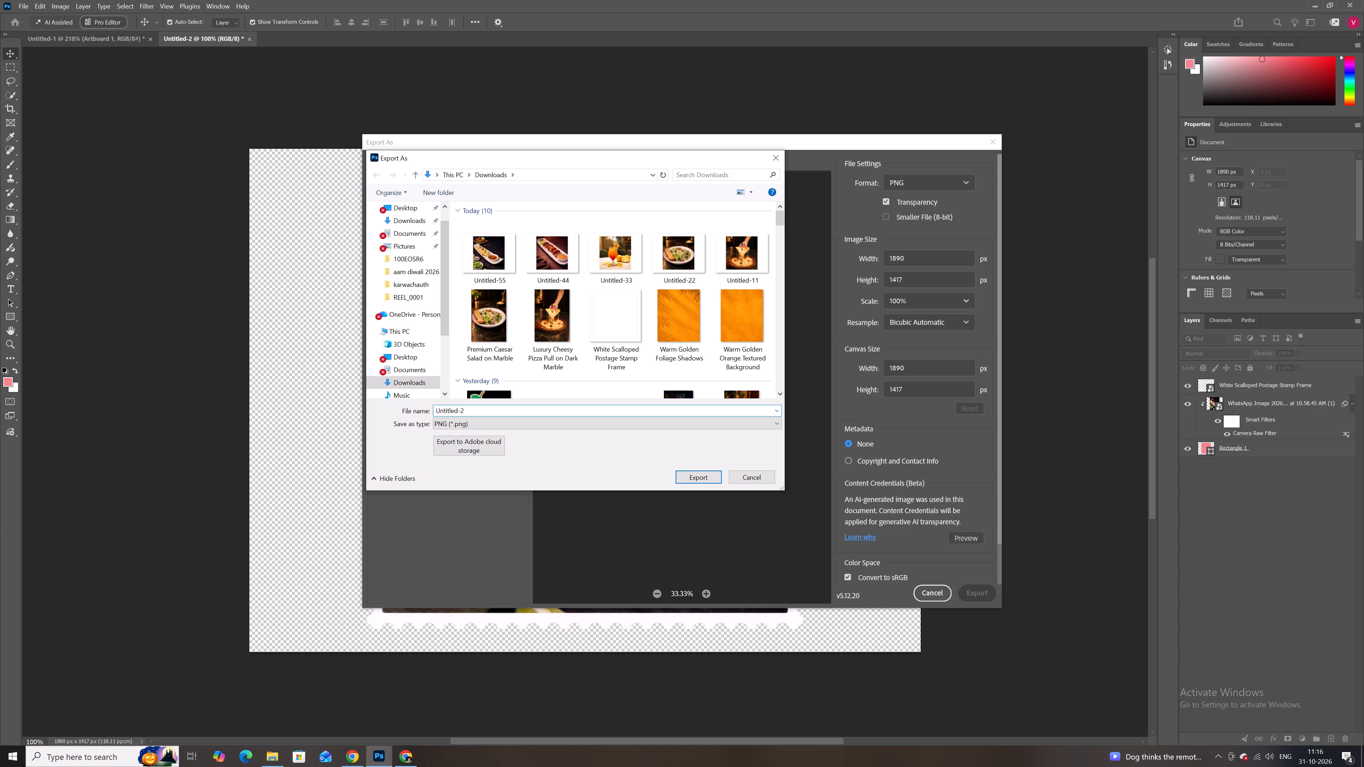
left_click(581, 407)
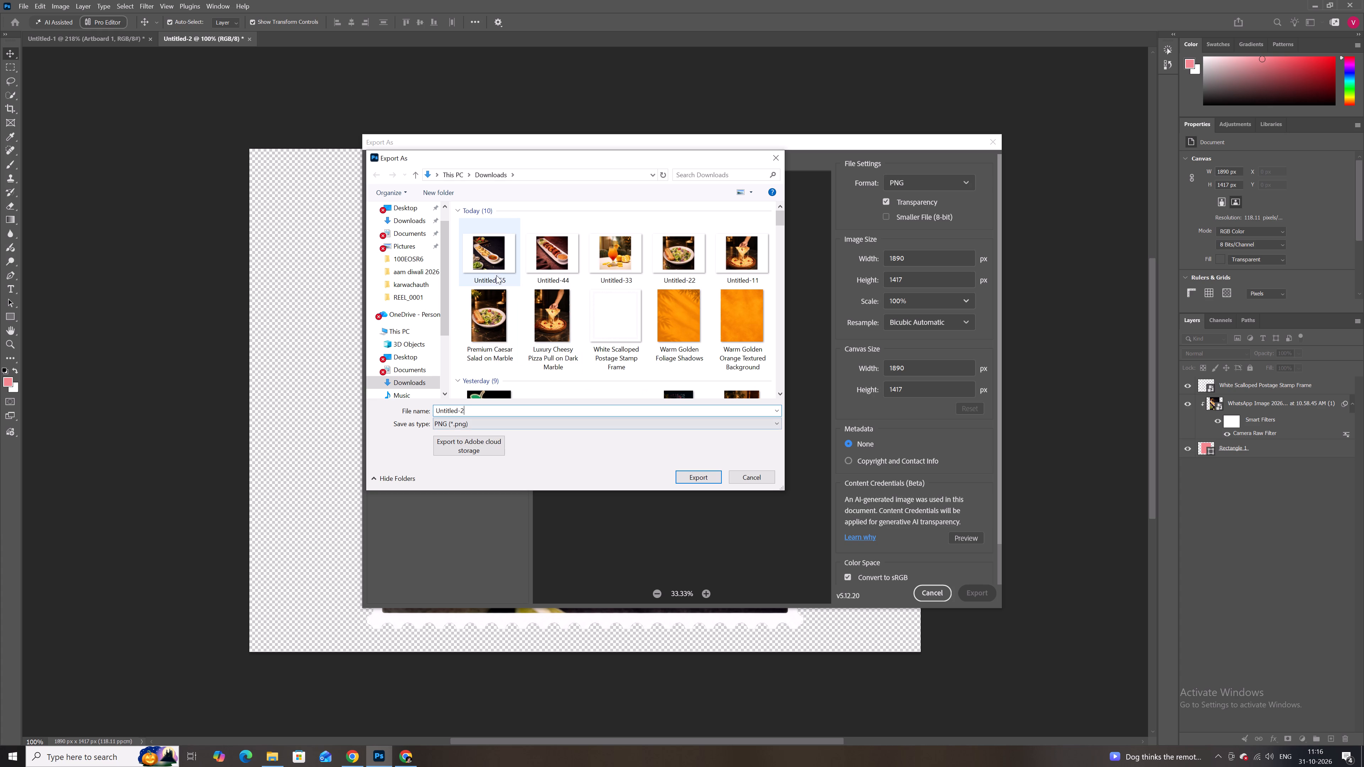
left_click(496, 275)
left_click(687, 481)
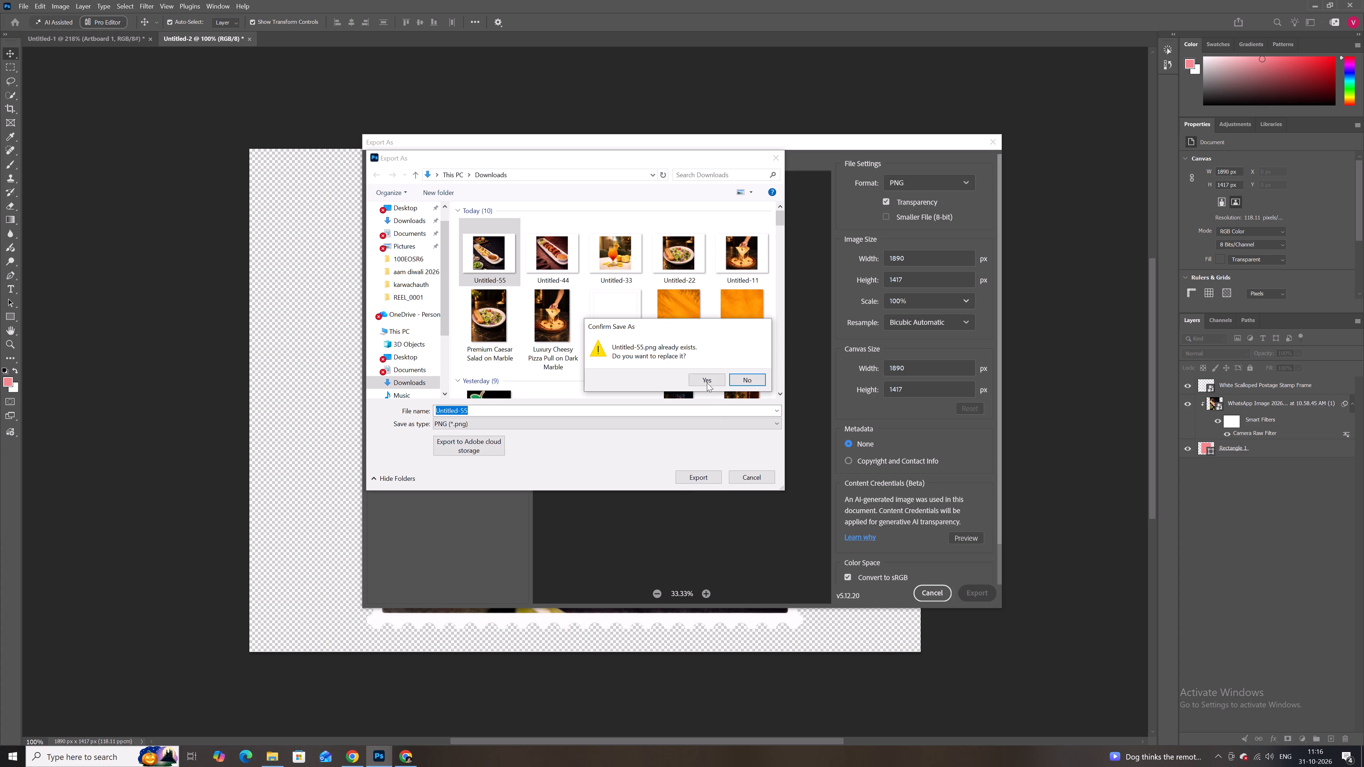
left_click(705, 382)
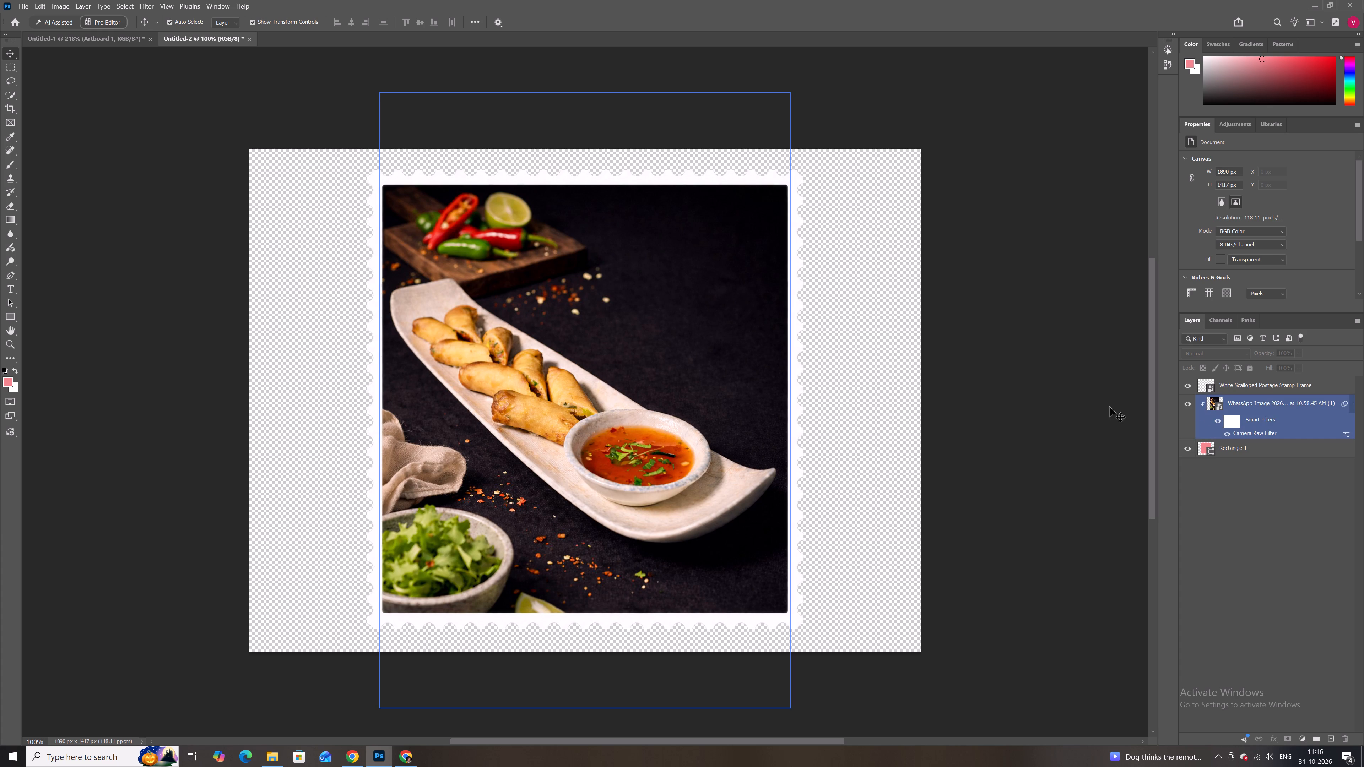
Delete the spring roll photo layer with its Camera Raw filter from the Untitled-2 document.
left_click(1230, 401)
key("BackSpace")
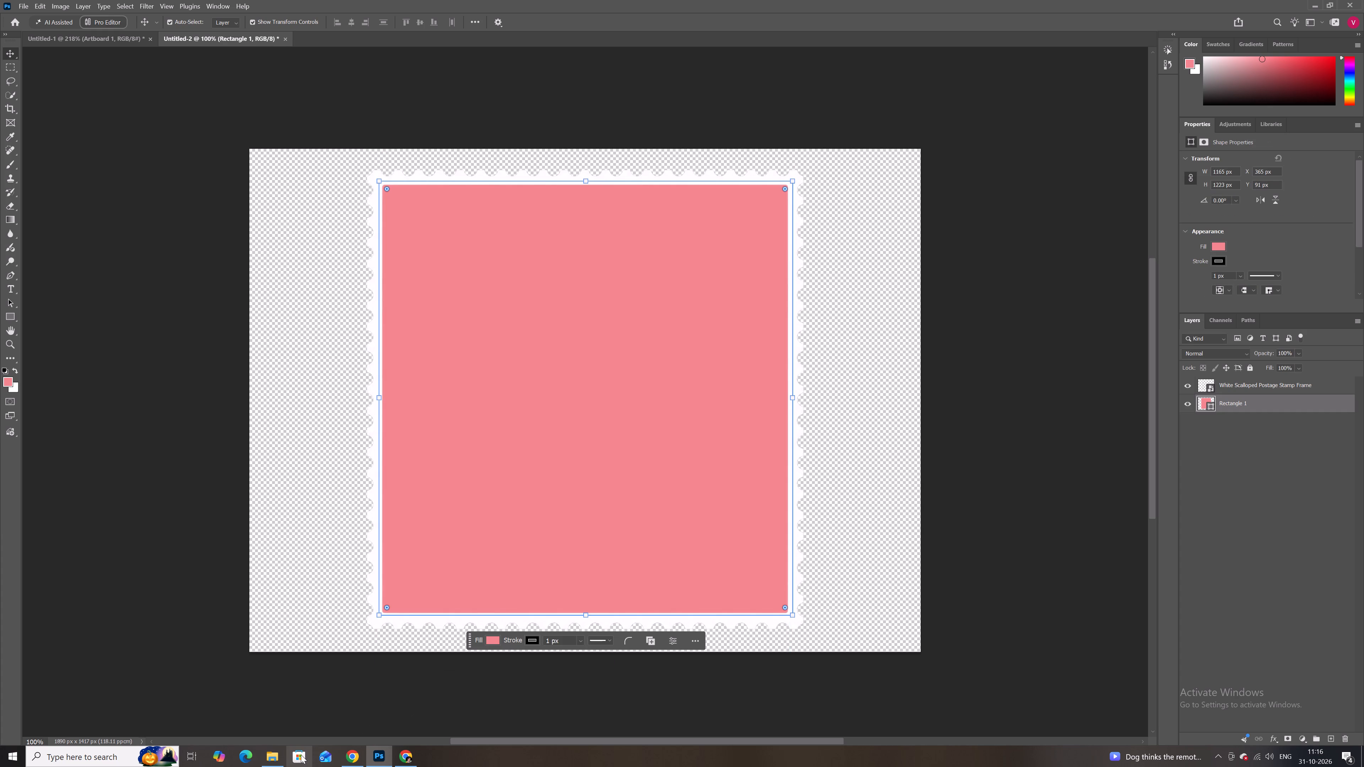
Place Untitled-11 from the Downloads folder into Untitled-2, directly above the Rectangle 1 layer.
left_click(277, 757)
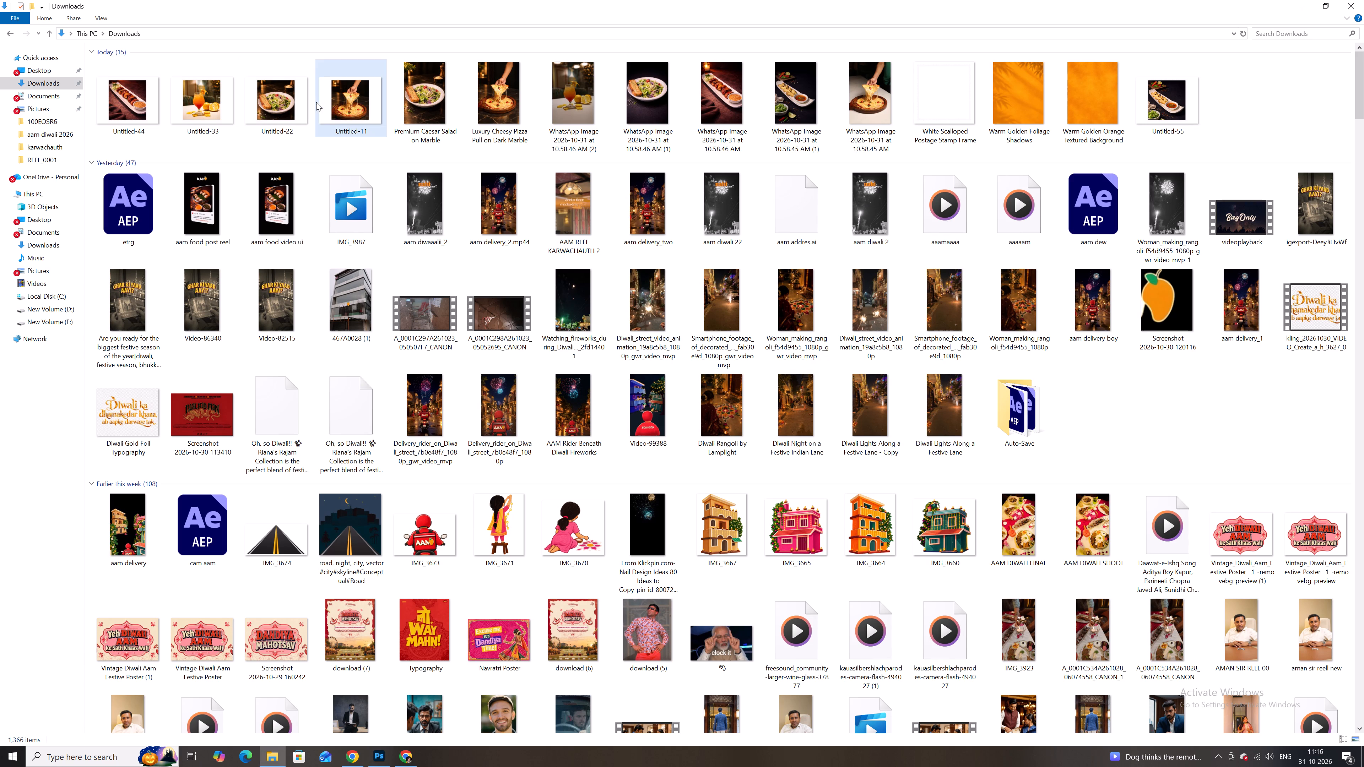
left_click(364, 95)
left_click_drag(353, 90, 348, 125)
key("alt+Tab")
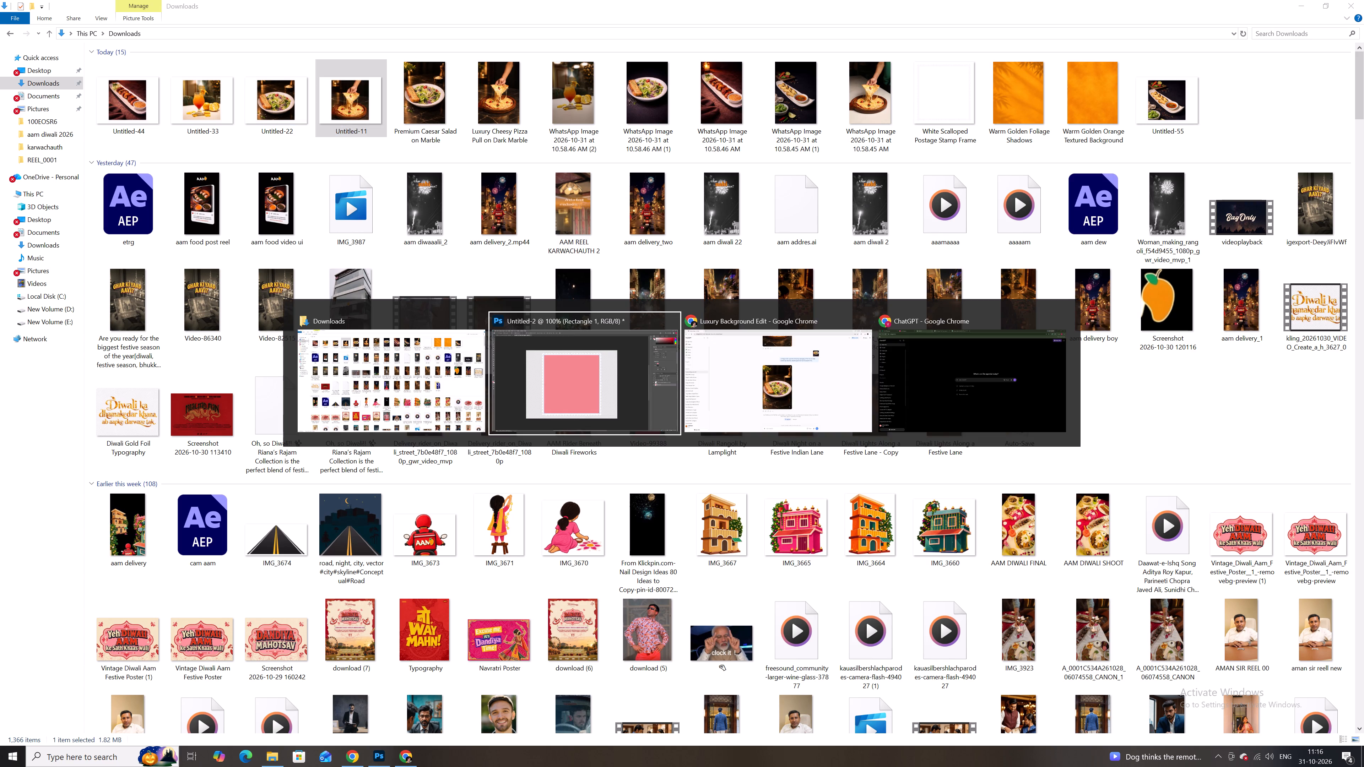
left_click_drag(348, 125, 594, 384)
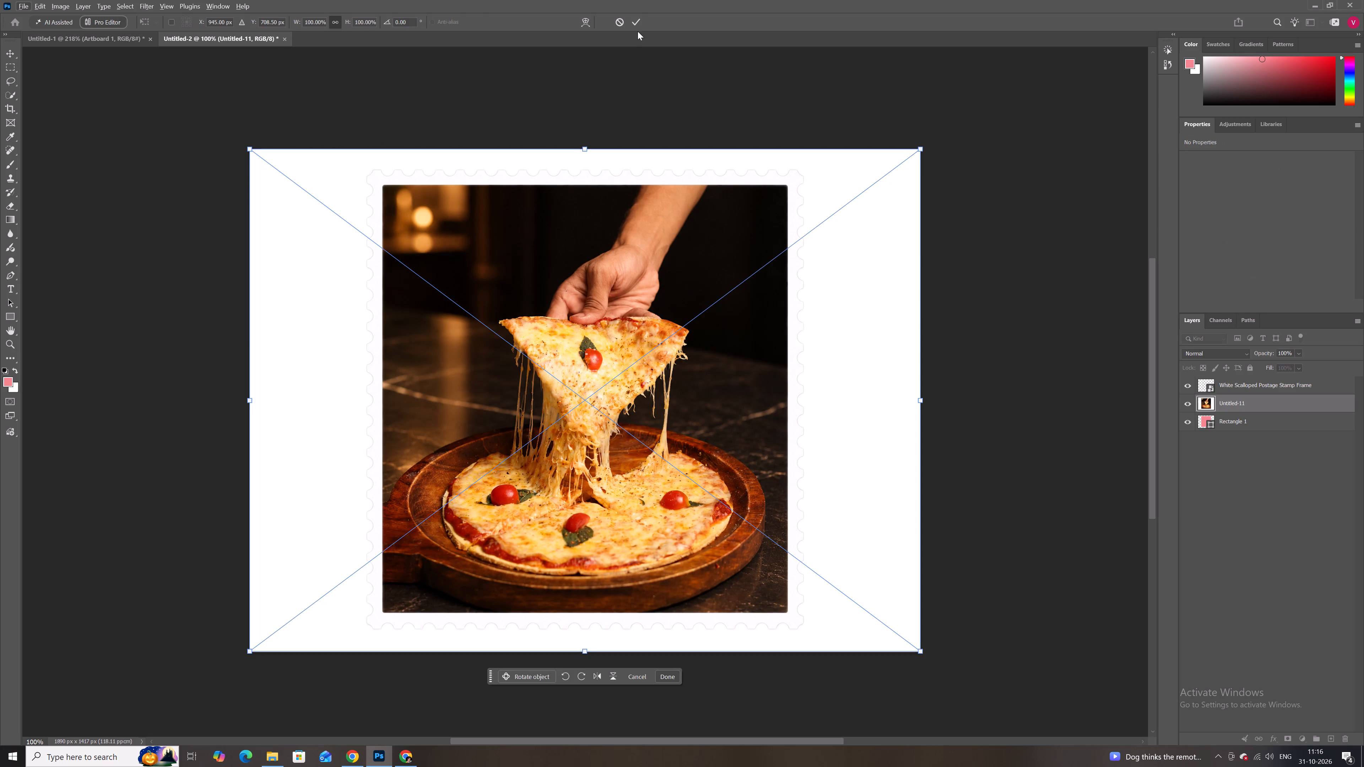
left_click(634, 23)
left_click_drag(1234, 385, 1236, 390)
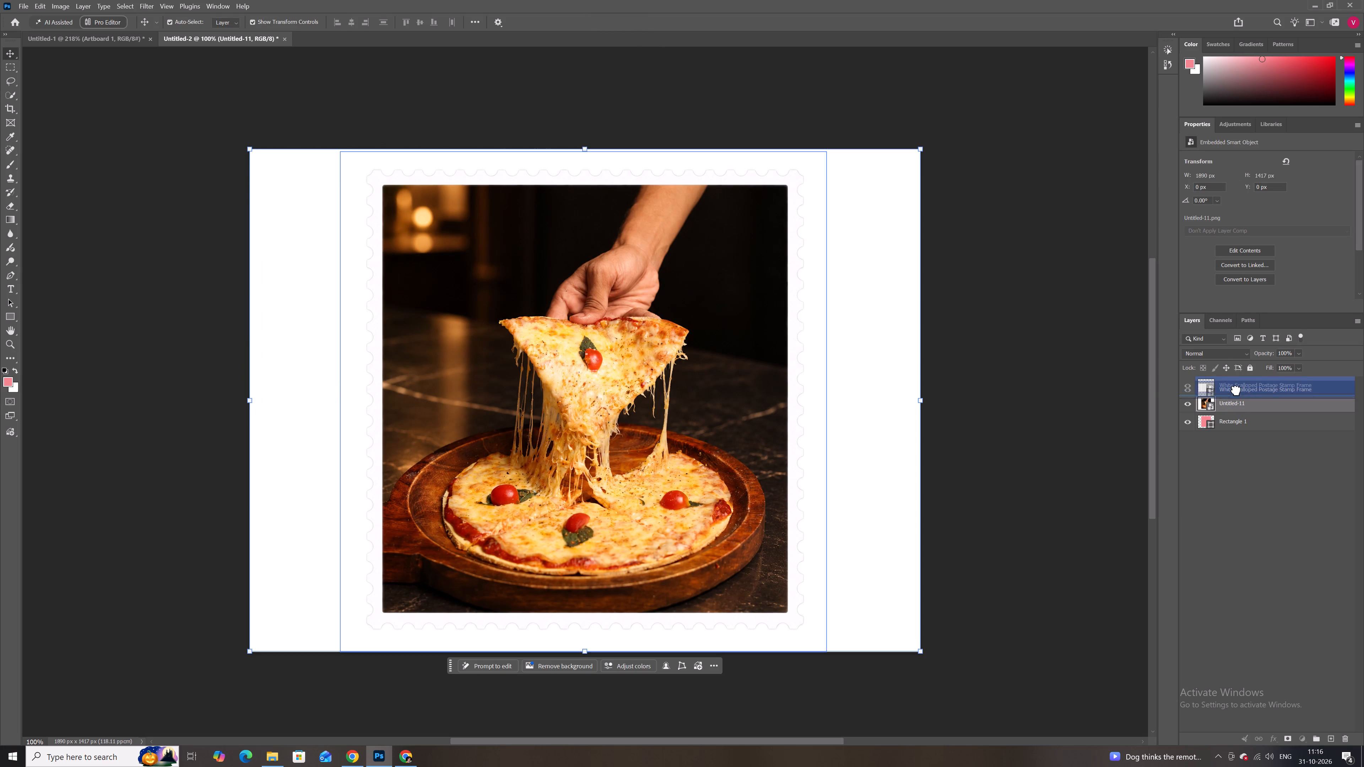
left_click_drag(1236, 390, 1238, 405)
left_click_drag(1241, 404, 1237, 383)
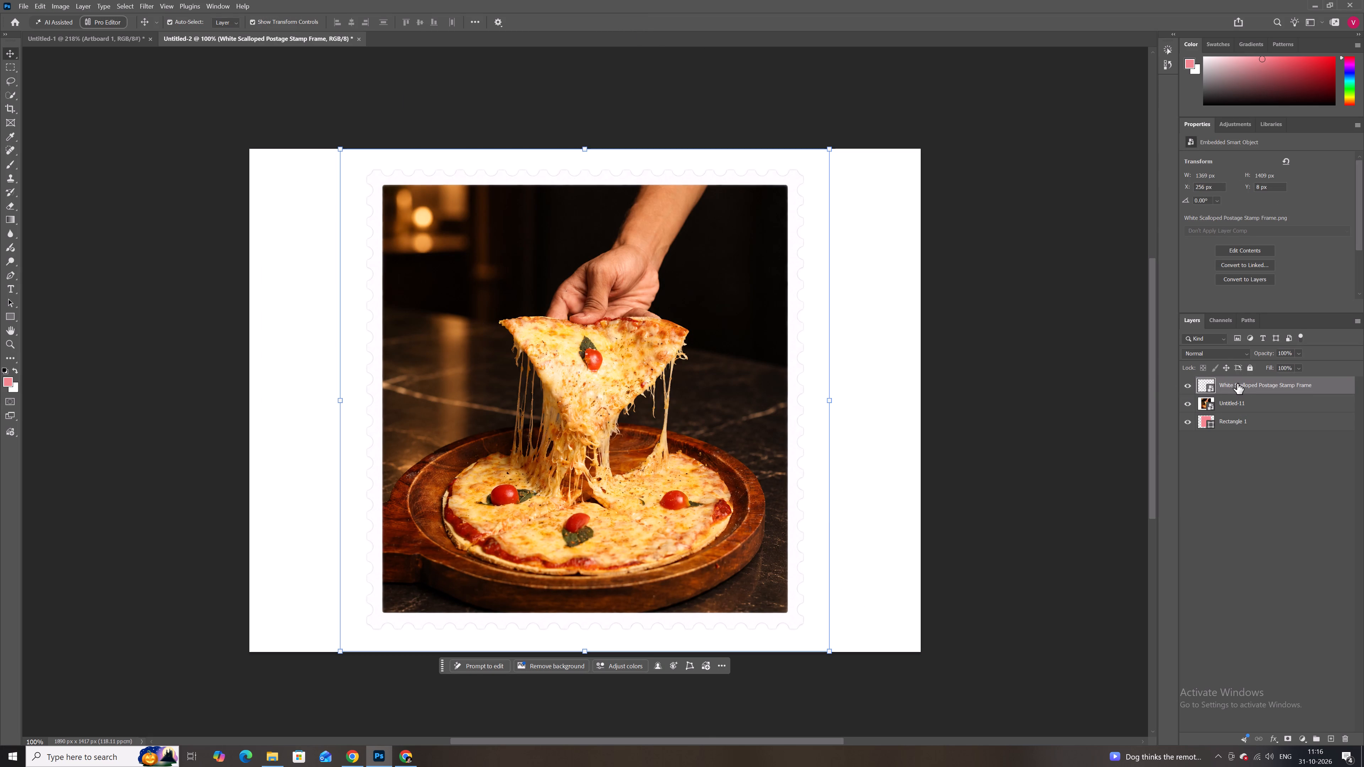
Load the White Scalloped Postage Stamp Frame outline as a selection and copy that area of Untitled-11 to a new layer.
left_click(1233, 384, "alt")
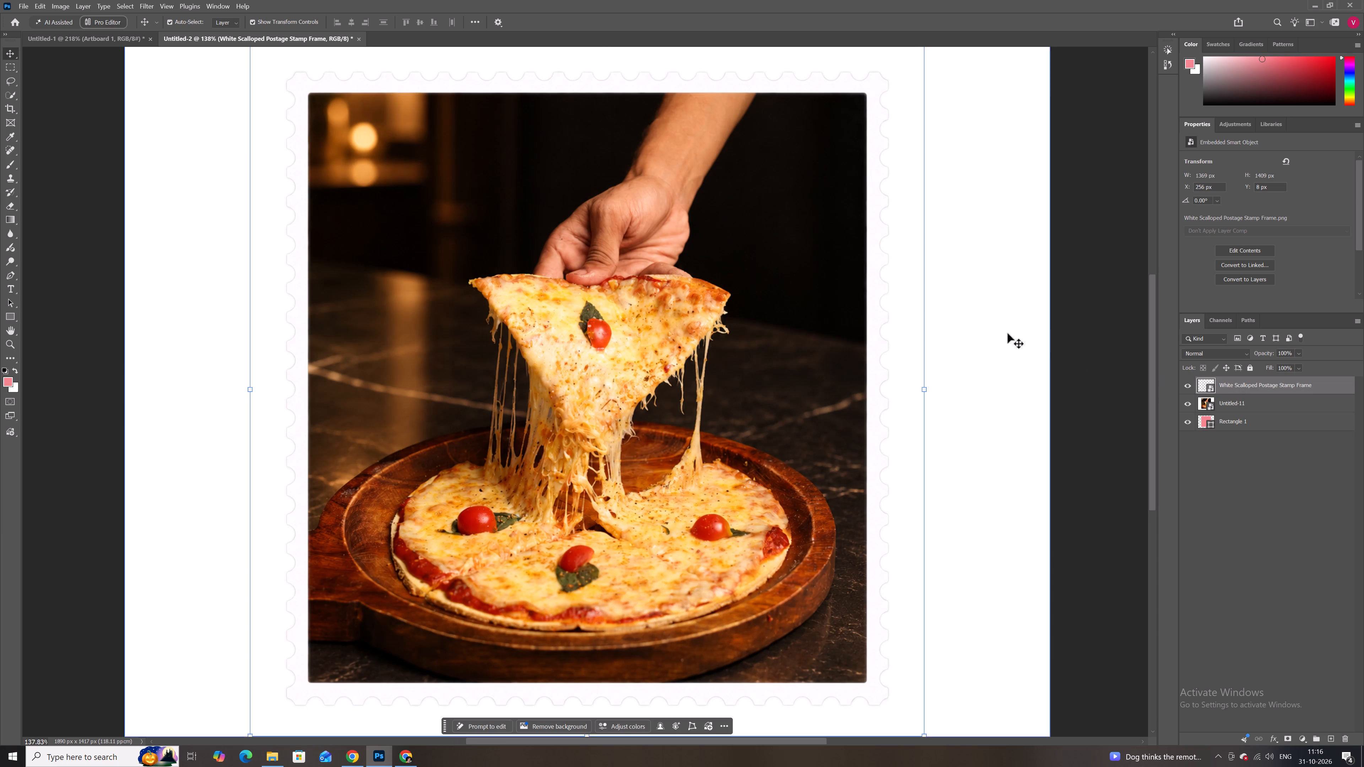
scroll(974, 324, "down", 4, "alt")
left_click(1201, 385, "ctrl")
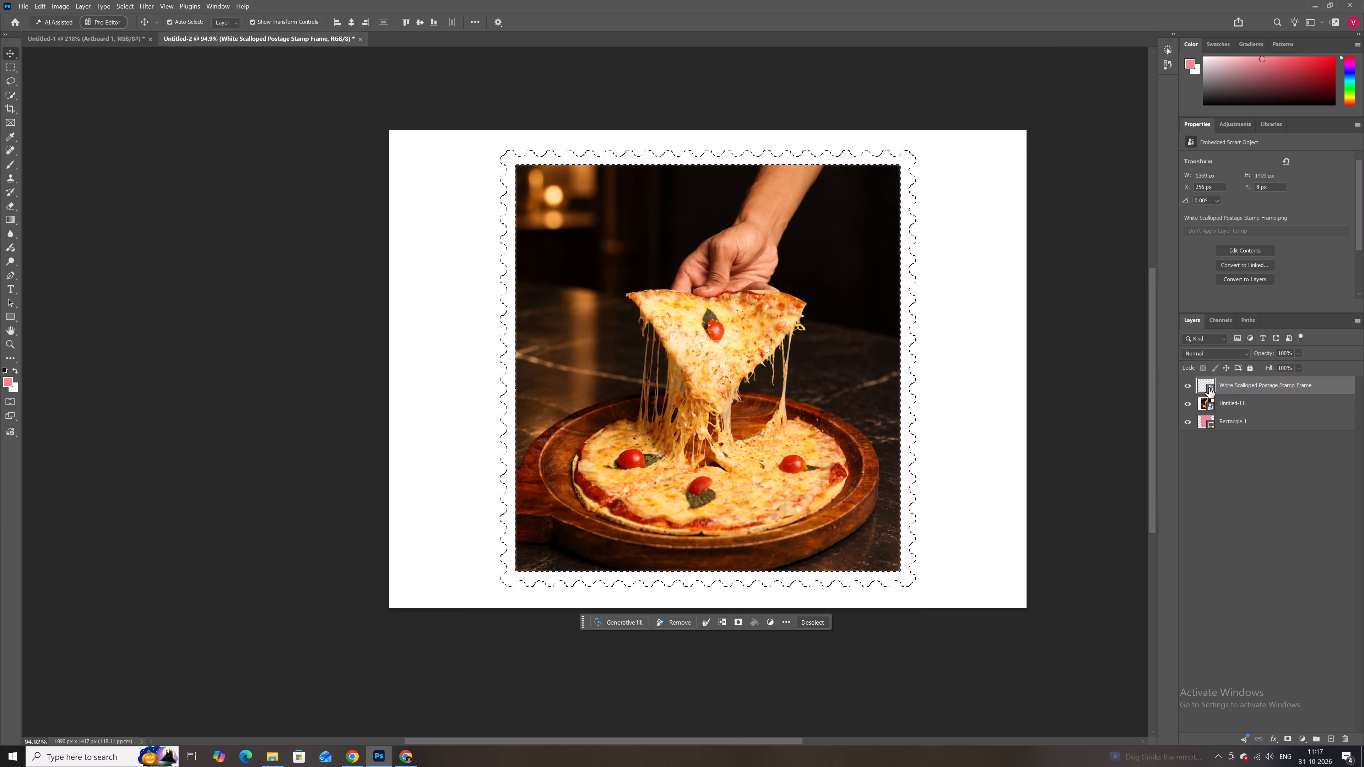
scroll(1226, 397, "down", 2)
scroll(1060, 350, "up", 1, "ctrl")
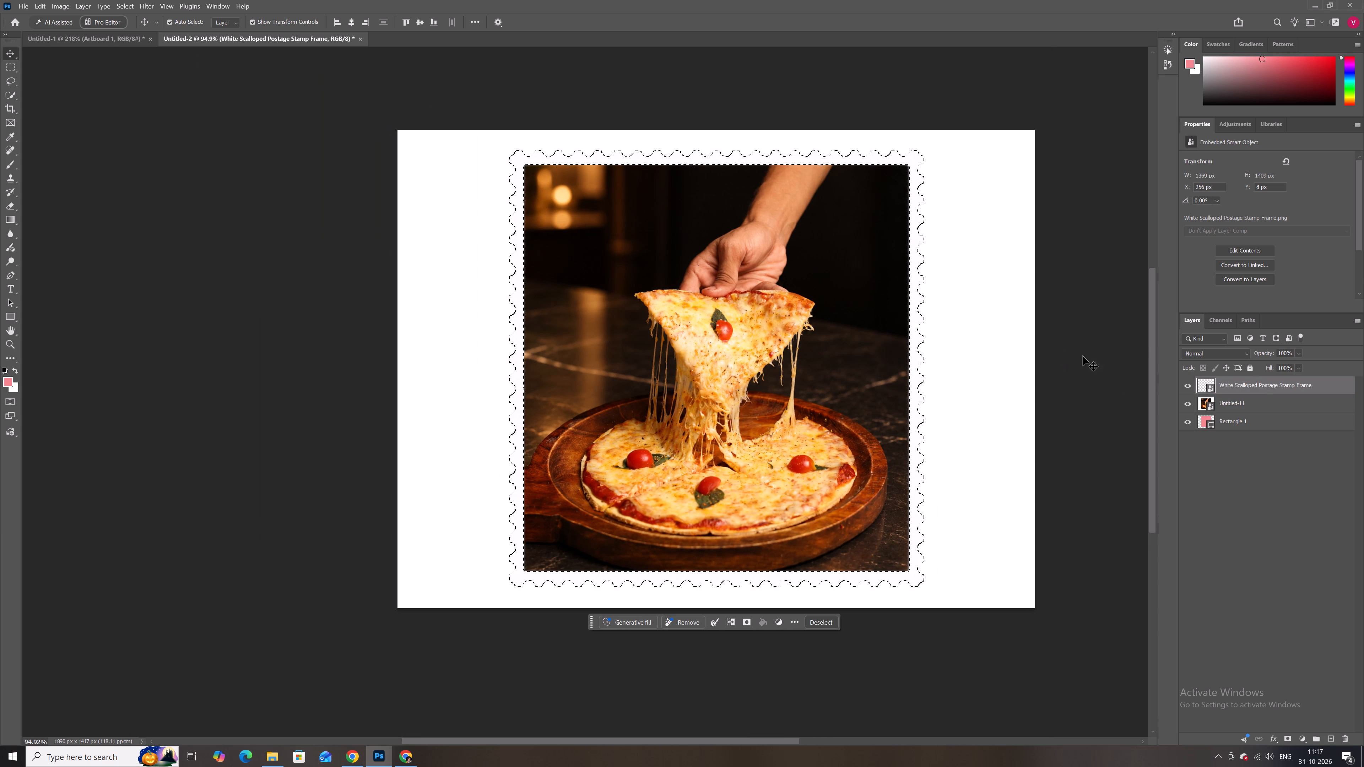
scroll(1093, 361, "up", 2)
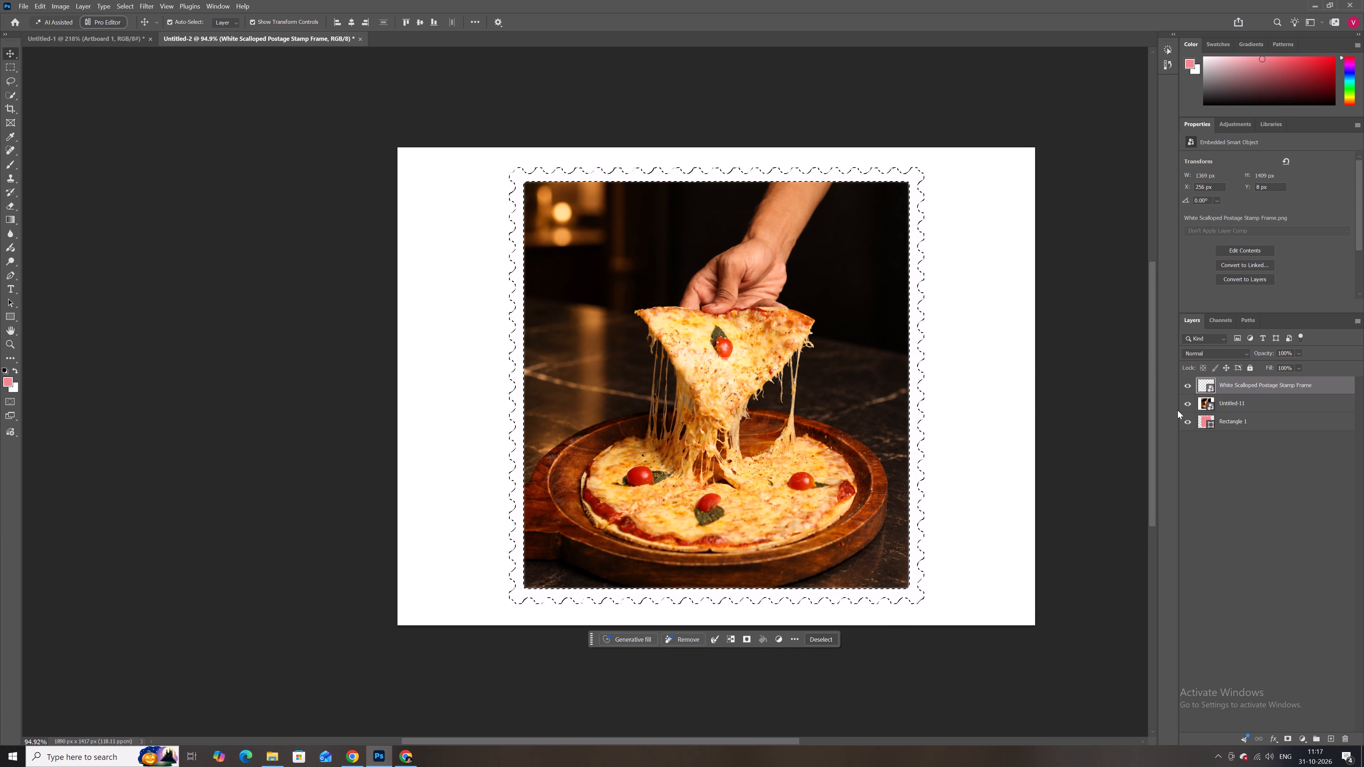
key("space")
key("space")
key("space")
key("space")
key("space")
key("space")
key("space")
key("space")
key("space")
key("space")
key("space")
key("space")
key("space")
key("space")
key("space")
key("space")
key("space")
key("space")
left_click_drag(983, 404, 878, 405)
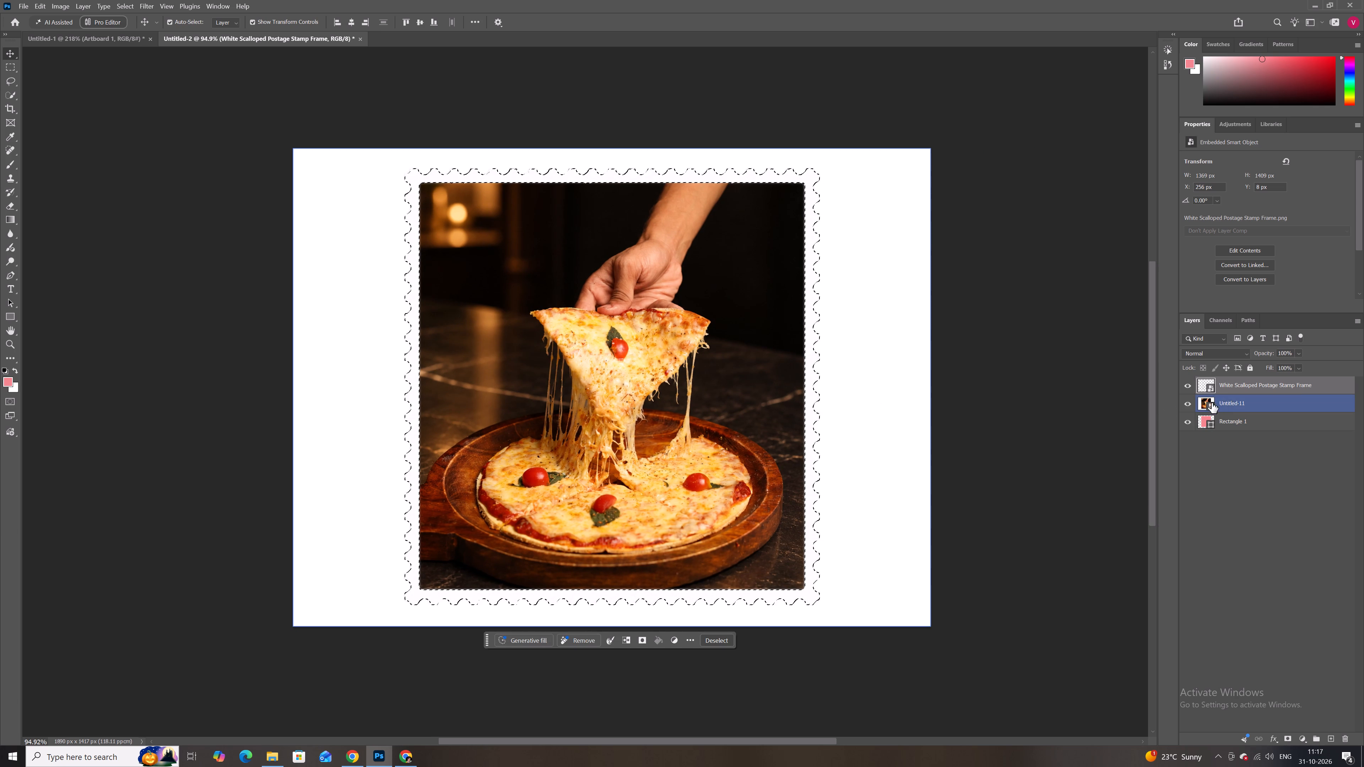
left_click(1224, 399)
key("ctrl+j")
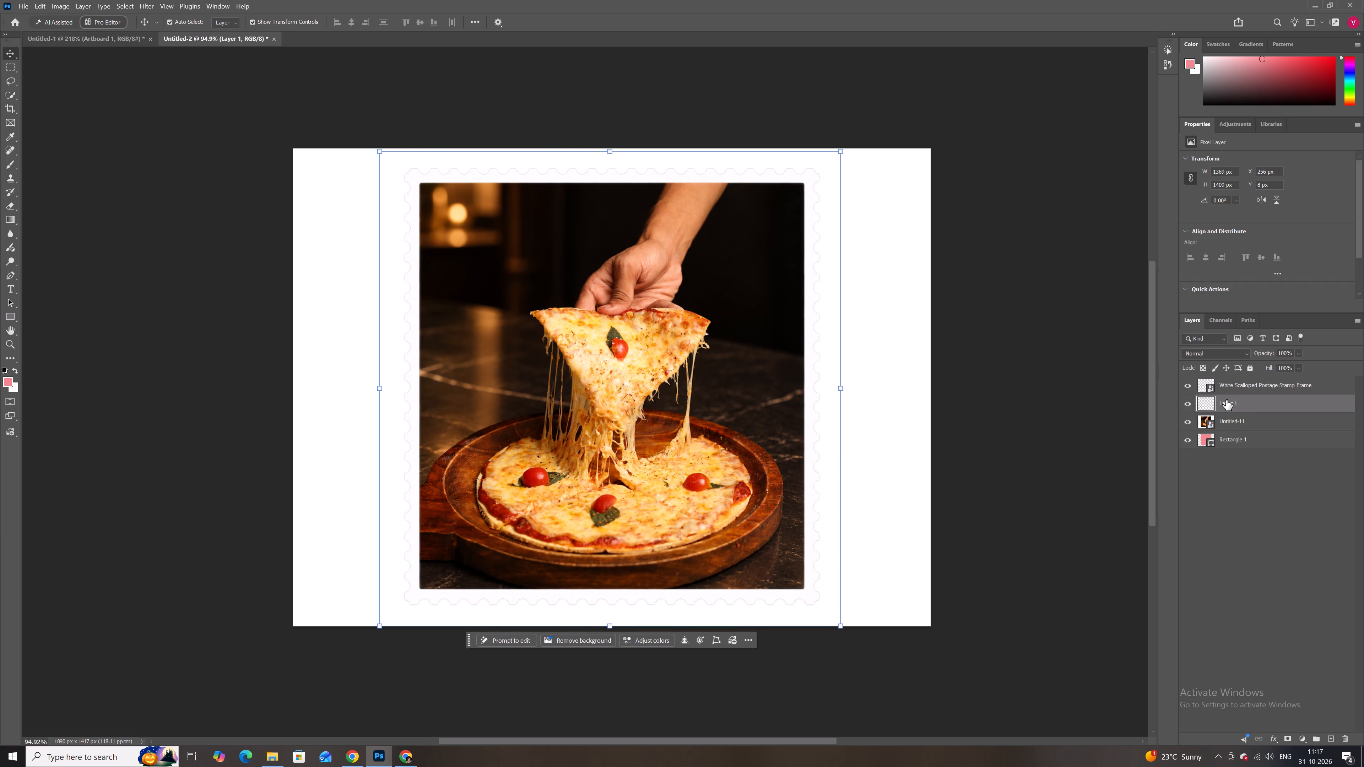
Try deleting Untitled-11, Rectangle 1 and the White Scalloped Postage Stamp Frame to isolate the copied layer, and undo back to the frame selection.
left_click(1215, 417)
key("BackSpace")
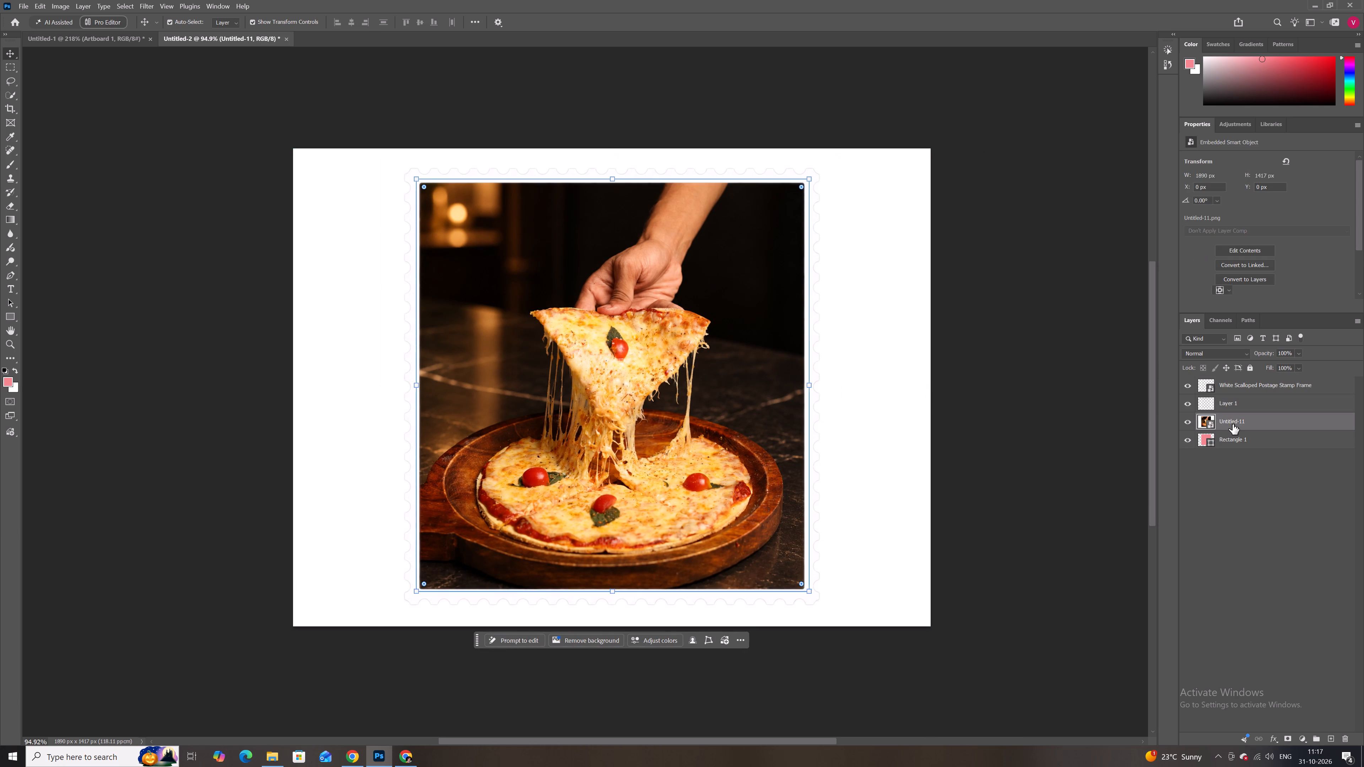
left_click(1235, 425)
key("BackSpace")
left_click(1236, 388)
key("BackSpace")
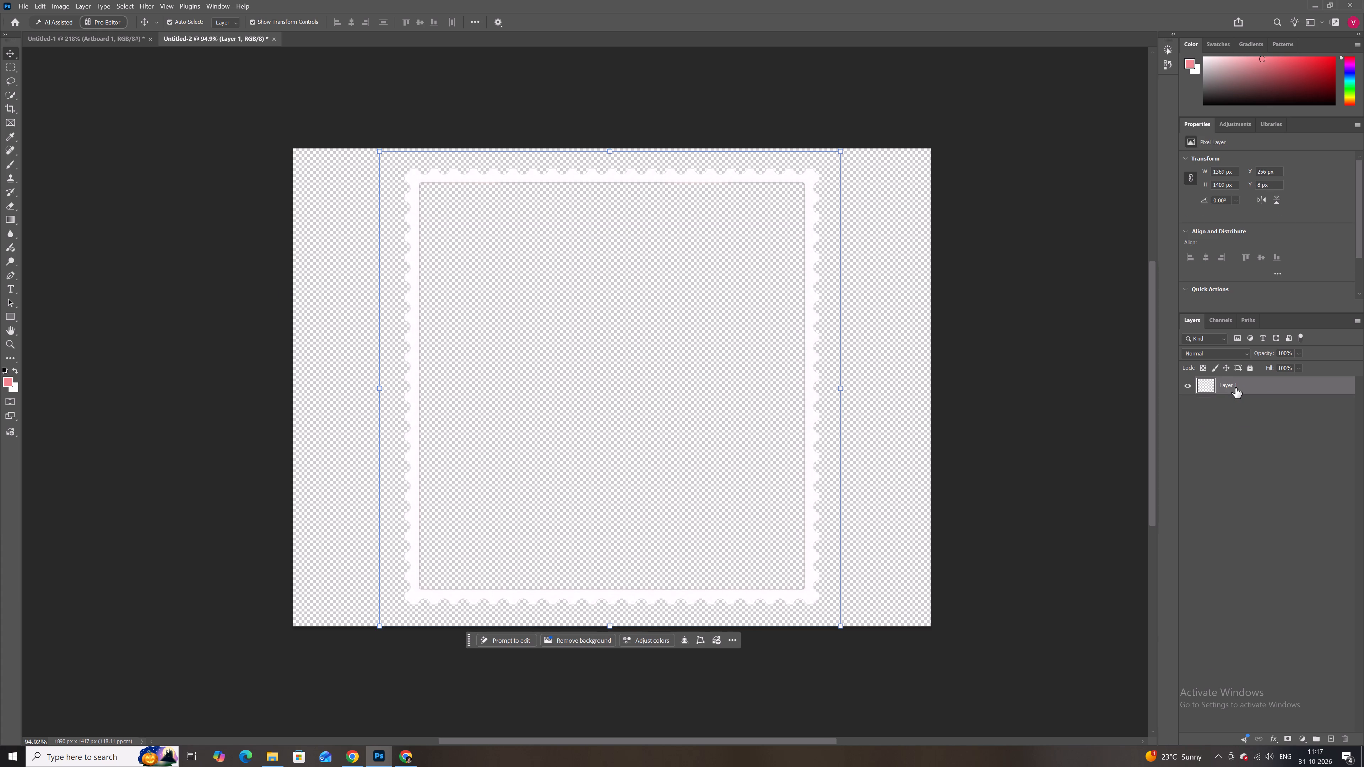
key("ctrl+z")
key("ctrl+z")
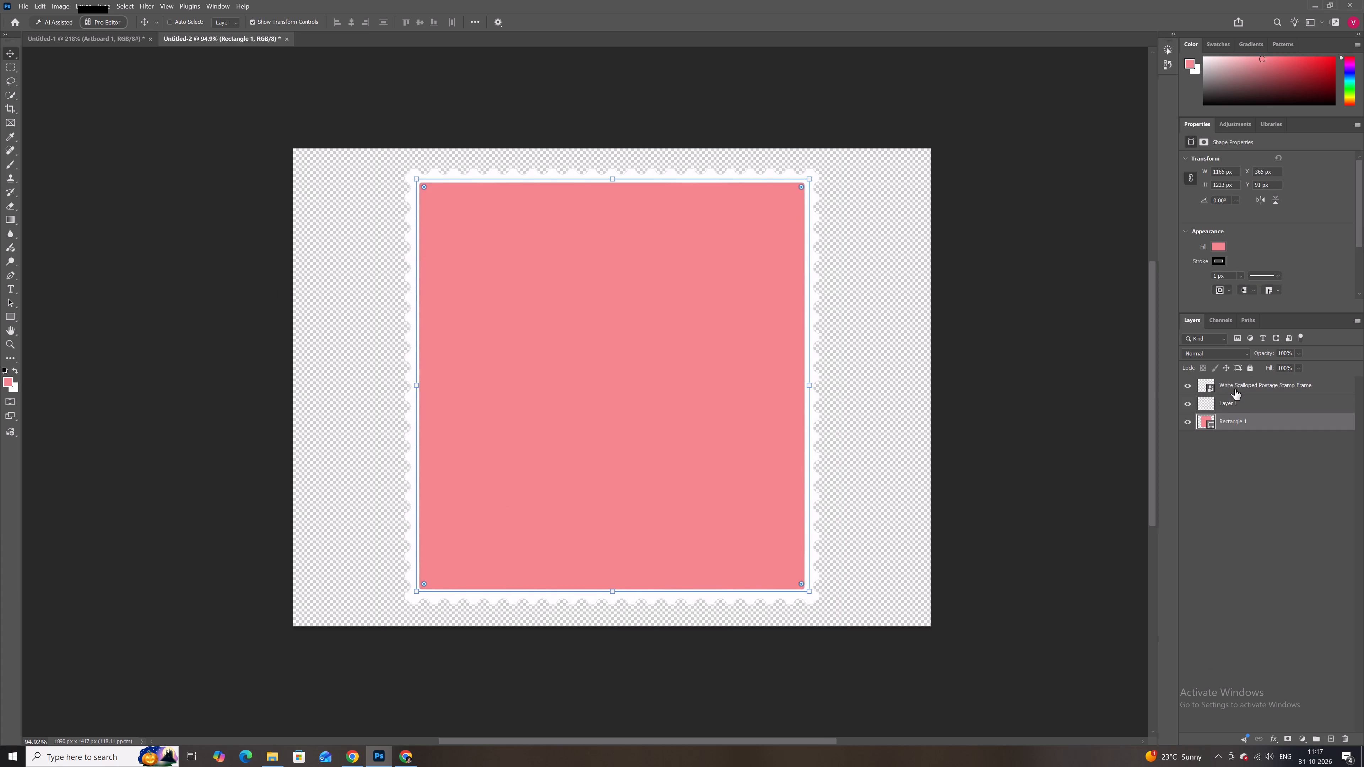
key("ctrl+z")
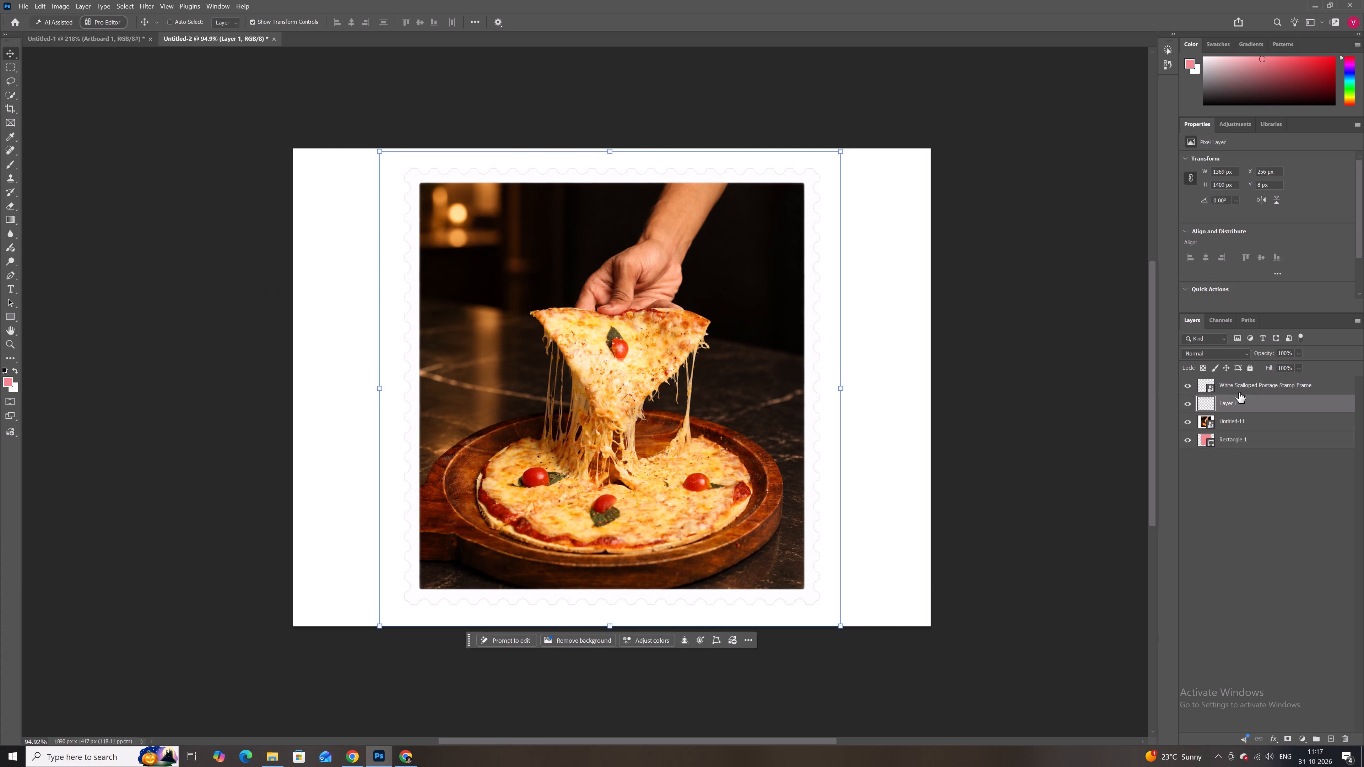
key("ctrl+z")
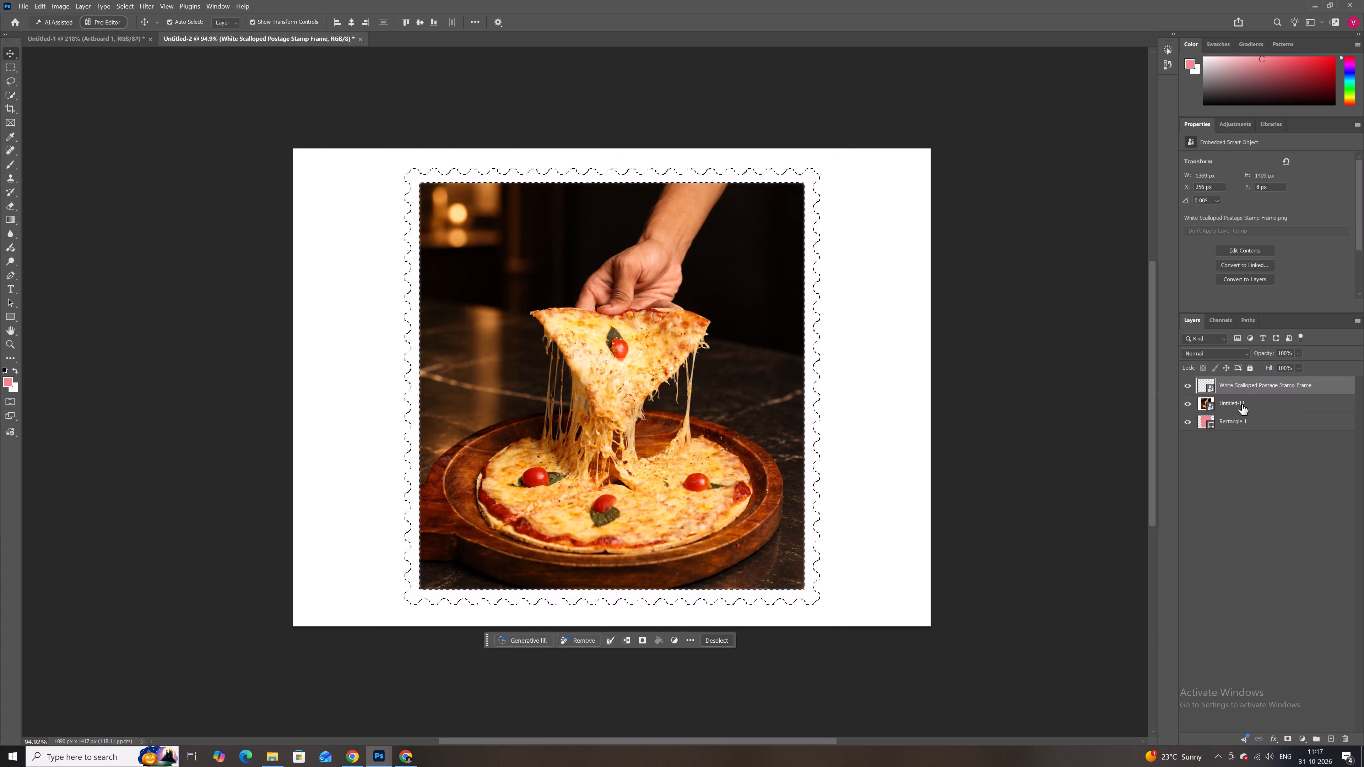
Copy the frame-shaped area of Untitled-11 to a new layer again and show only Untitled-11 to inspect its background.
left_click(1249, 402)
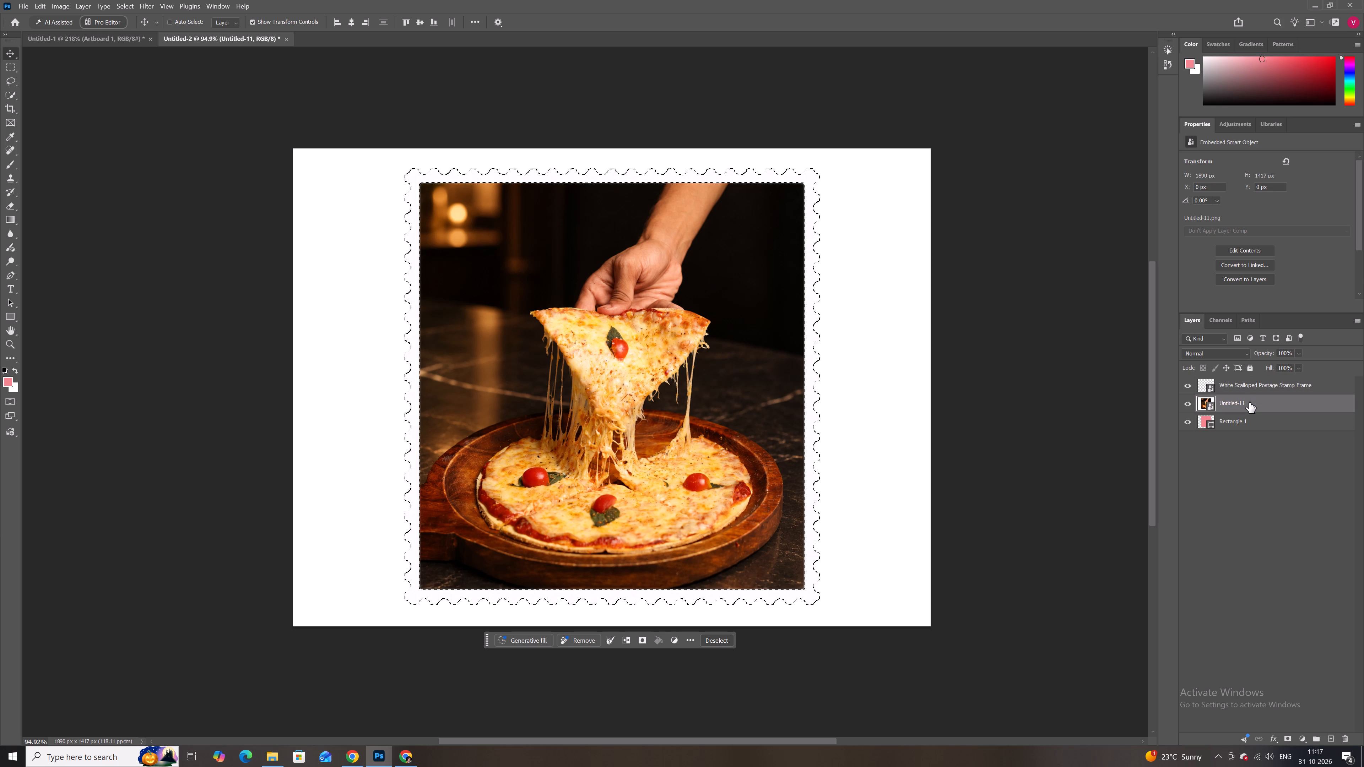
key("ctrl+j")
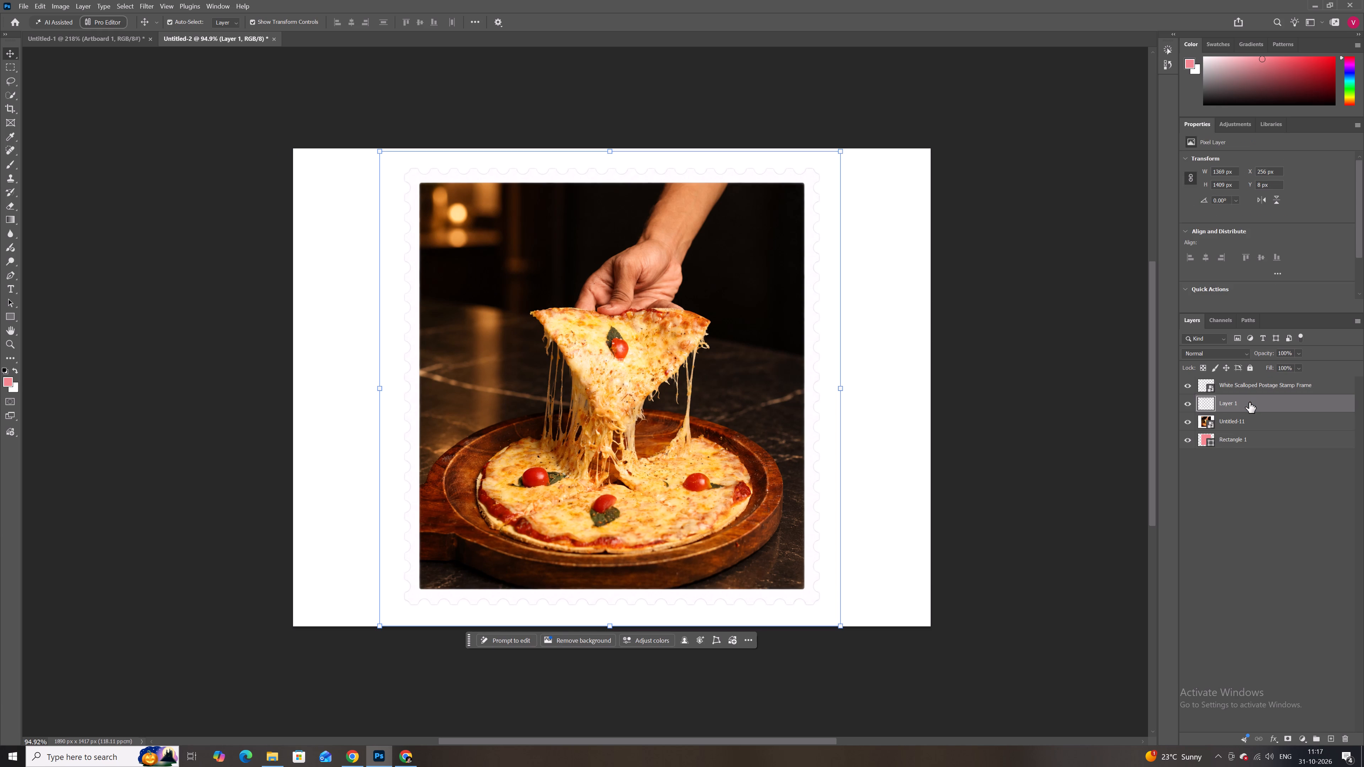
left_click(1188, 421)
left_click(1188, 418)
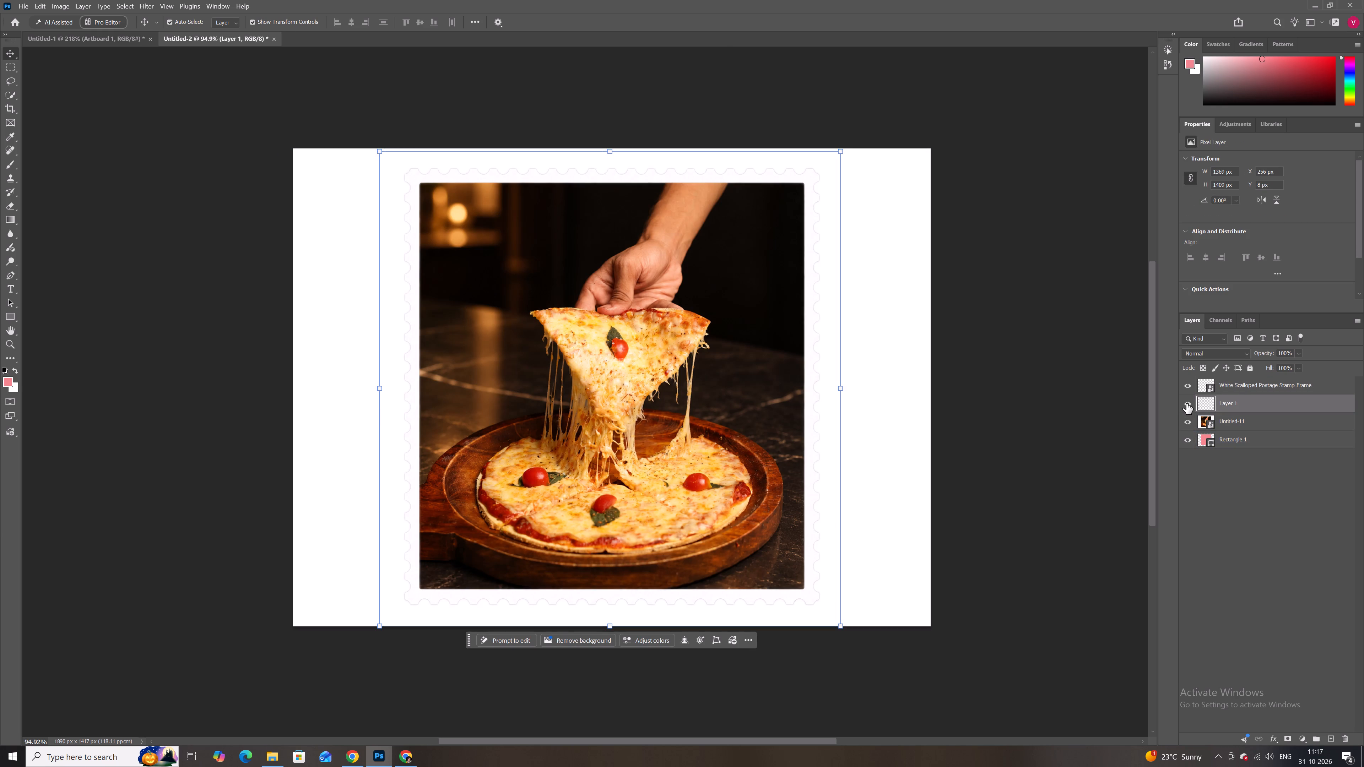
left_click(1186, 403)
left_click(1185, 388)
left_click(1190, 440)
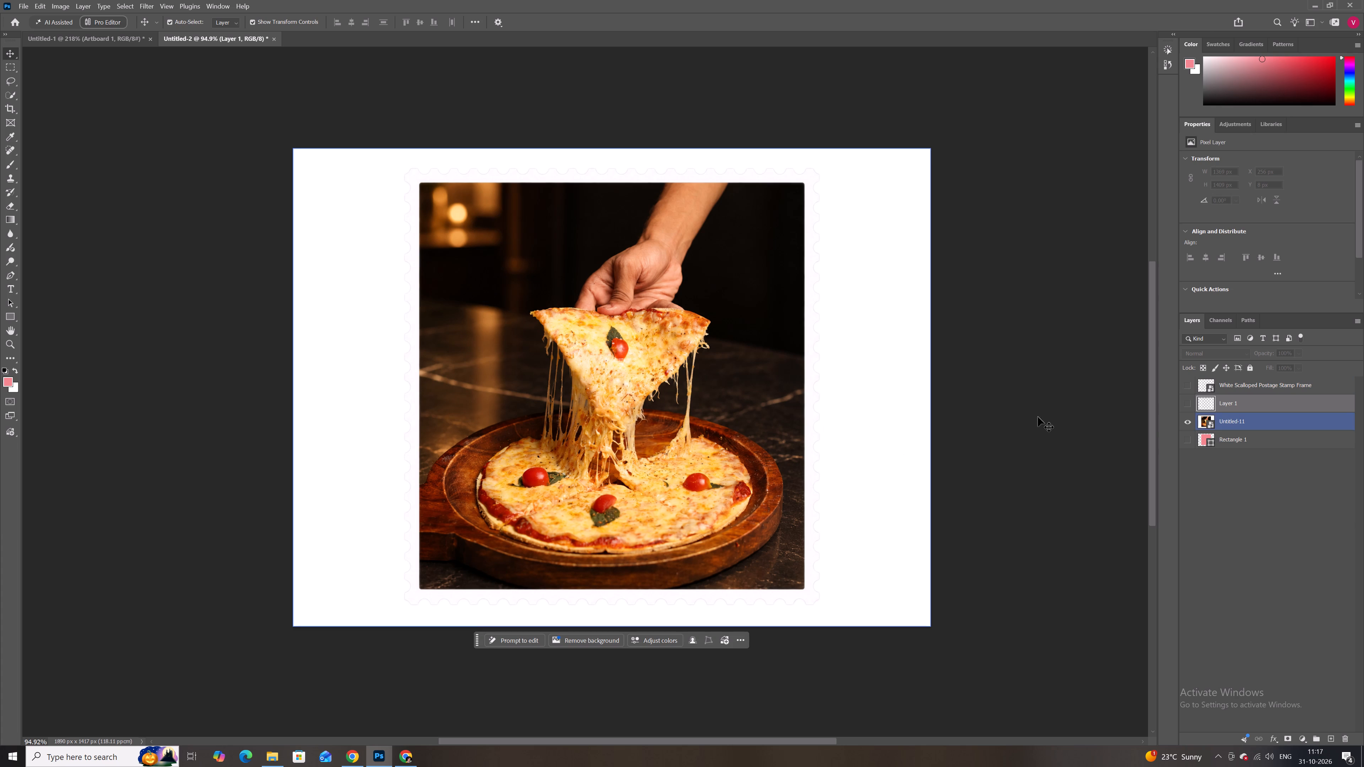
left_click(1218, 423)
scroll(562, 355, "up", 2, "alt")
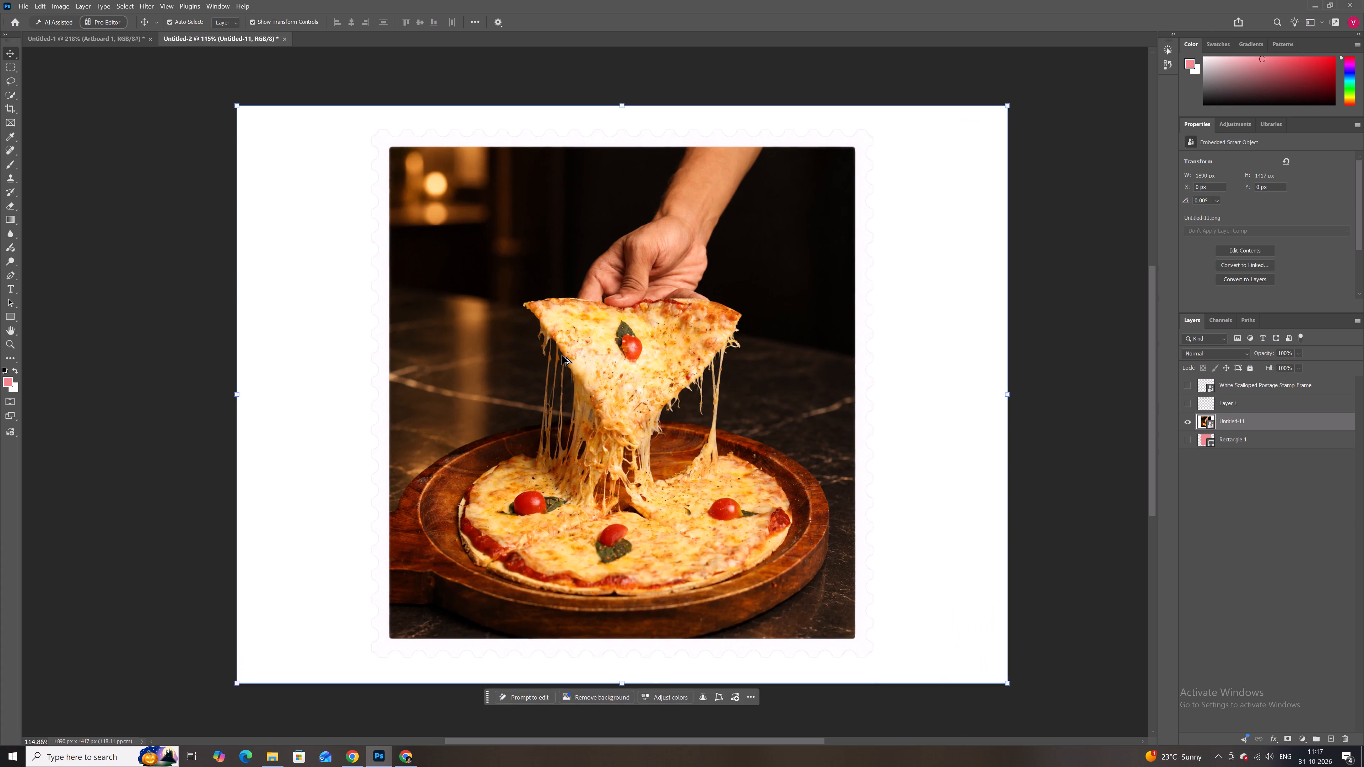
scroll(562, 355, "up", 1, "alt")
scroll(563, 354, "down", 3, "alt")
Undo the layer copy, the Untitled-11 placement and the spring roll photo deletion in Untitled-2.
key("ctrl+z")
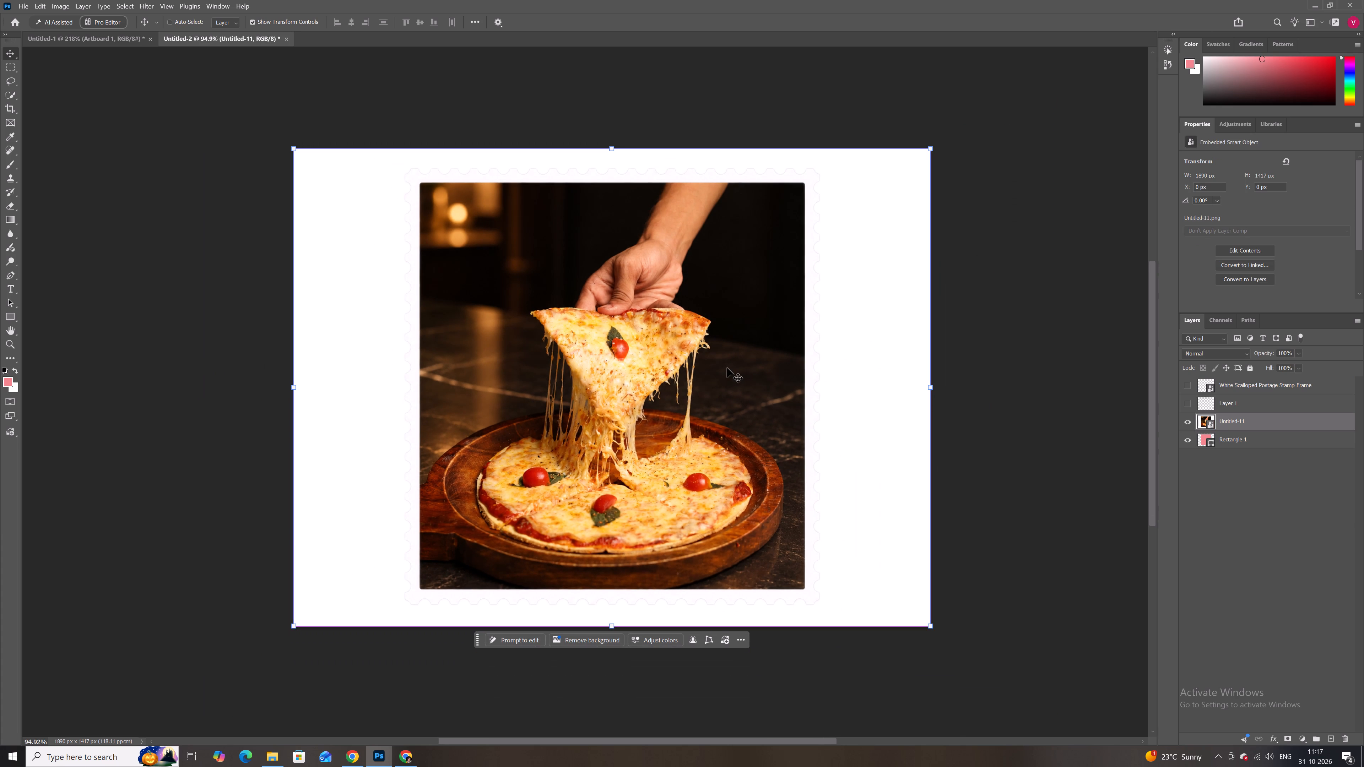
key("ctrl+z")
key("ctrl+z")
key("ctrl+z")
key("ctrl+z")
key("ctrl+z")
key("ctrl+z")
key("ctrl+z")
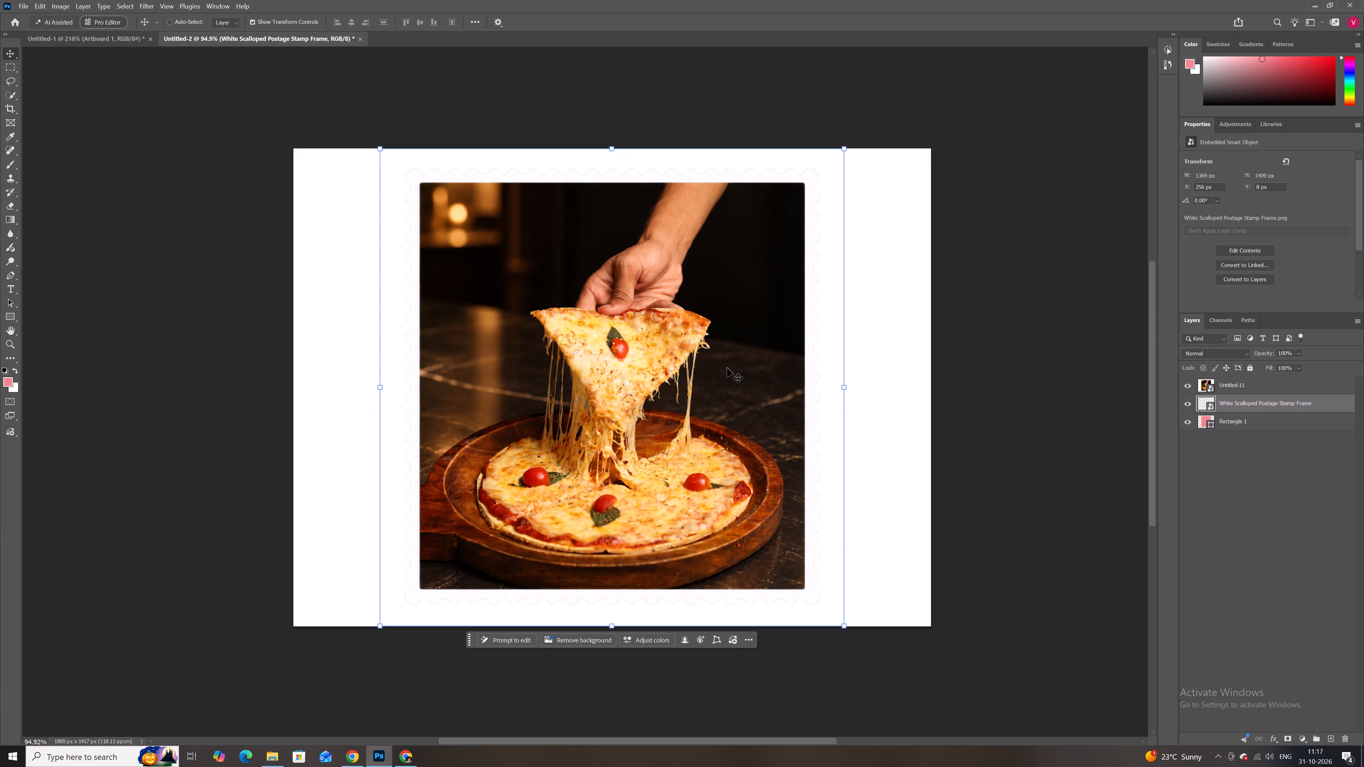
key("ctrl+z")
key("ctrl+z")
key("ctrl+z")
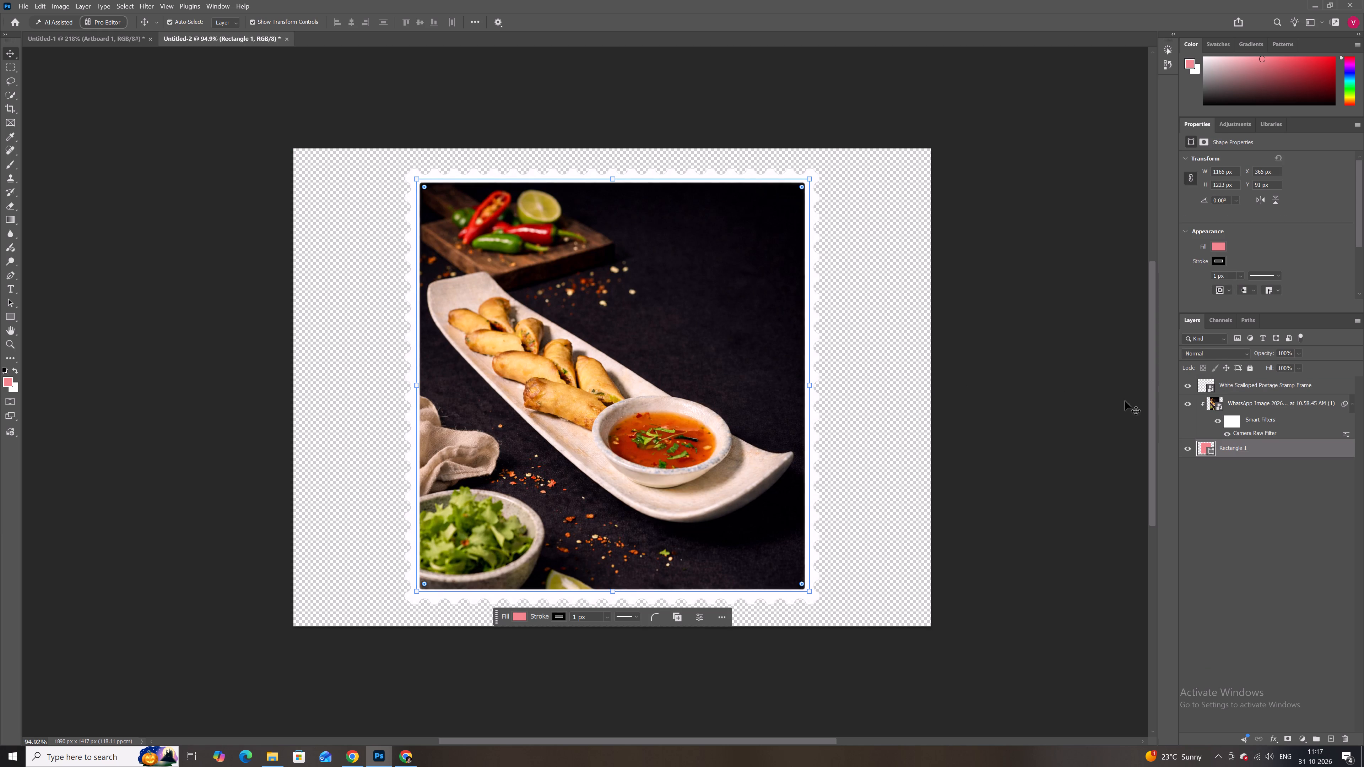
Delete the spring roll photo layer with its Camera Raw filter from Untitled-2.
left_click(1236, 404)
key("BackSpace")
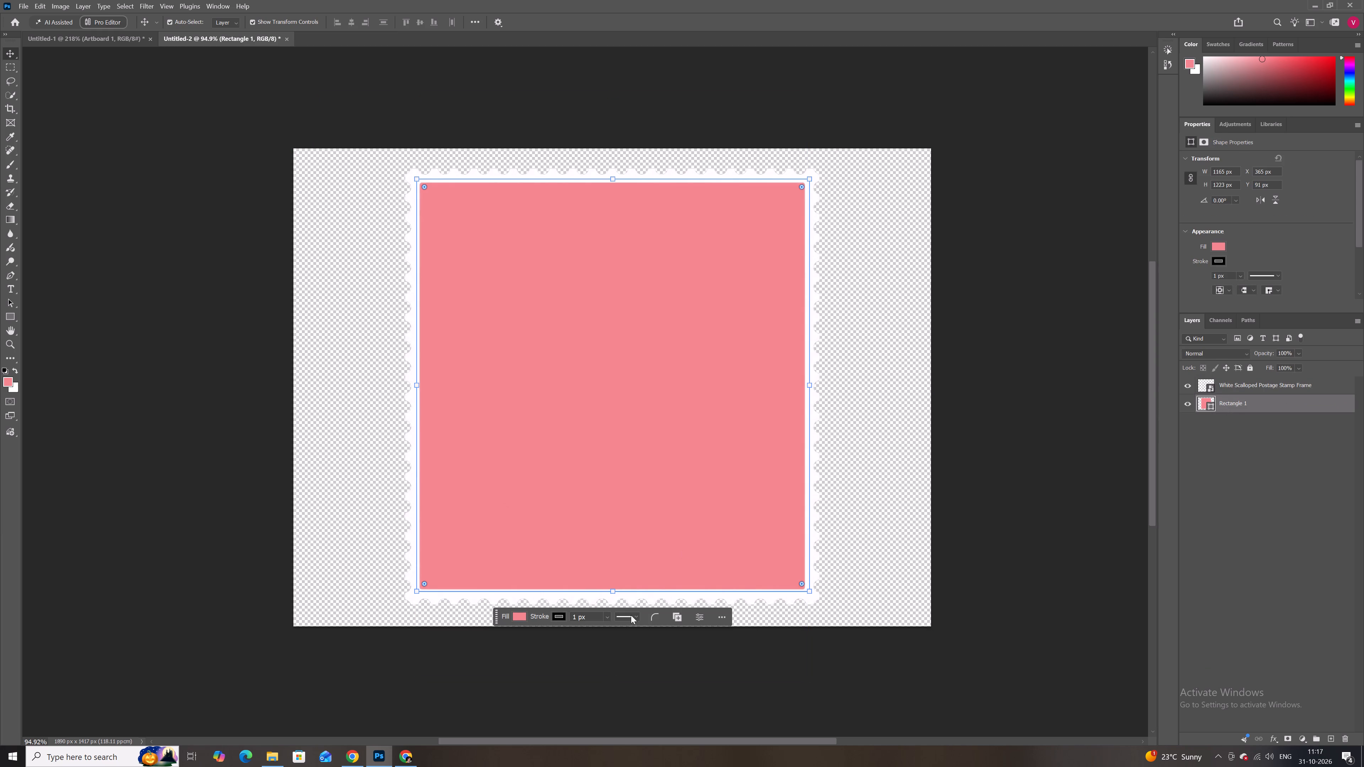
Place Luxury Cheesy Pizza Pull on Dark Marble from Downloads above Rectangle 1, scaled to about 1152 x 1729 px, and clip it to the rectangle.
left_click(278, 756)
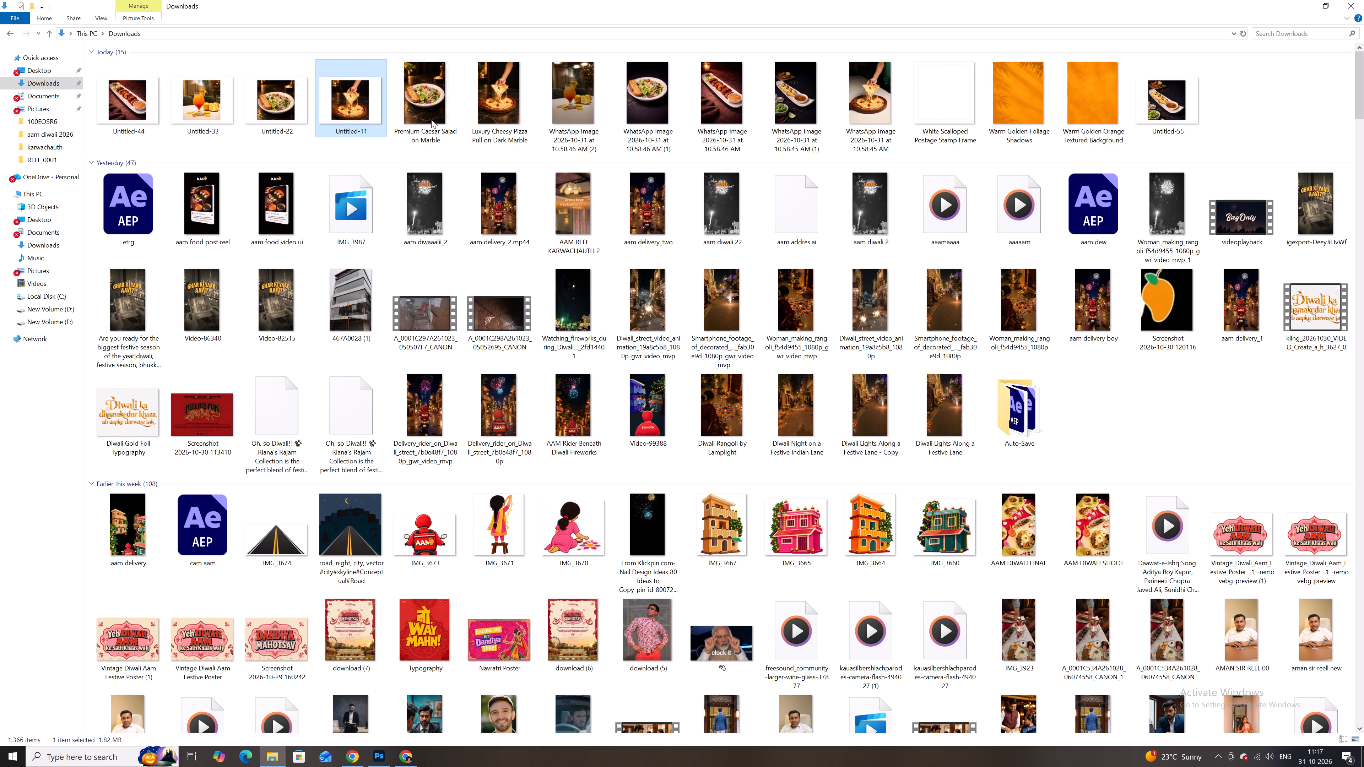
left_click(501, 108)
left_click_drag(495, 86, 497, 113)
key("alt+Tab")
key("alt+Tab")
key("alt+Tab")
key("alt+Tab")
key("alt+Tab")
key("alt+Tab")
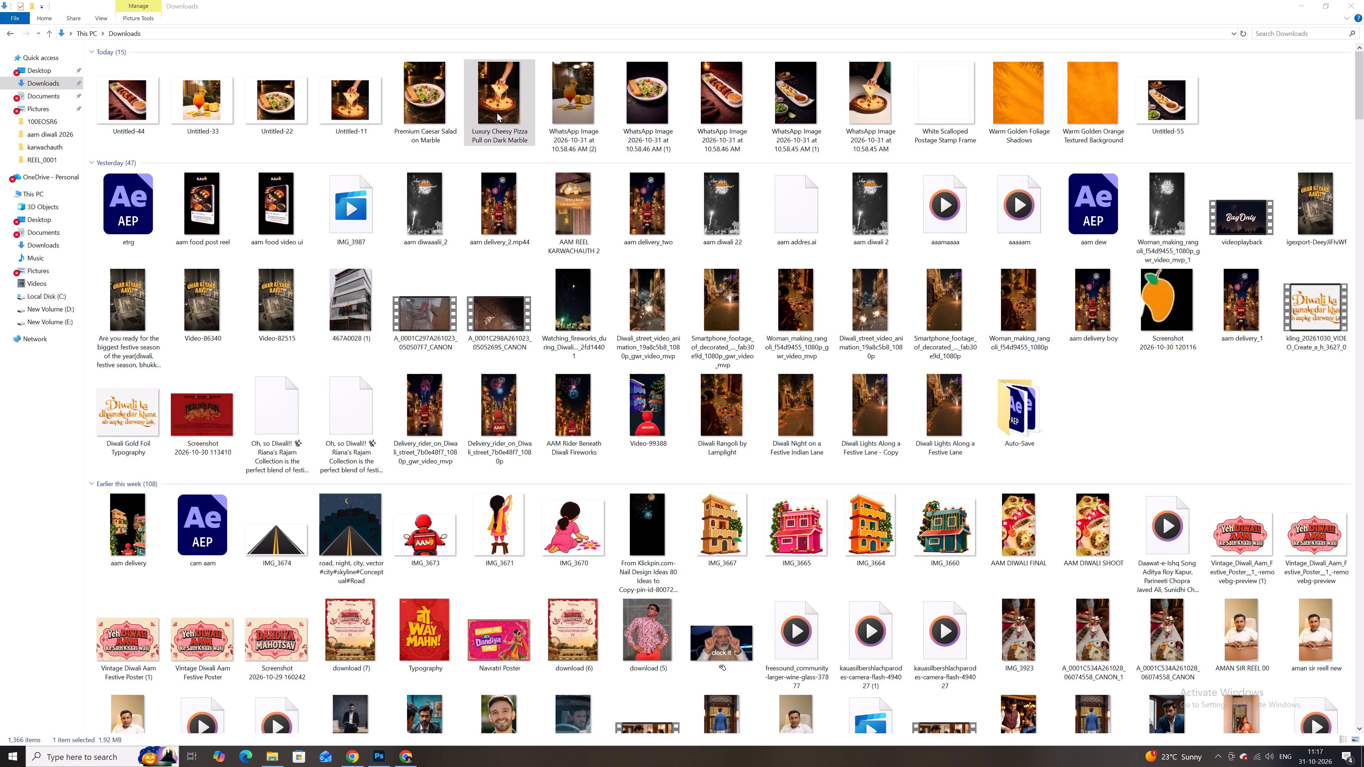
left_click_drag(497, 113, 558, 304)
key("alt+Tab")
key("alt+Tab")
key("alt+Tab")
key("alt+Tab")
key("alt+Tab")
left_click_drag(772, 149, 807, 96, "alt")
left_click(636, 25)
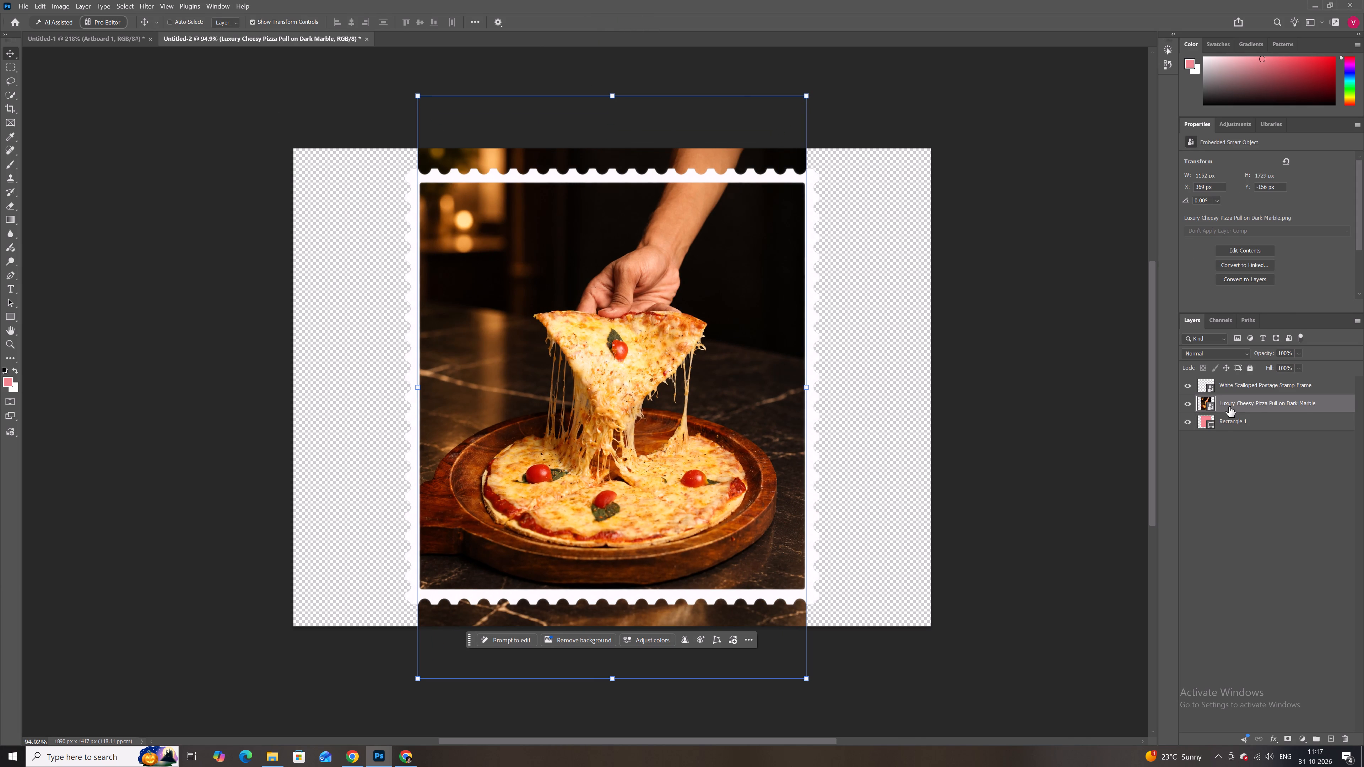
key("ctrl+alt+g")
Export the pizza stamp as a transparent 1890 x 1417 px PNG, replacing Untitled-11 in the Downloads folder.
left_click(24, 8)
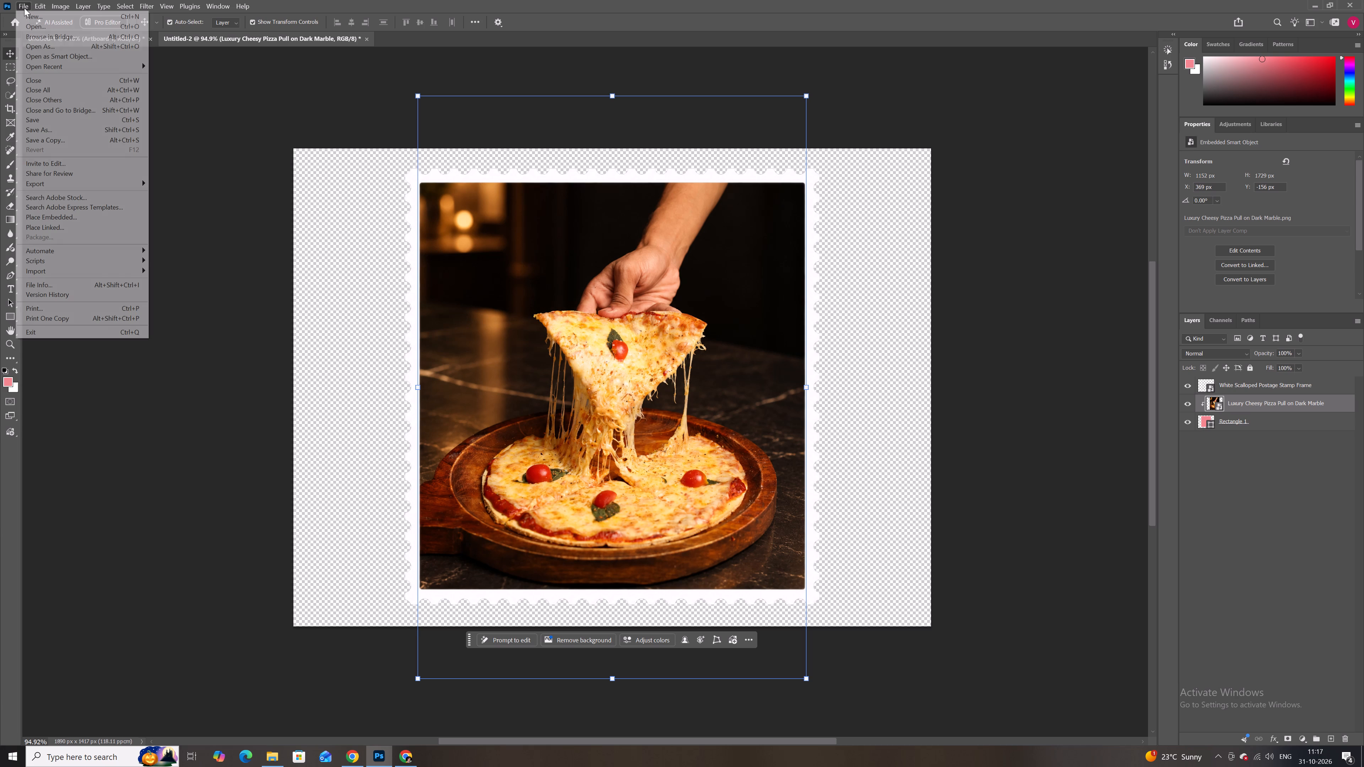
left_click(76, 183)
left_click(175, 195)
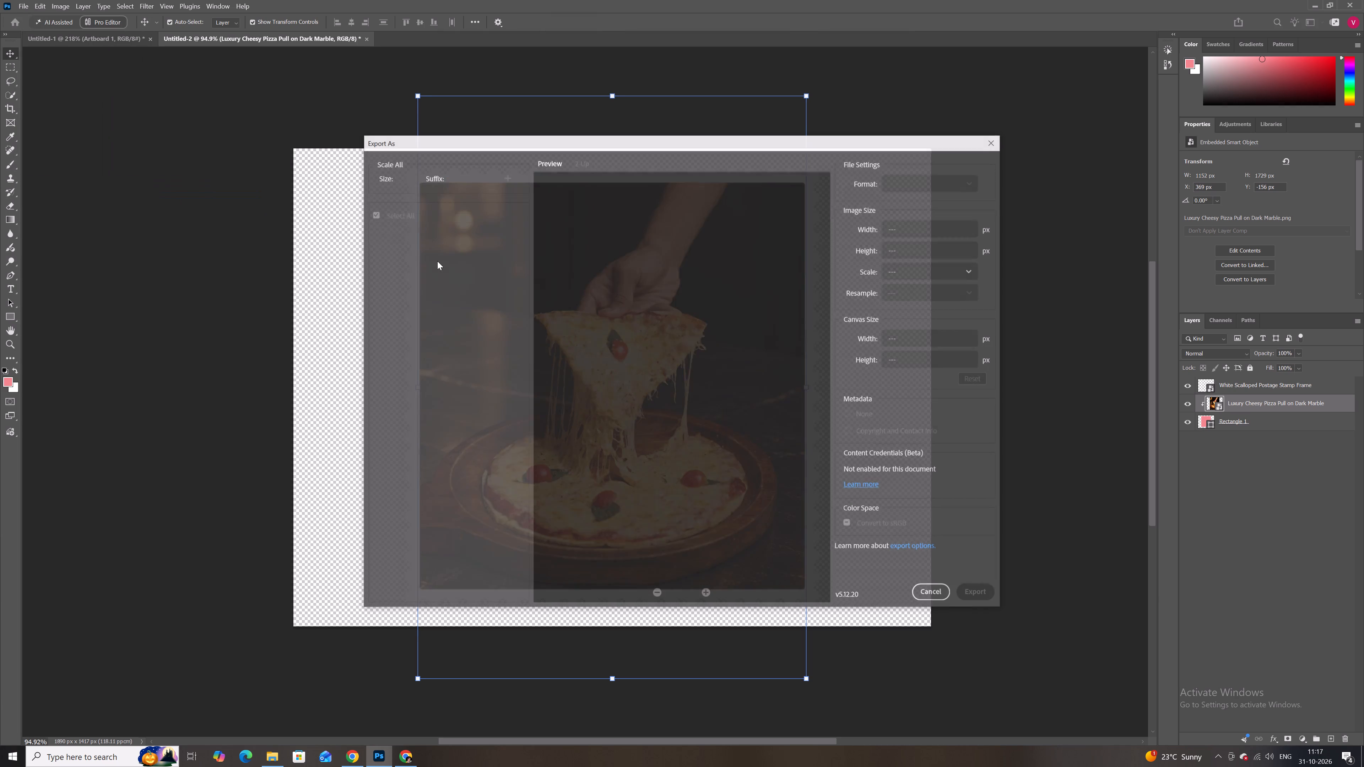
left_click(981, 589)
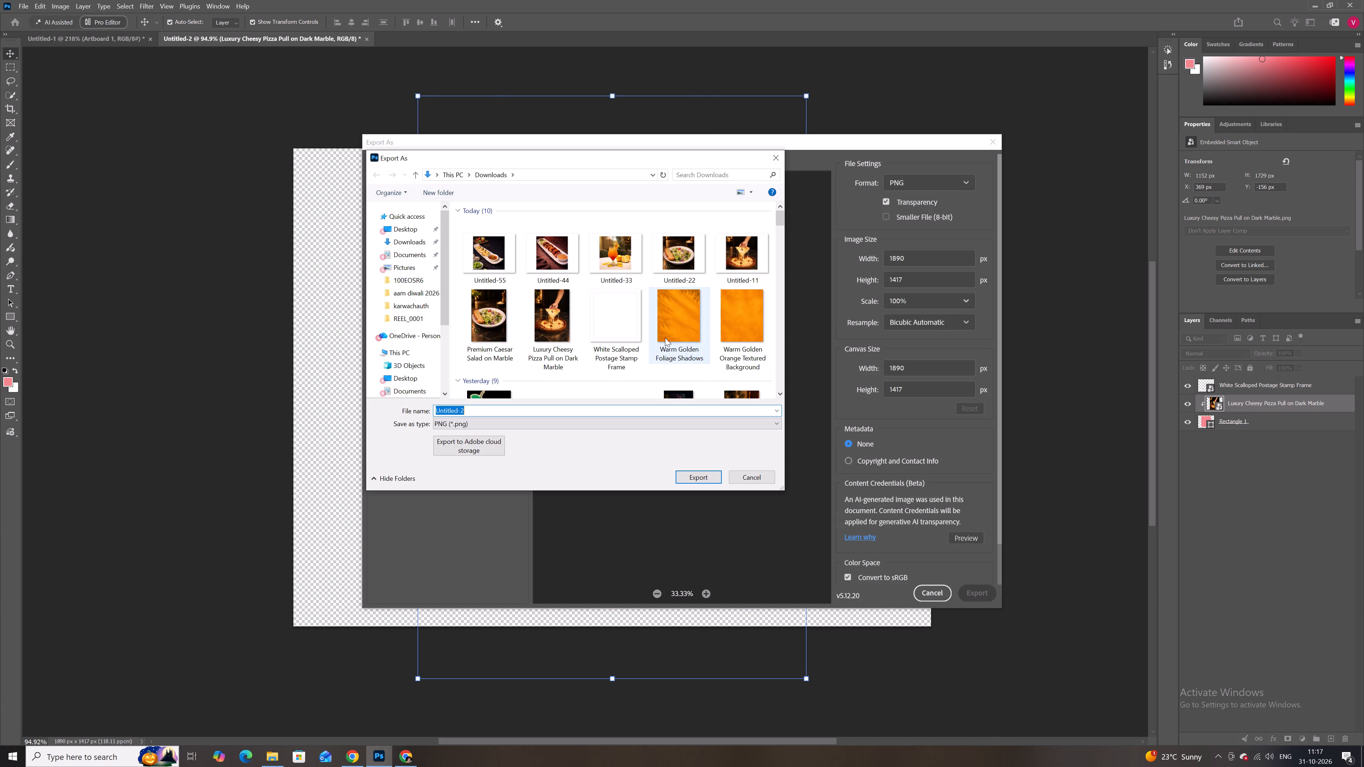
left_click(726, 271)
left_click(707, 480)
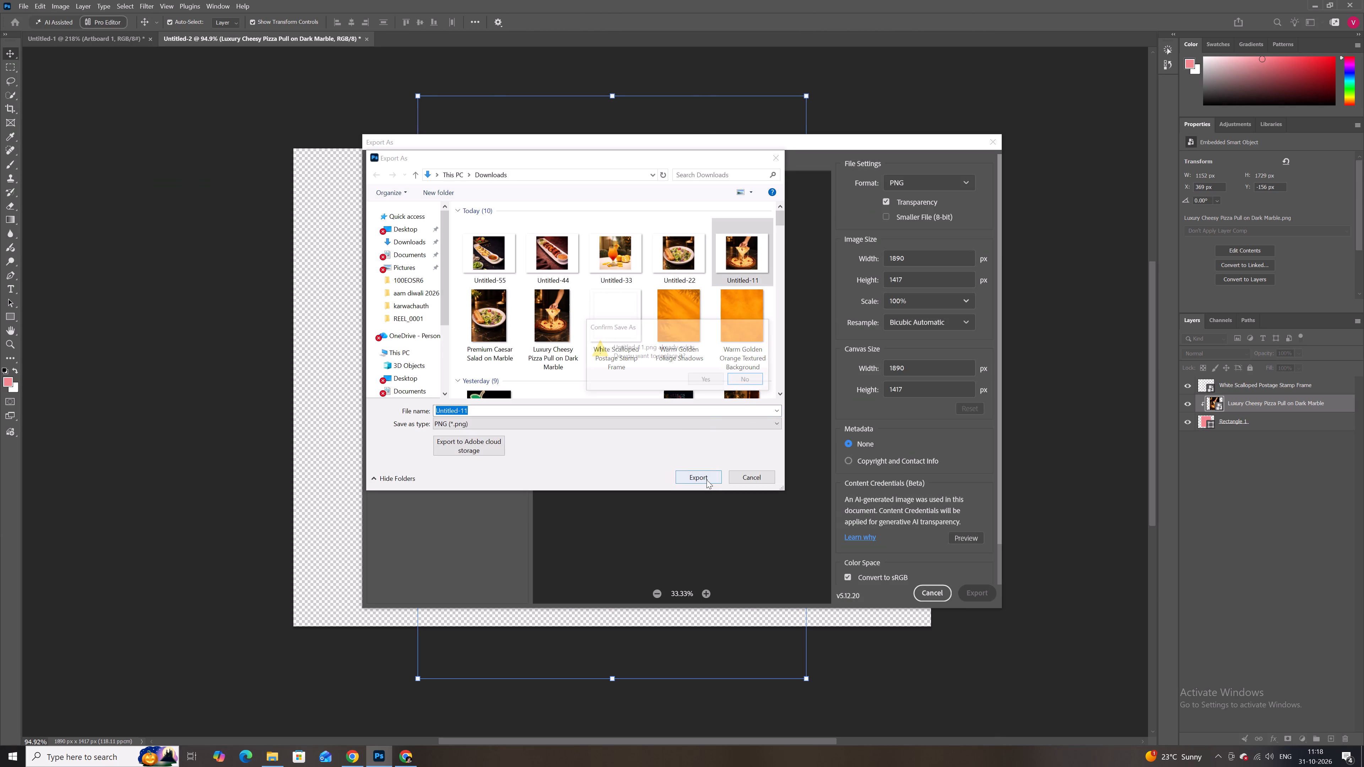
left_click(710, 387)
left_click(709, 383)
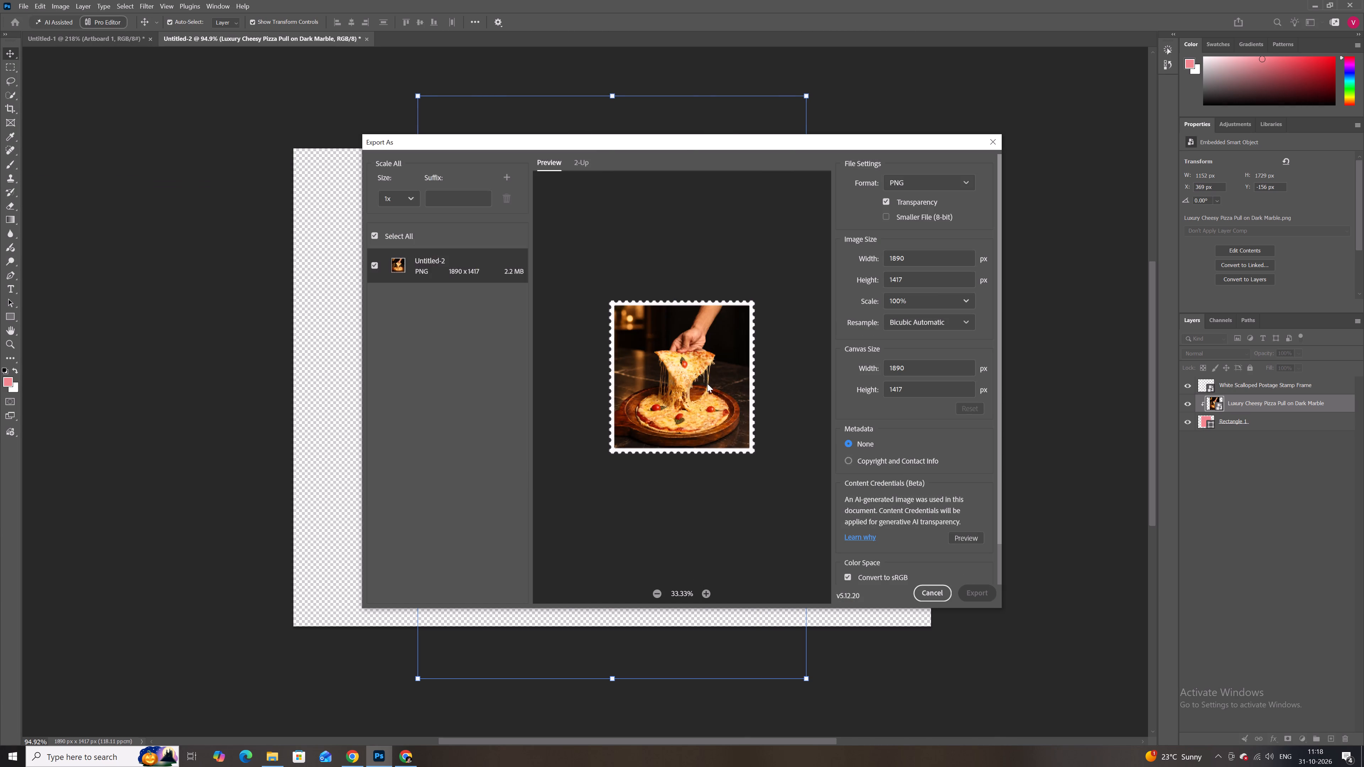
Open the exported Untitled-11 from the Downloads folder in the image viewer and check it along with Untitled-55.
left_click(265, 760)
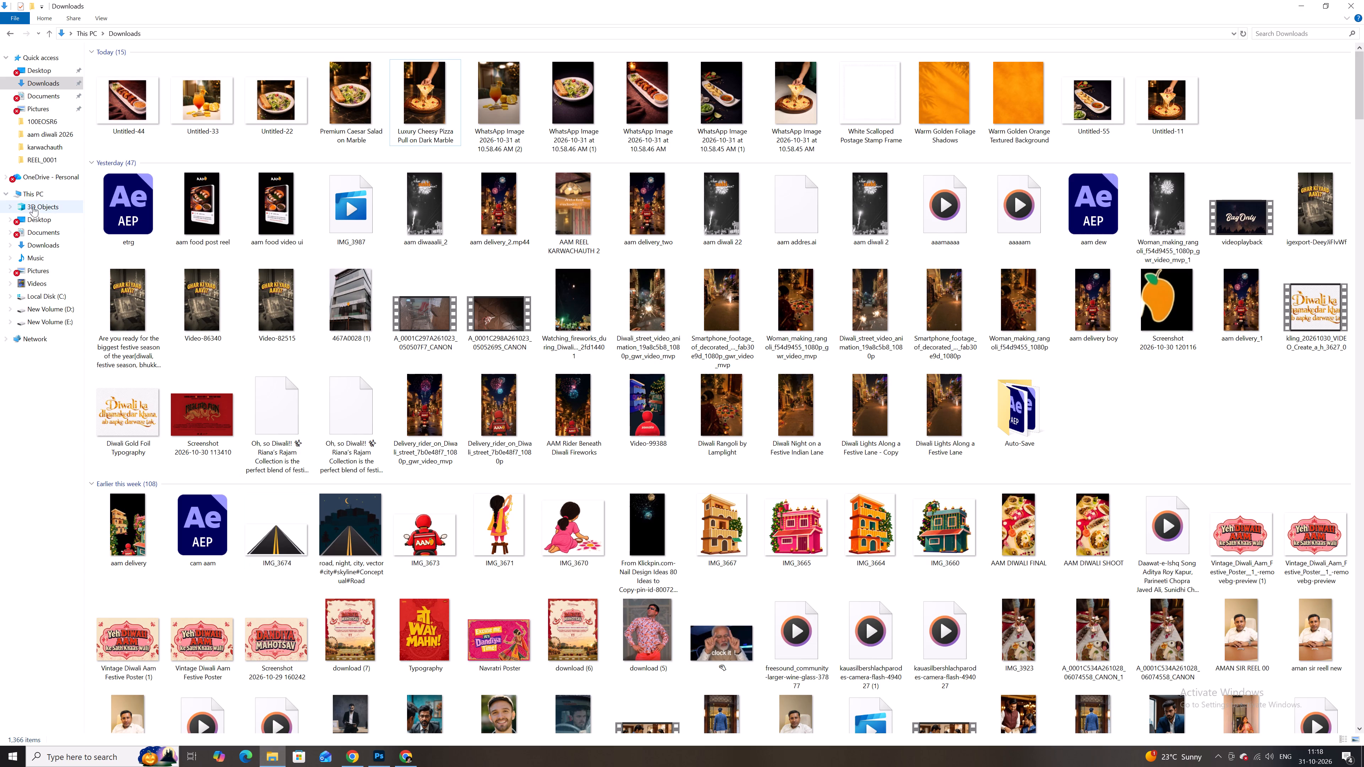
left_click(48, 84)
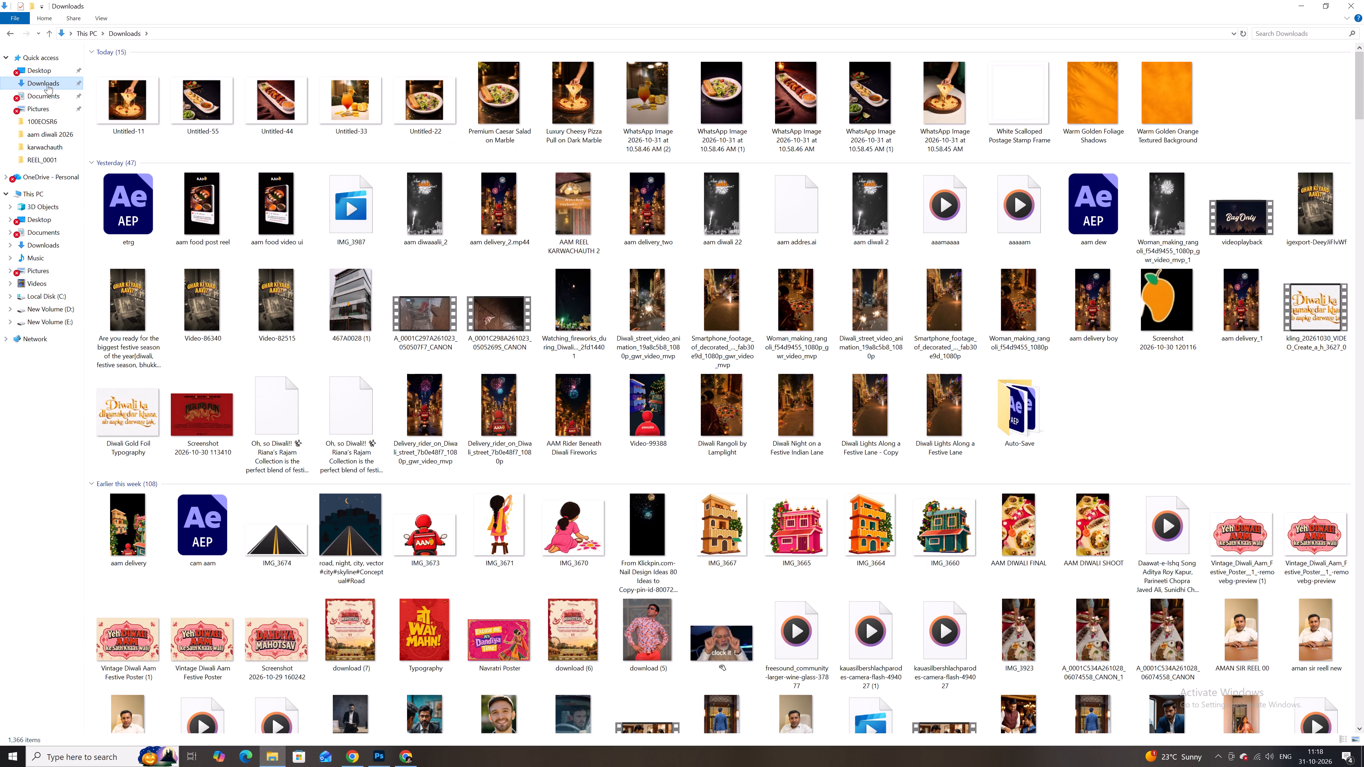
double_click(132, 105)
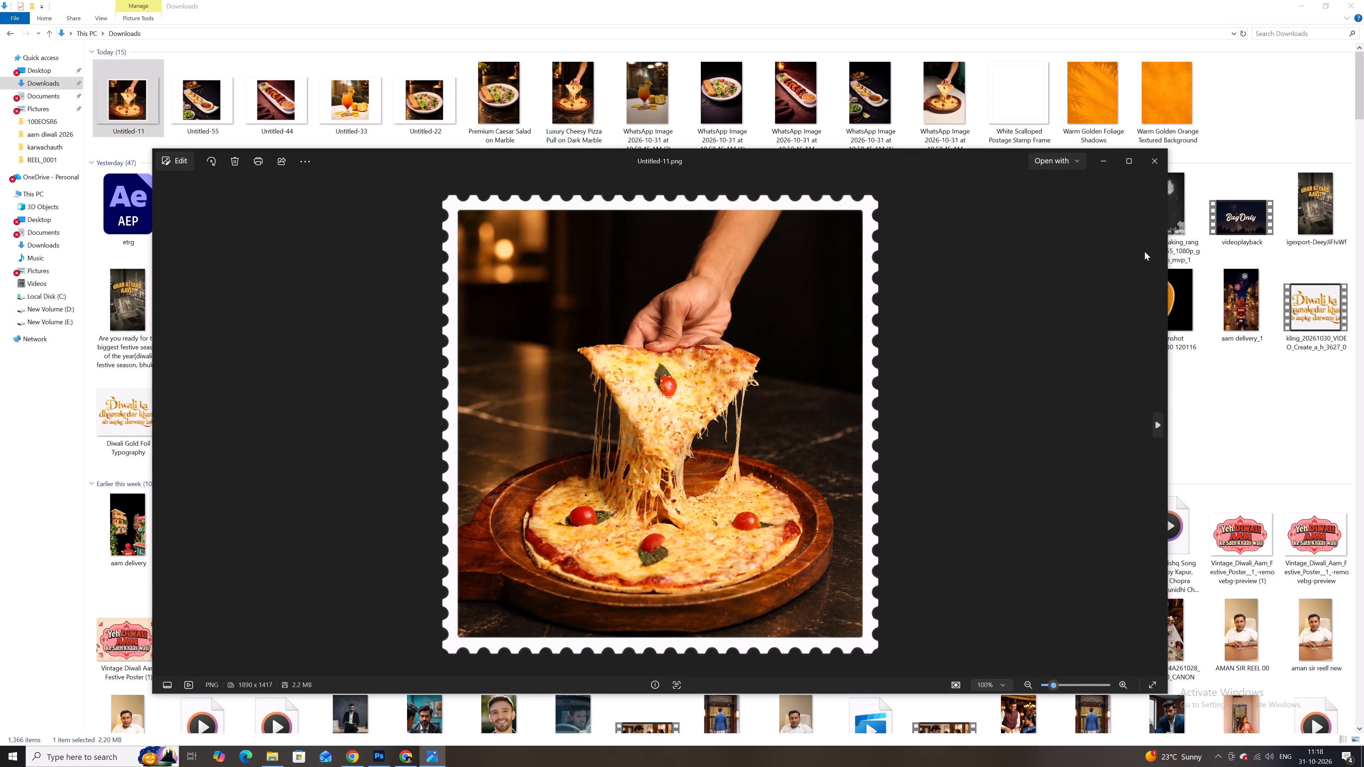
key("Right")
left_click(1151, 170)
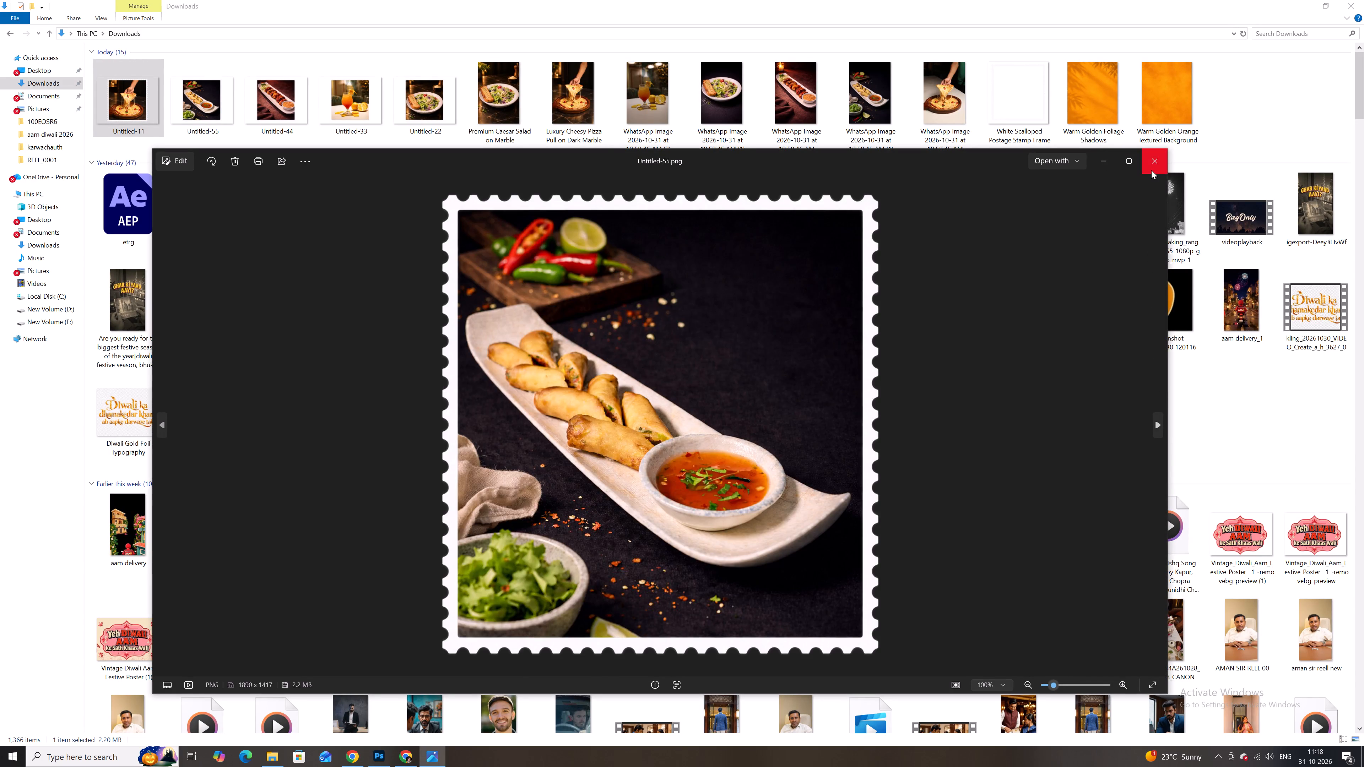
Place WhatsApp Image 2026-10-31 at 10.58.46 AM from Downloads into Untitled-2 beneath the stamp frame, scaled to about 1158 x 1739 px.
left_click(766, 107)
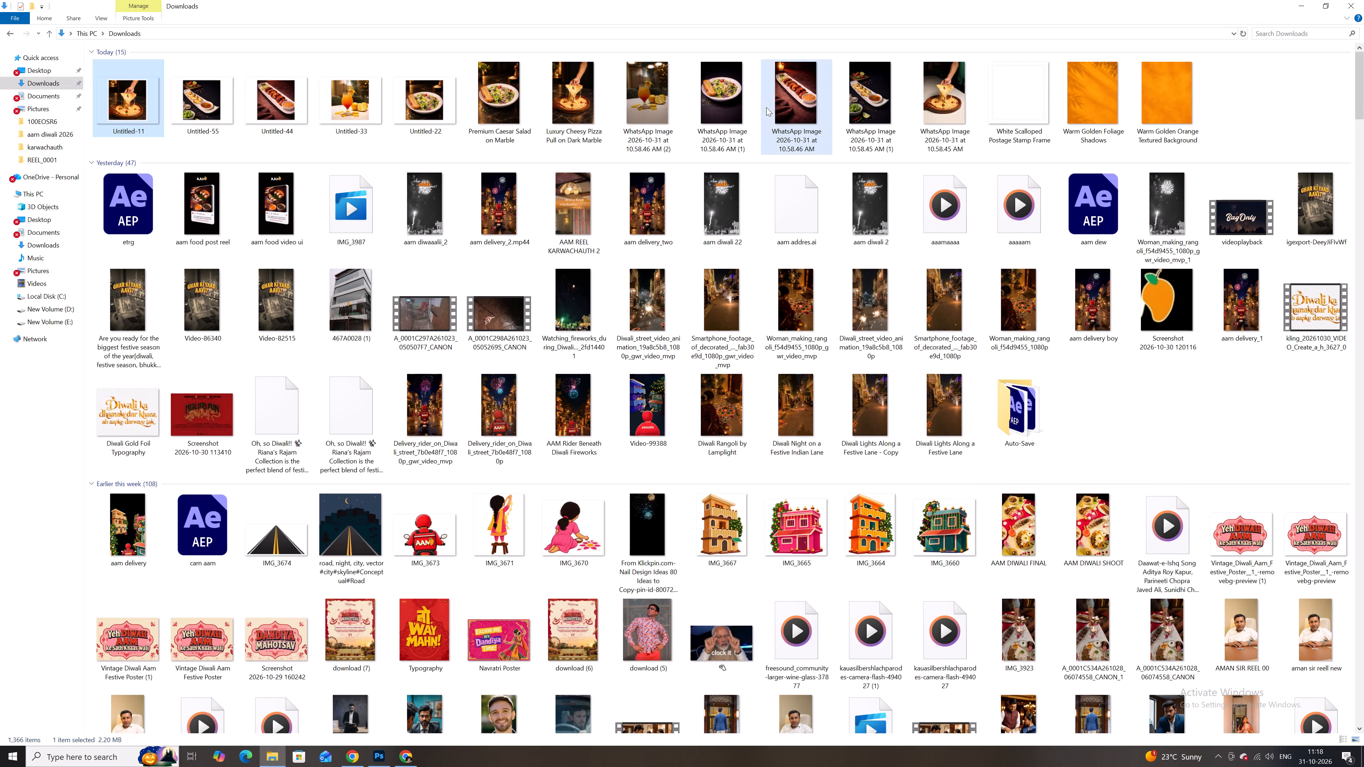
left_click_drag(776, 94, 661, 316)
key("alt+Tab")
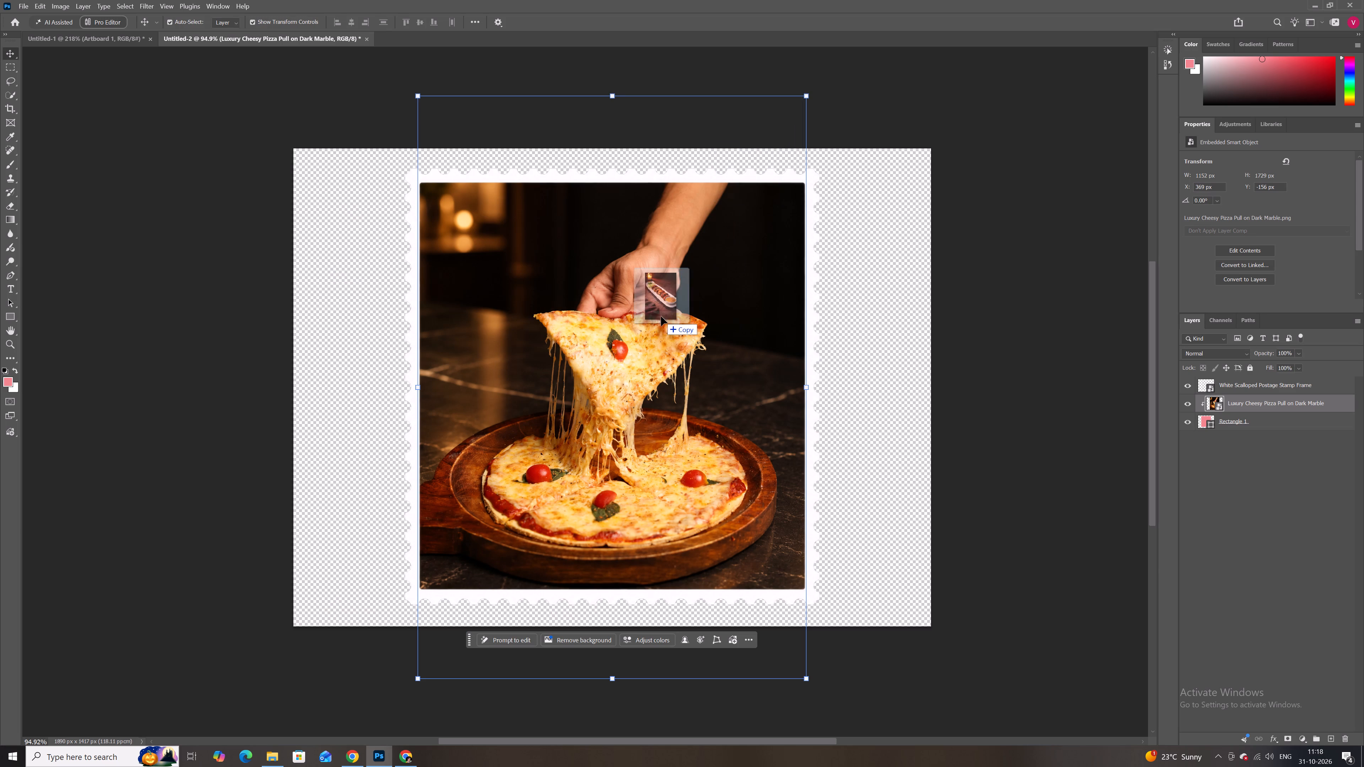
left_click_drag(769, 148, 813, 99, "alt")
left_click(700, 701)
left_click(1047, 586)
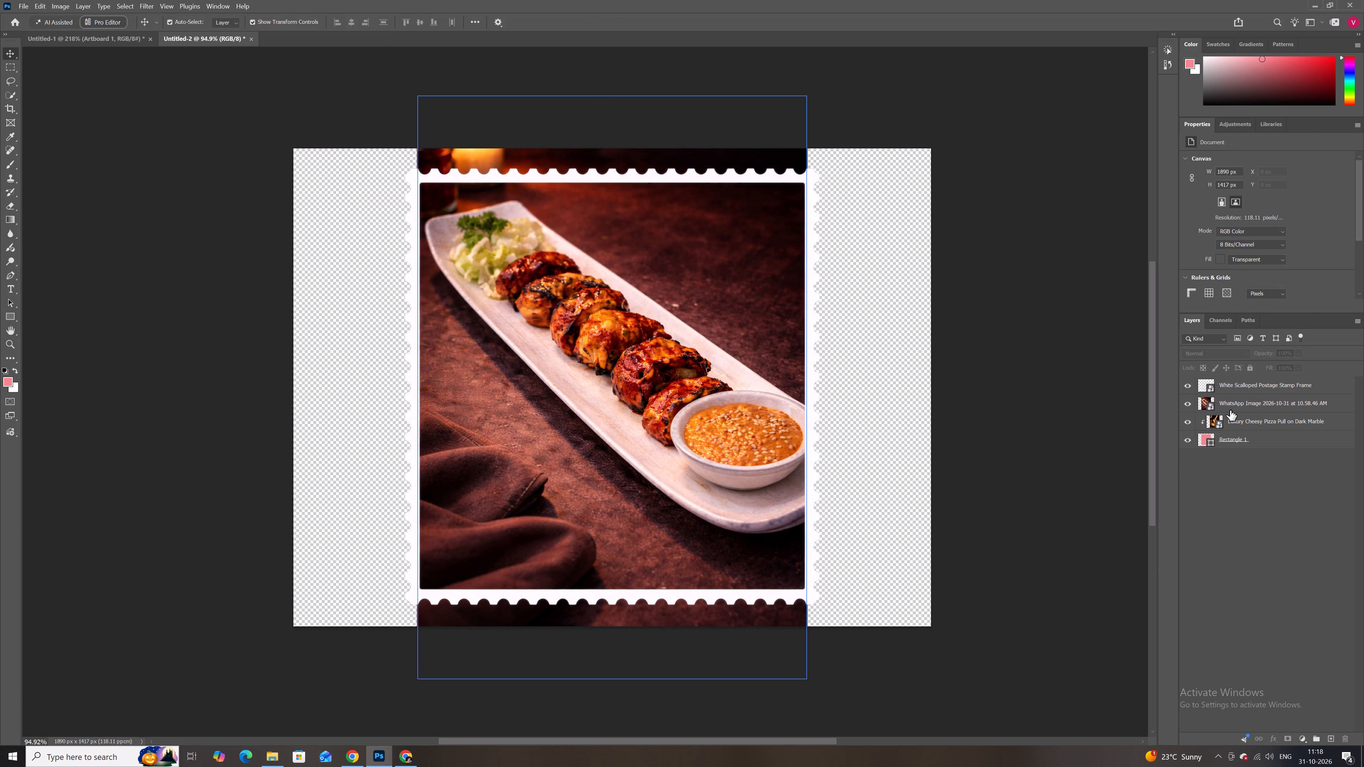
Delete the Luxury Cheesy Pizza Pull on Dark Marble layer from Untitled-2.
left_click(1239, 417)
key("BackSpace")
Clip the WhatsApp Image 2026-10-31 at 10.58.46 AM layer to Rectangle 1 and deselect it.
left_click(1238, 411)
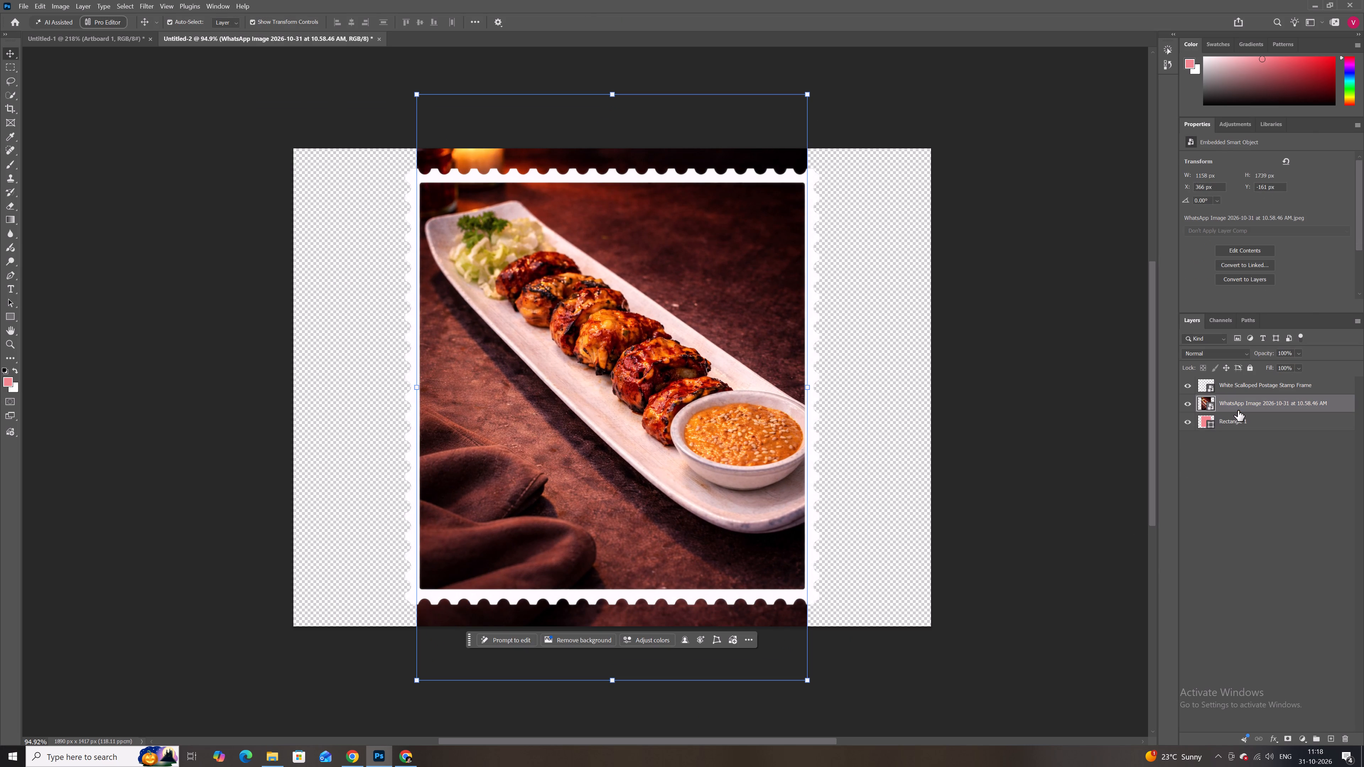
key("ctrl+alt+g")
key("ctrl+alt+t")
key("ctrl+alt+y")
left_click(1081, 410)
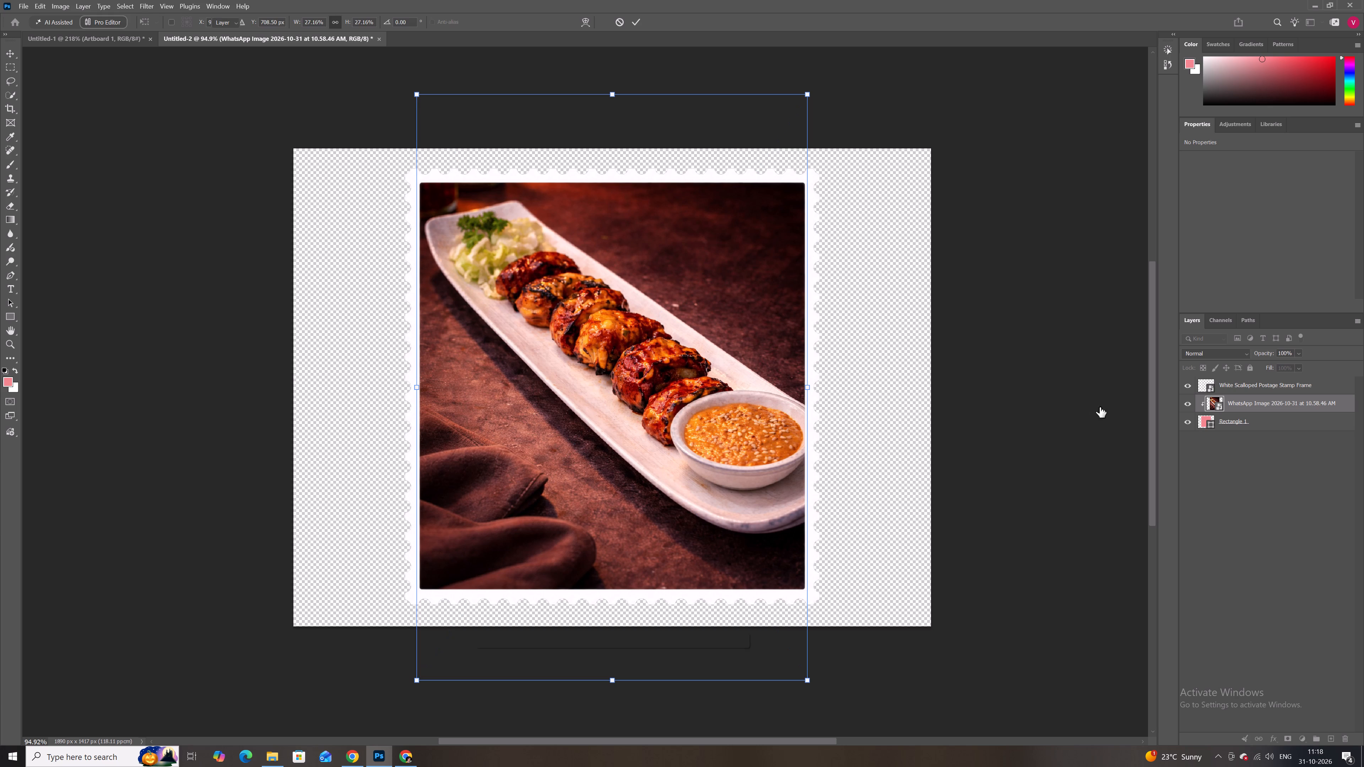
left_click_drag(104, 85, 100, 82)
Export Untitled-2 as a transparent PNG to Downloads, replacing the existing Untitled-44 file.
left_click(30, 5)
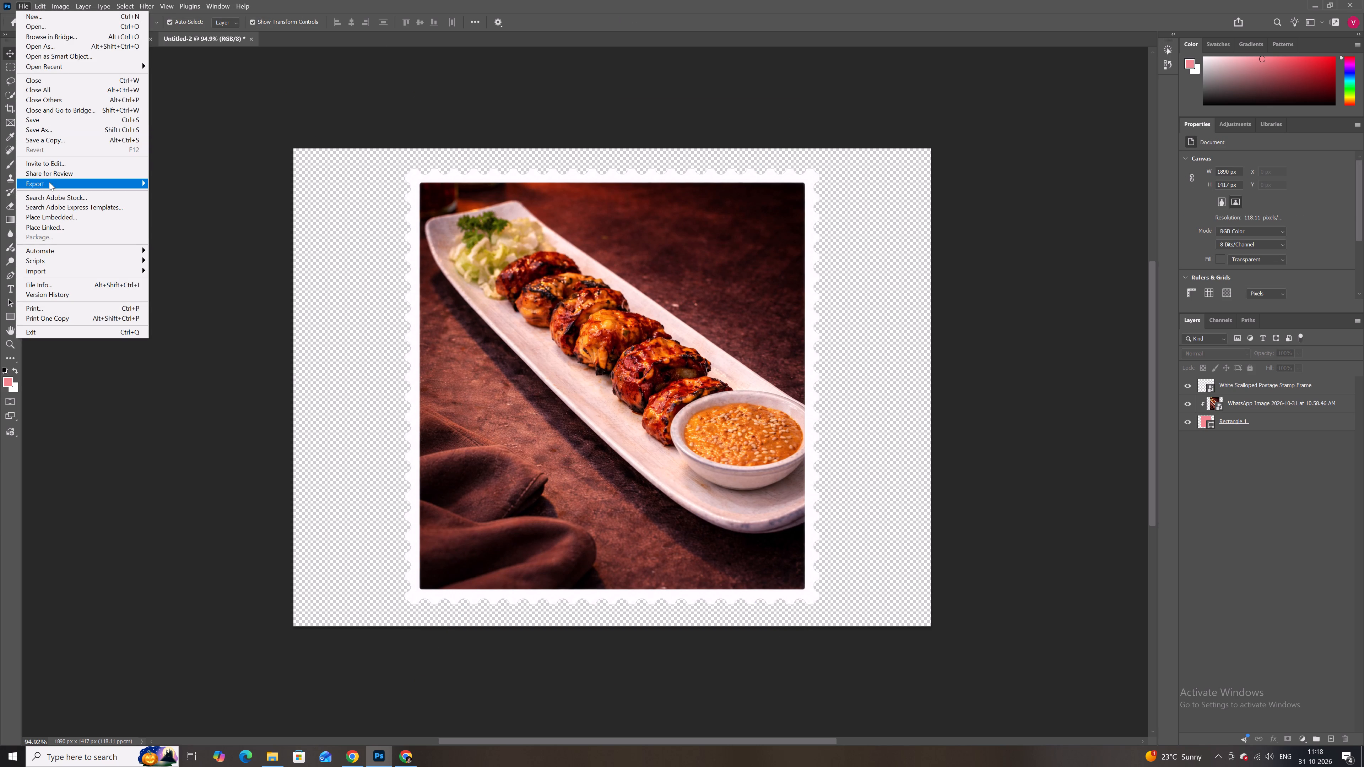
left_click(49, 182)
left_click(159, 196)
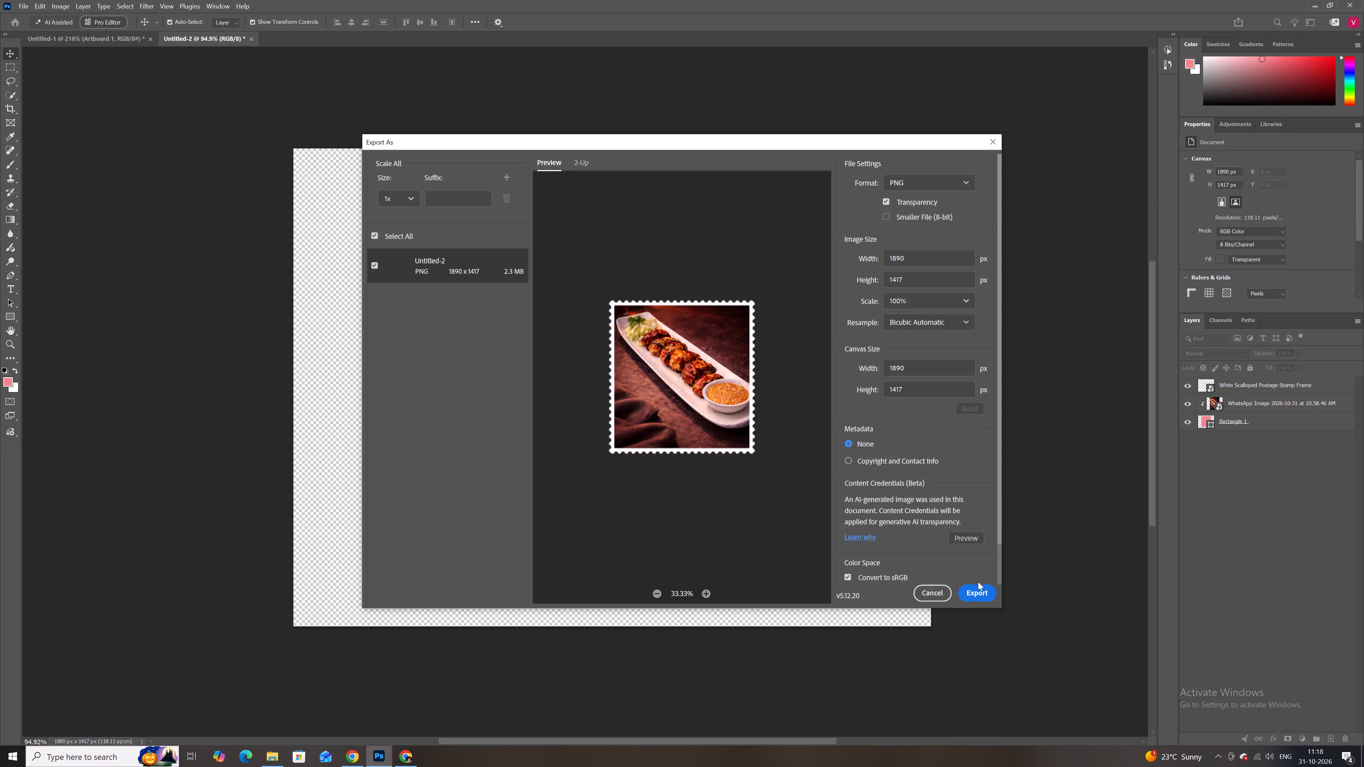
left_click(978, 589)
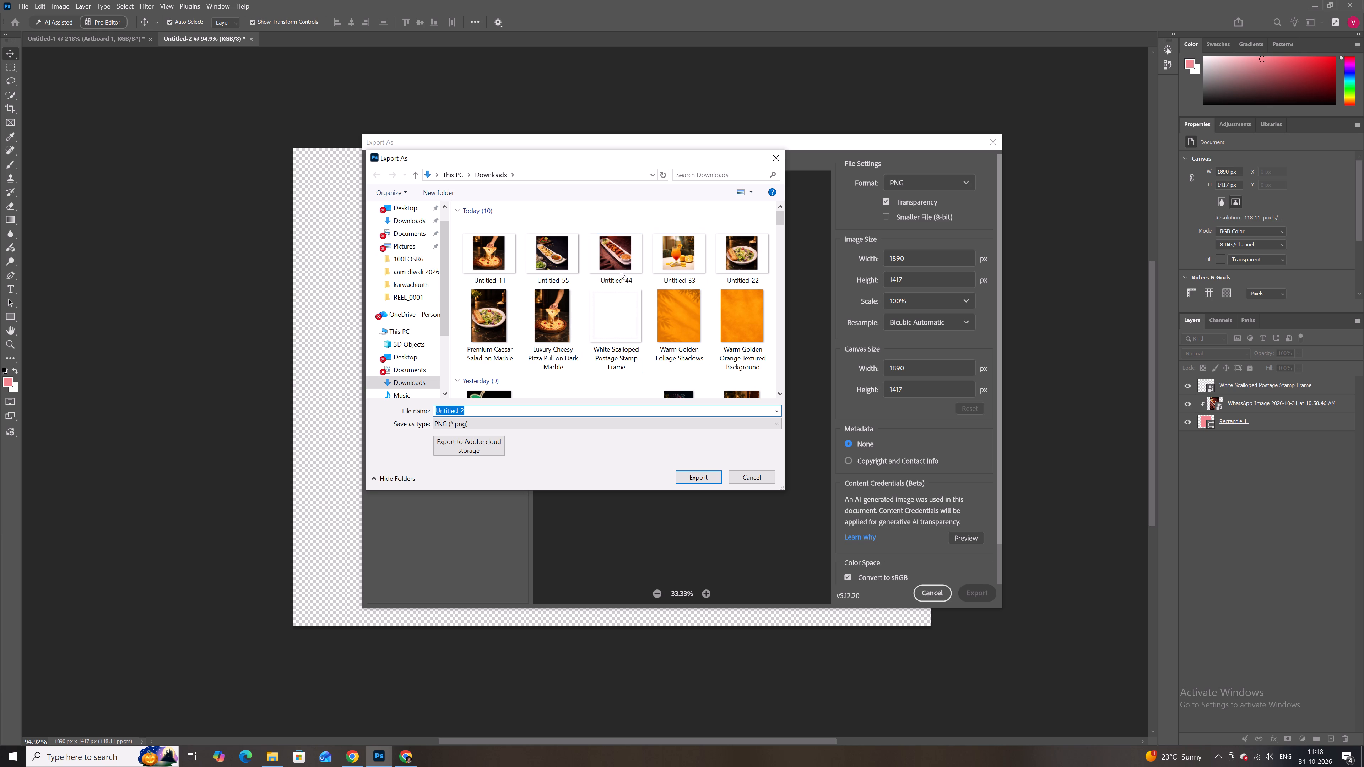
left_click(620, 271)
left_click(693, 475)
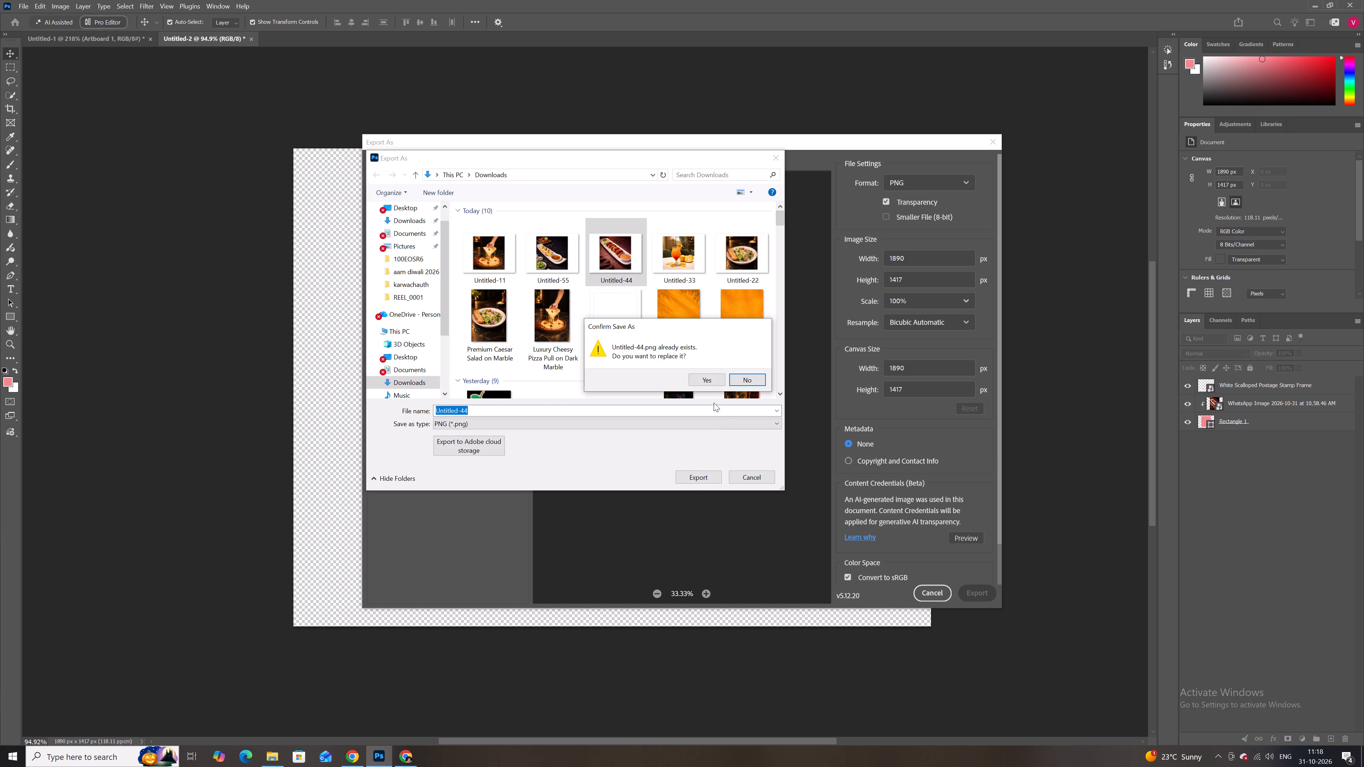
left_click(705, 379)
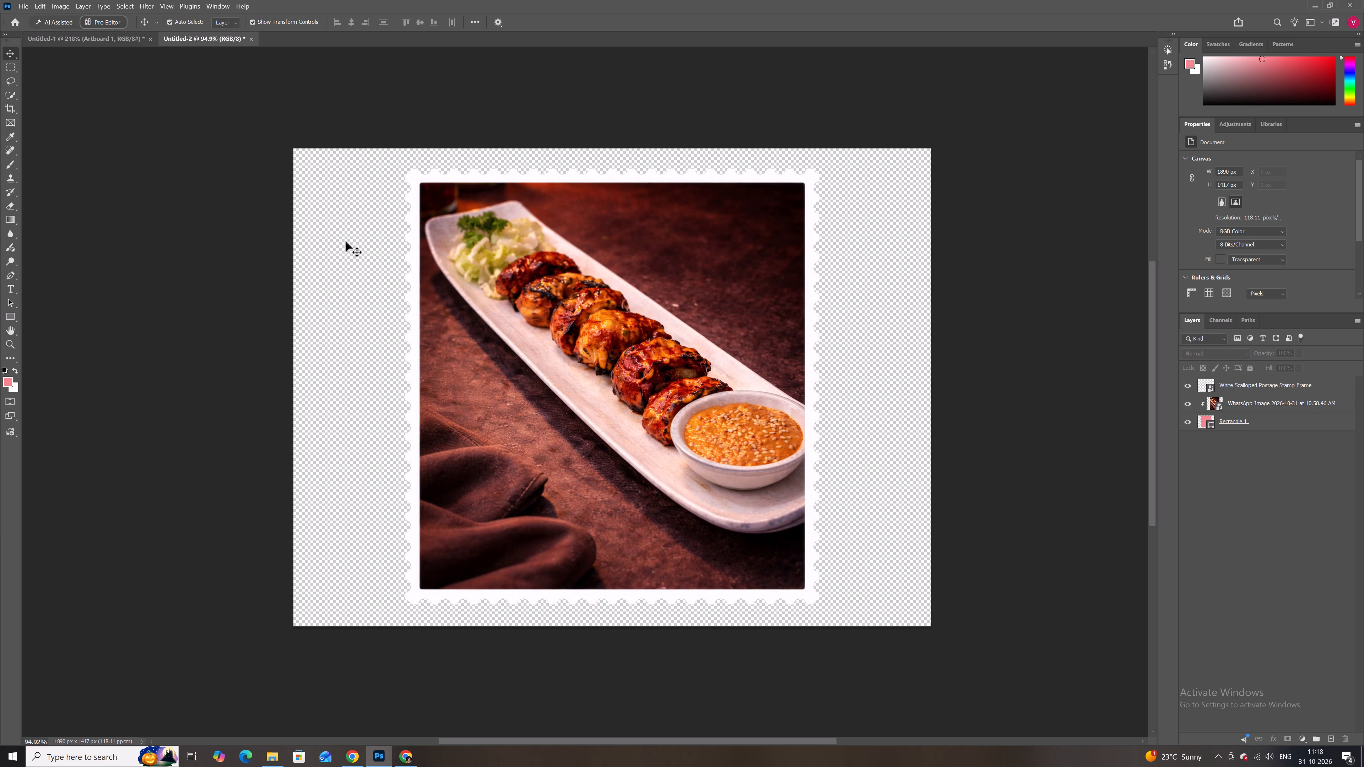
Place Untitled-33 from the Downloads folder into Untitled-2 at full canvas size, beneath the White Scalloped Postage Stamp Frame layer.
left_click(282, 756)
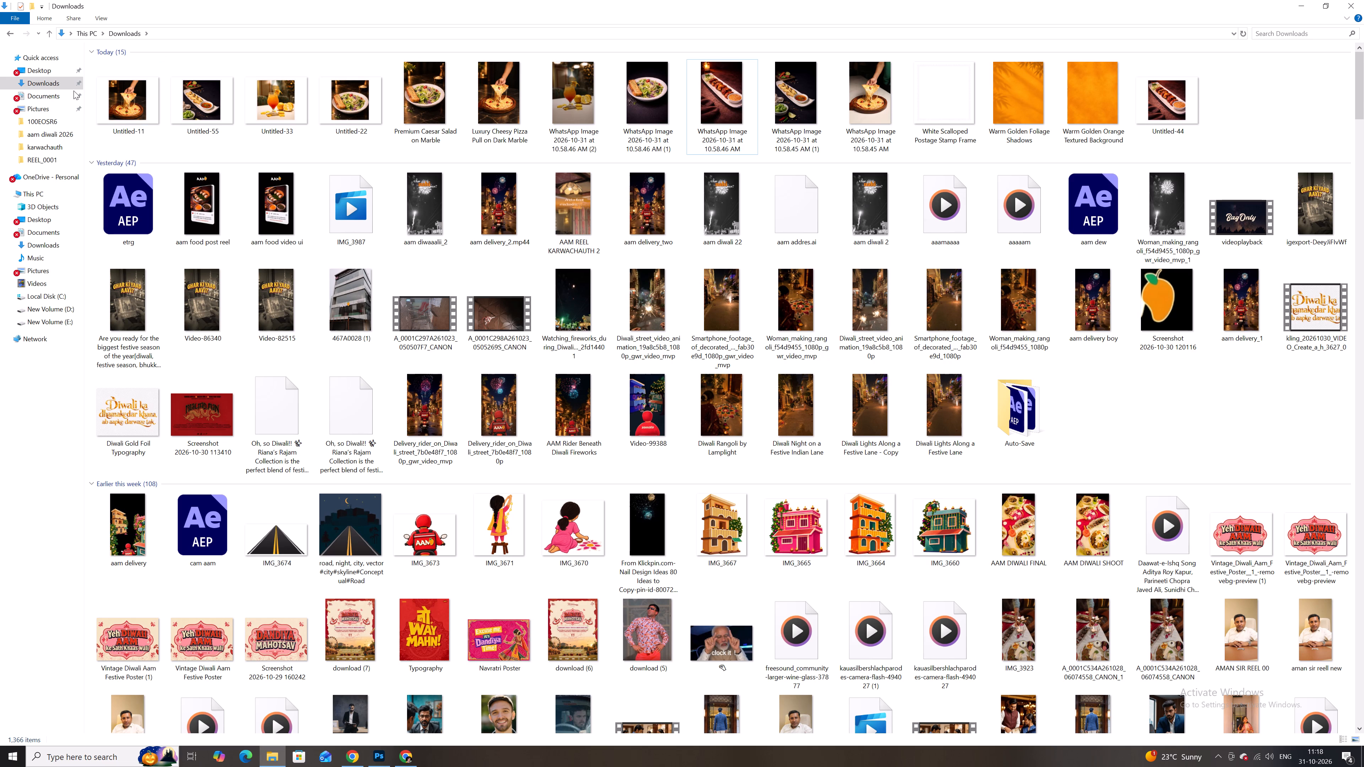
left_click(63, 88)
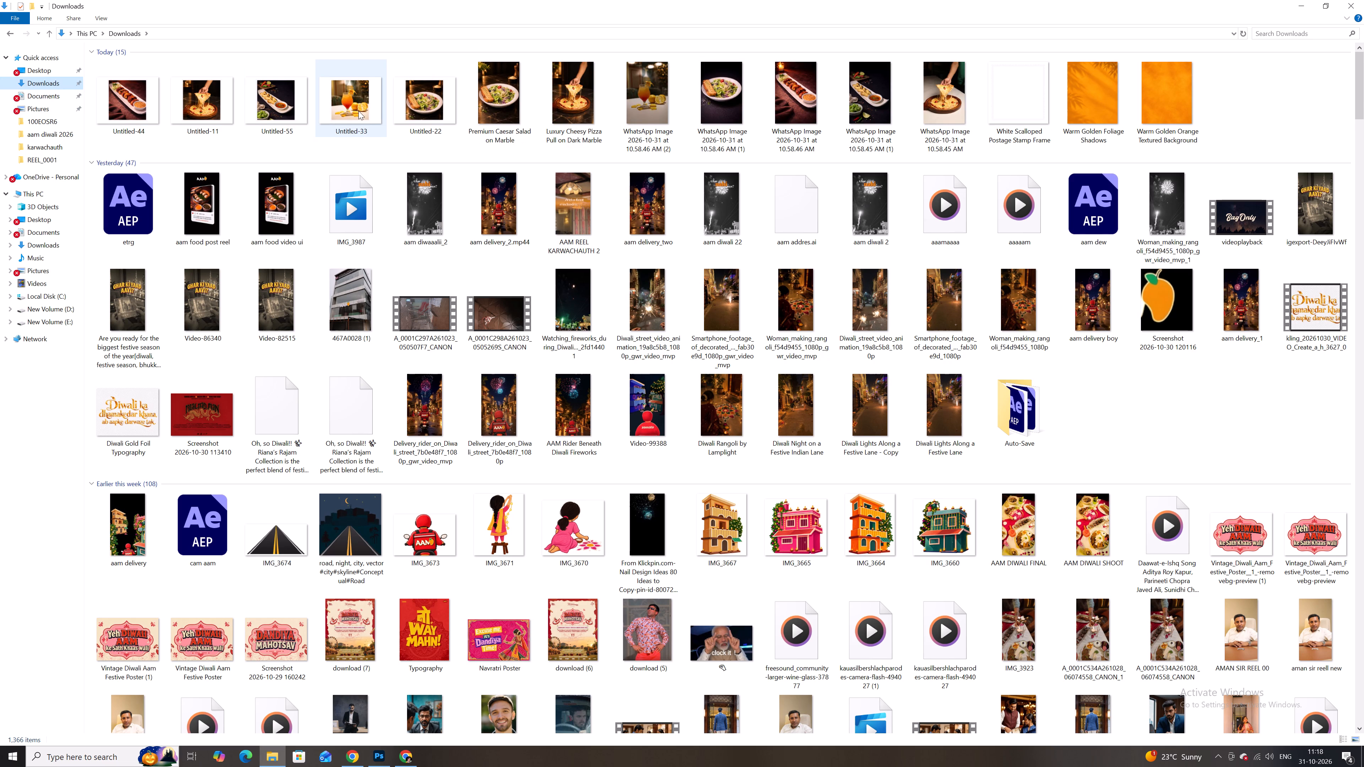
left_click(657, 98)
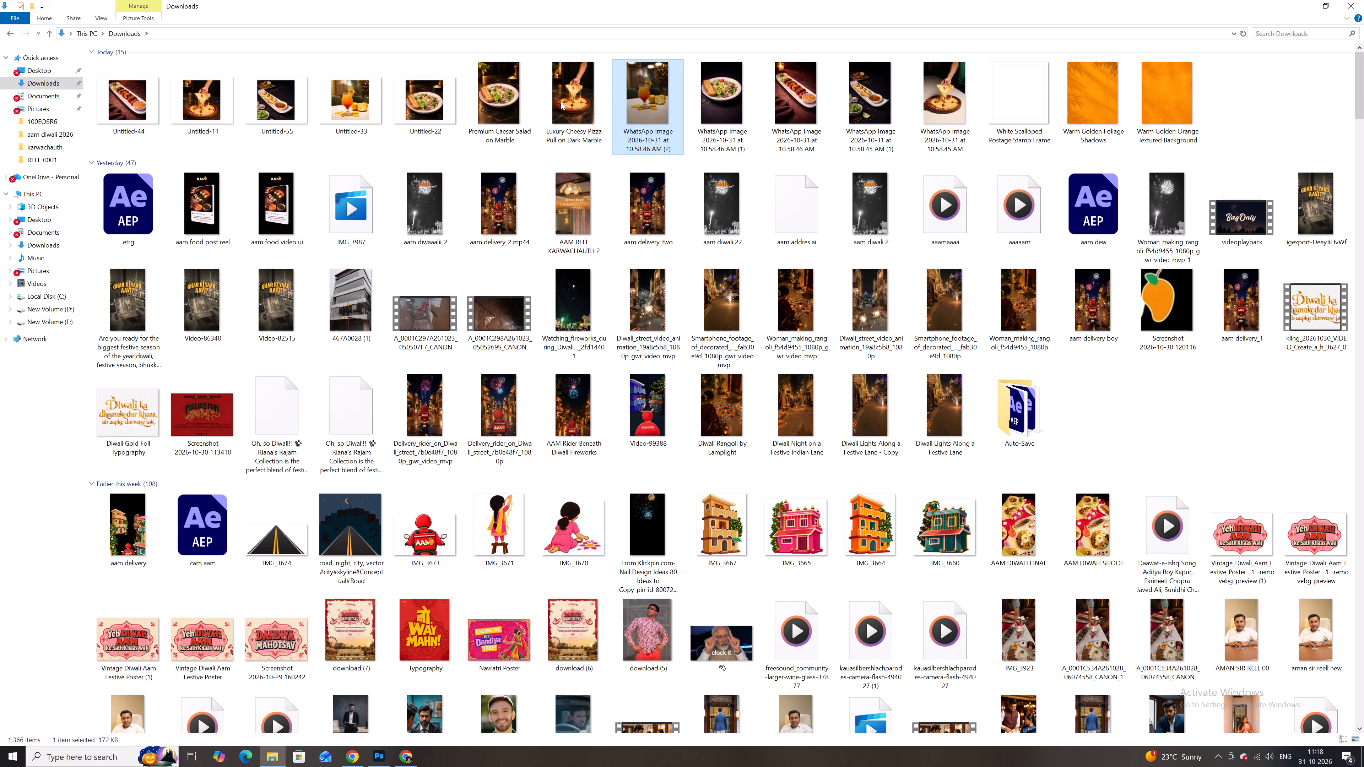
left_click(364, 98)
left_click_drag(360, 92, 359, 140)
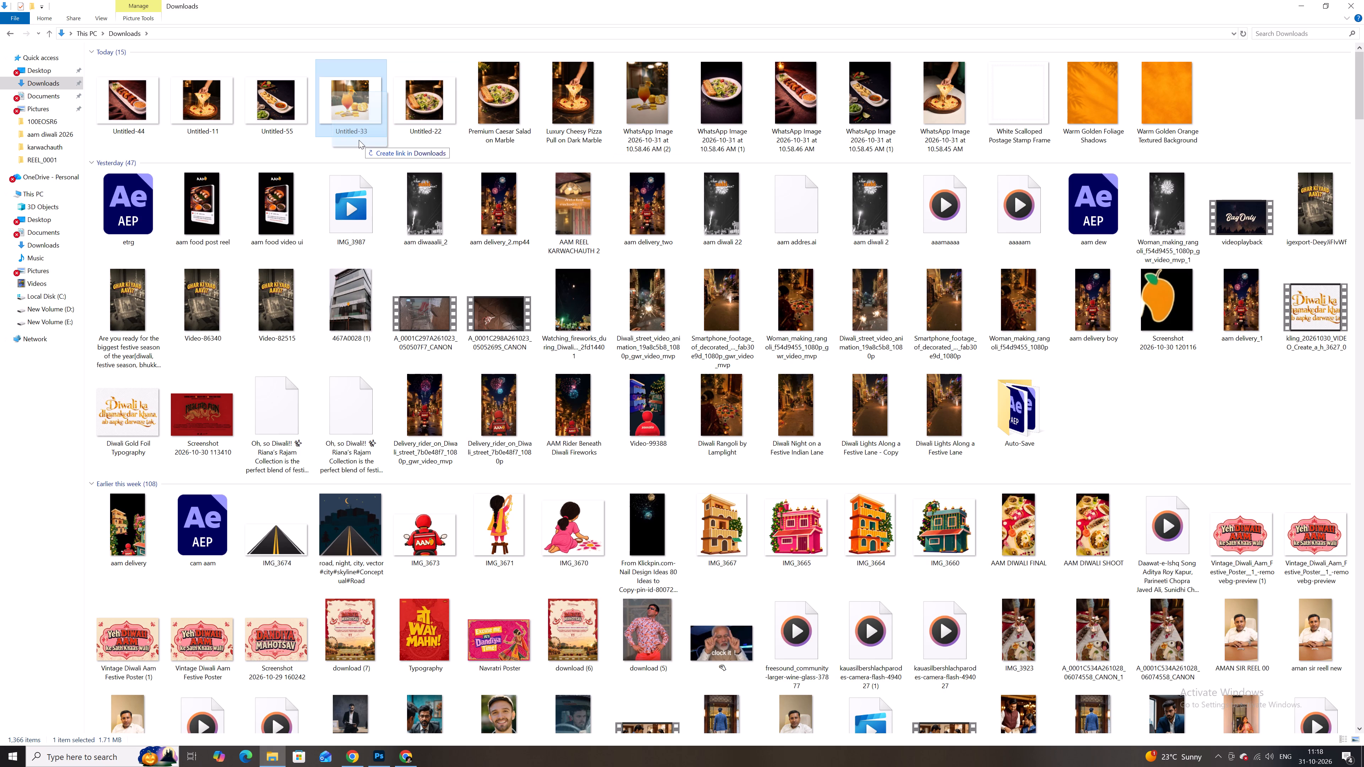
left_click_drag(359, 140, 594, 381)
key("alt+Tab")
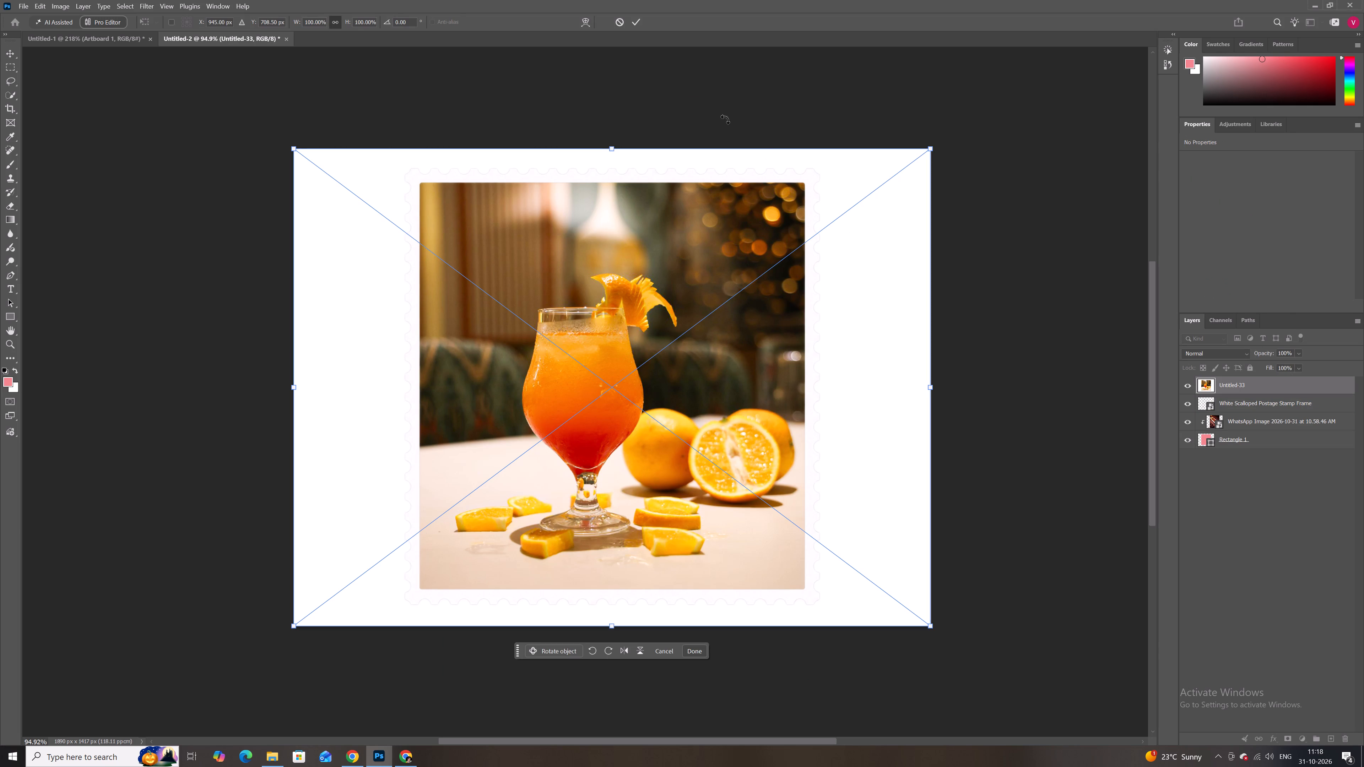
left_click(634, 24)
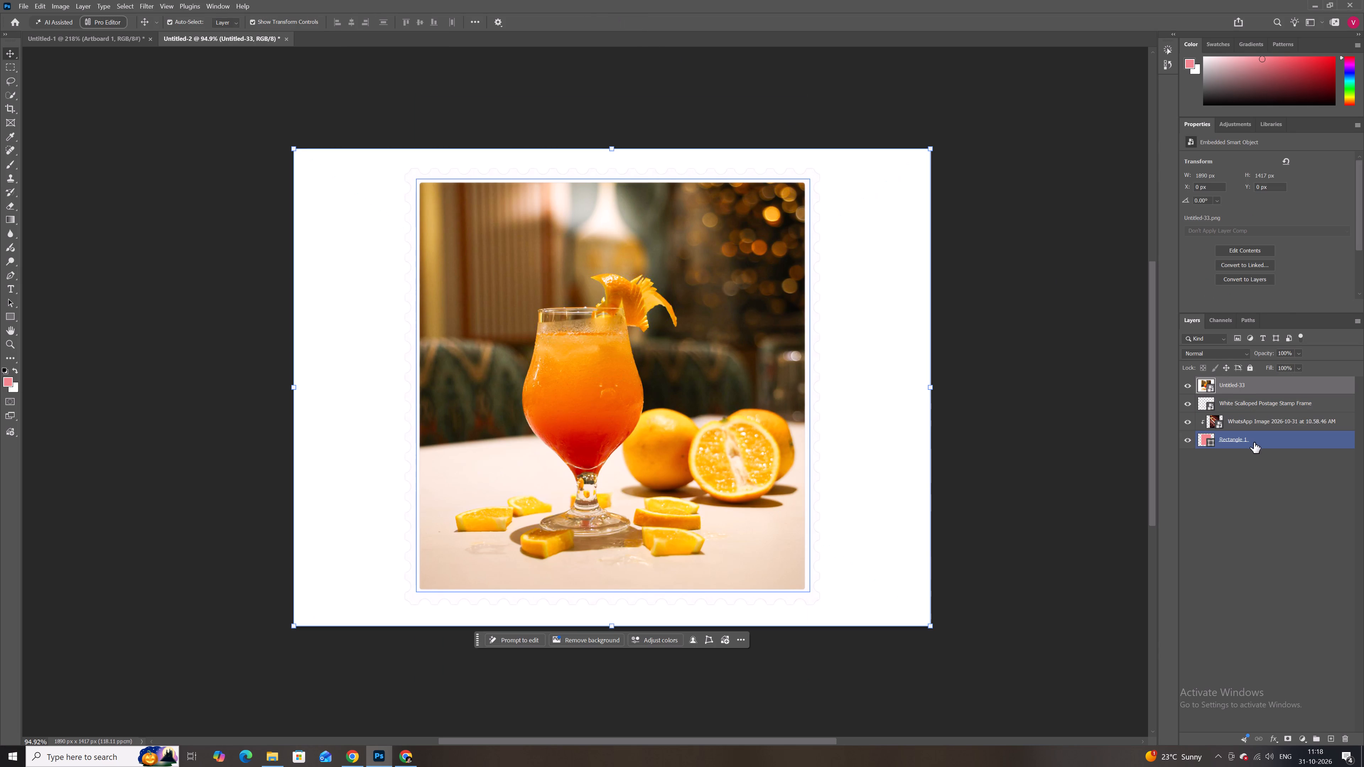
left_click(1254, 399)
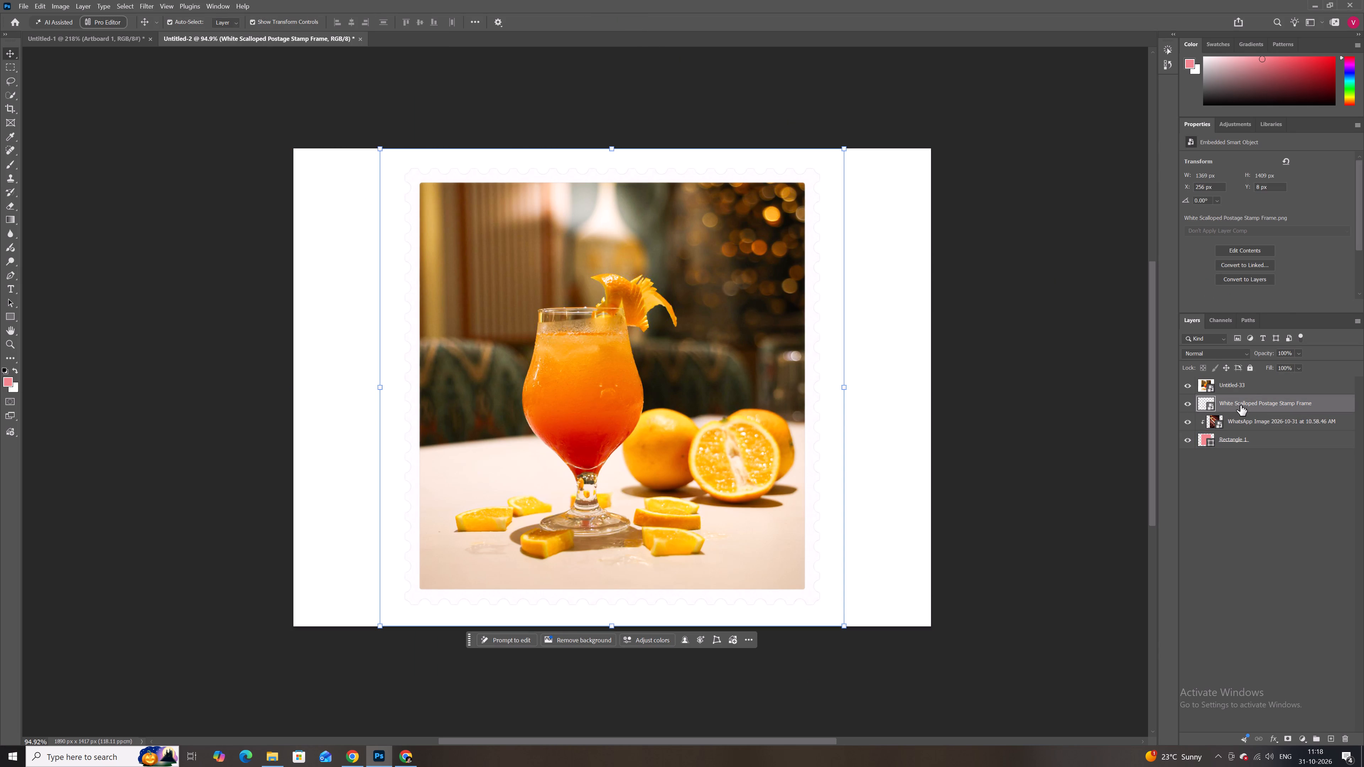
left_click_drag(1240, 405, 1237, 382)
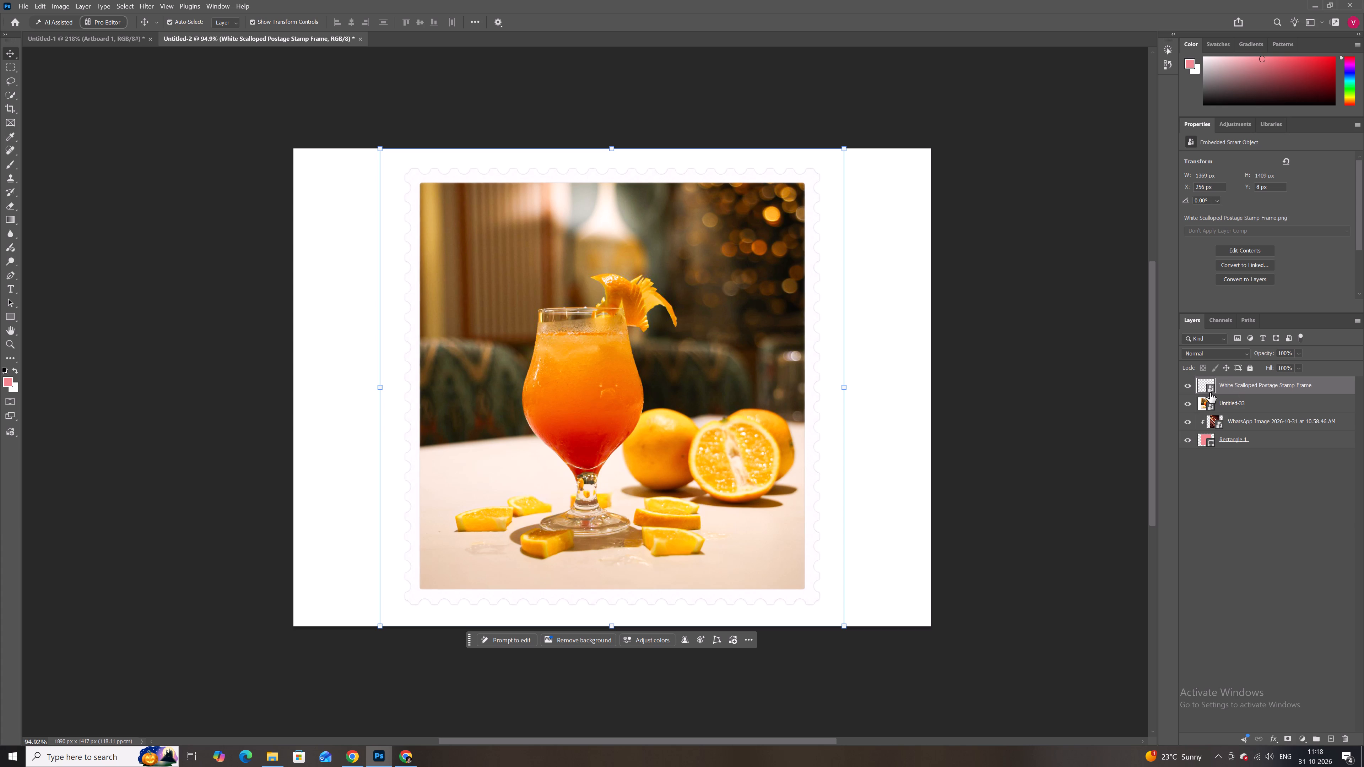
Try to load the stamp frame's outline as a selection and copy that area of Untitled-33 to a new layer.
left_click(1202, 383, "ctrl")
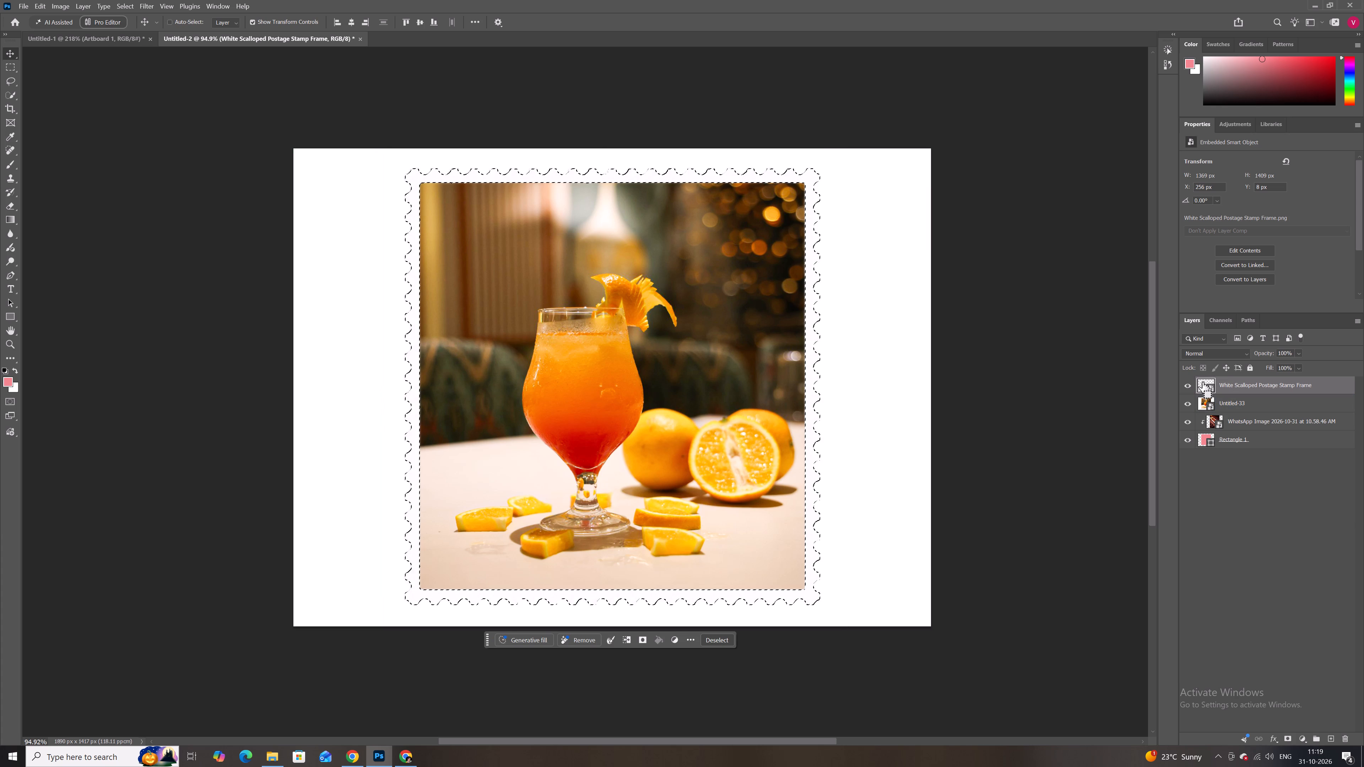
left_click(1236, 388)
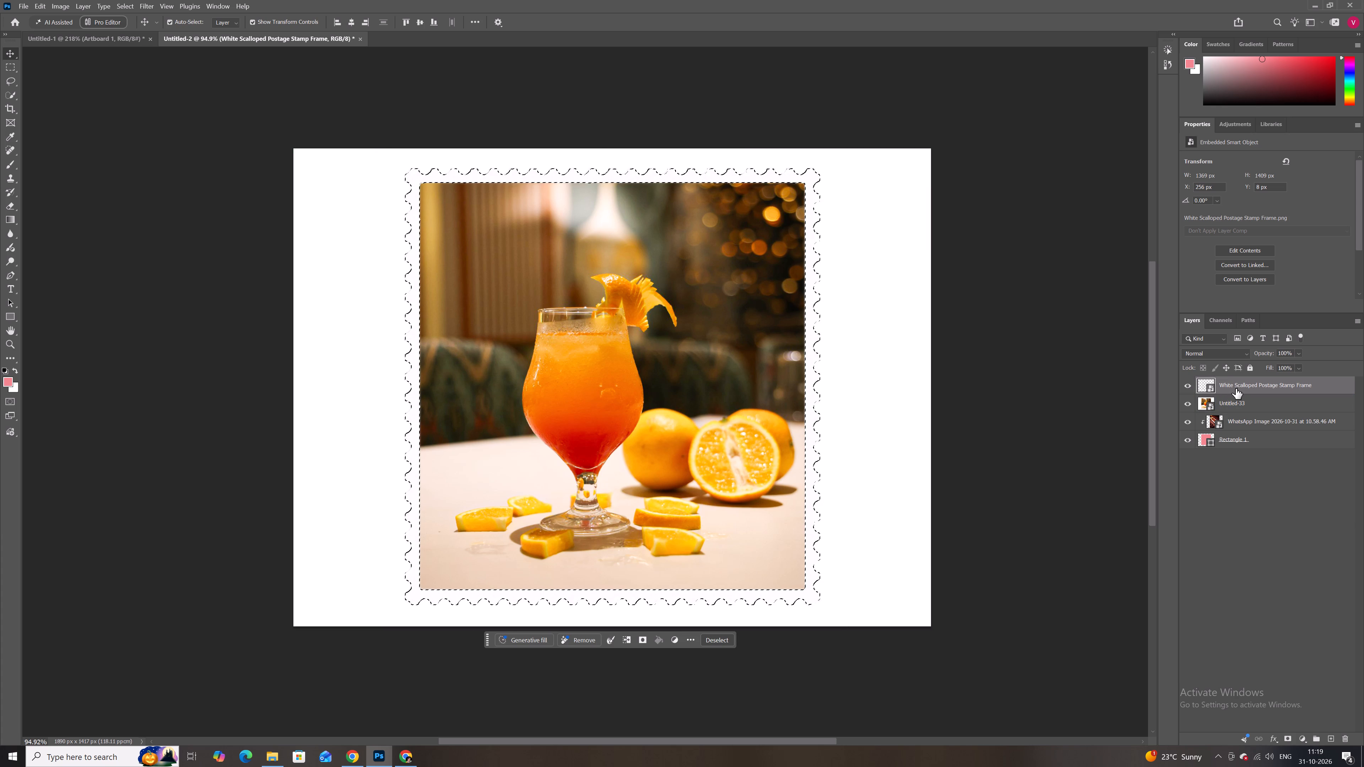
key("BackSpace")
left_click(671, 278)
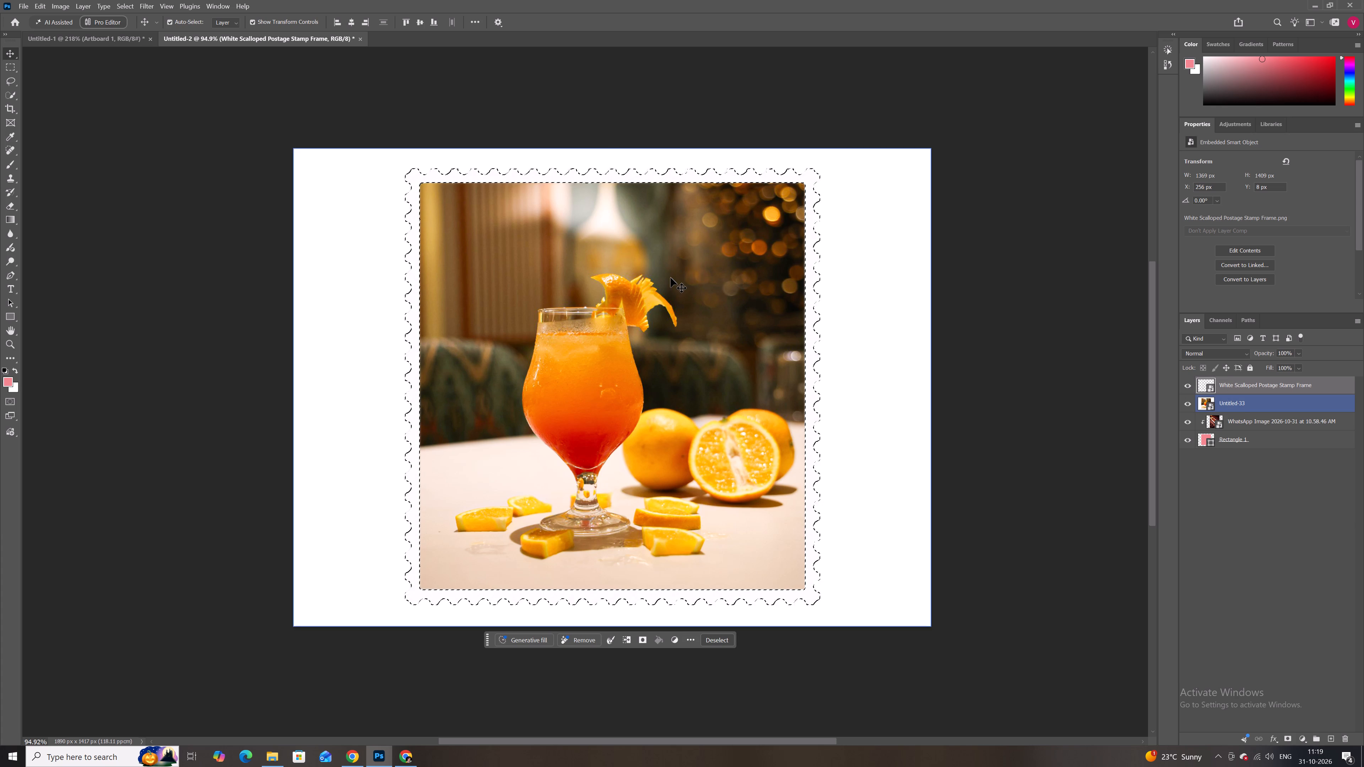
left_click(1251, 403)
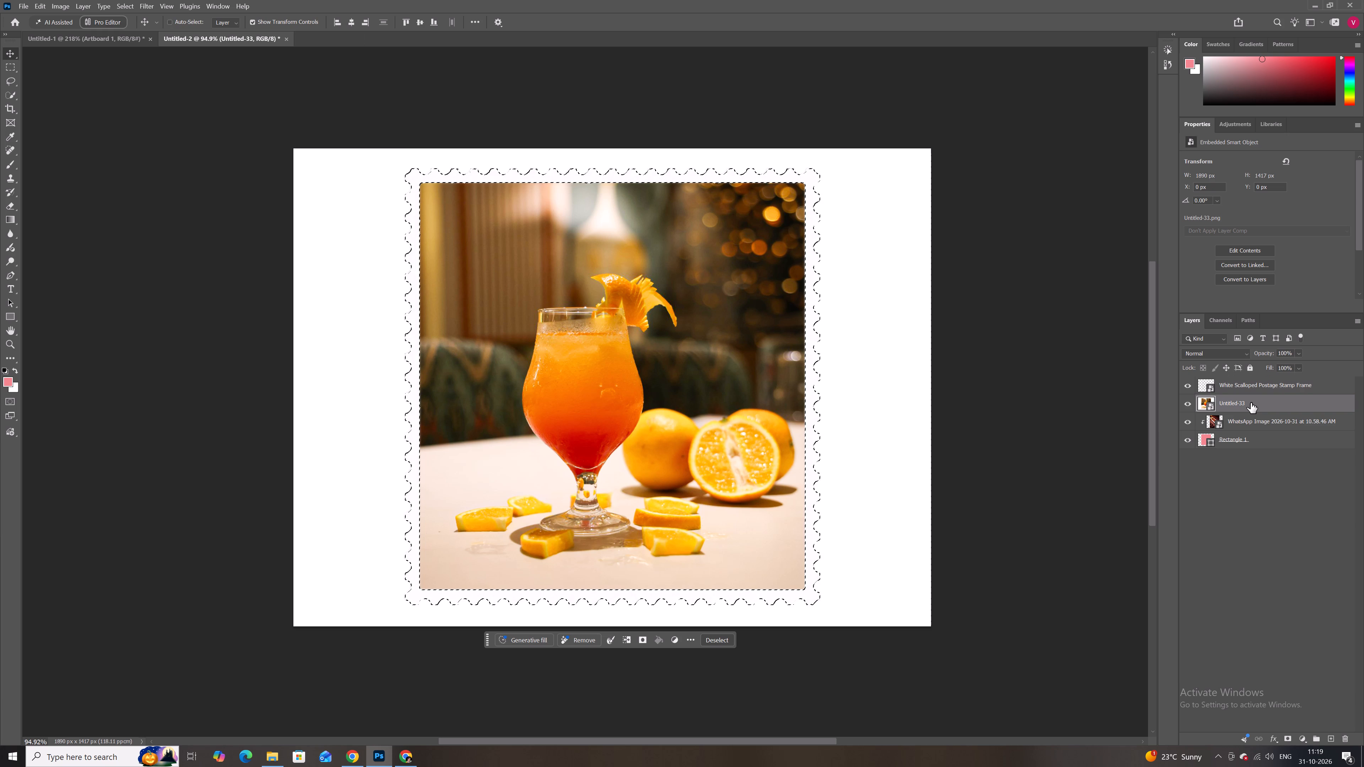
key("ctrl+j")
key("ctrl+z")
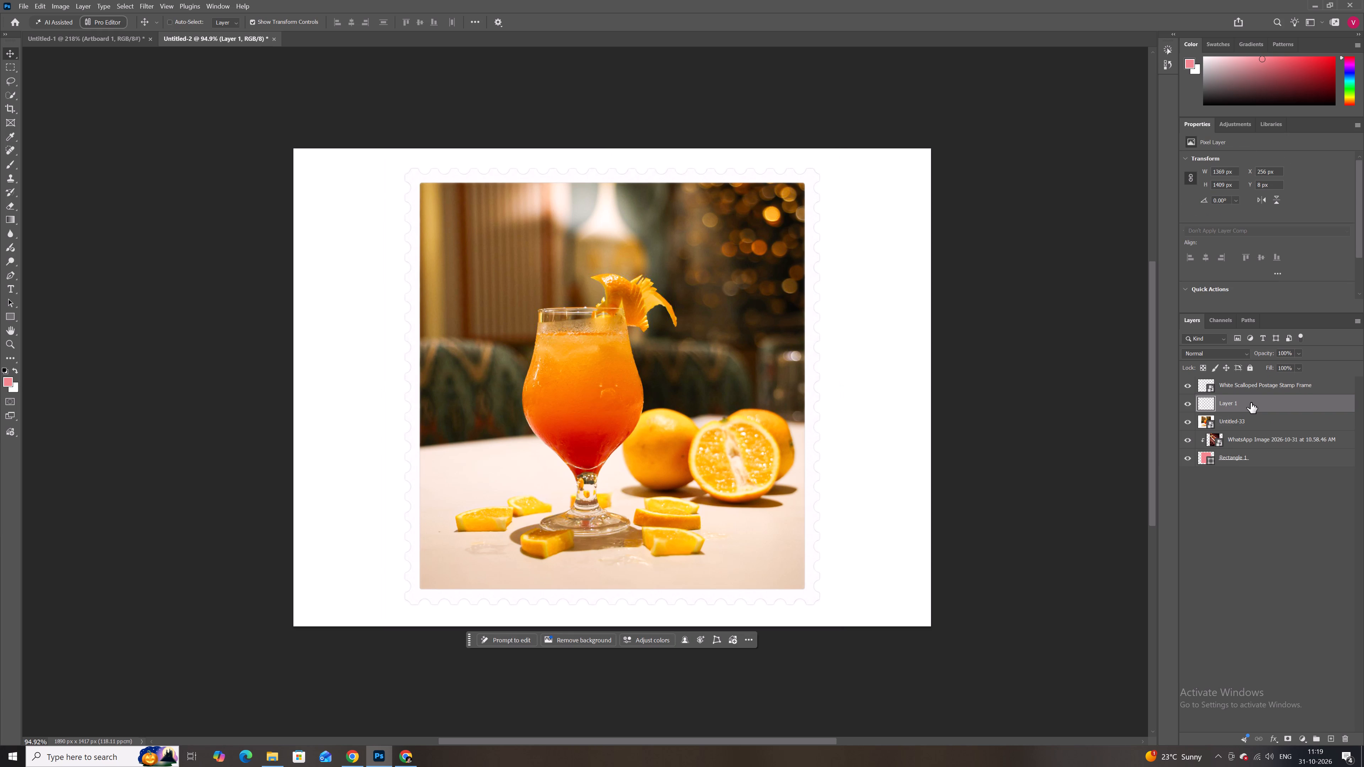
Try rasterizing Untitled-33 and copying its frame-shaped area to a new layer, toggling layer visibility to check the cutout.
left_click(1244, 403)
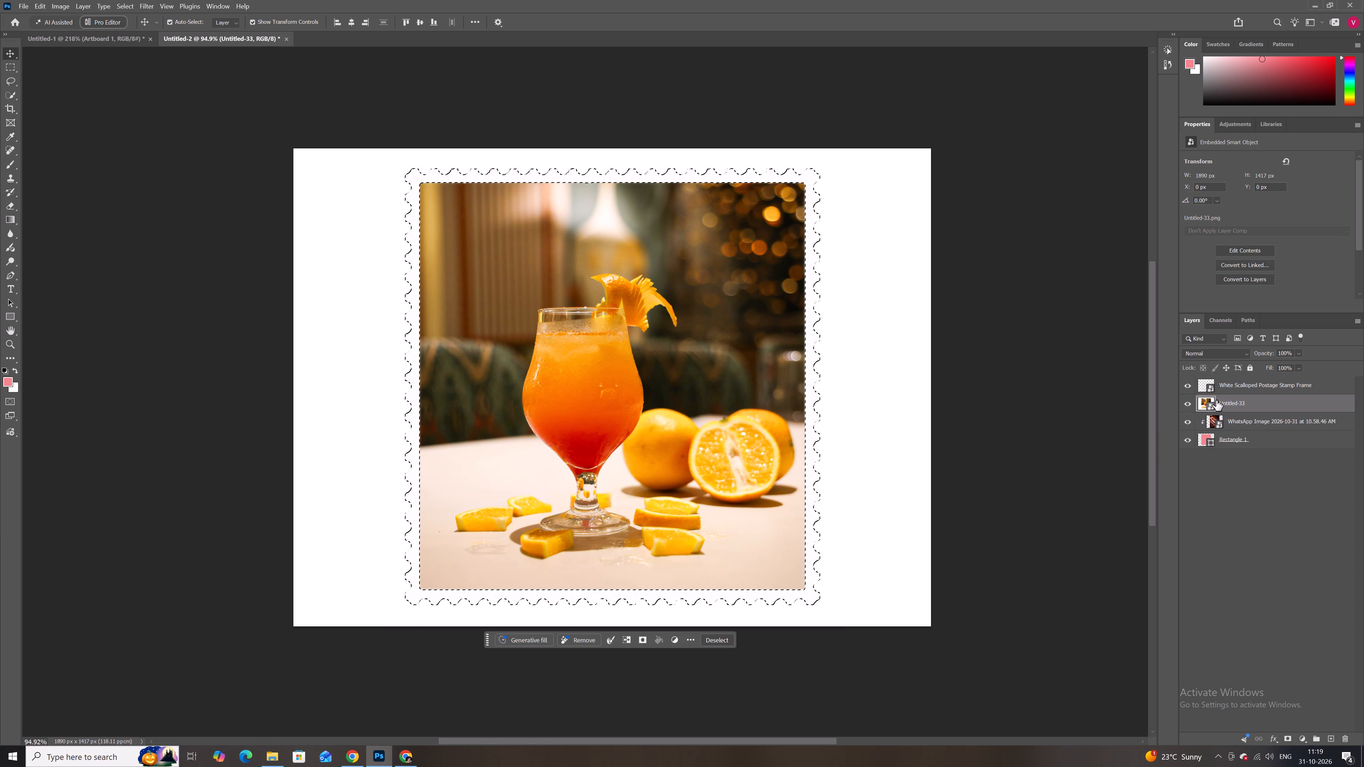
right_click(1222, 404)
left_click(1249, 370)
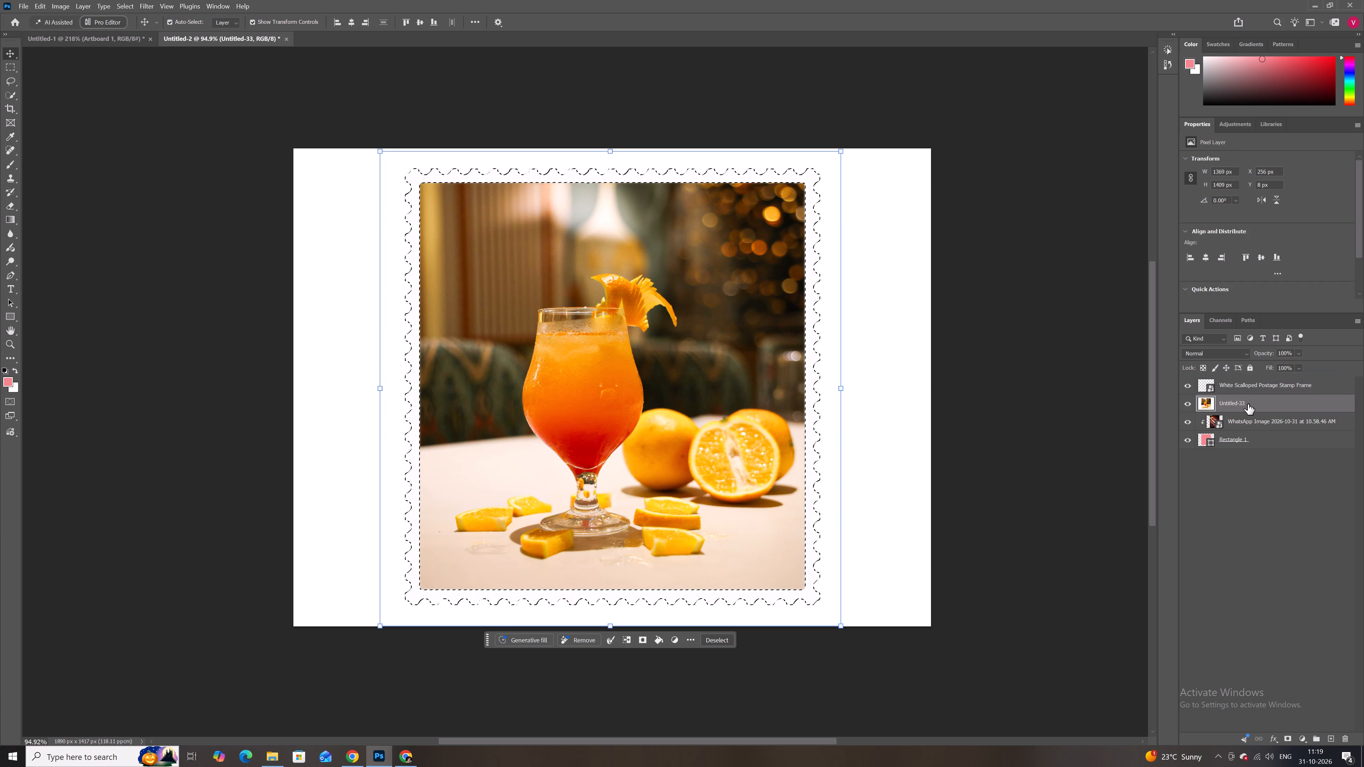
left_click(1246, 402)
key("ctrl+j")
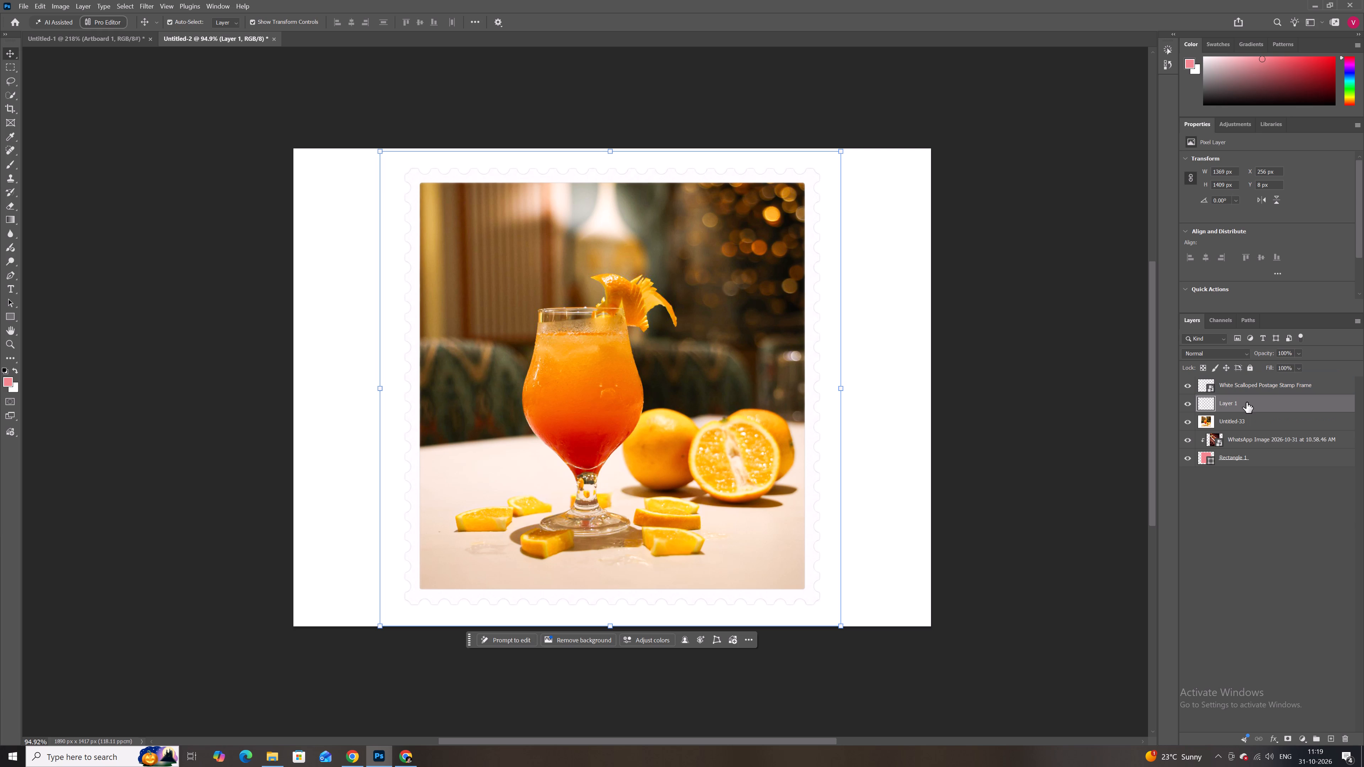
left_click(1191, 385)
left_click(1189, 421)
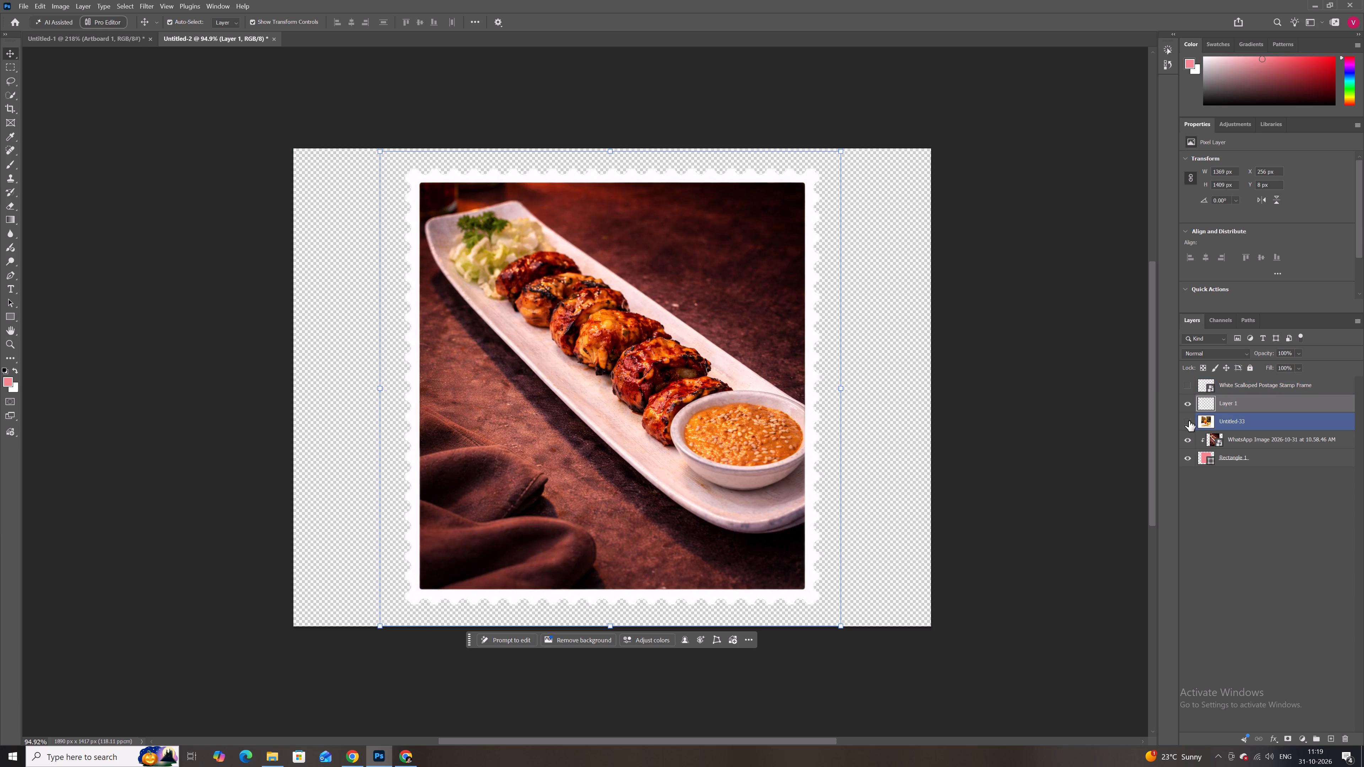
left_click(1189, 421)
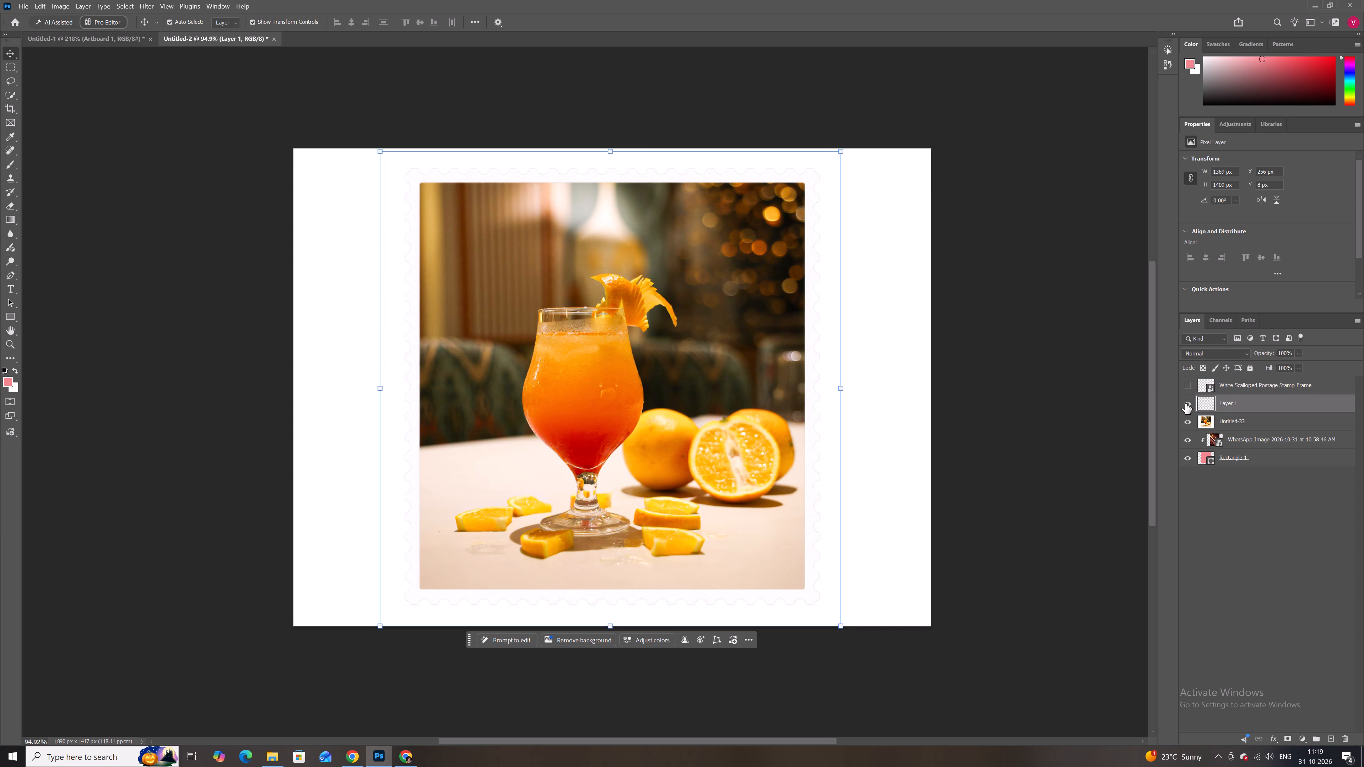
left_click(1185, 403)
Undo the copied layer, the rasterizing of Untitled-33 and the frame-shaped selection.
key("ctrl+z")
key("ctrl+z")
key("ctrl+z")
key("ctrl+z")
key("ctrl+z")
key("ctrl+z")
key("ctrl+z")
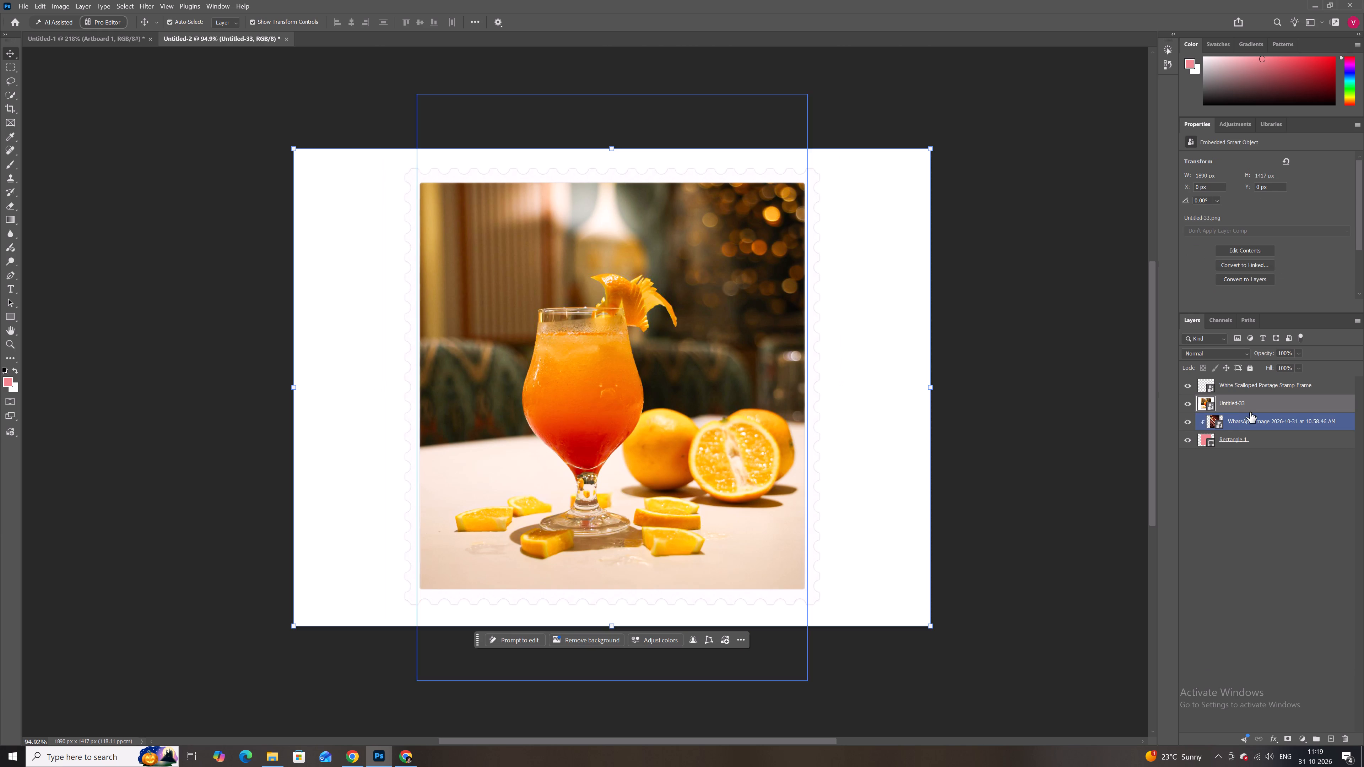
Delete the WhatsApp Image 2026-10-31 at 10.58.46 AM layer from Untitled-2.
left_click(1250, 415)
key("BackSpace")
Clip the Untitled-33 layer to Rectangle 1 and deselect it.
left_click(1240, 406)
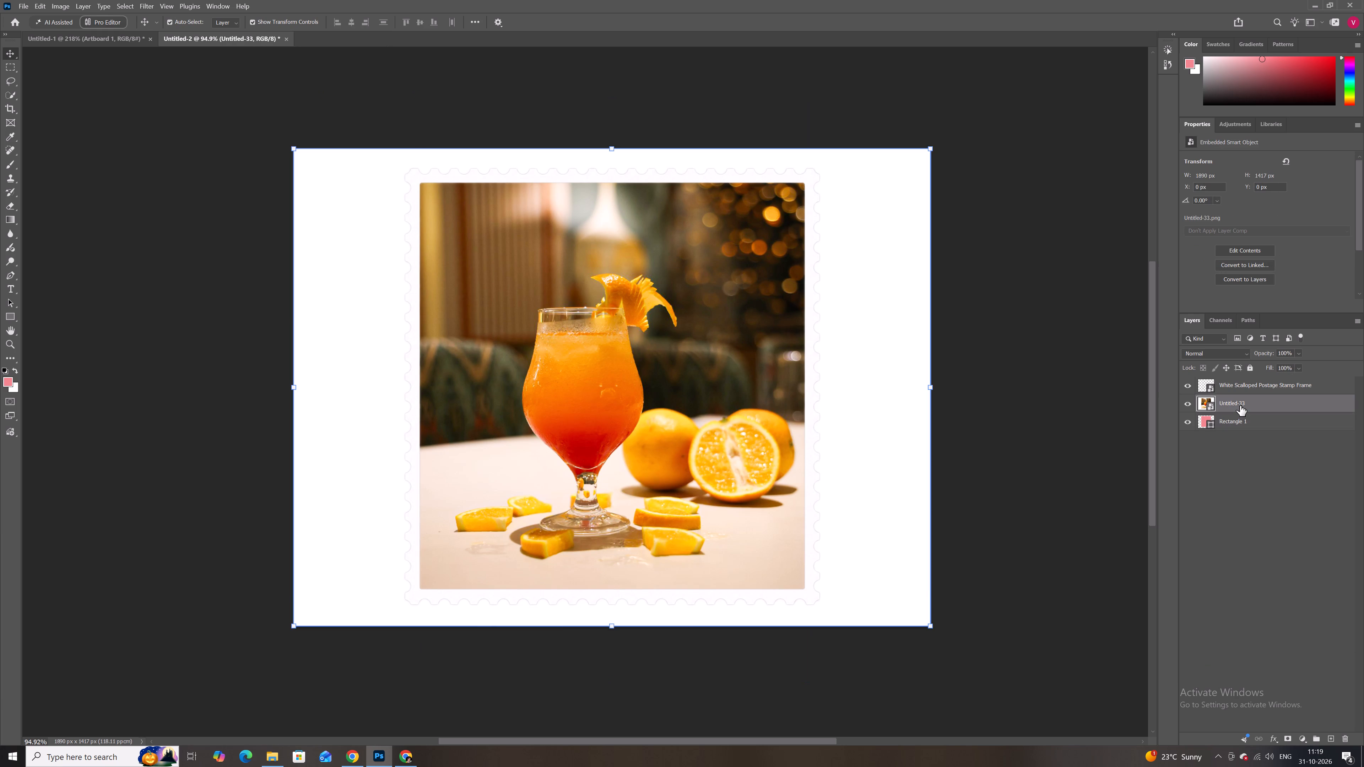
key("ctrl+alt+g")
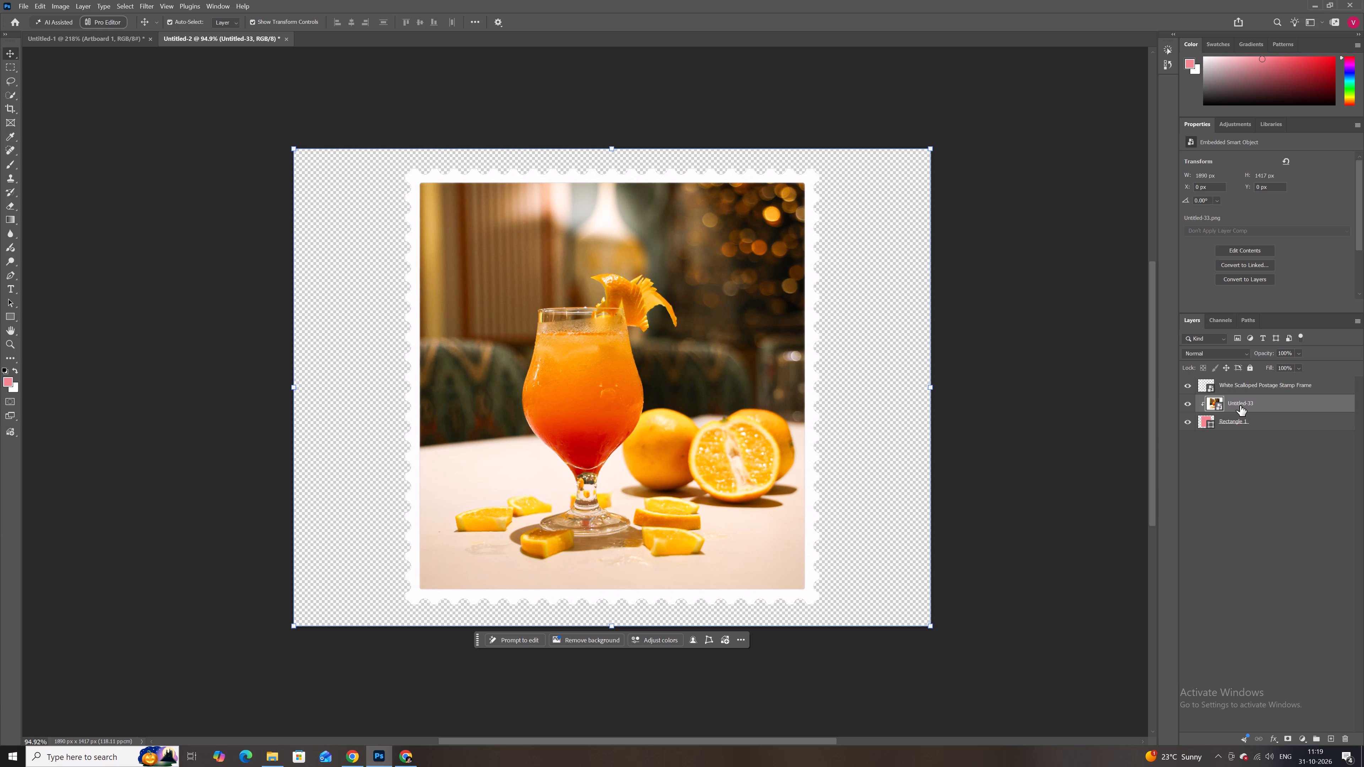
left_click(990, 417)
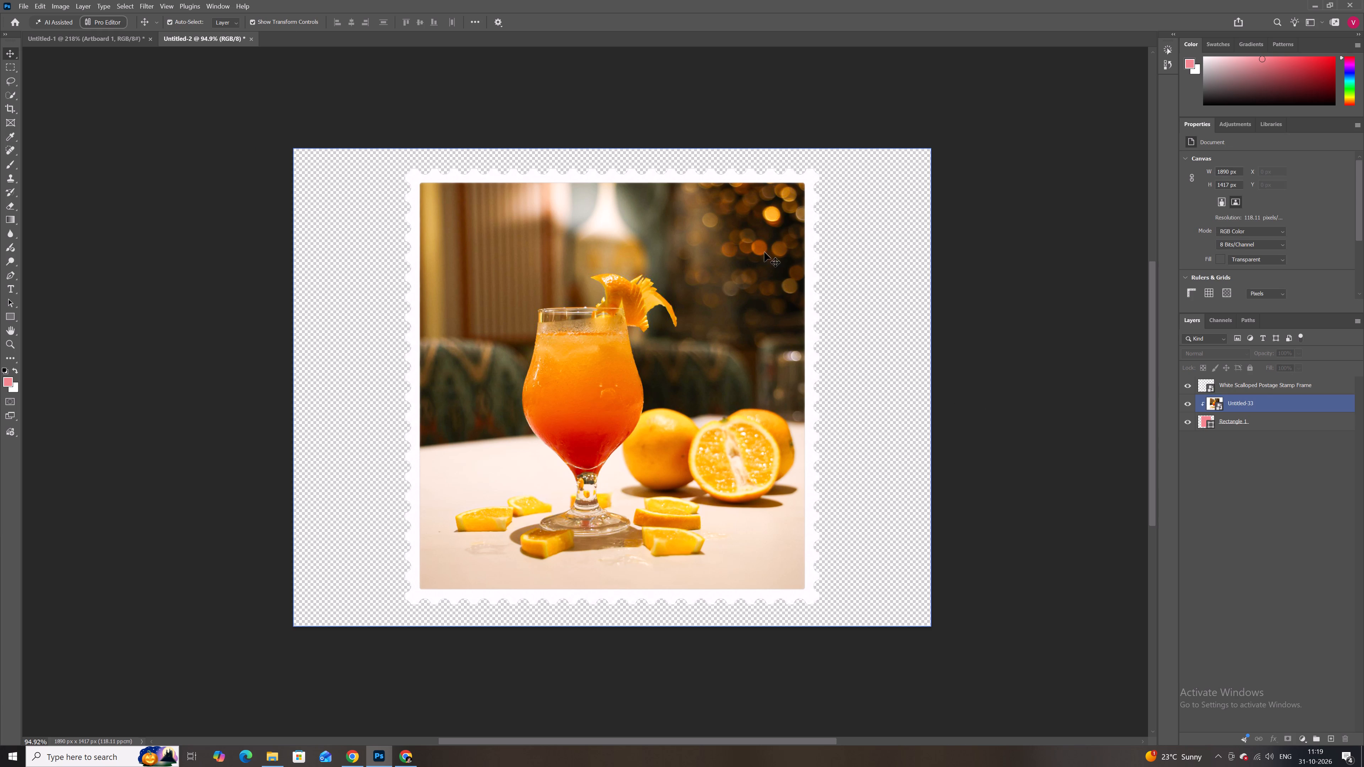
Export Untitled-2 as a transparent PNG to Downloads, replacing the existing Untitled-33 file.
left_click(24, 8)
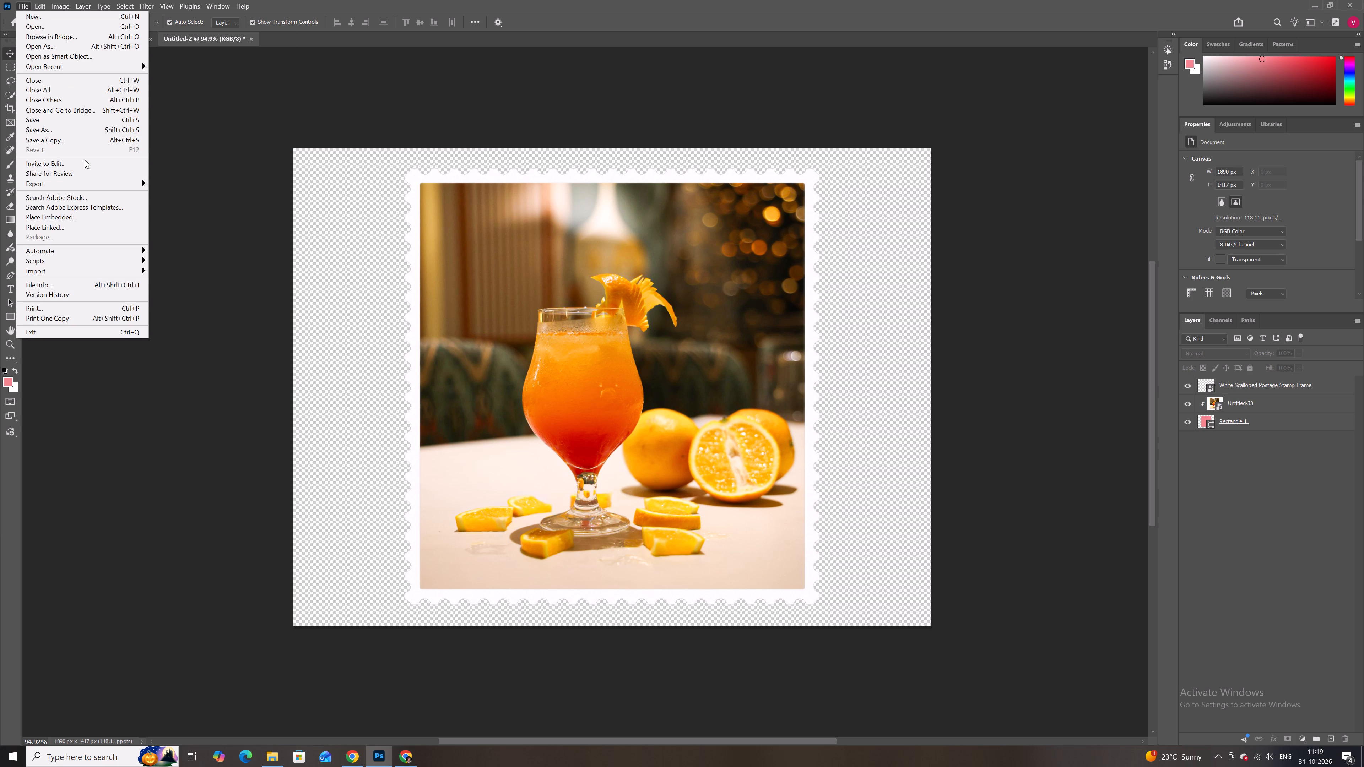
left_click(77, 181)
left_click(158, 192)
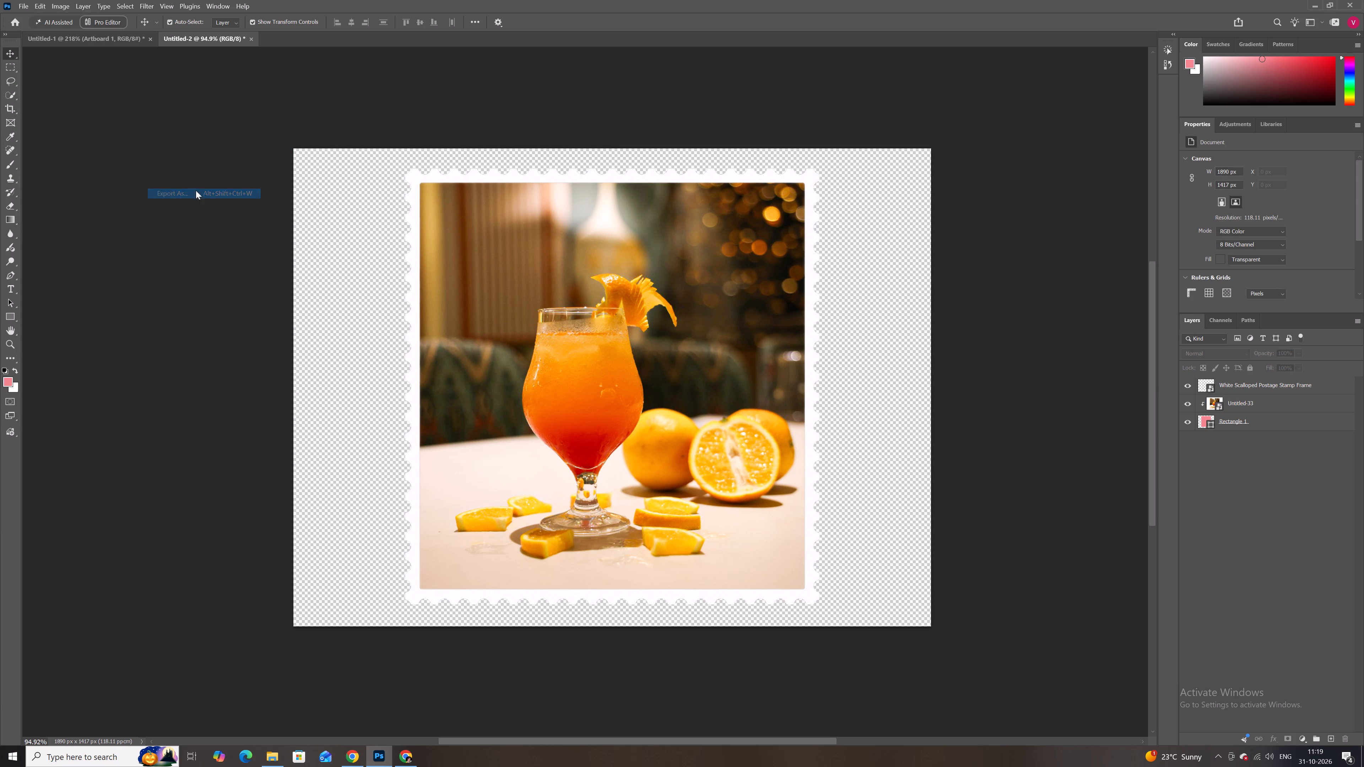
left_click(997, 594)
left_click(986, 592)
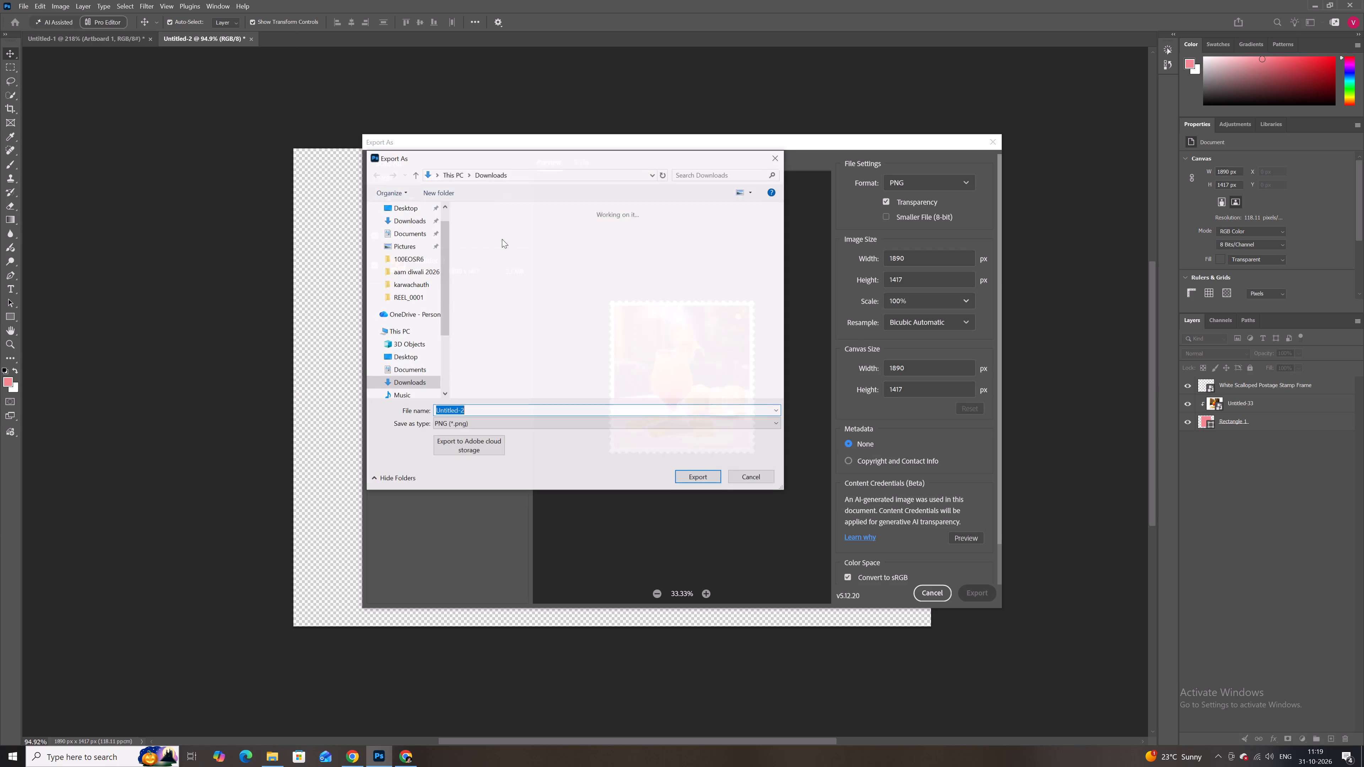
left_click(656, 249)
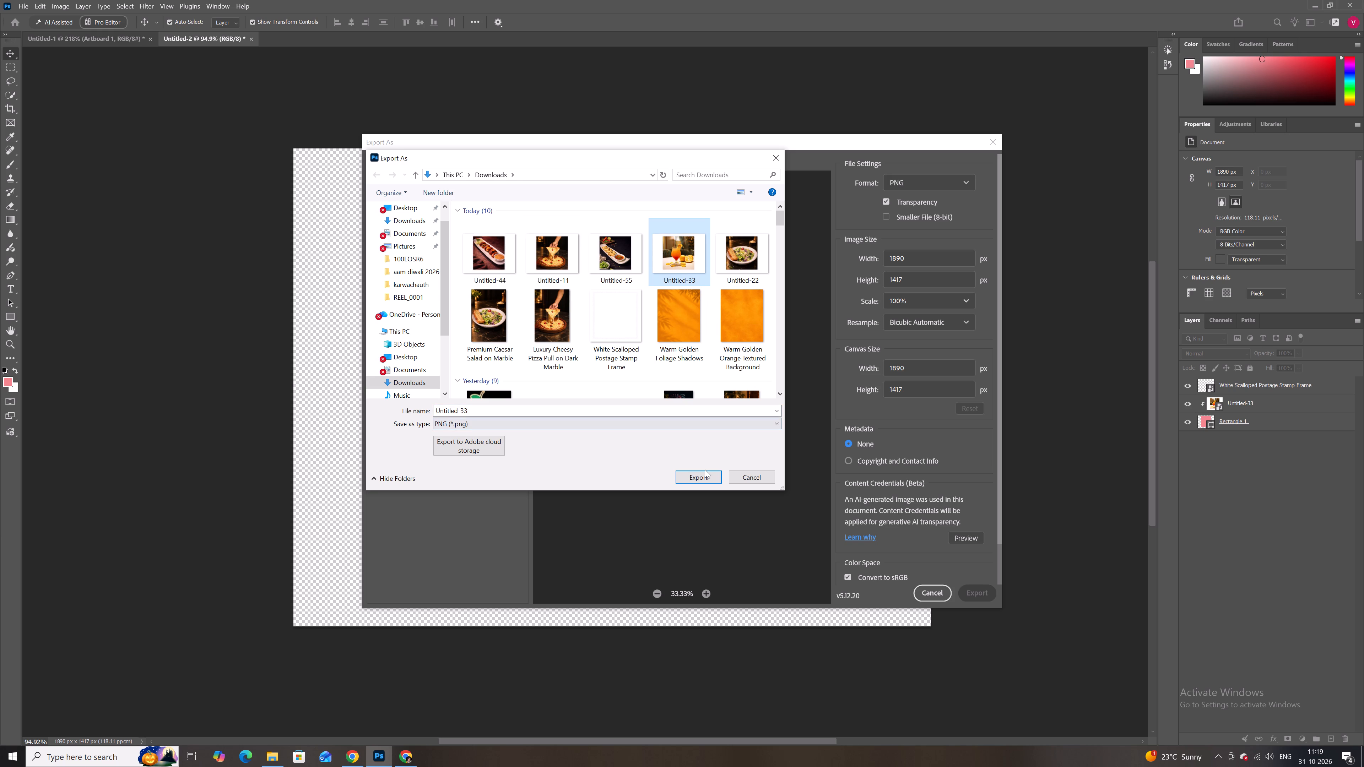
left_click(707, 473)
left_click(697, 376)
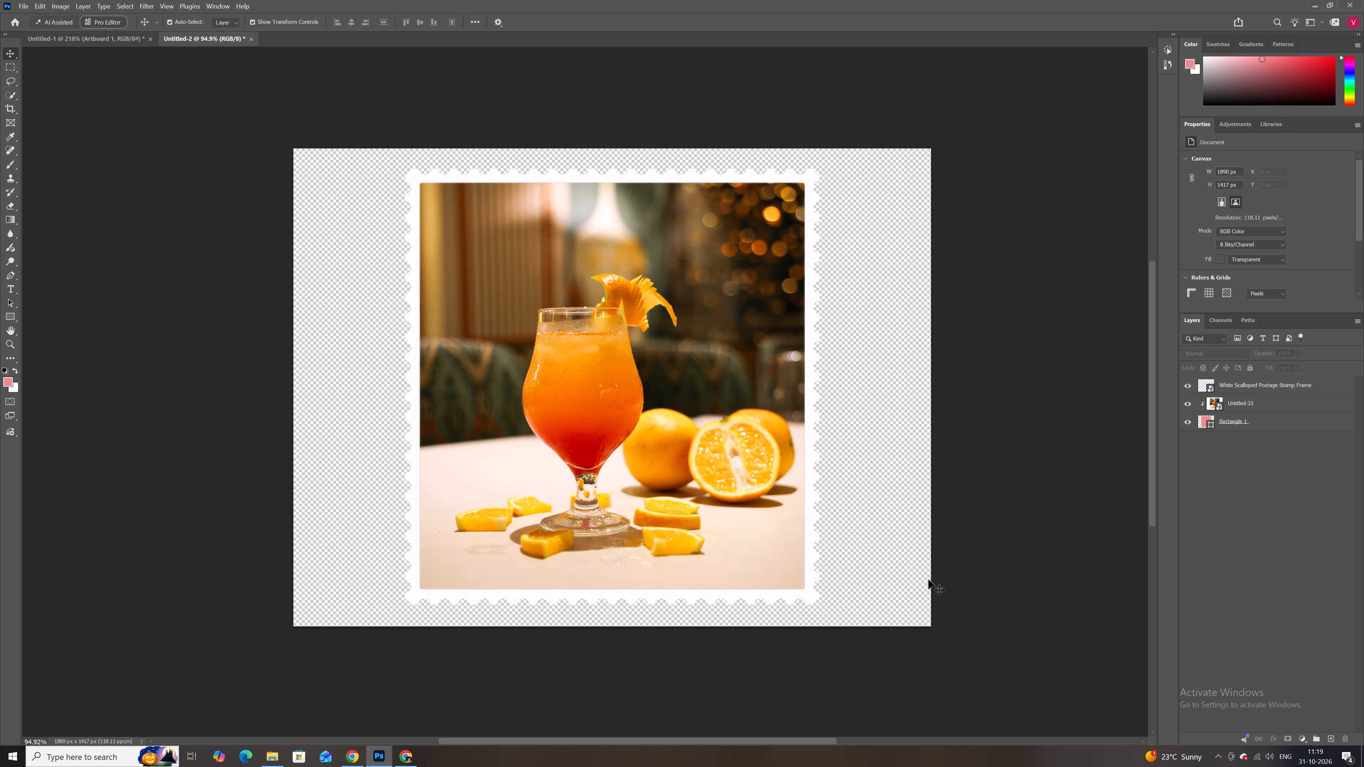
Place the Untitled-22 salad image from Downloads into the Untitled-2 document at its original size.
left_click(282, 758)
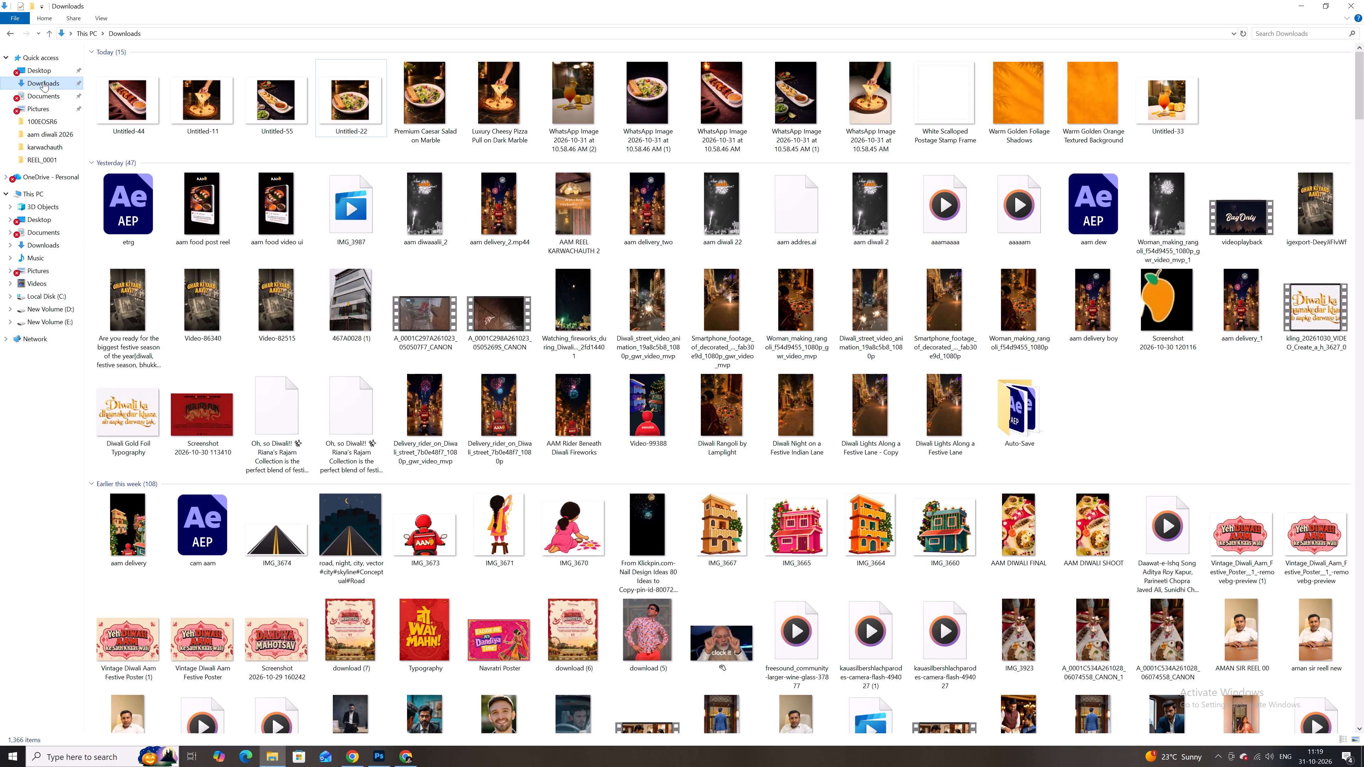
left_click(43, 81)
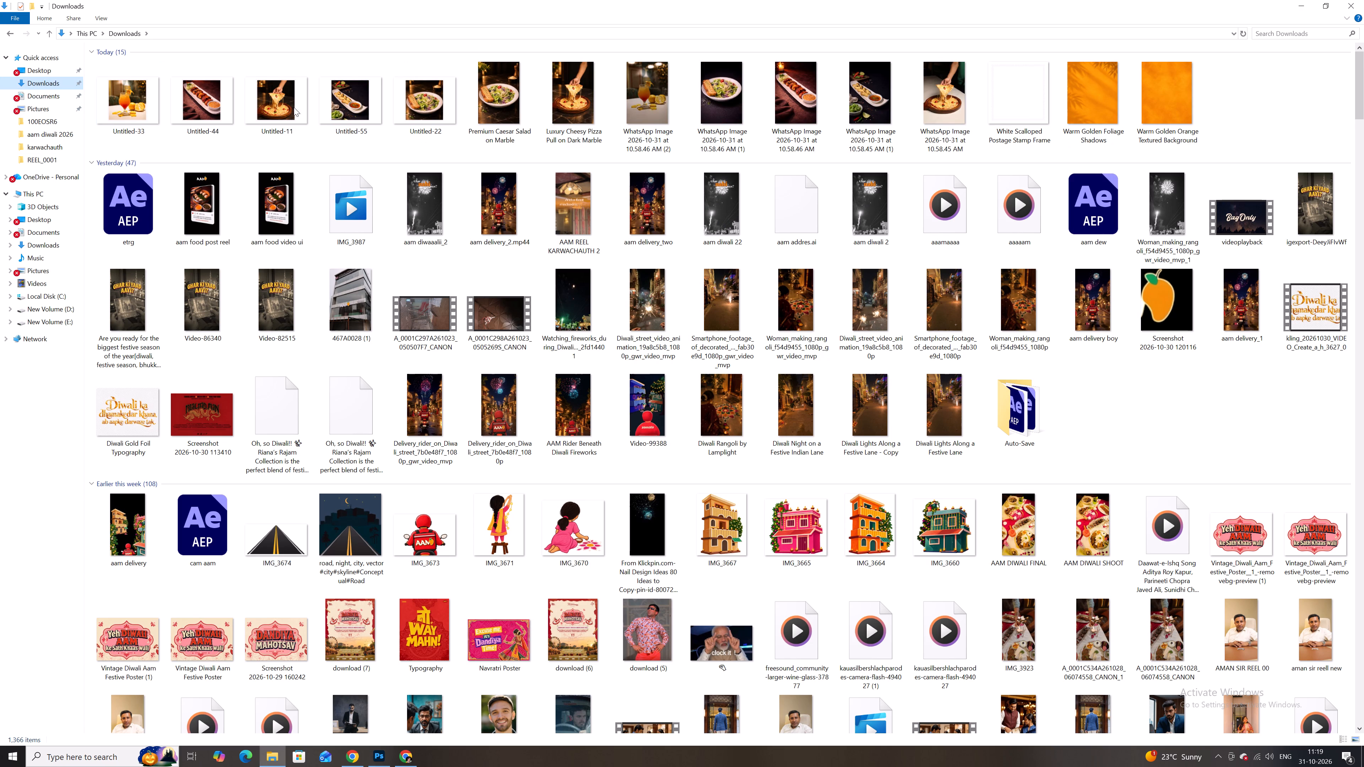
double_click(415, 101)
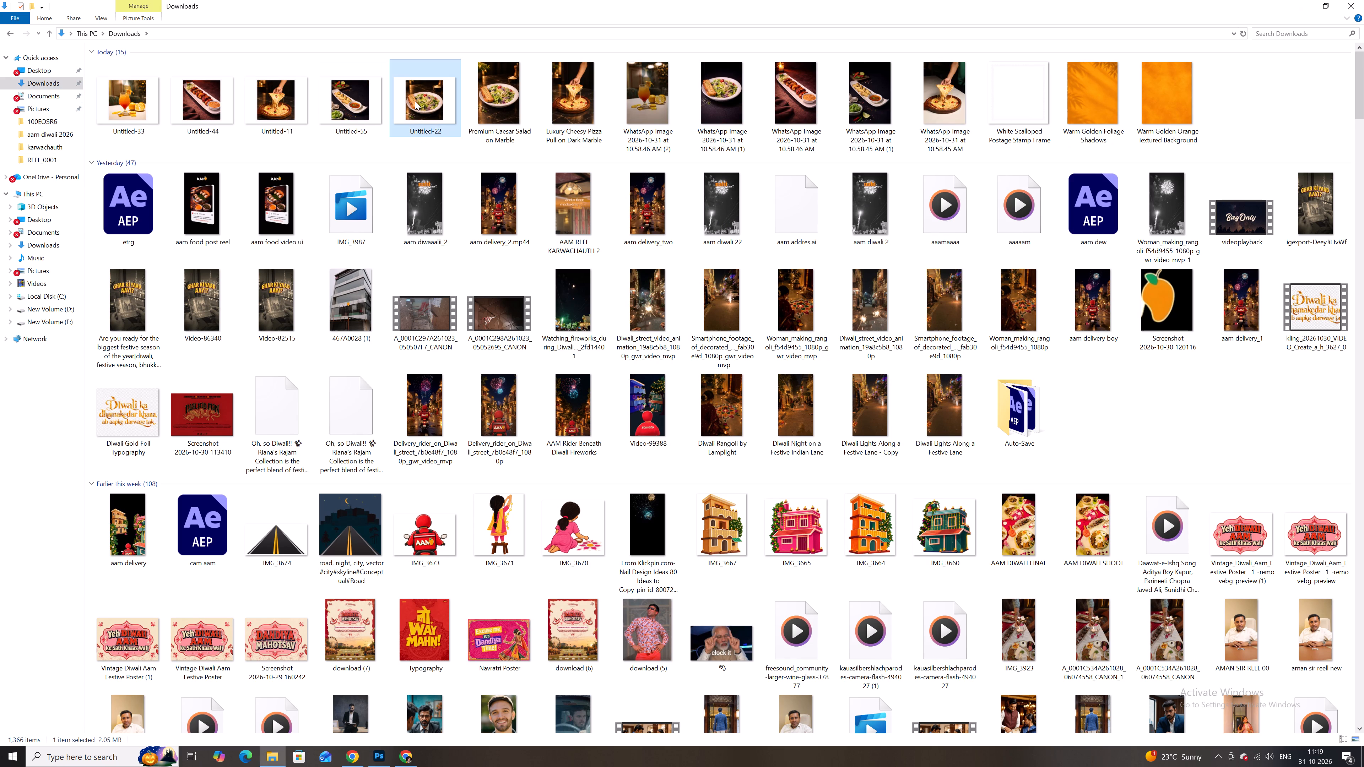
left_click(1153, 163)
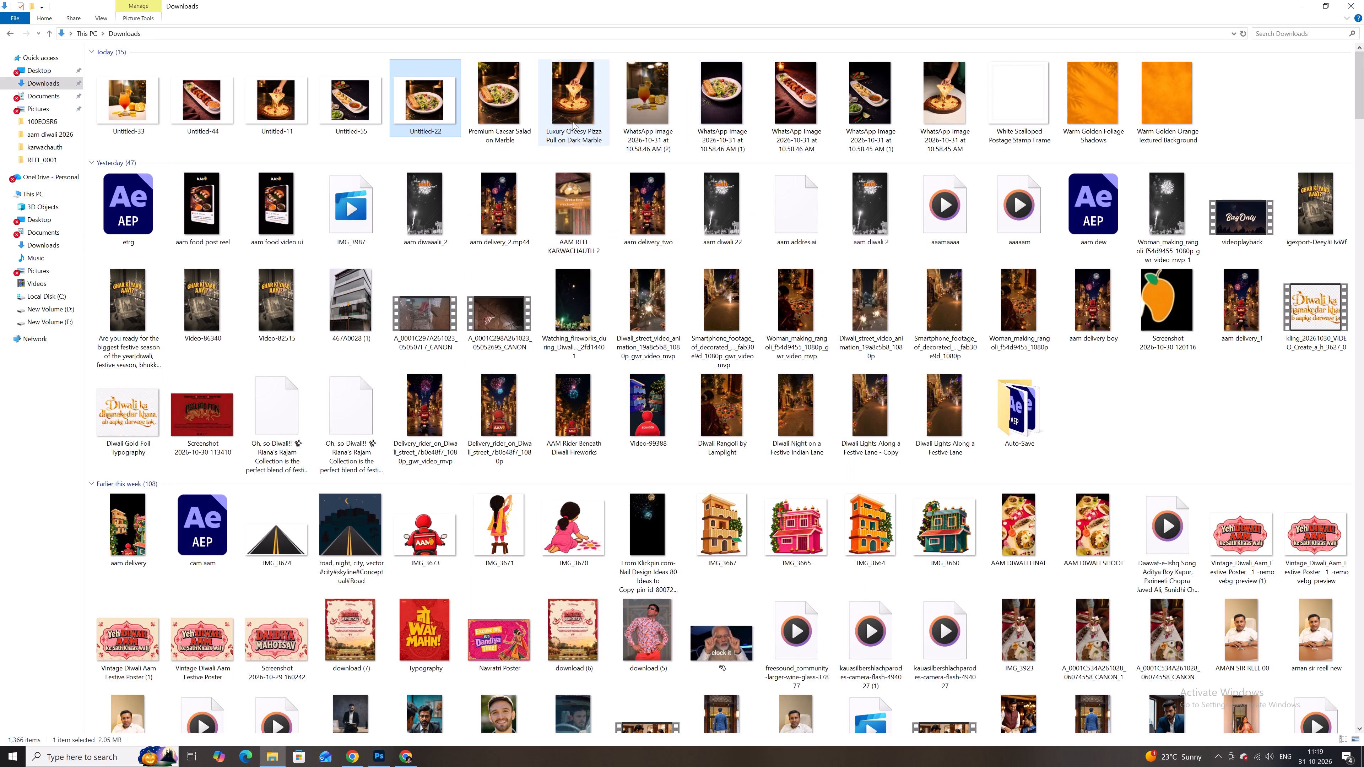
left_click_drag(439, 110, 675, 343)
key("alt+Tab")
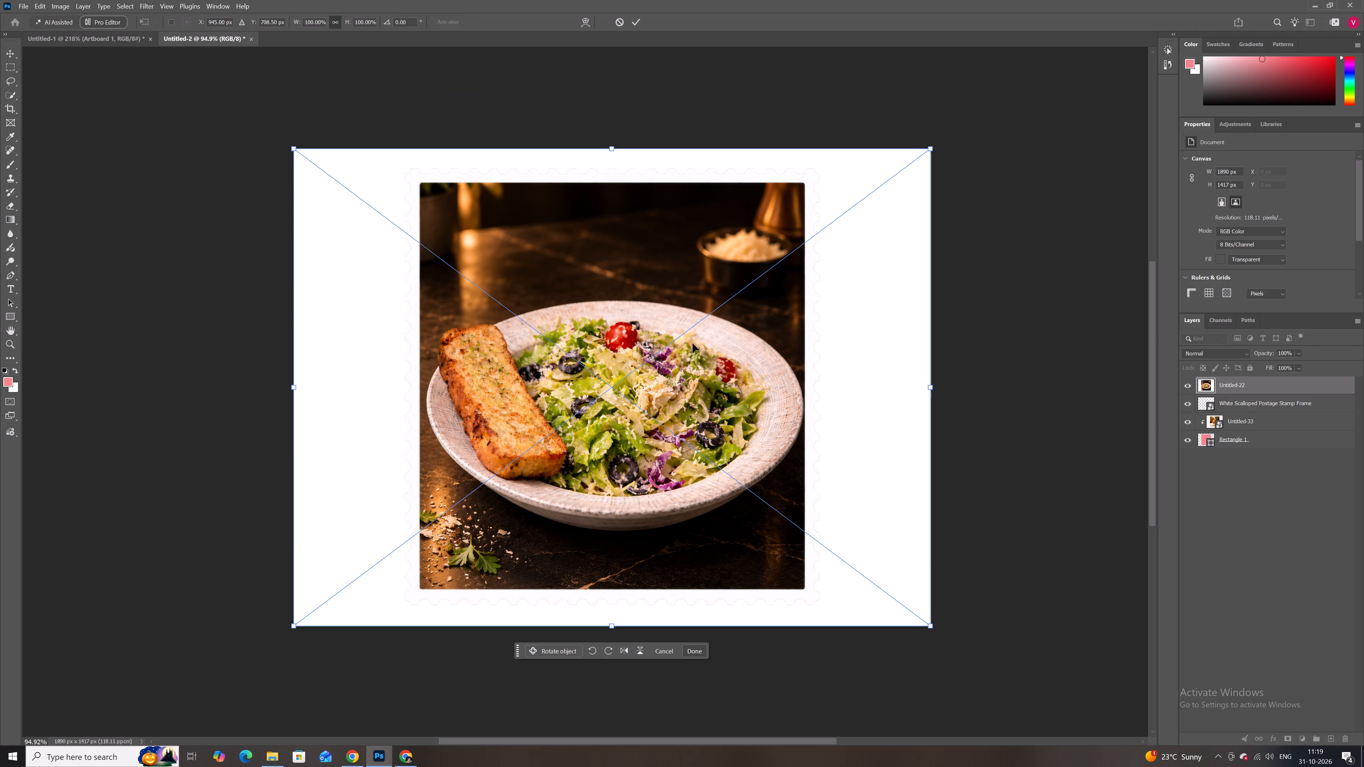
left_click(640, 18)
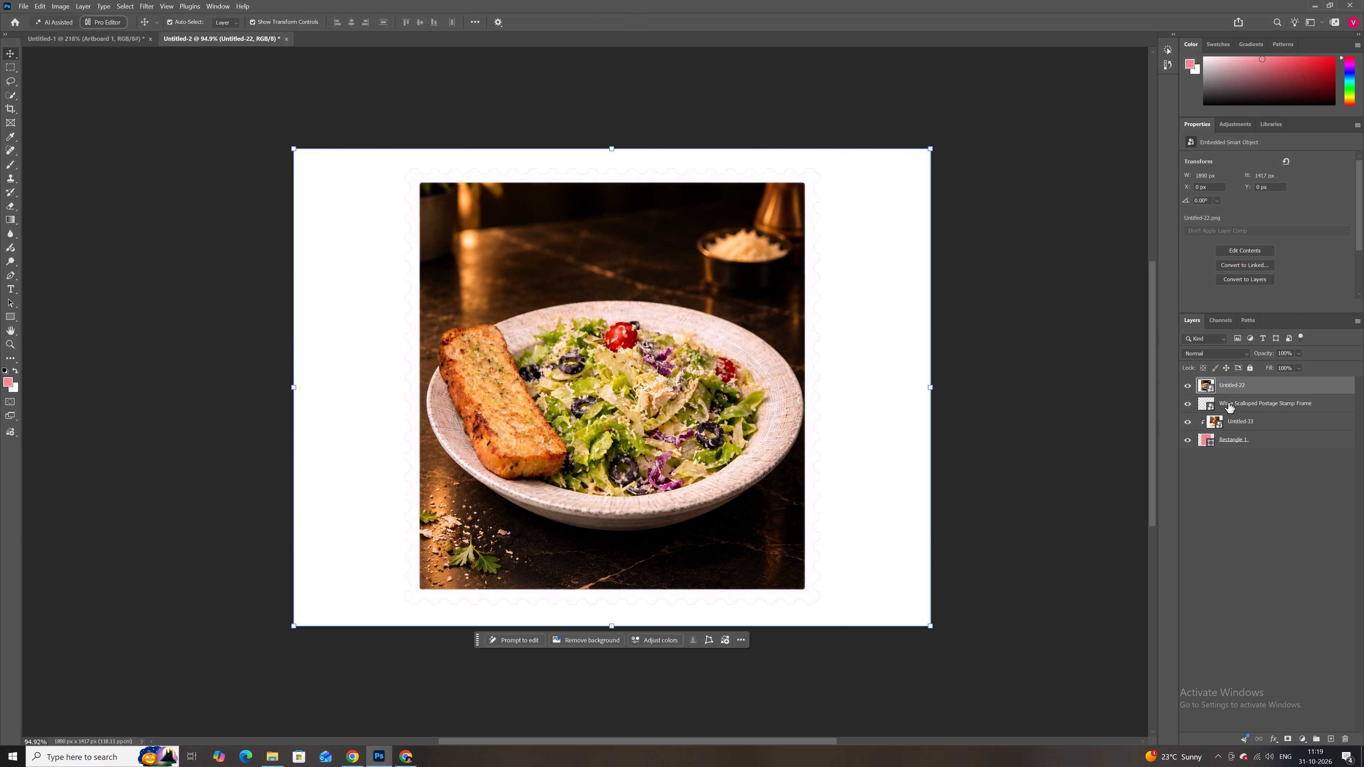
Move the Untitled-22 layer beneath the White Scalloped Postage Stamp Frame layer and delete the Untitled-33 layer.
left_click_drag(1230, 388, 1240, 418)
left_click(1240, 421)
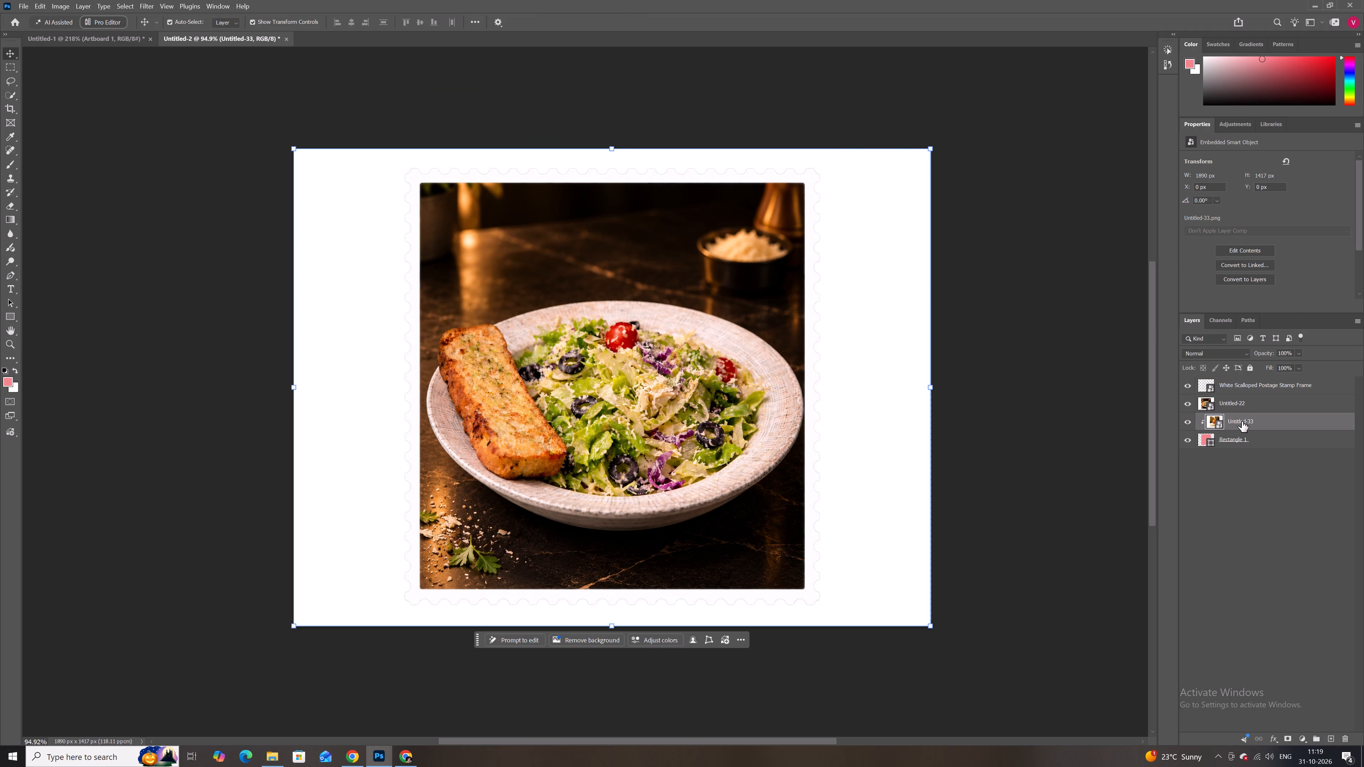
key("BackSpace")
Clip the Untitled-22 layer to Rectangle 1 and deselect it.
left_click(1240, 402)
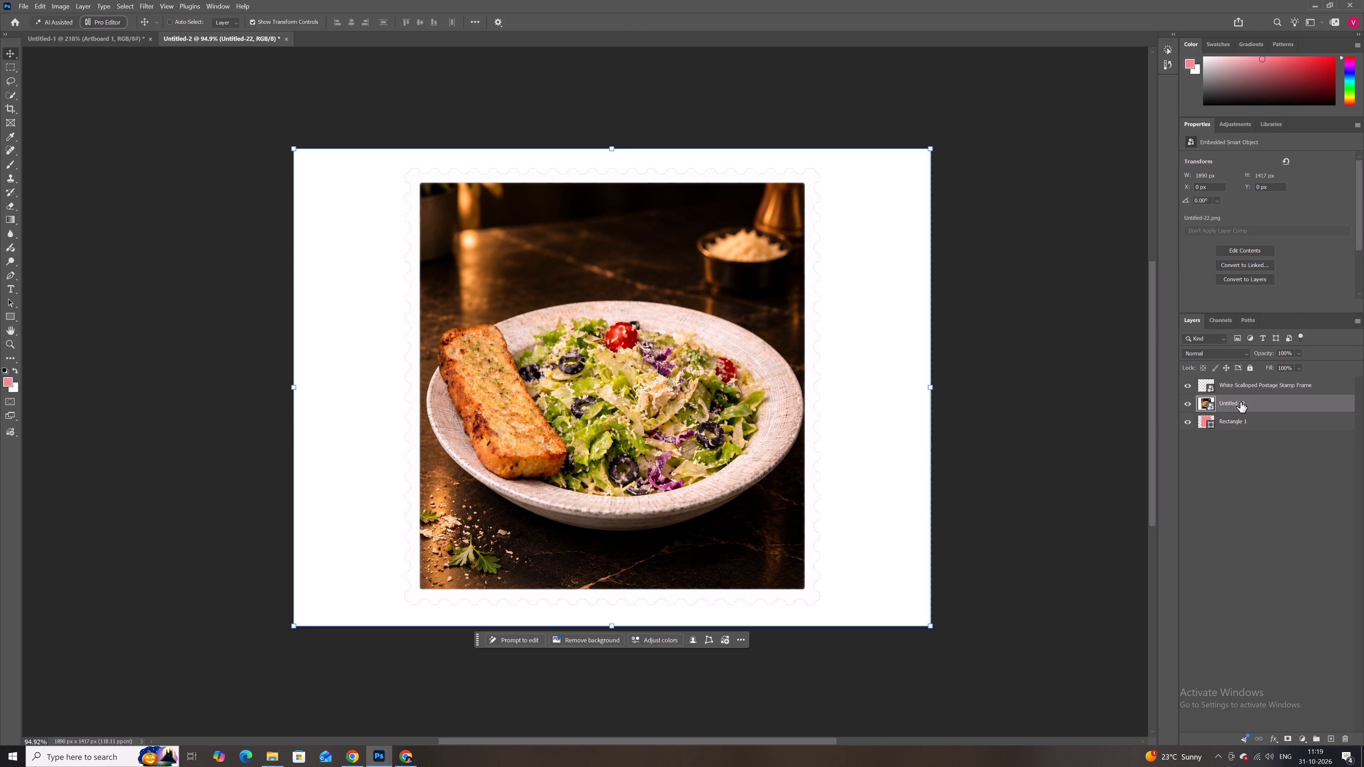
key("ctrl+alt+g")
left_click(95, 212)
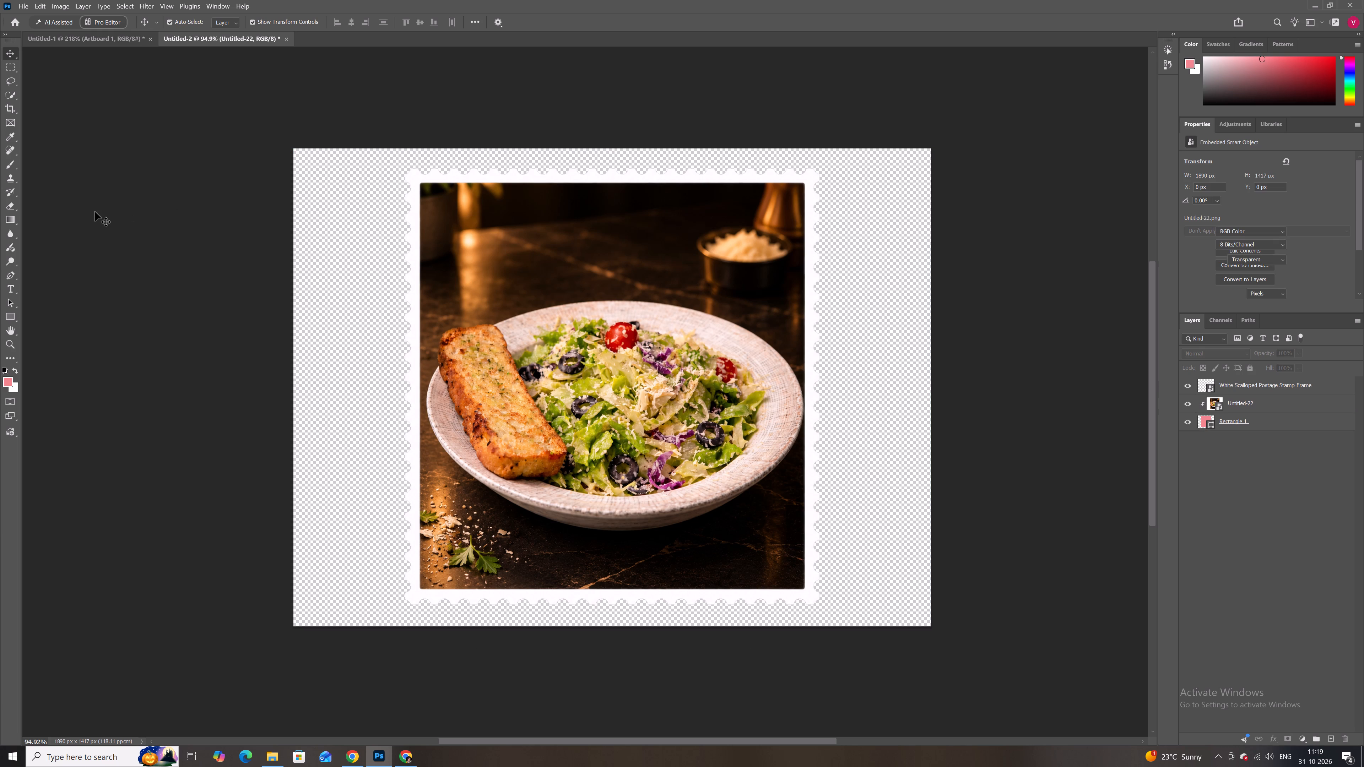
Export Untitled-2 as a transparent PNG to Downloads, replacing the existing Untitled-22 file, and check the folder.
left_click(25, 8)
left_click(60, 187)
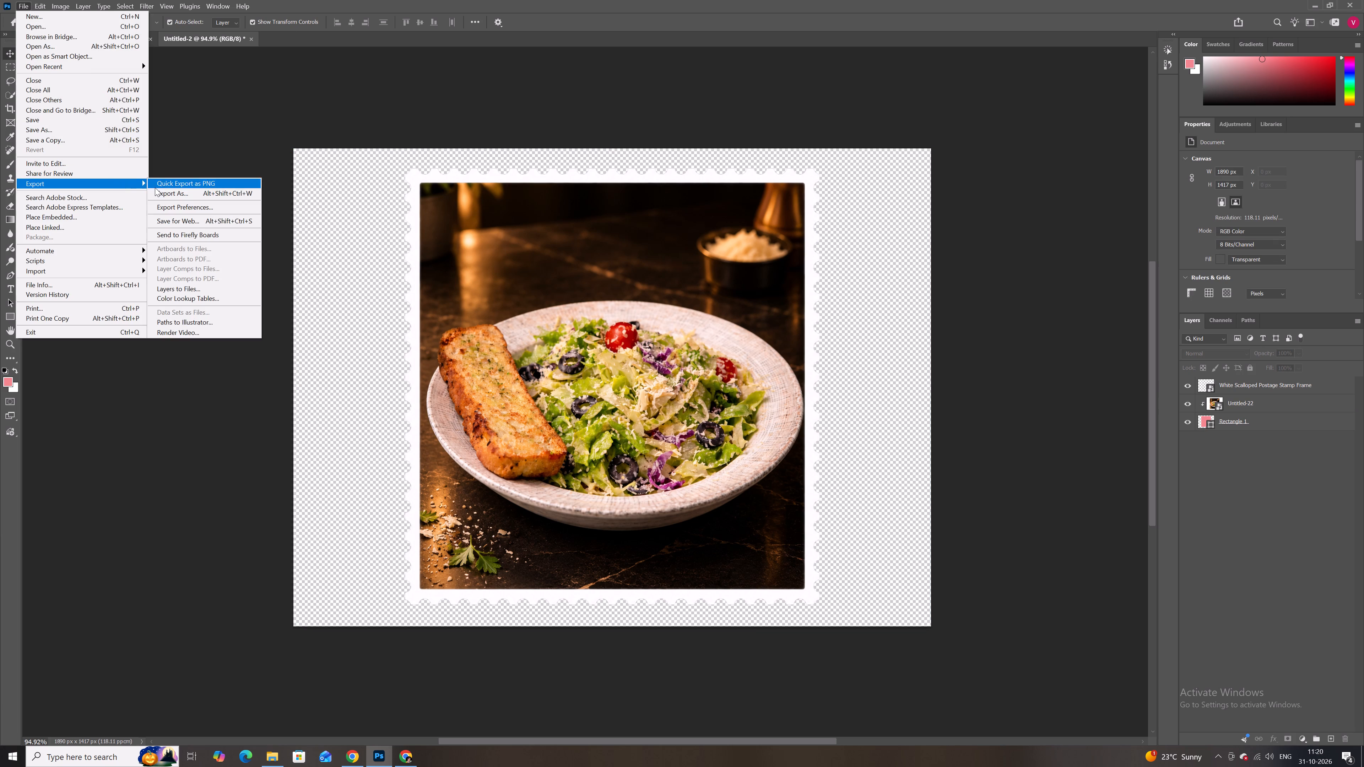
left_click(165, 192)
left_click(974, 591)
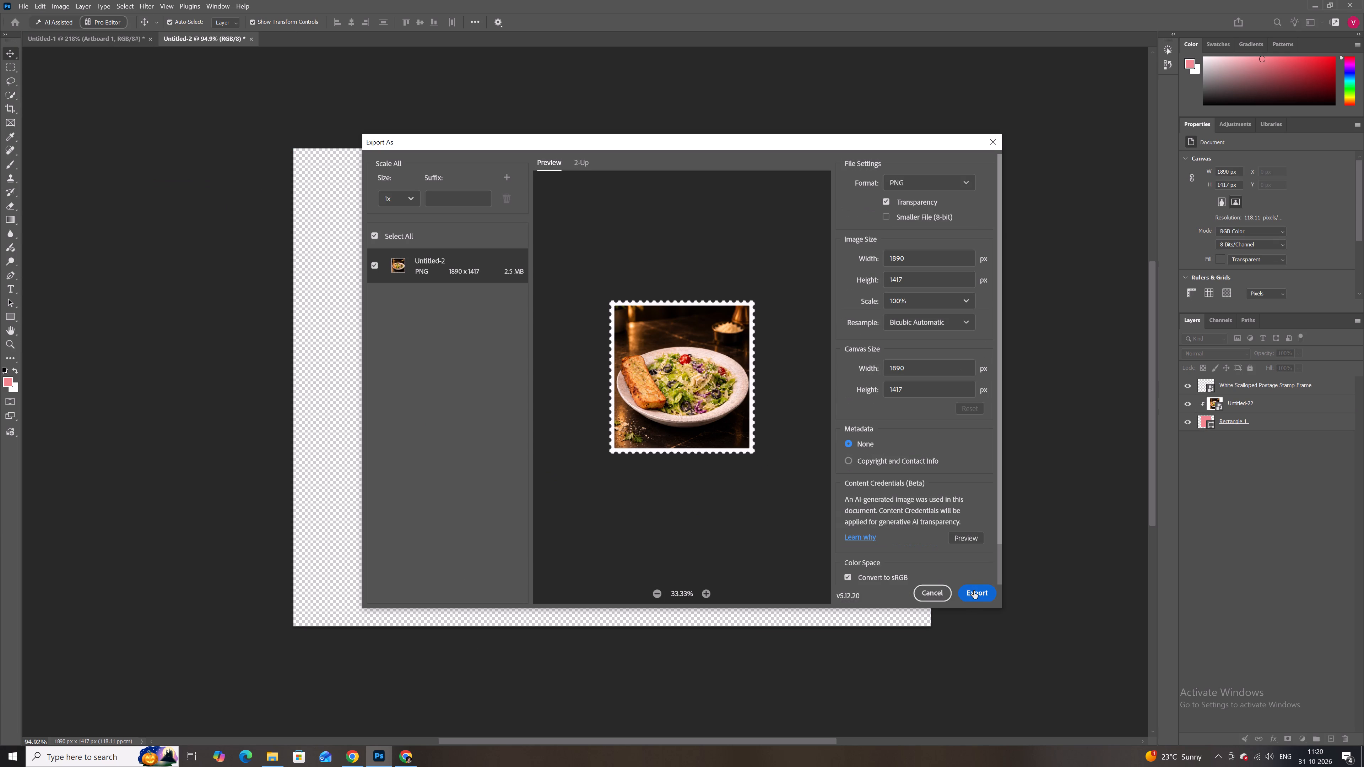
left_click(730, 270)
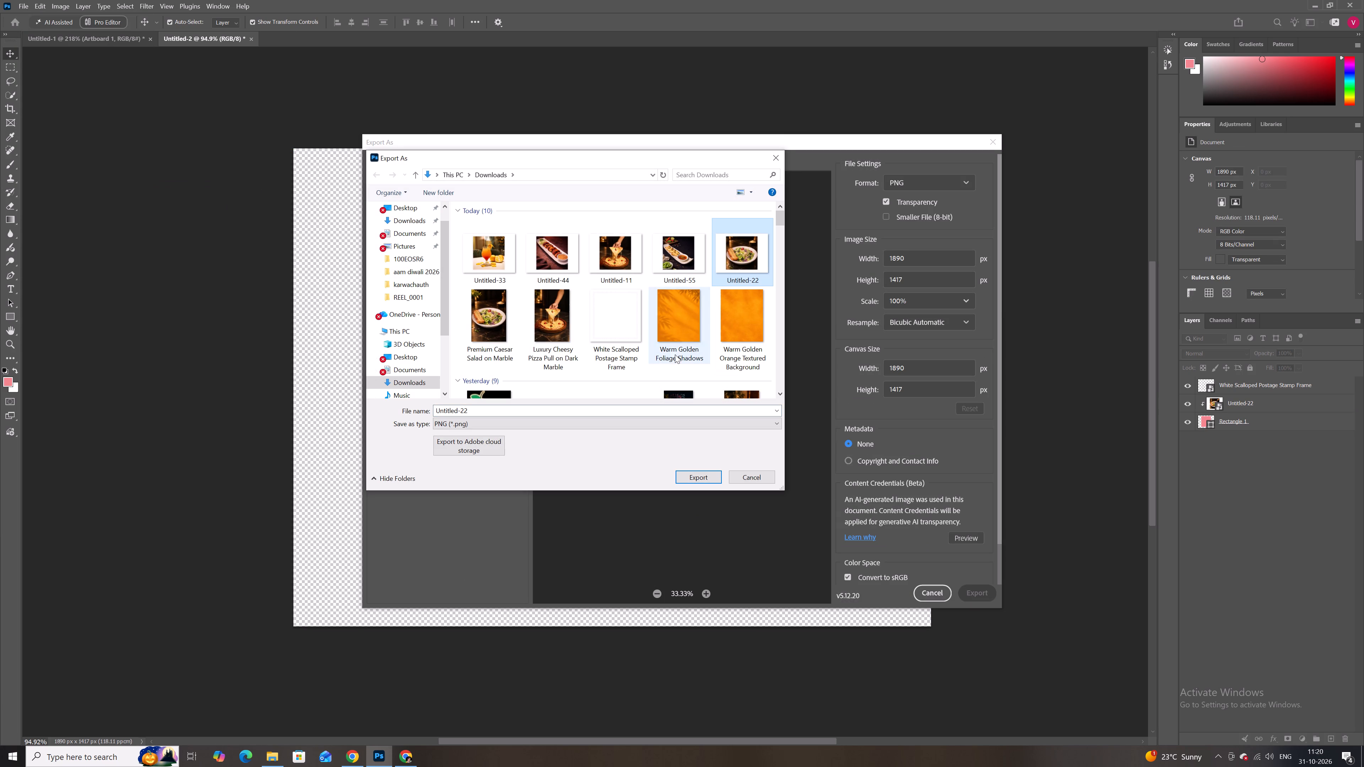
left_click(708, 474)
left_click(697, 375)
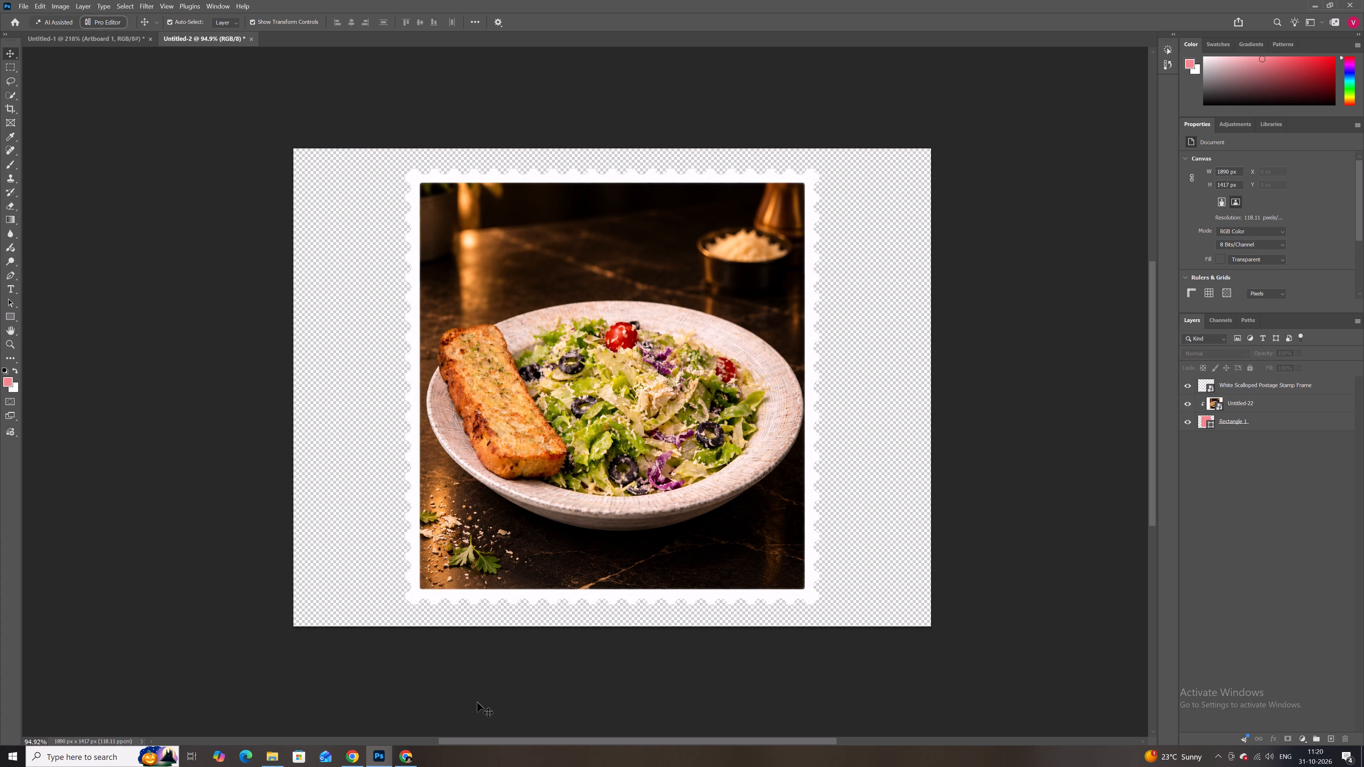
key("ctrl+s")
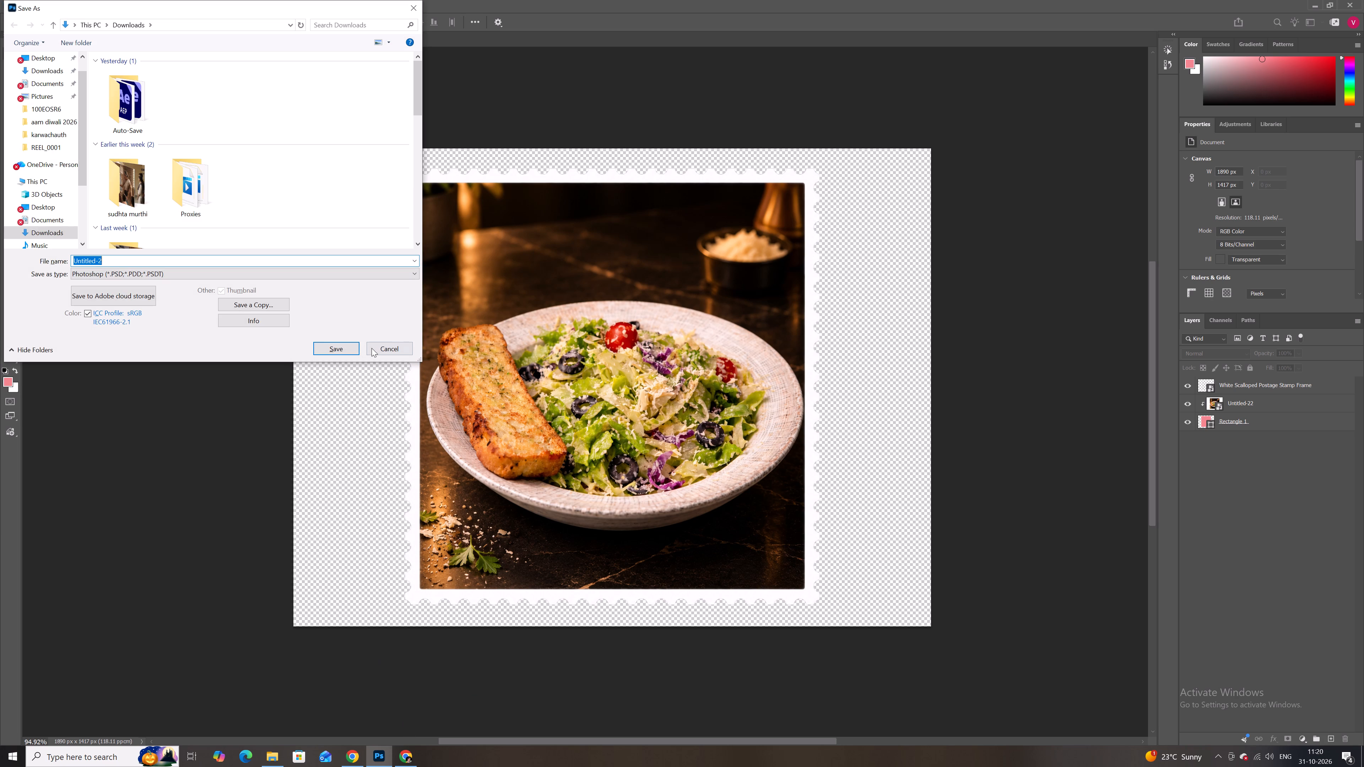
left_click(371, 348)
left_click(280, 756)
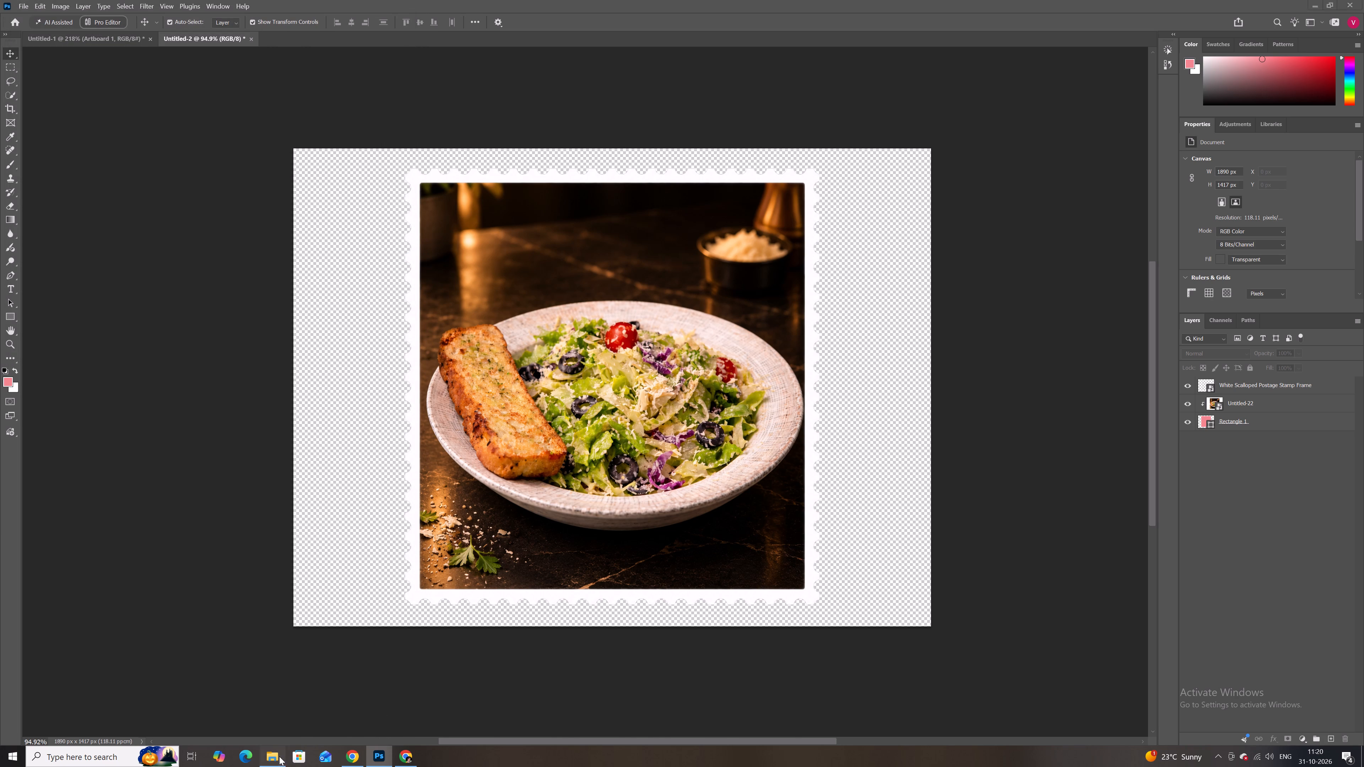
left_click(37, 83)
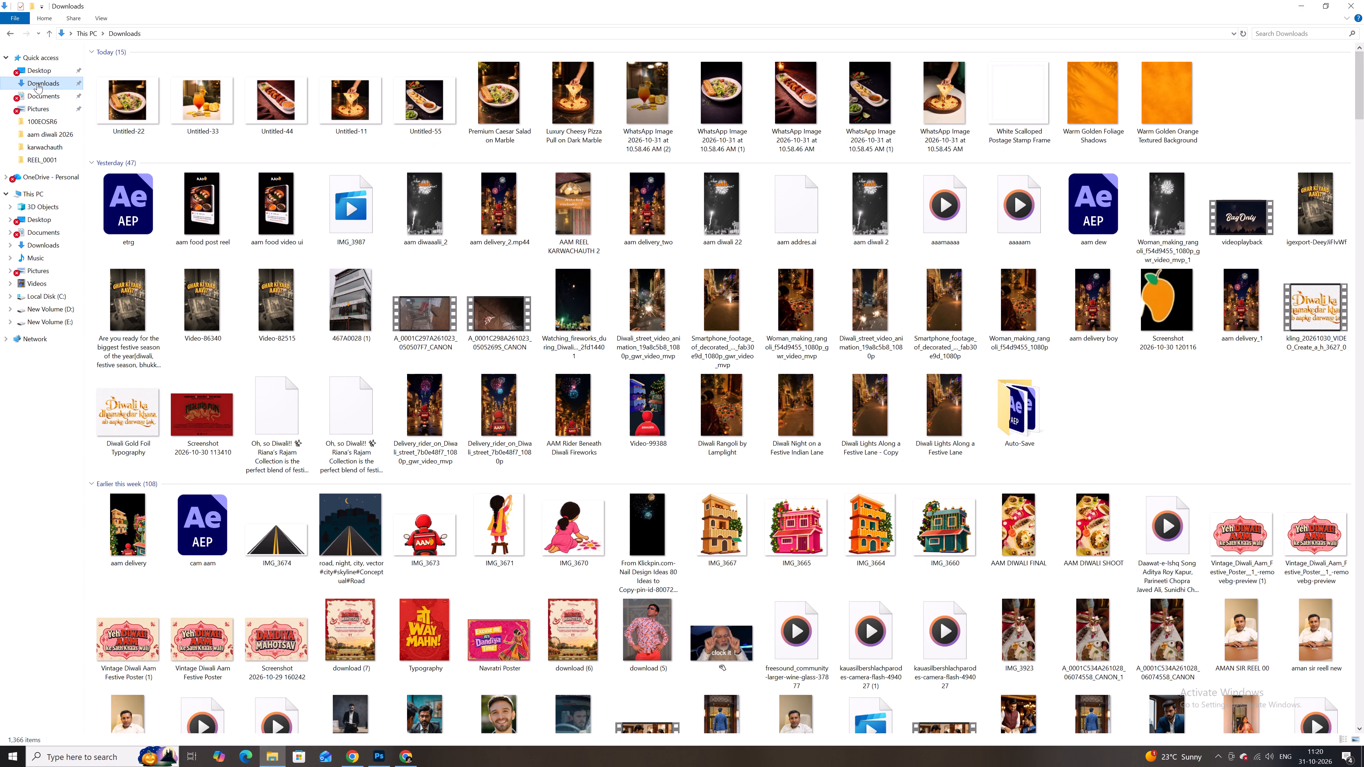
left_click(374, 761)
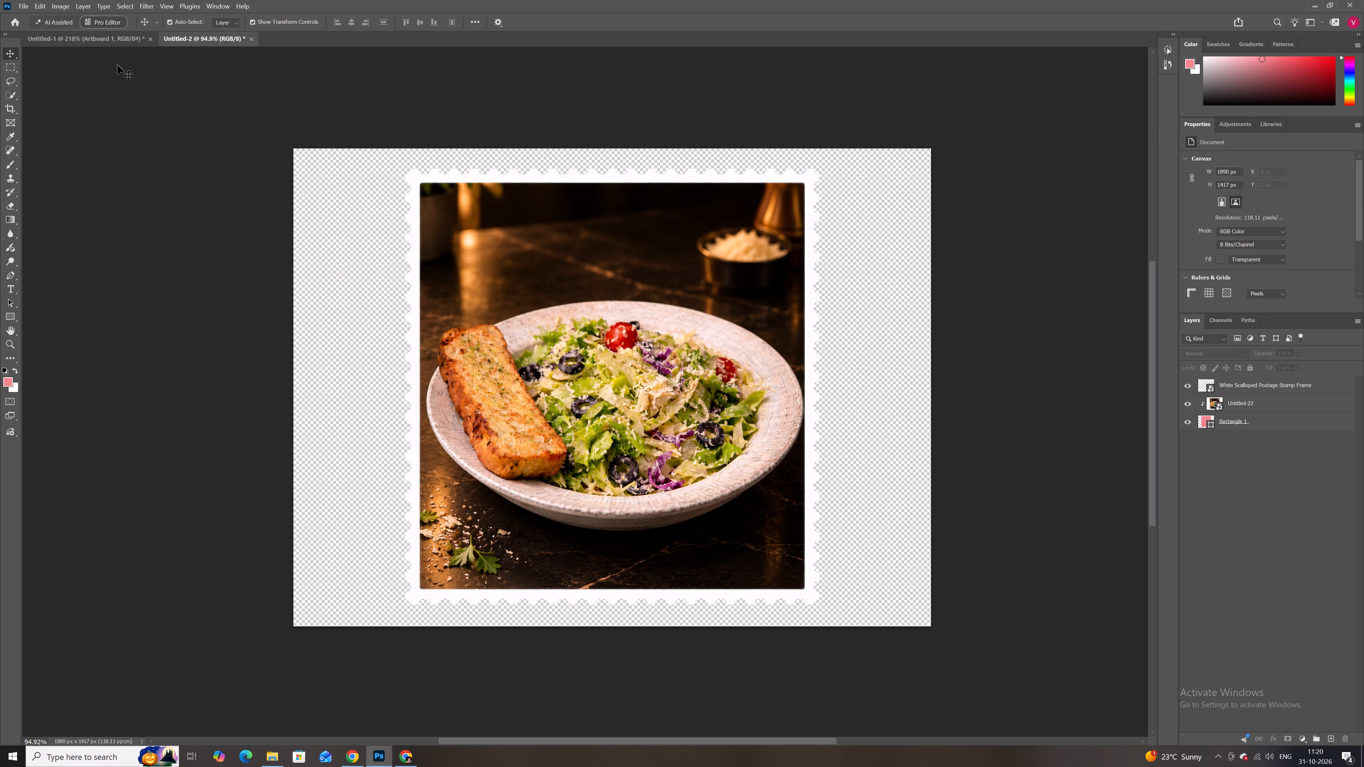
Delete the old Untitled-55 and Untitled-11 images from Artboard 1 in the Untitled-1 document.
left_click(121, 33)
scroll(741, 313, "down", 3, "alt")
left_click_drag(904, 249, 412, 405)
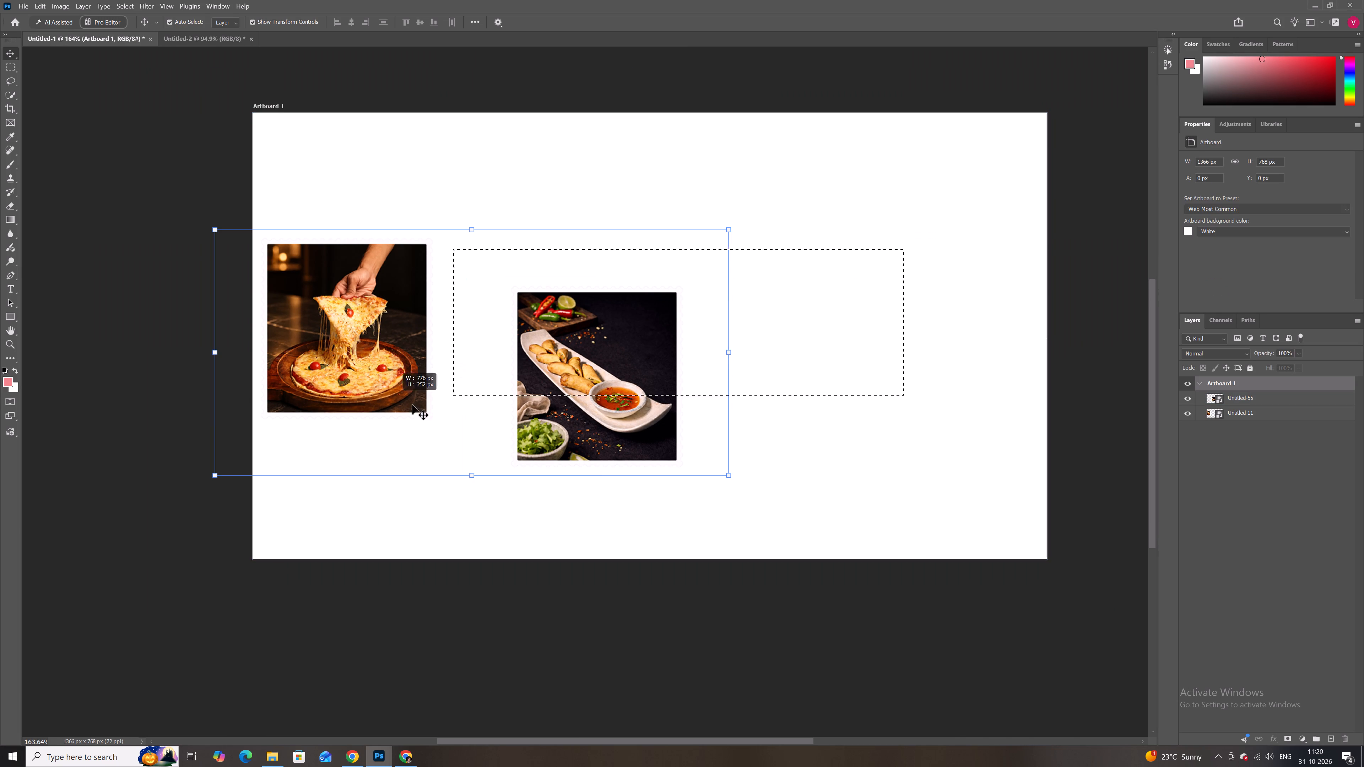
left_click_drag(412, 405, 350, 416)
key("BackSpace")
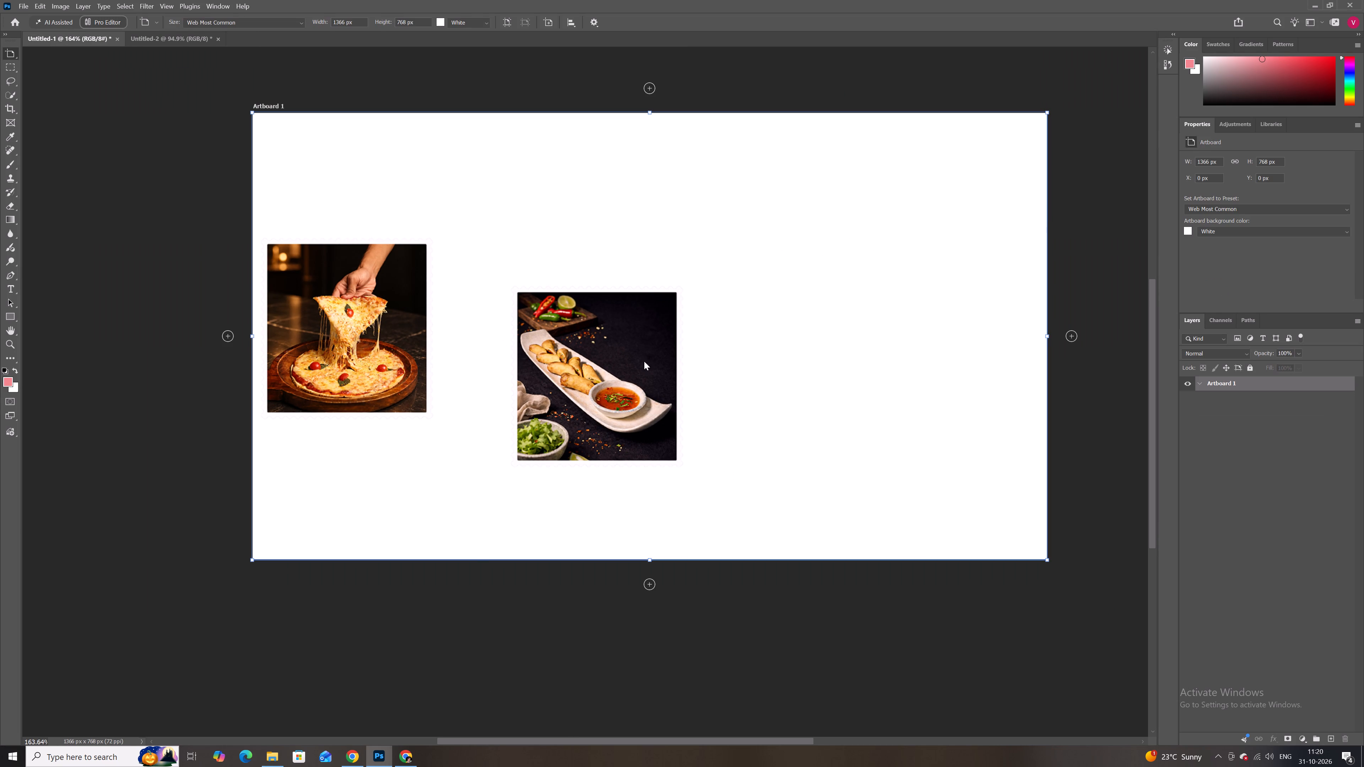
left_click(423, 644)
key("v")
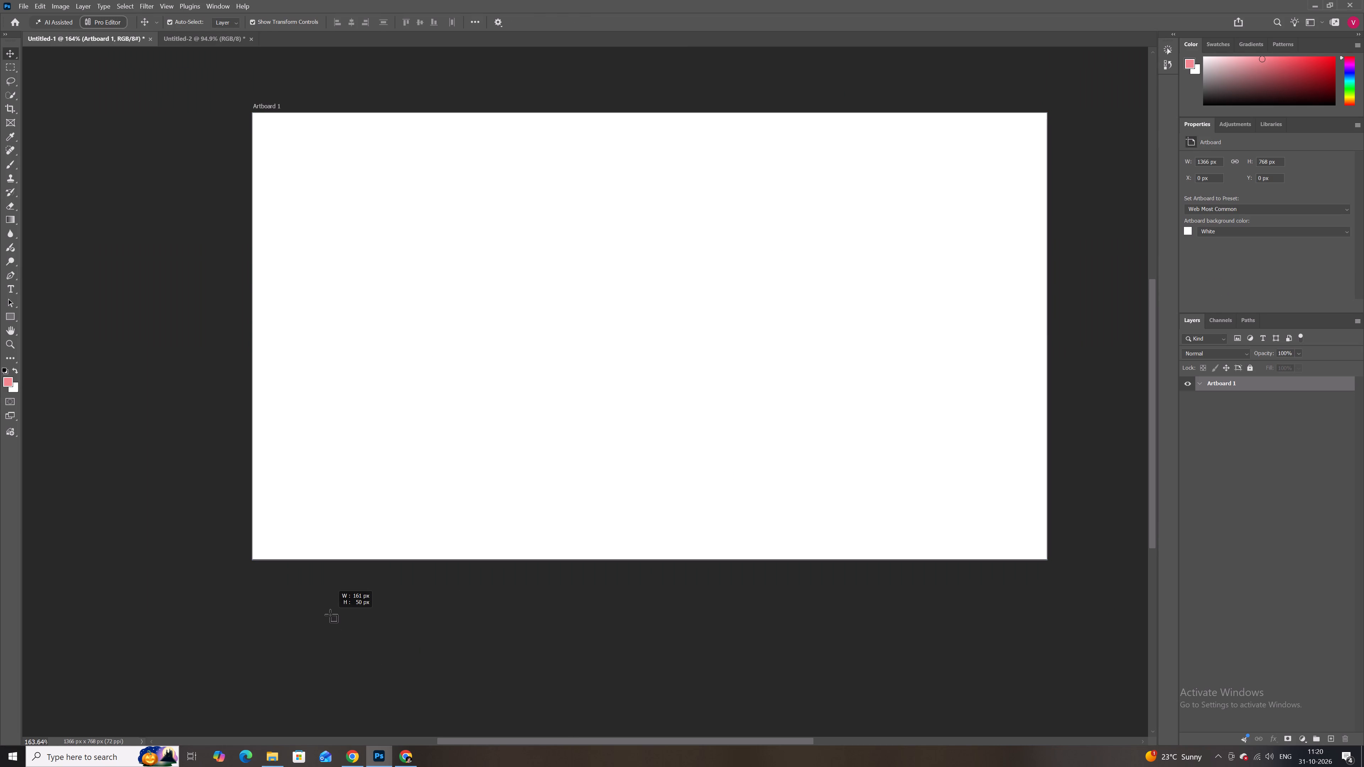
key("v")
left_click(245, 272)
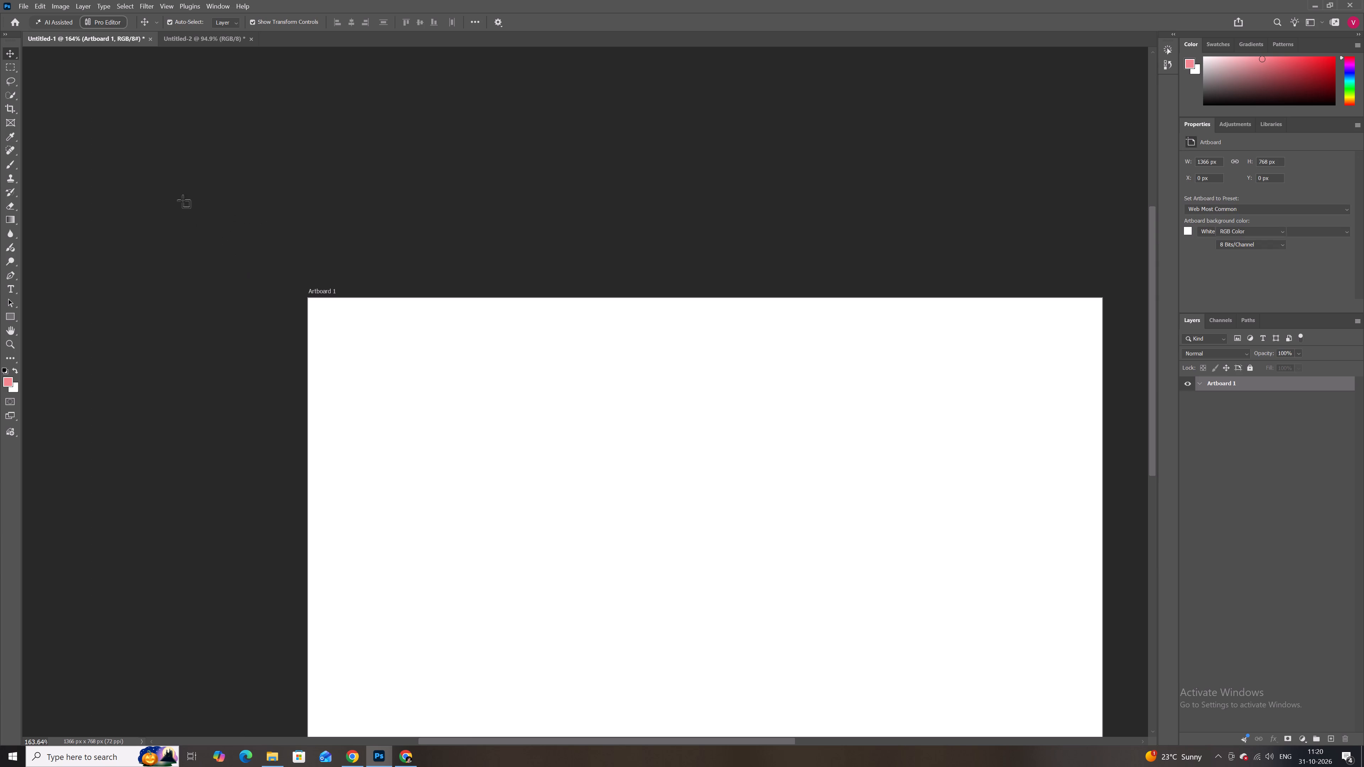
left_click(10, 55)
Bring the Untitled-22, Untitled-33, Untitled-44, Untitled-11 and Untitled-55 stamp files from Downloads into the Untitled-1 document together.
scroll(460, 308, "down", 7)
key("space")
key("space")
key("space")
key("space")
key("space")
key("space")
key("space")
key("space")
key("space")
key("space")
key("space")
key("space")
key("space")
key("space")
key("space")
key("space")
key("space")
key("space")
key("space")
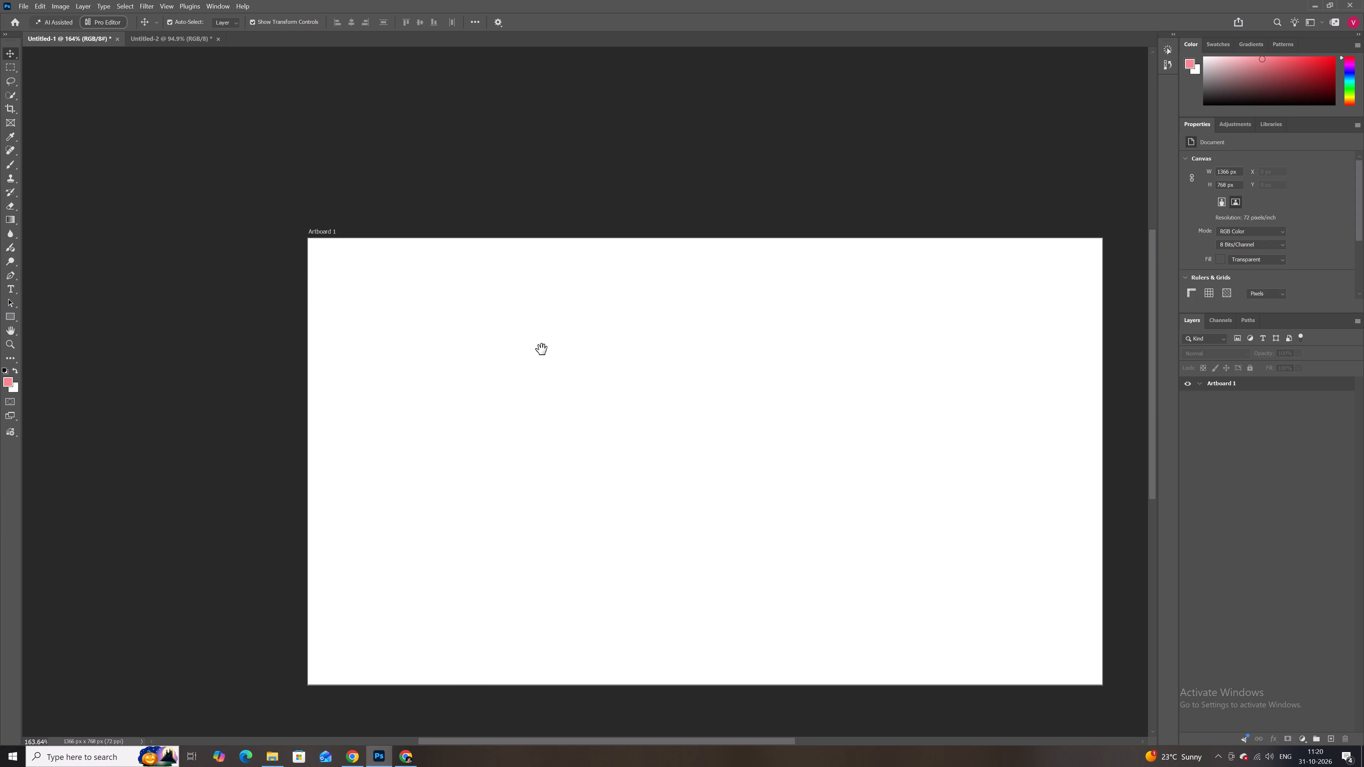
left_click_drag(527, 347, 430, 320)
key("space")
key("space")
key("space")
key("space")
key("space")
key("space")
key("space")
key("space")
key("space")
key("space")
key("space")
key("space")
key("space")
left_click_drag(409, 616, 298, 453)
left_click(283, 748)
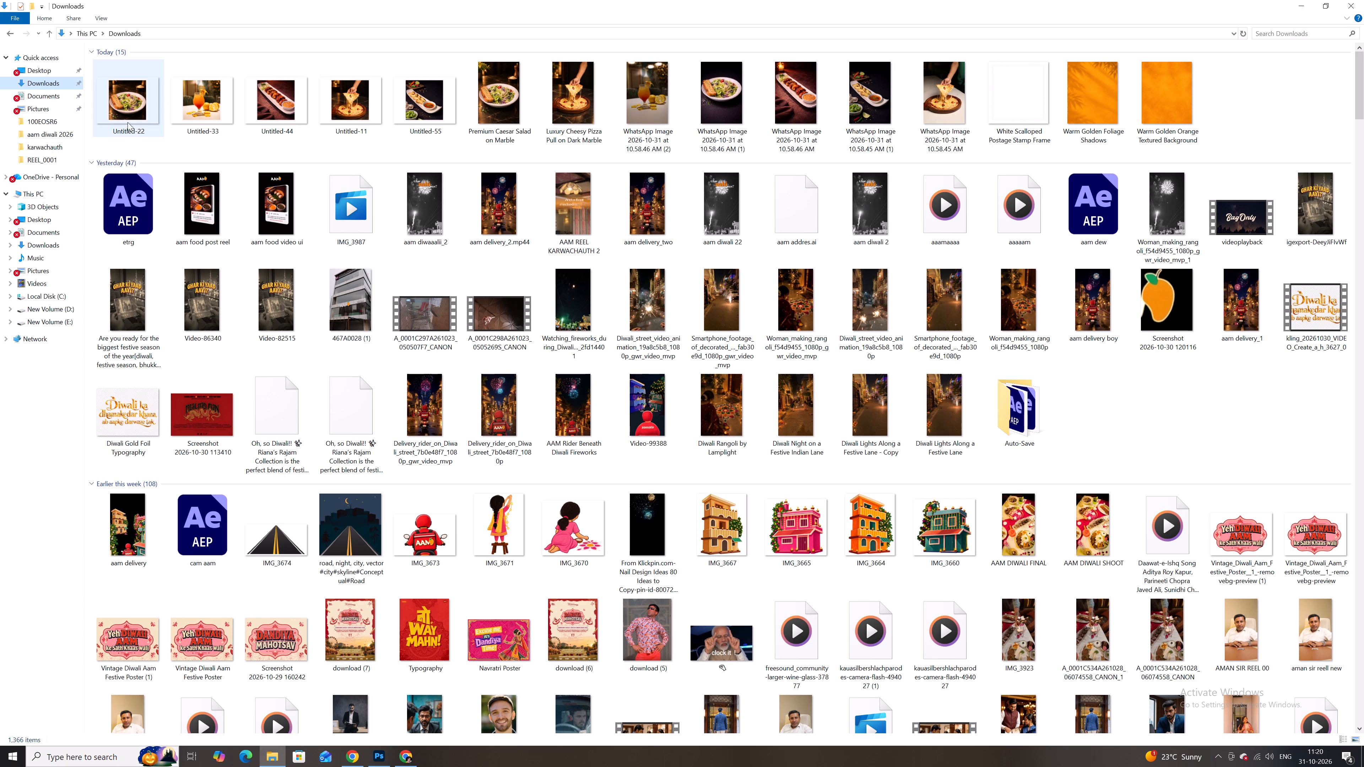
left_click(127, 120)
left_click(406, 99, "ctrl+shift")
left_click_drag(411, 95, 413, 135)
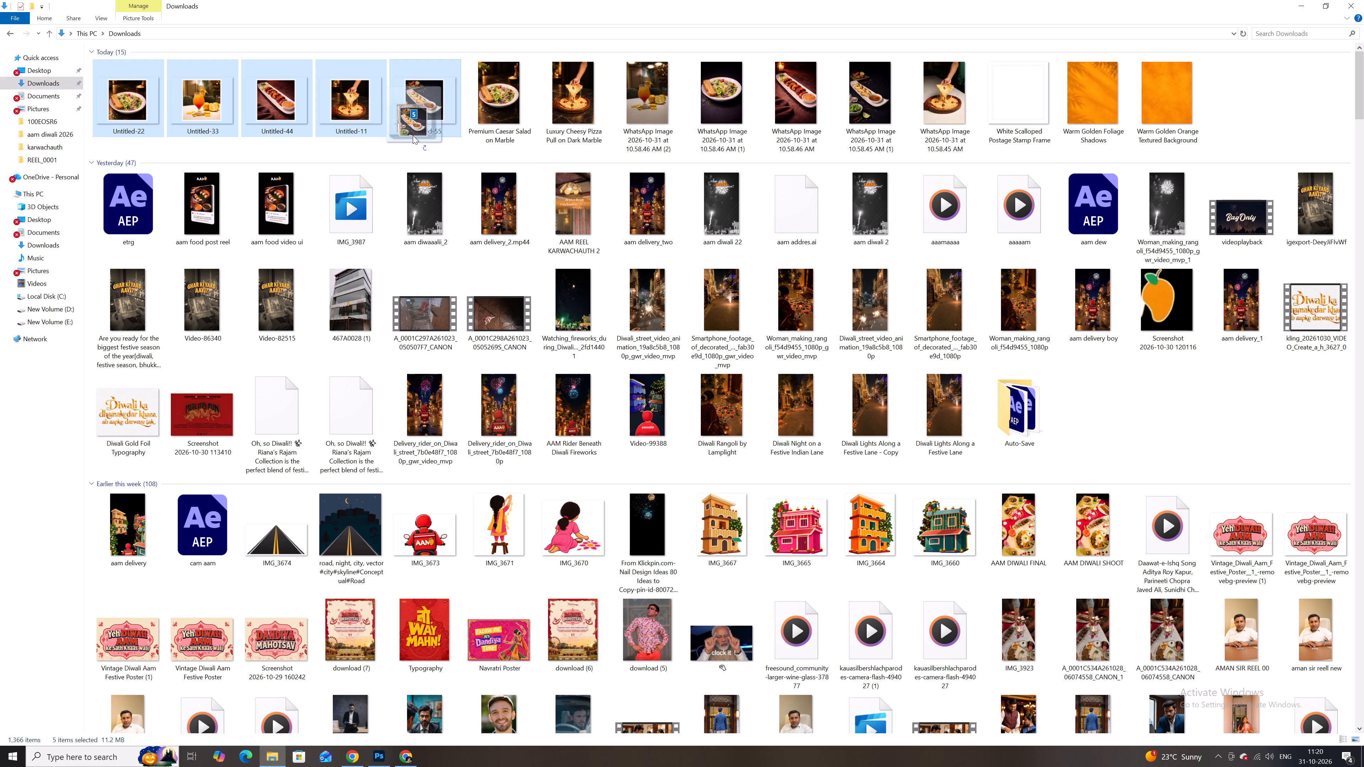
left_click_drag(413, 135, 552, 358)
key("alt+Tab")
Move the placed Untitled-55 stamp to the left part of Artboard 1, at about X 268 px, Y 355 px.
scroll(553, 358, "up", 2, "alt")
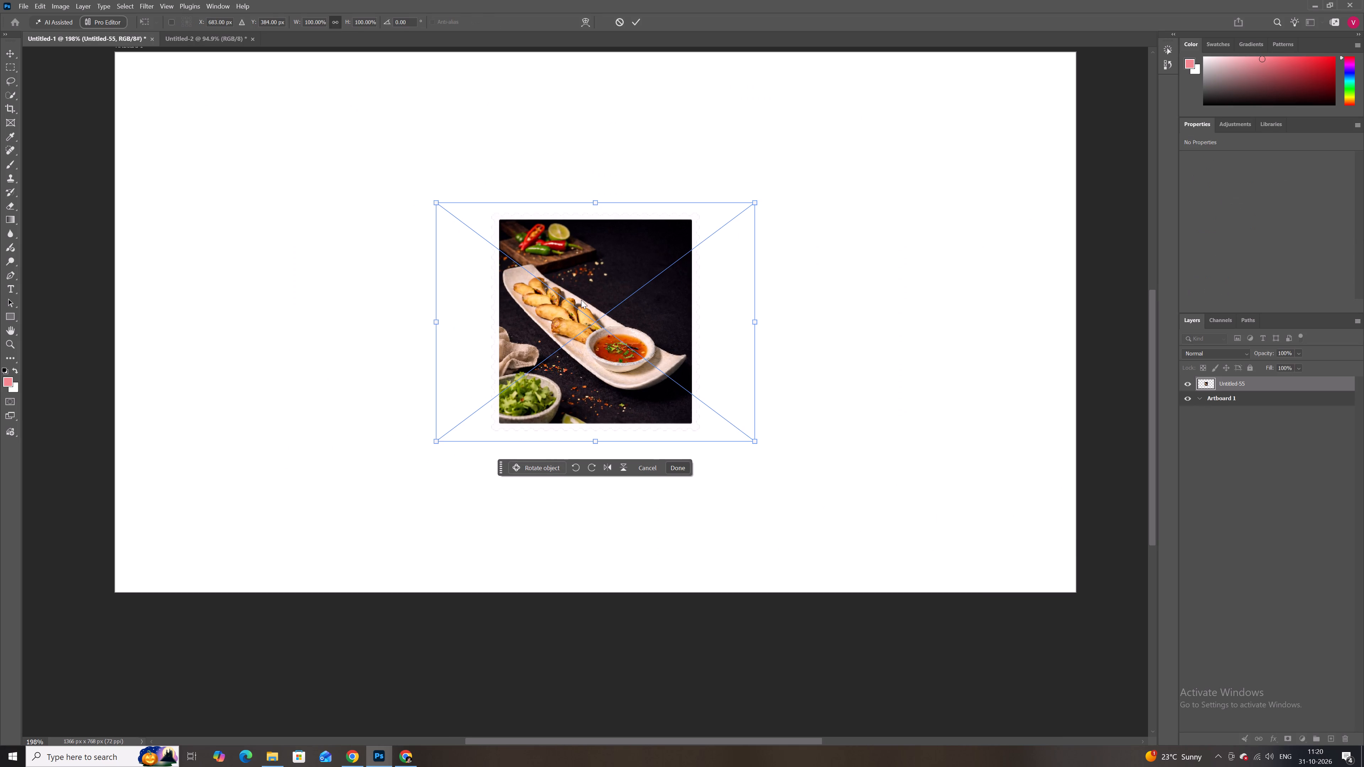
scroll(581, 300, "down", 3, "alt")
scroll(571, 327, "down", 3, "alt")
left_click_drag(566, 325, 389, 312)
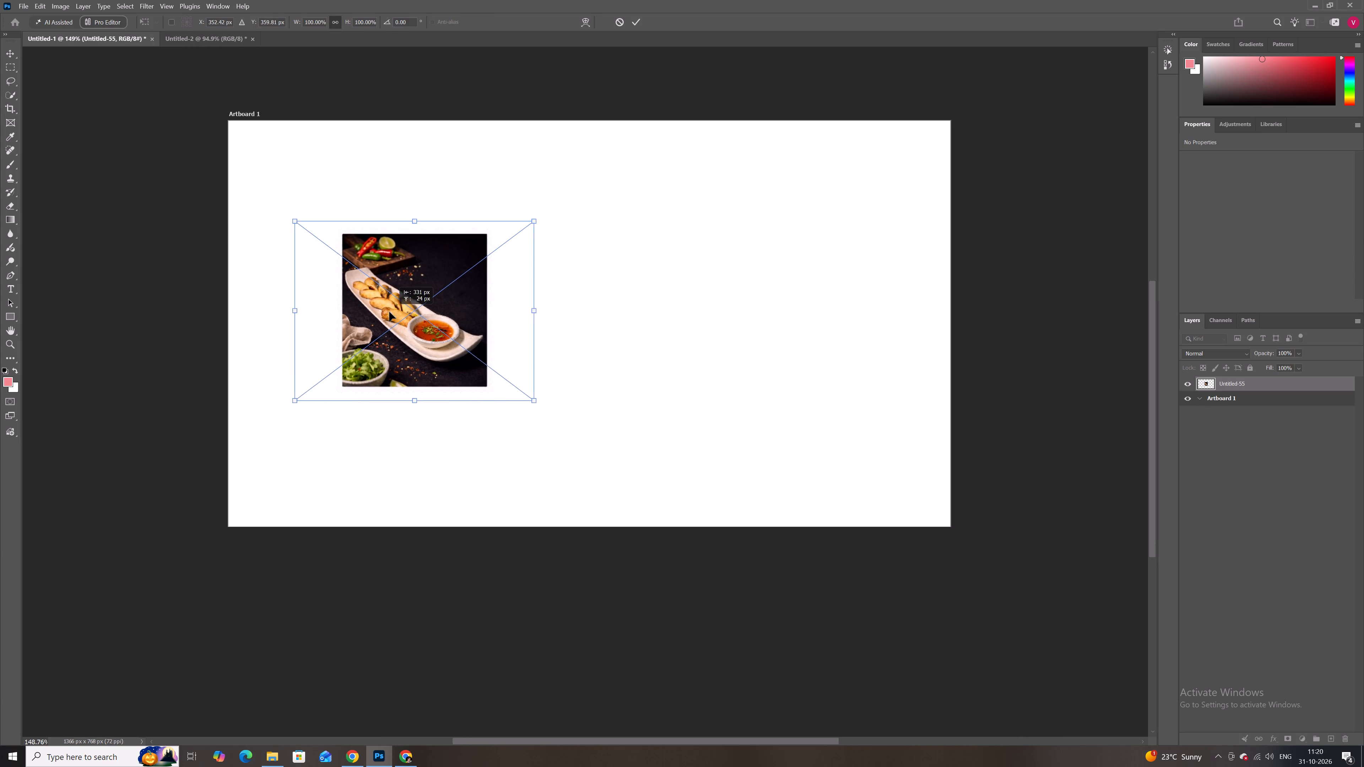
left_click_drag(389, 312, 347, 310)
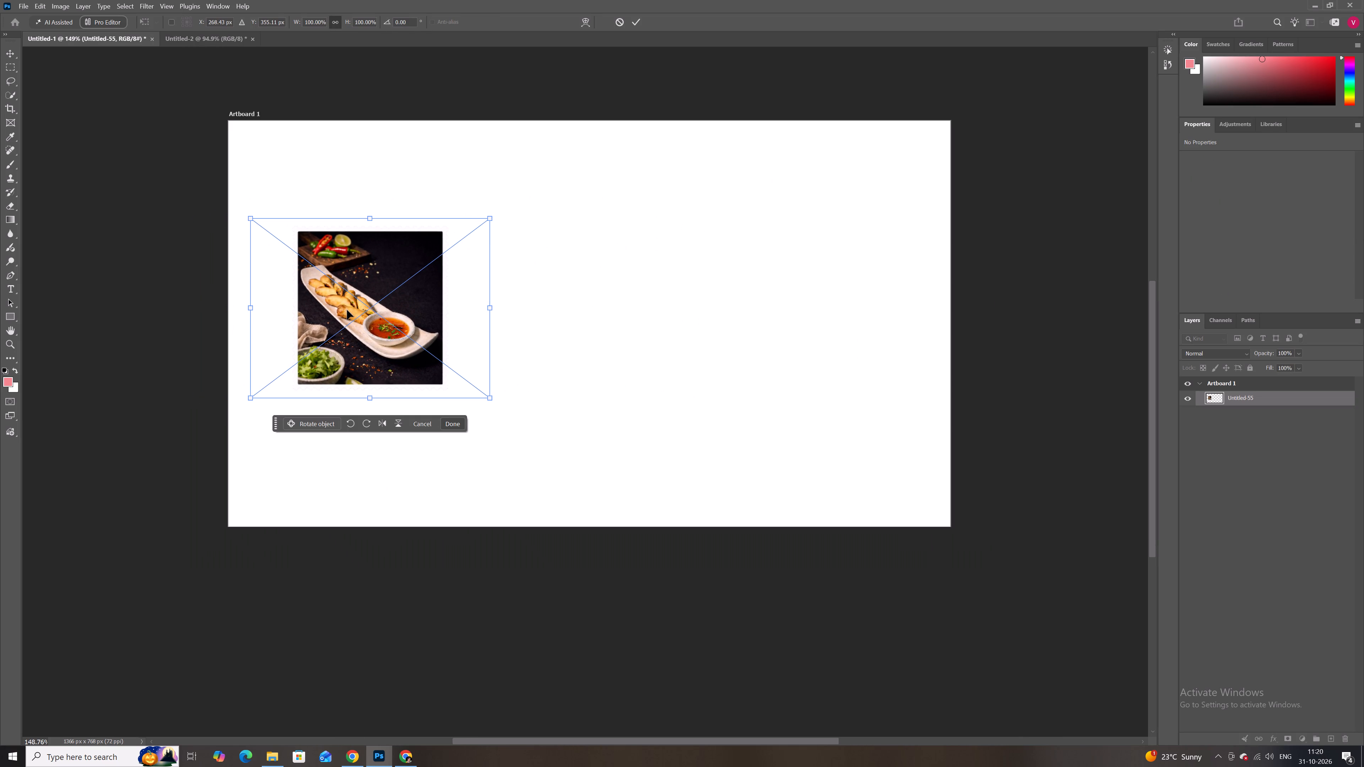
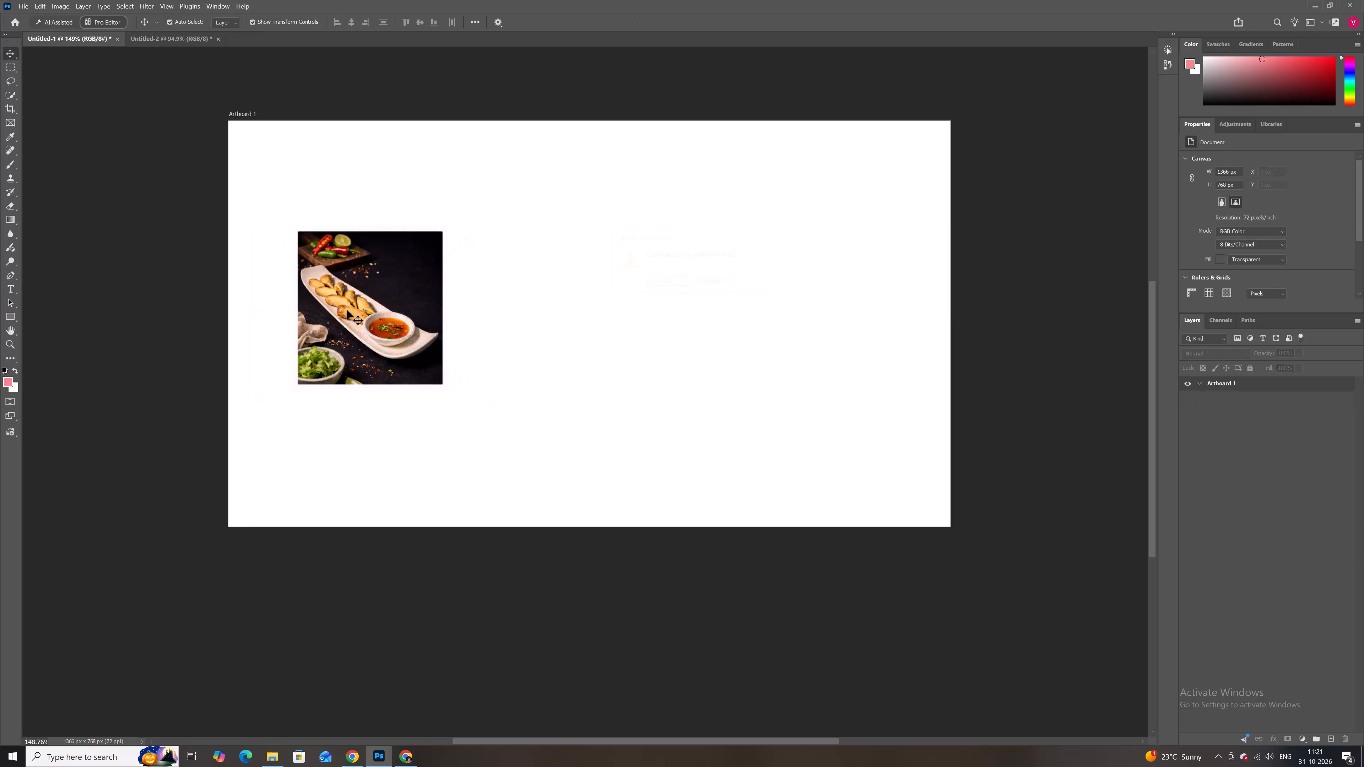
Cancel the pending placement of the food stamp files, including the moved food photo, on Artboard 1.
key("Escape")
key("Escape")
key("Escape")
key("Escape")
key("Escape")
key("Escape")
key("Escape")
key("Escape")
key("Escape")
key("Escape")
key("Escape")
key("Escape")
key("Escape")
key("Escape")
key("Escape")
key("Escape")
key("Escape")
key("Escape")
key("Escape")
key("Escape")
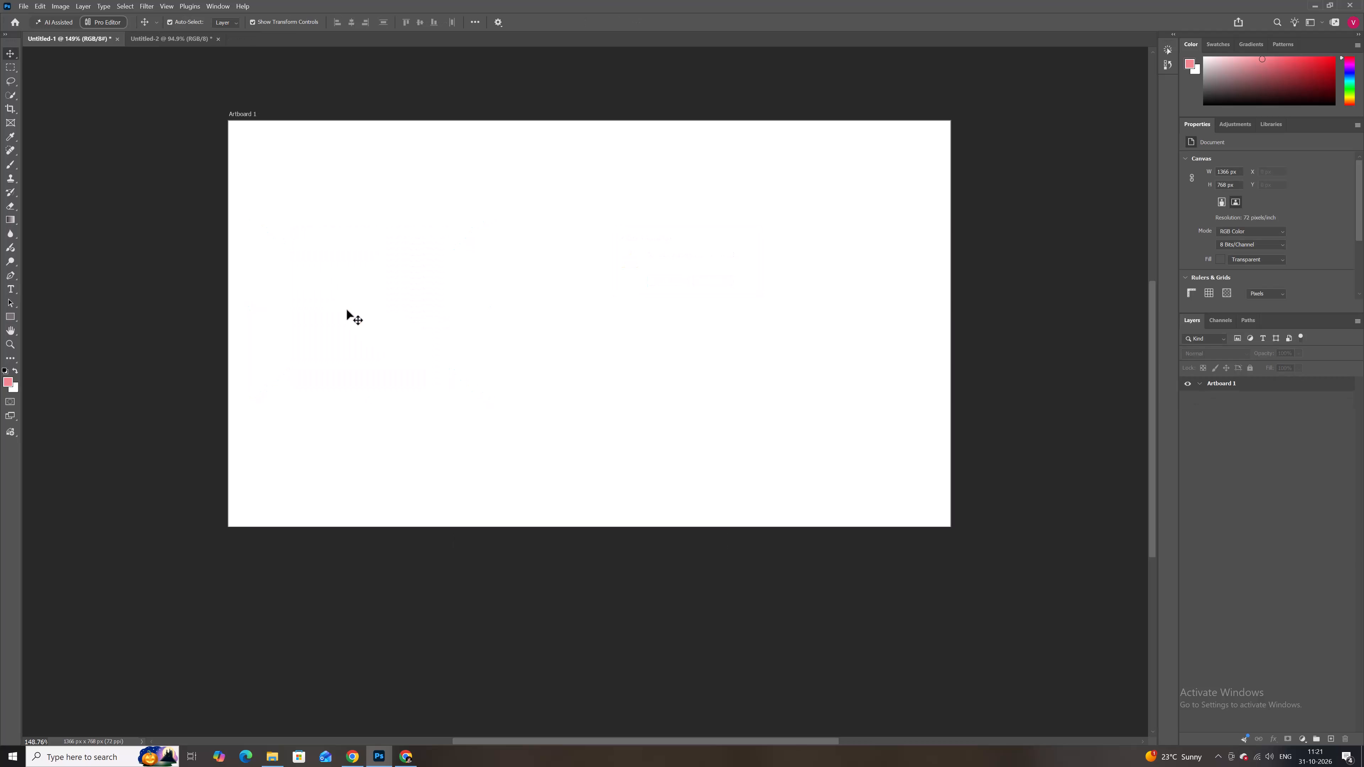
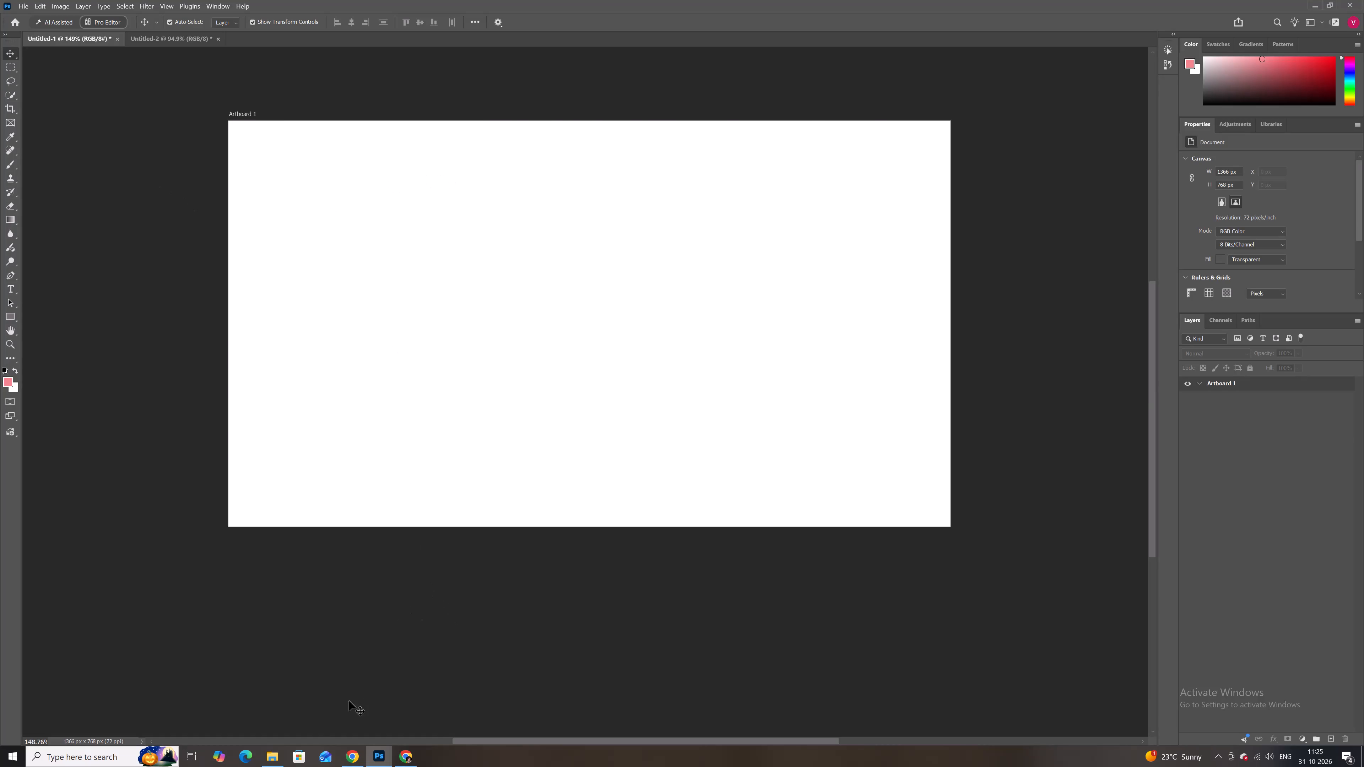
Bring the five food stamp PNGs from Downloads onto Artboard 1, placing the Untitled-55 dumpling and Untitled-22 salad stamps side by side.
left_click(272, 755)
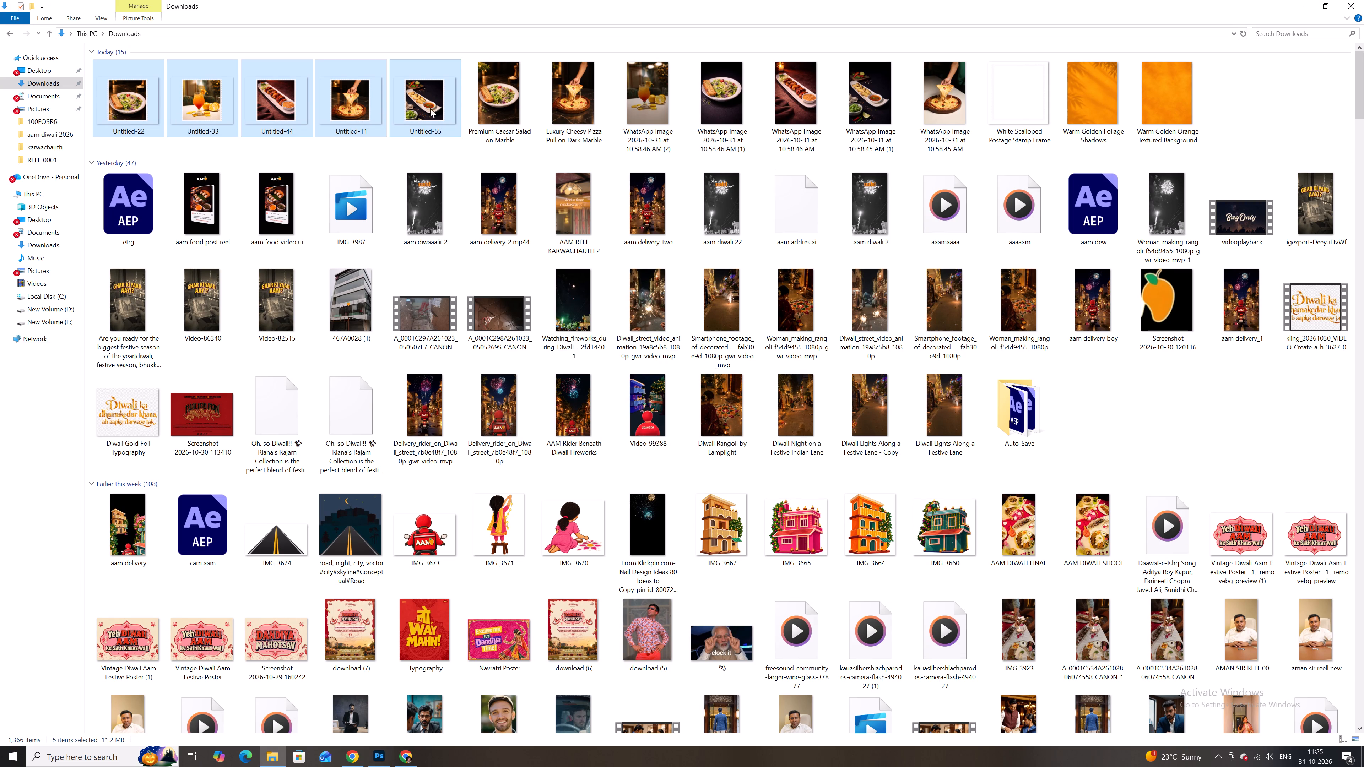
left_click_drag(430, 108, 500, 321)
key("alt+Tab")
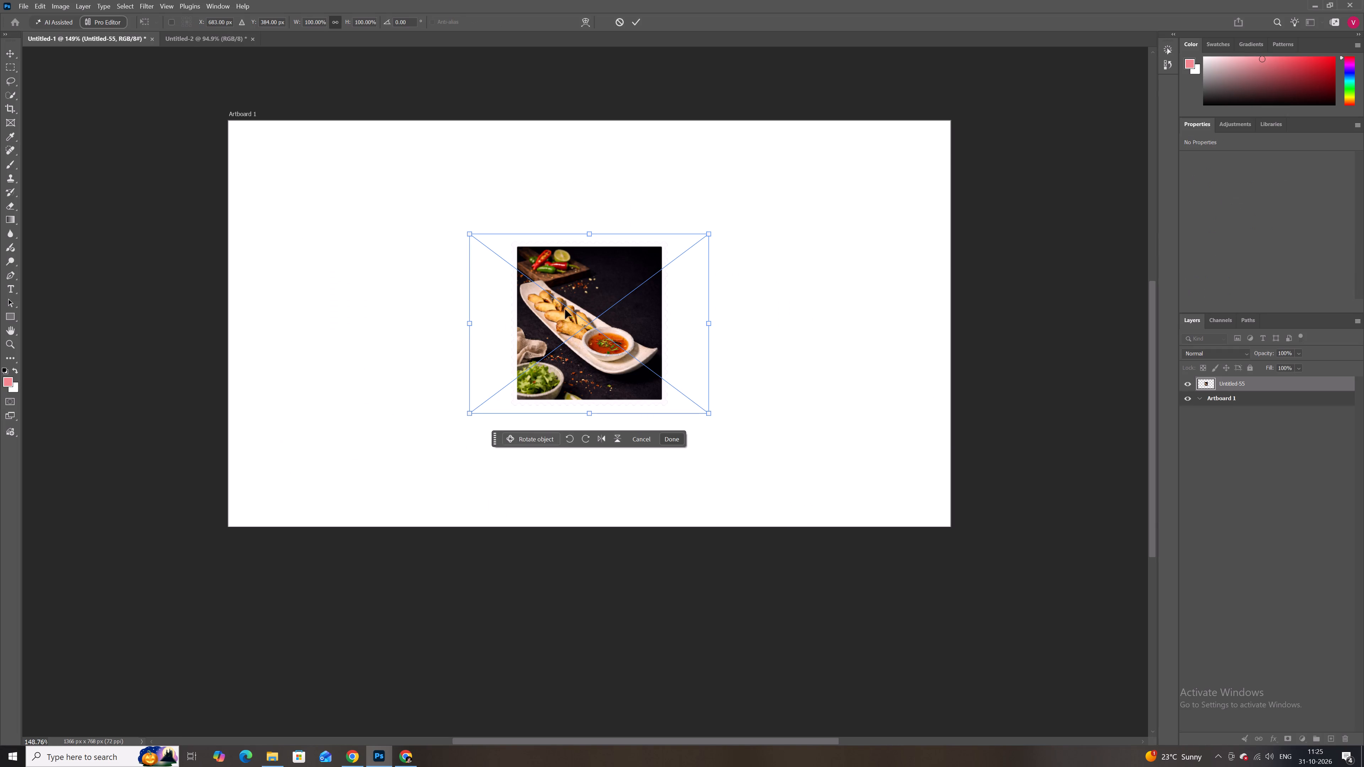
left_click_drag(583, 295, 323, 279)
left_click(410, 422)
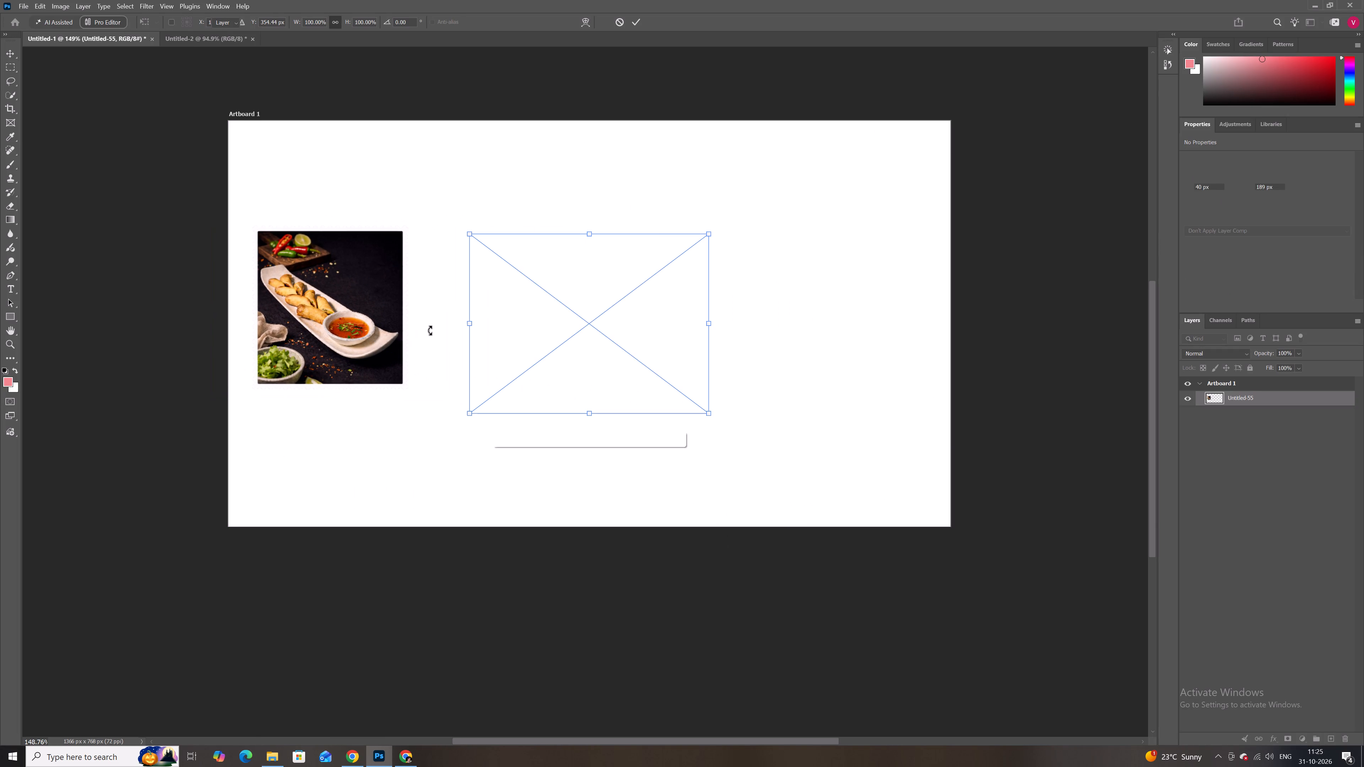
left_click_drag(570, 308, 471, 294)
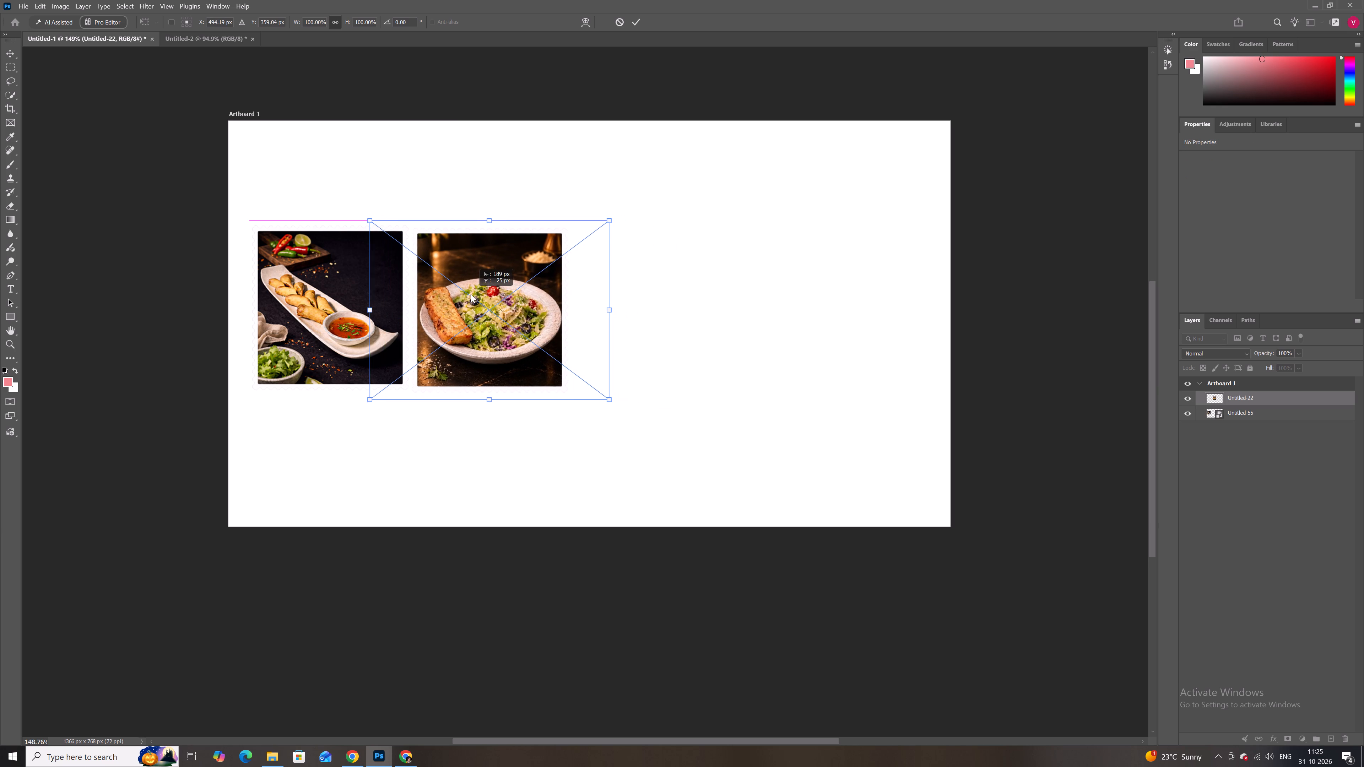
left_click_drag(471, 294, 484, 290)
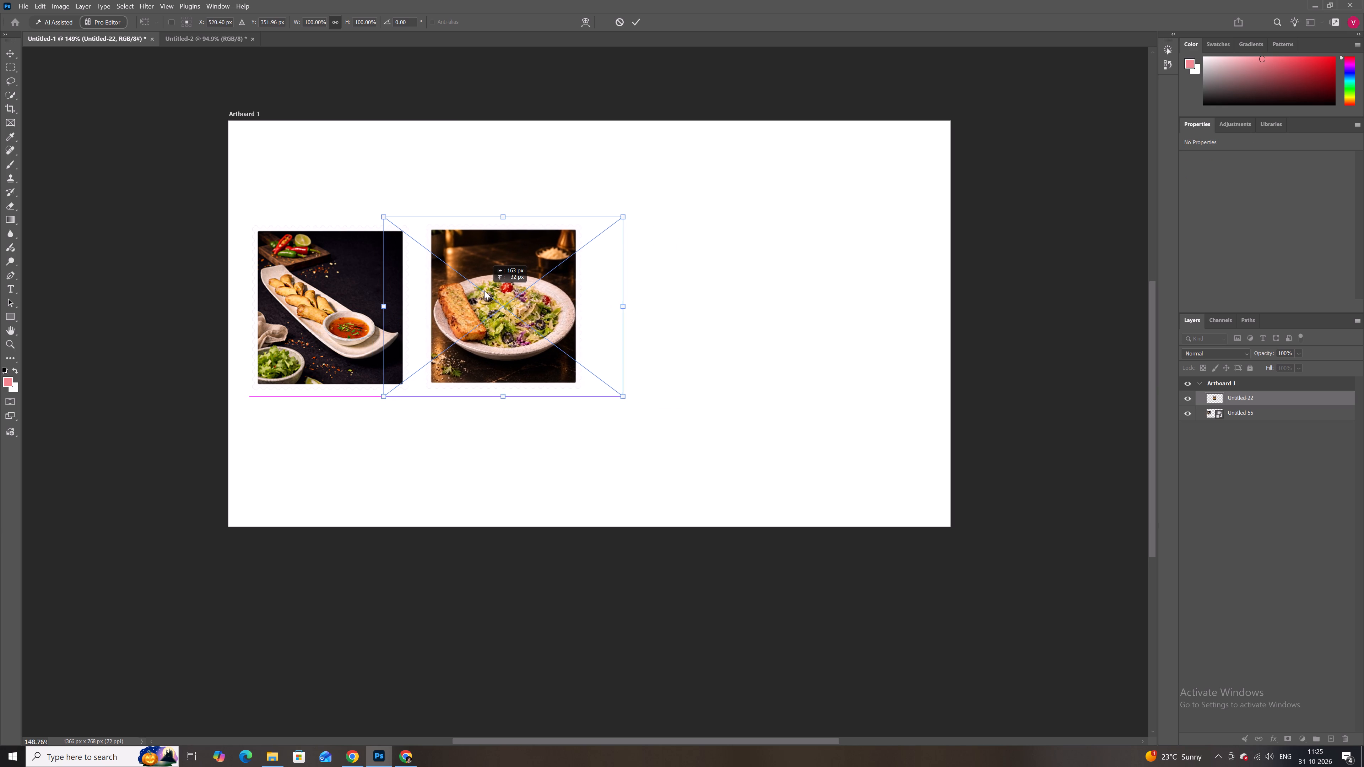
left_click_drag(484, 290, 480, 293)
left_click(577, 424)
Place the remaining stamps on Artboard 1: Untitled-33 drink at the centre, Untitled-44 kebab to its right, Untitled-11 pizza below.
scroll(577, 424, "down", 4, "alt")
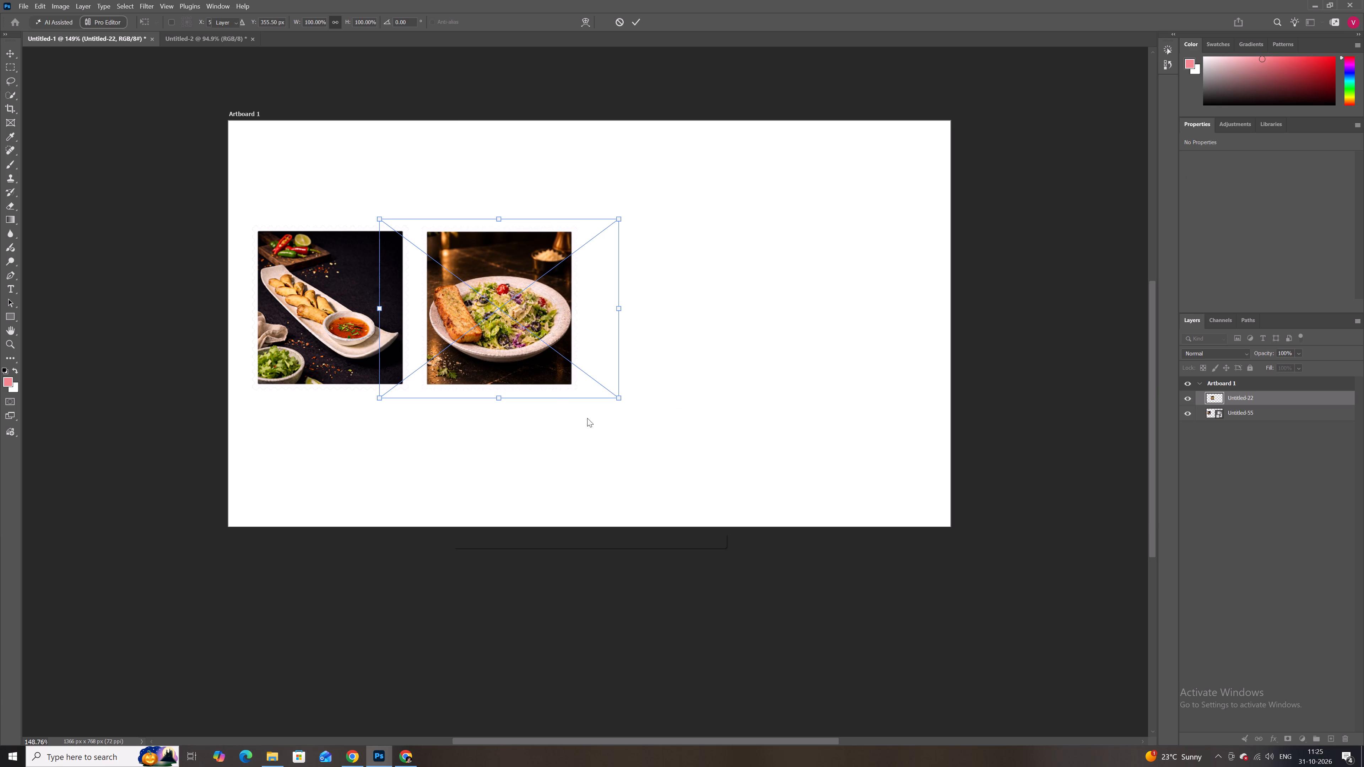
scroll(616, 367, "down", 3, "alt")
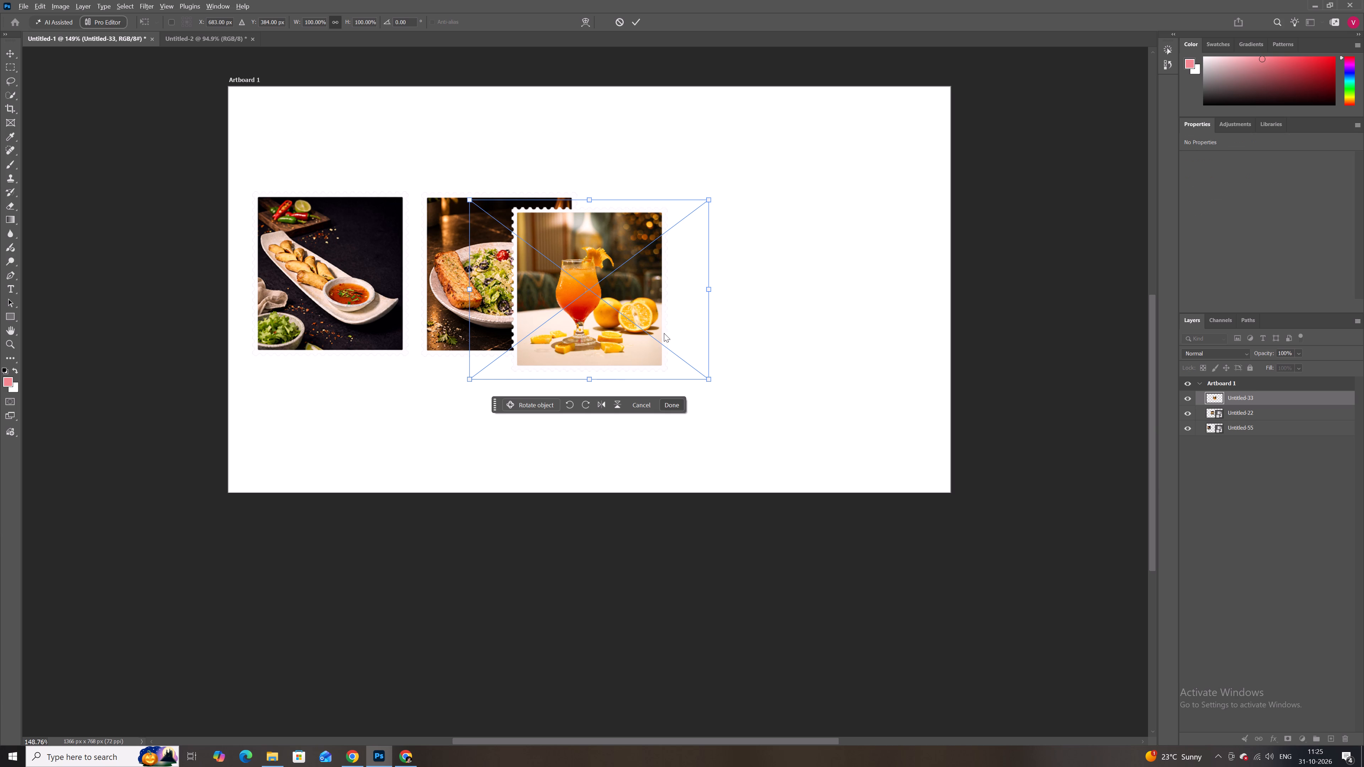
scroll(667, 327, "down", 3, "ctrl")
scroll(676, 378, "up", 3)
left_click(669, 406)
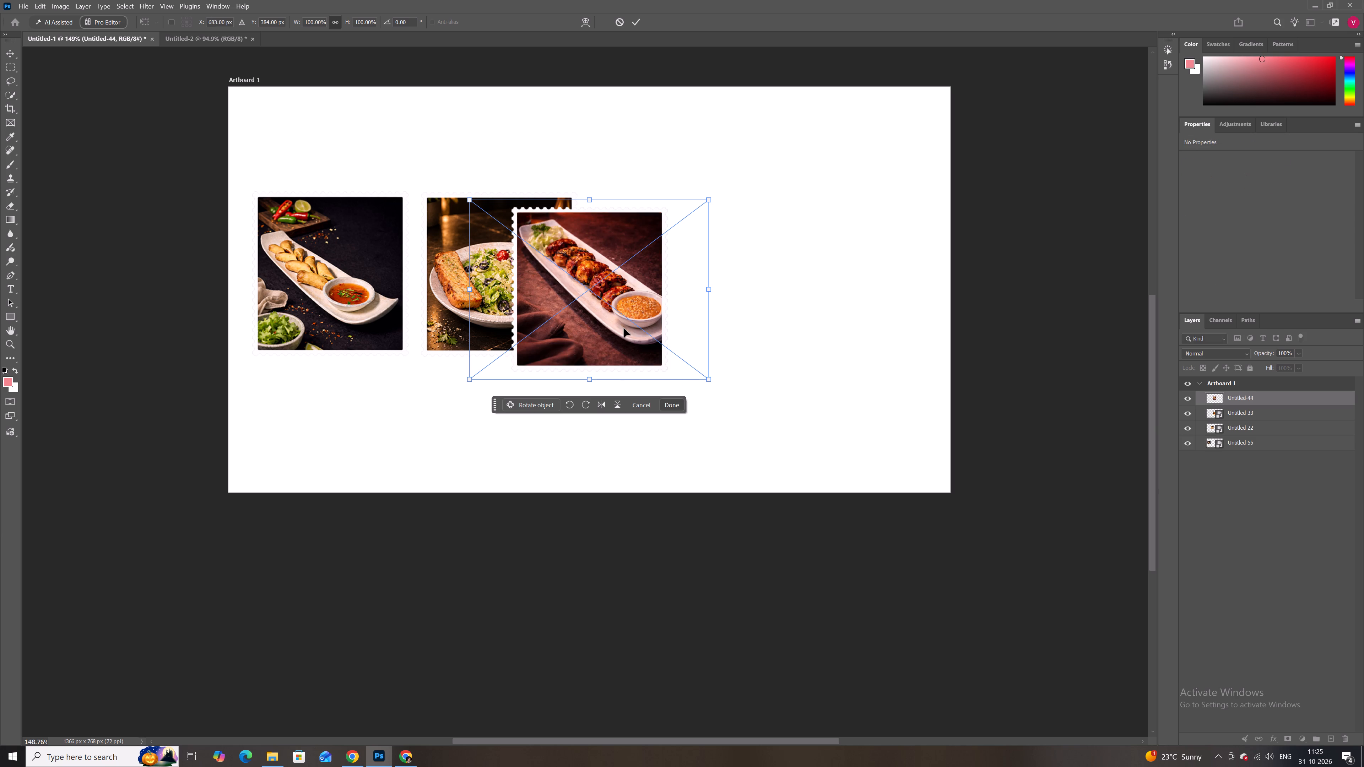
left_click_drag(624, 328, 780, 326)
left_click(831, 407)
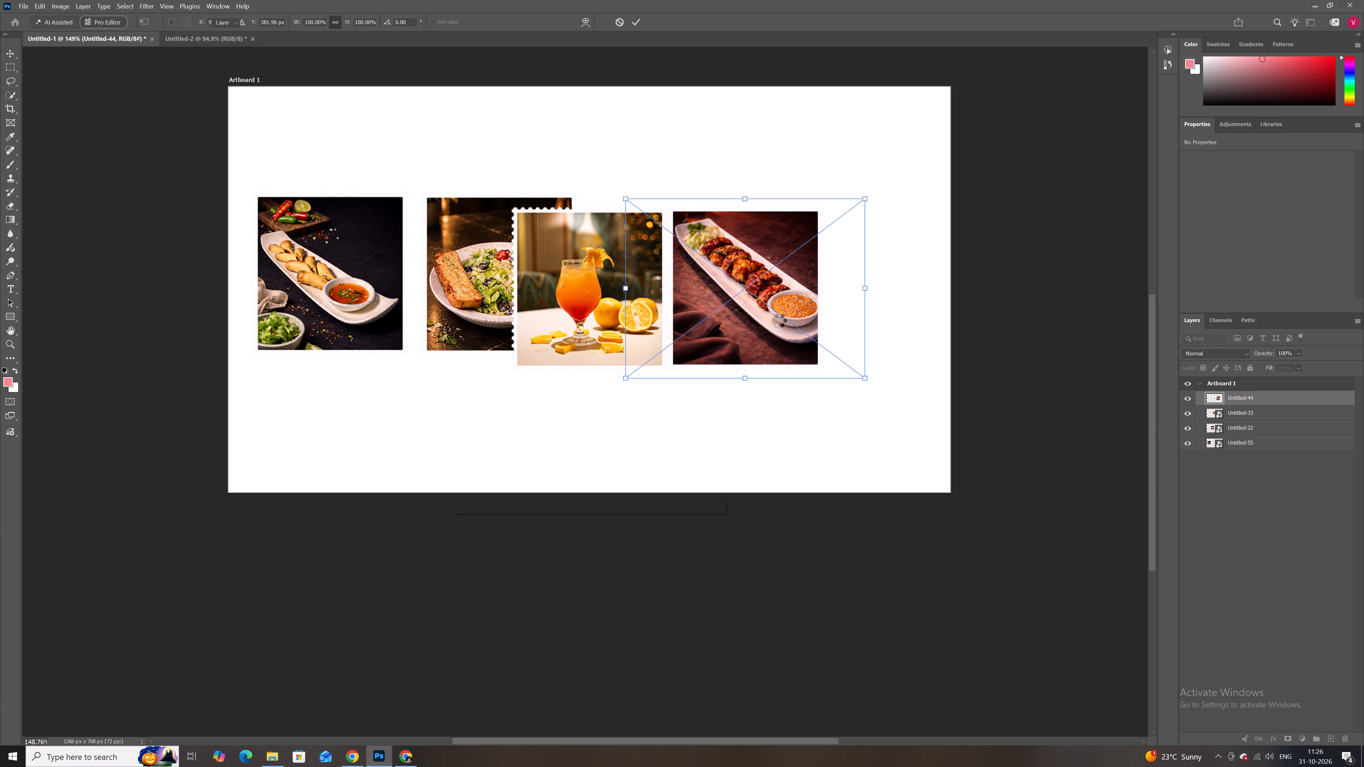
left_click_drag(680, 314, 595, 392)
left_click(594, 477)
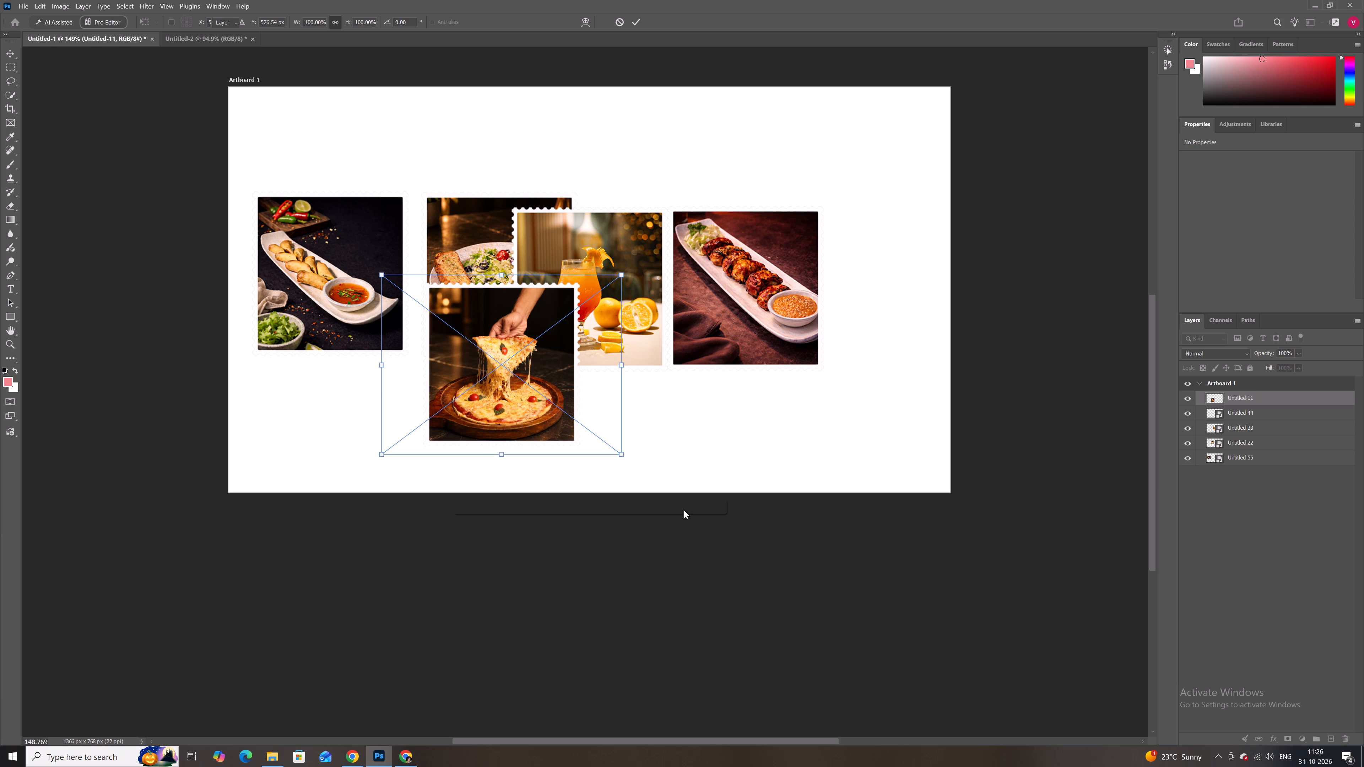
left_click(781, 557)
Arrange the drink, kebab and pizza stamps level with the first two in one evenly spaced row, letting the pizza extend past the artboard's right edge.
scroll(758, 420, "up", 9)
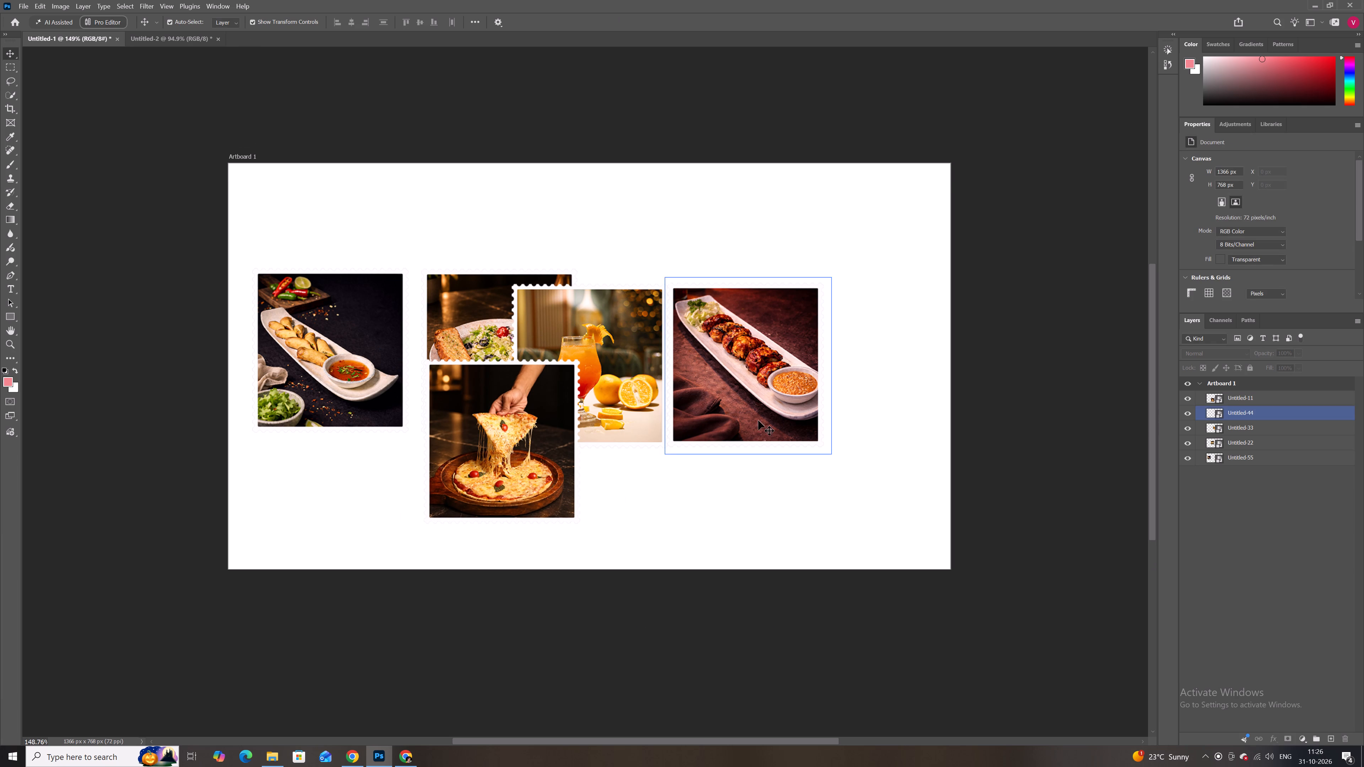
left_click_drag(480, 420, 589, 547)
left_click_drag(586, 392, 602, 391)
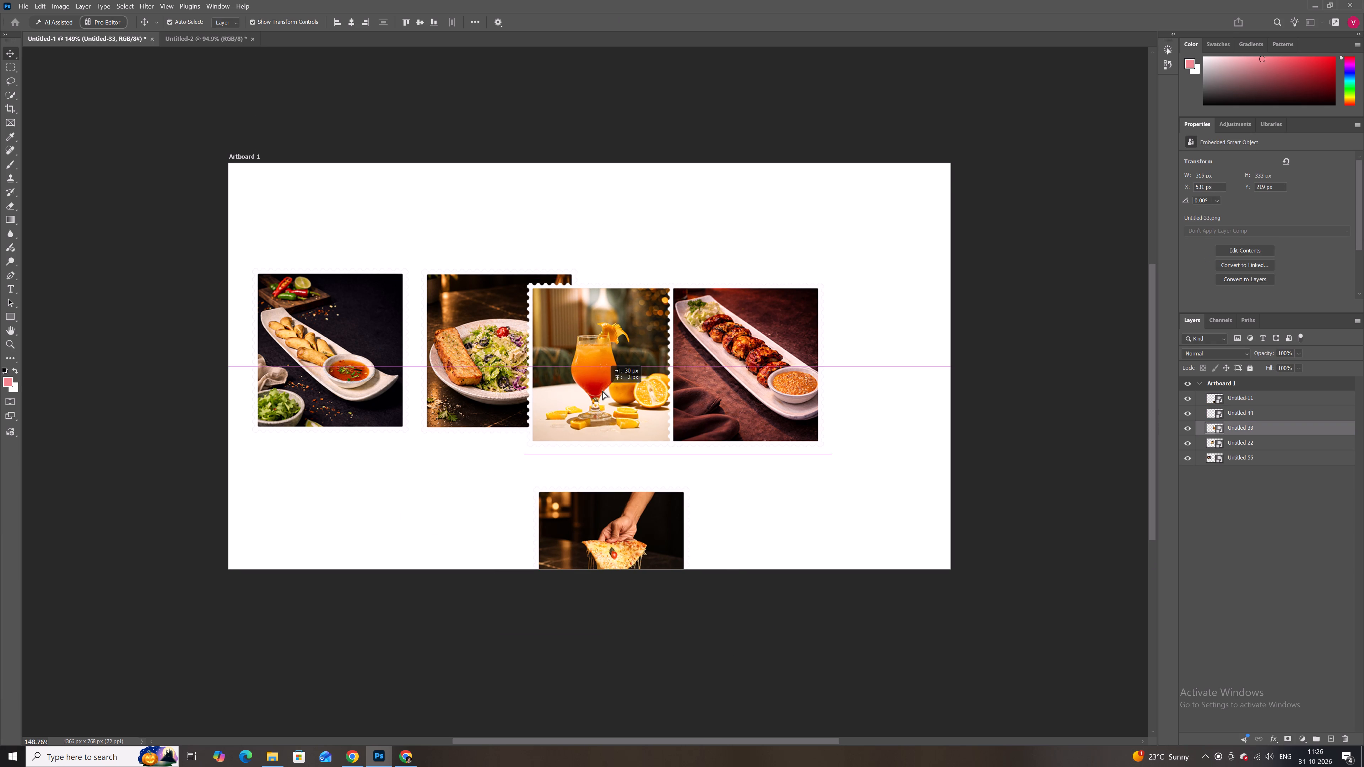
left_click_drag(602, 391, 600, 390)
left_click_drag(753, 374, 919, 367)
left_click_drag(603, 356, 643, 355)
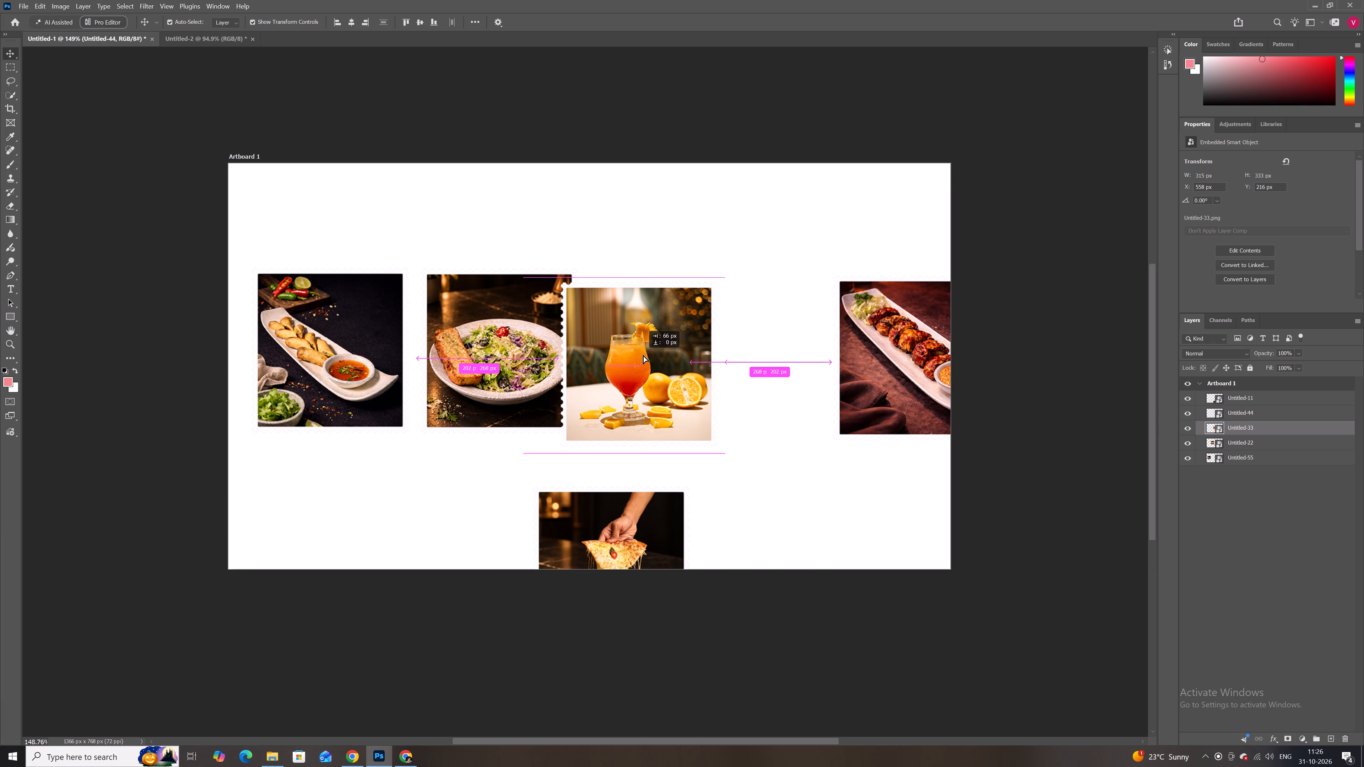
left_click_drag(643, 355, 670, 344)
left_click_drag(892, 340, 823, 335)
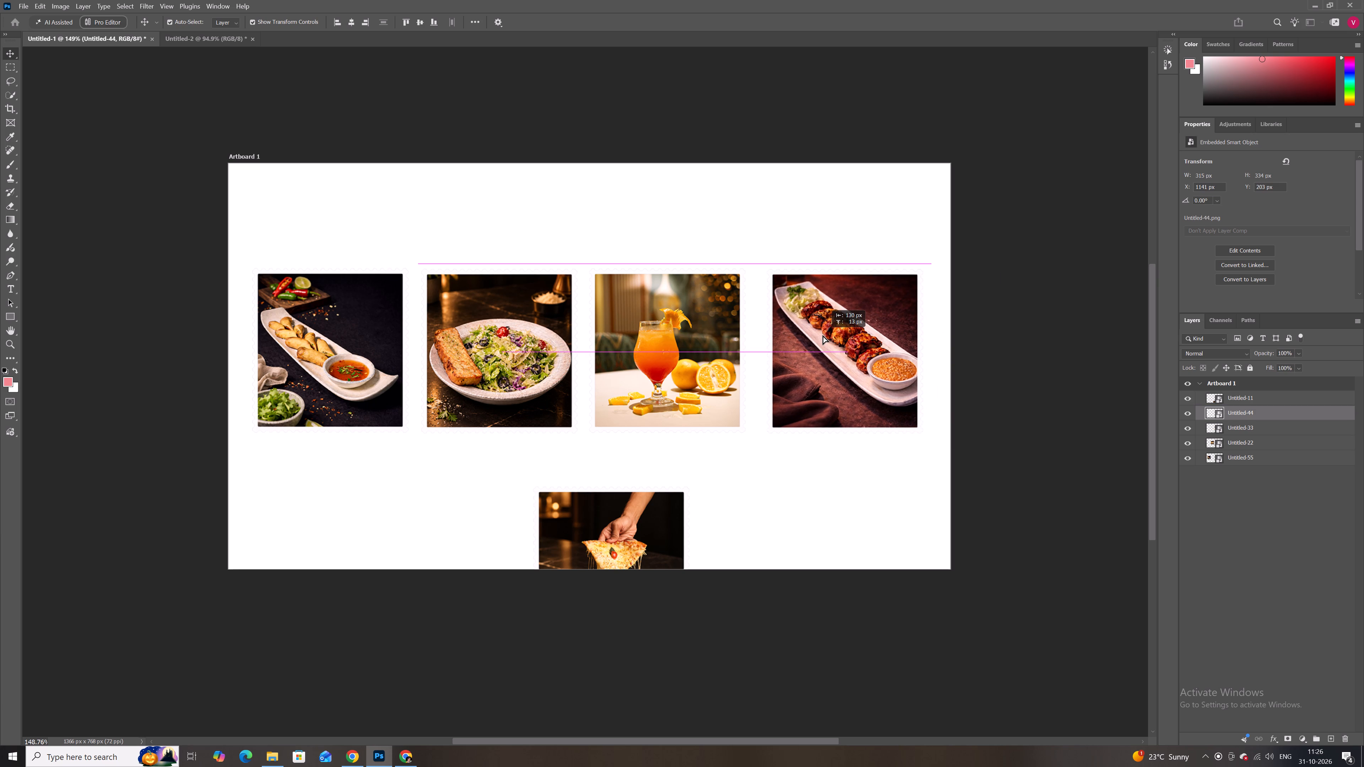
left_click_drag(823, 335, 818, 333)
left_click(807, 489)
left_click_drag(641, 522, 806, 439)
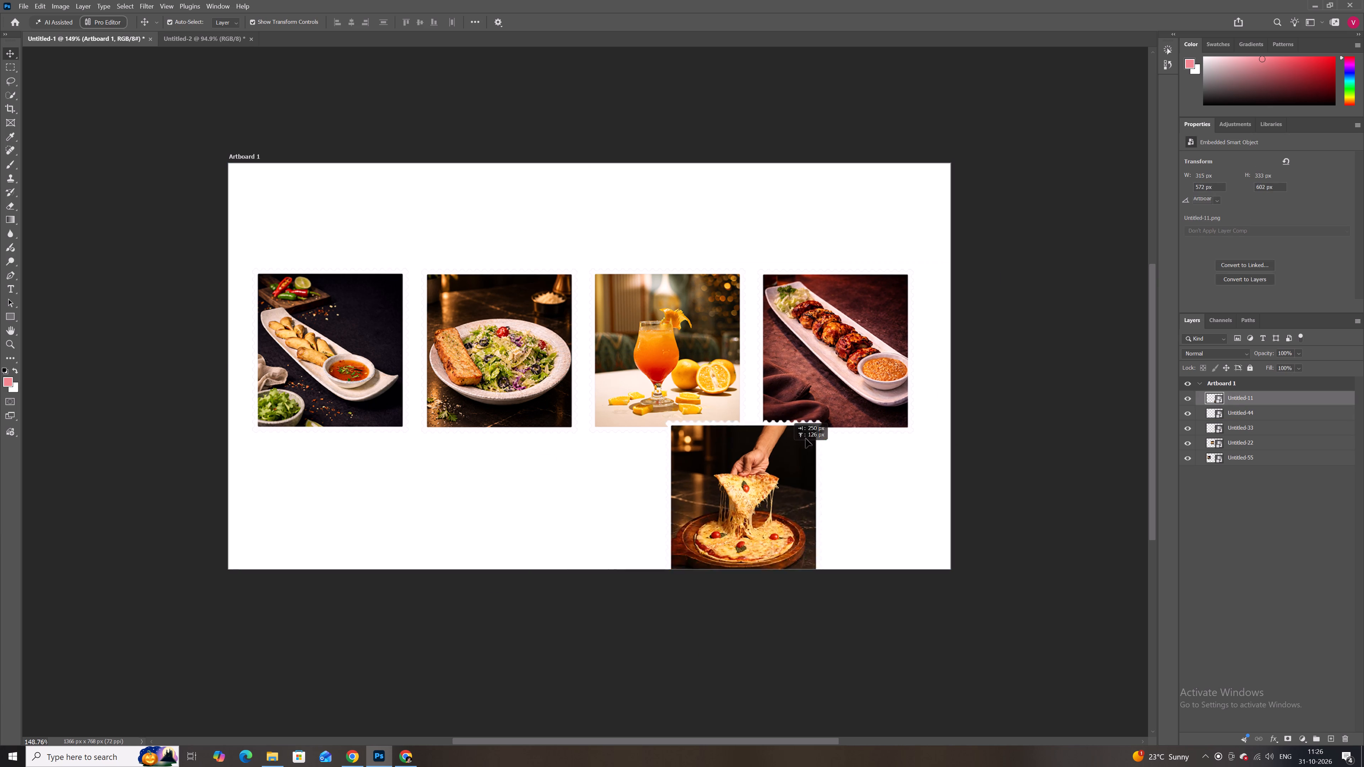
left_click_drag(806, 439, 1028, 305)
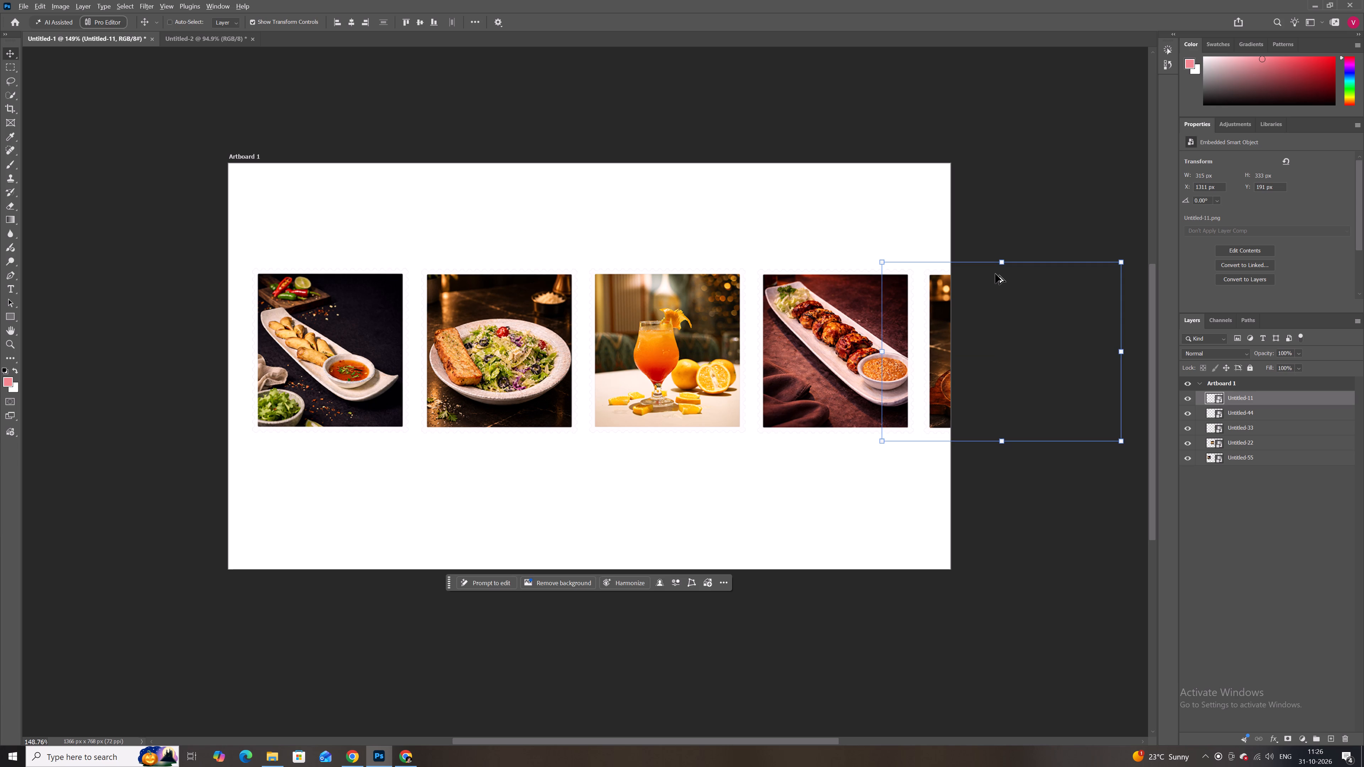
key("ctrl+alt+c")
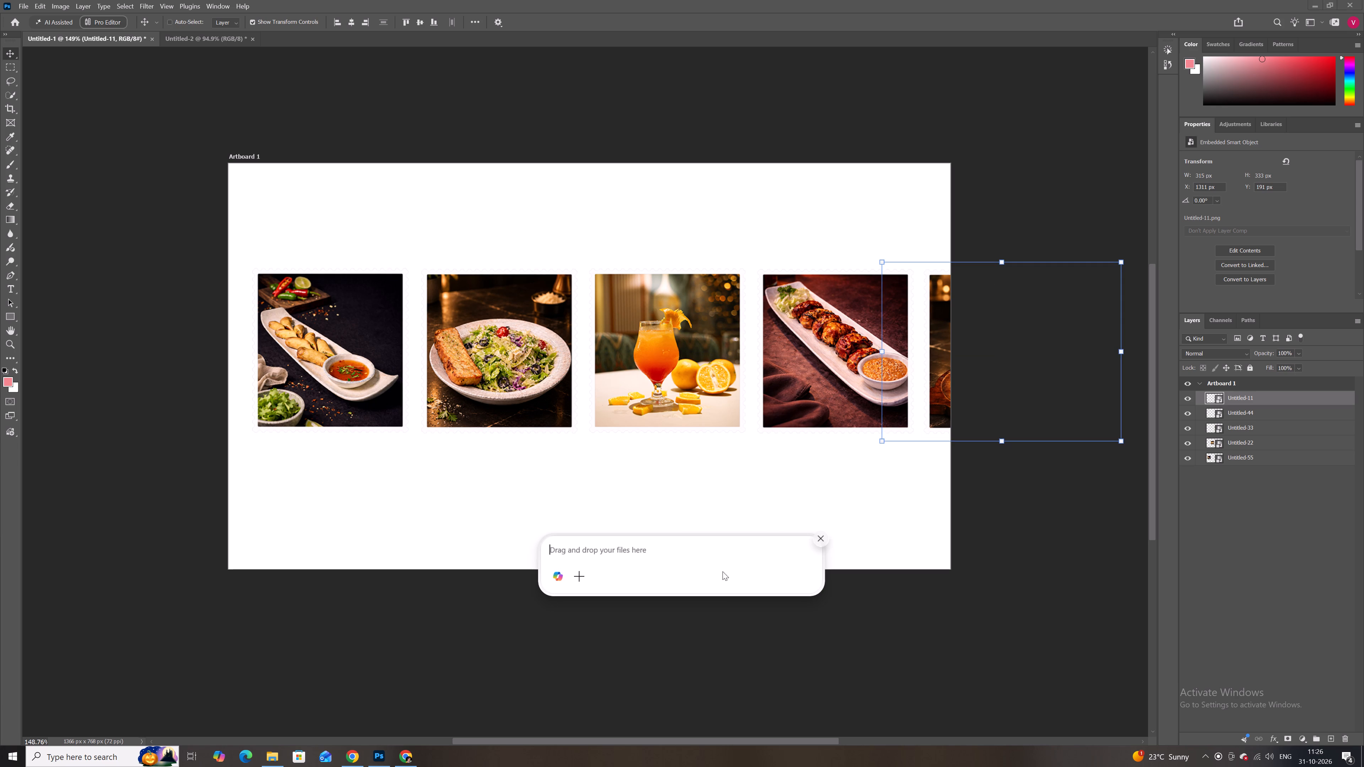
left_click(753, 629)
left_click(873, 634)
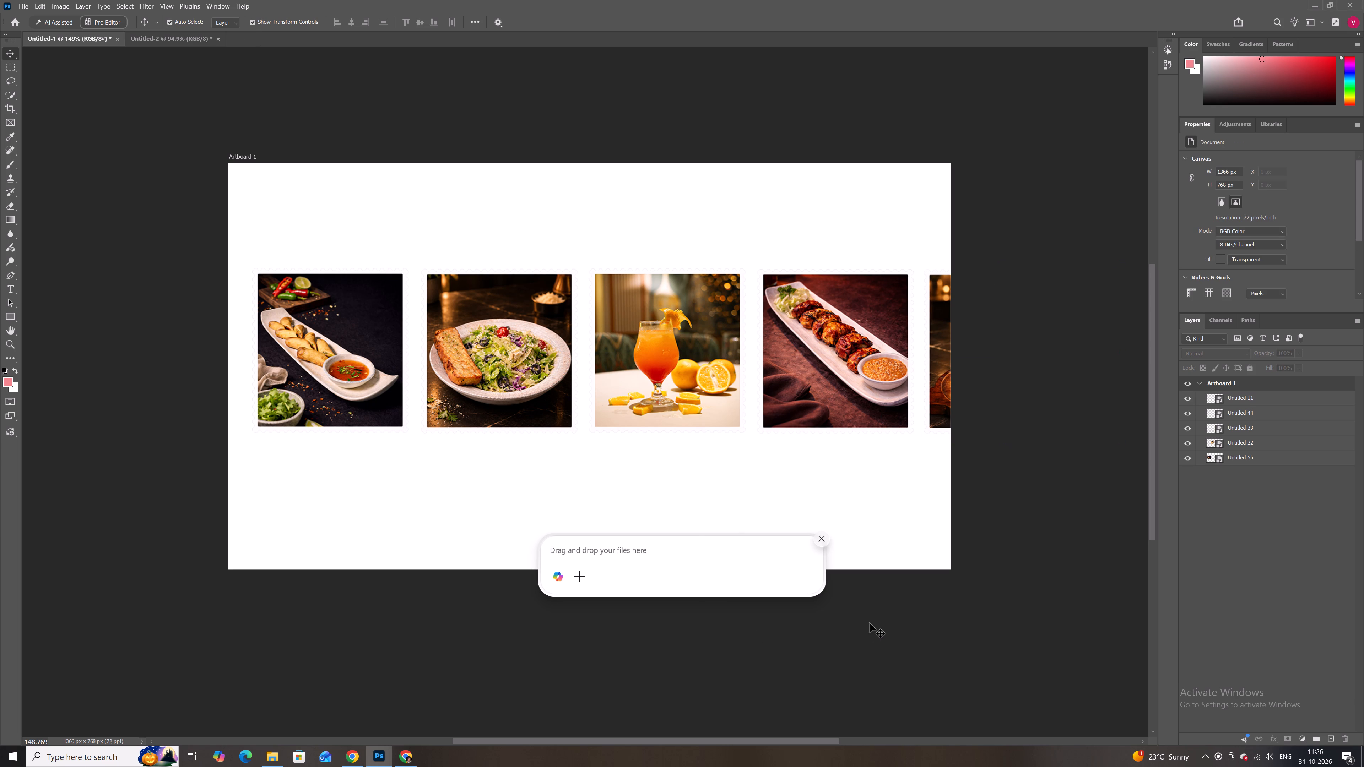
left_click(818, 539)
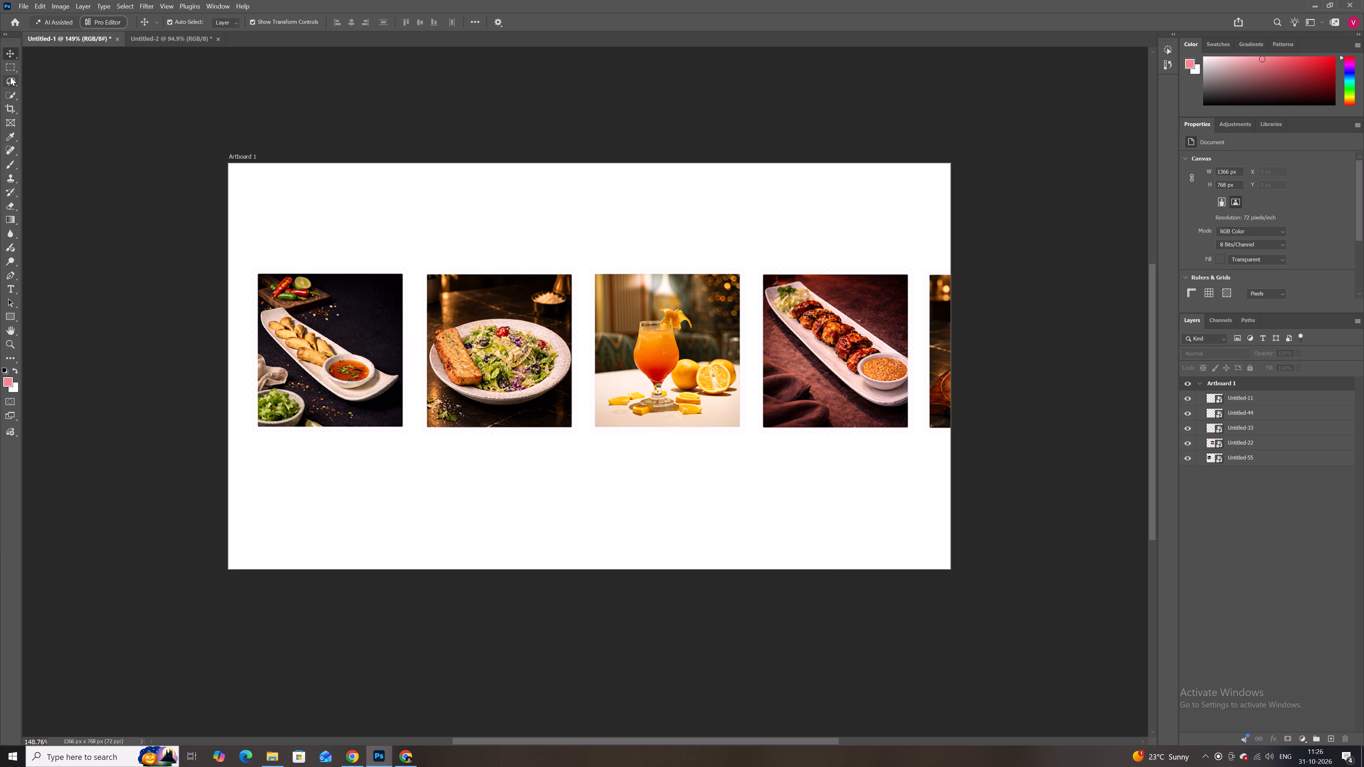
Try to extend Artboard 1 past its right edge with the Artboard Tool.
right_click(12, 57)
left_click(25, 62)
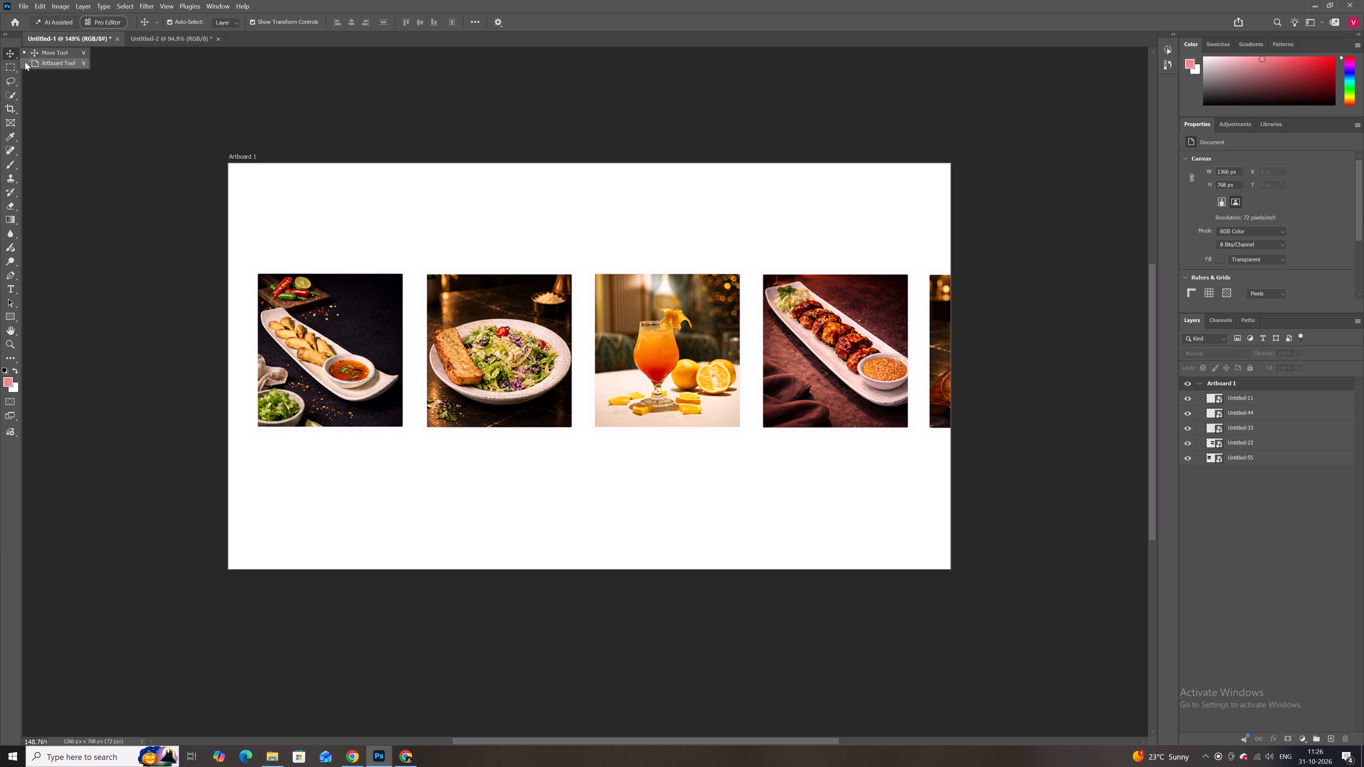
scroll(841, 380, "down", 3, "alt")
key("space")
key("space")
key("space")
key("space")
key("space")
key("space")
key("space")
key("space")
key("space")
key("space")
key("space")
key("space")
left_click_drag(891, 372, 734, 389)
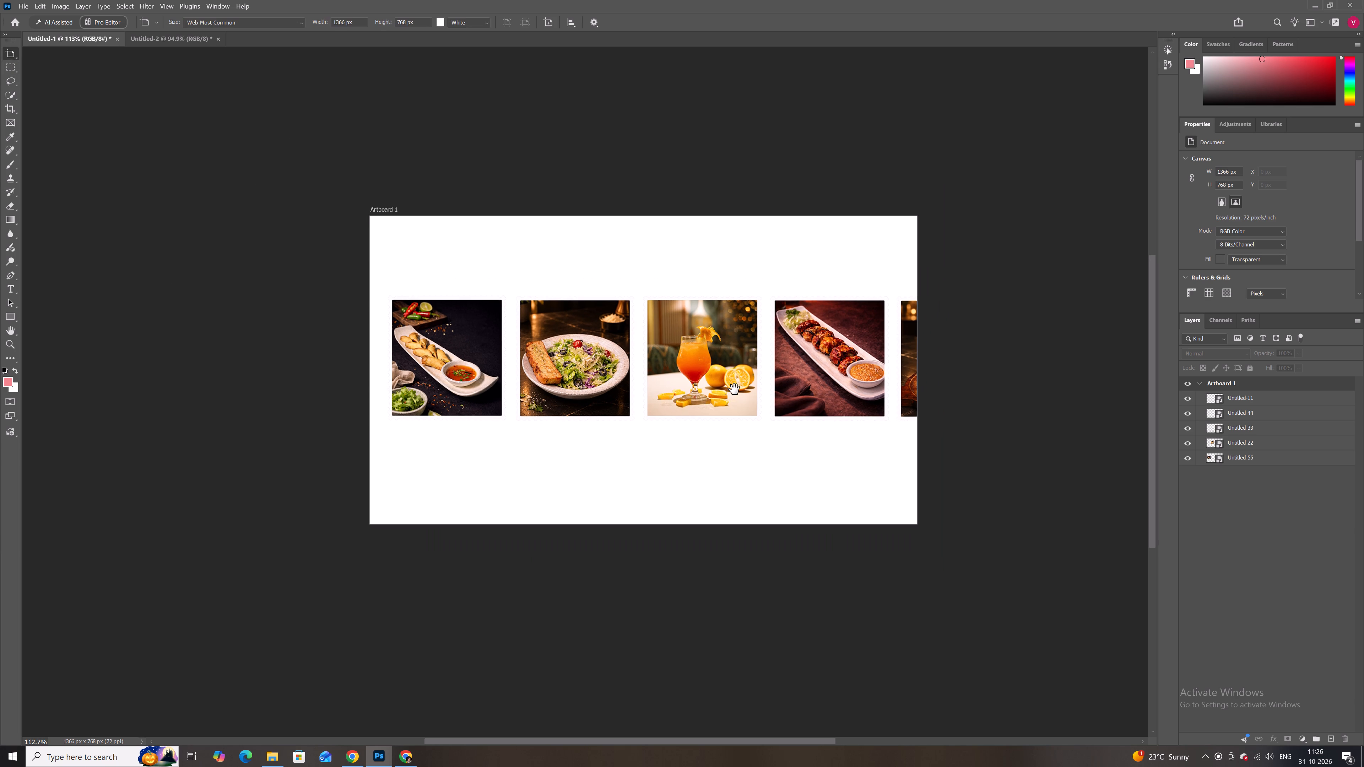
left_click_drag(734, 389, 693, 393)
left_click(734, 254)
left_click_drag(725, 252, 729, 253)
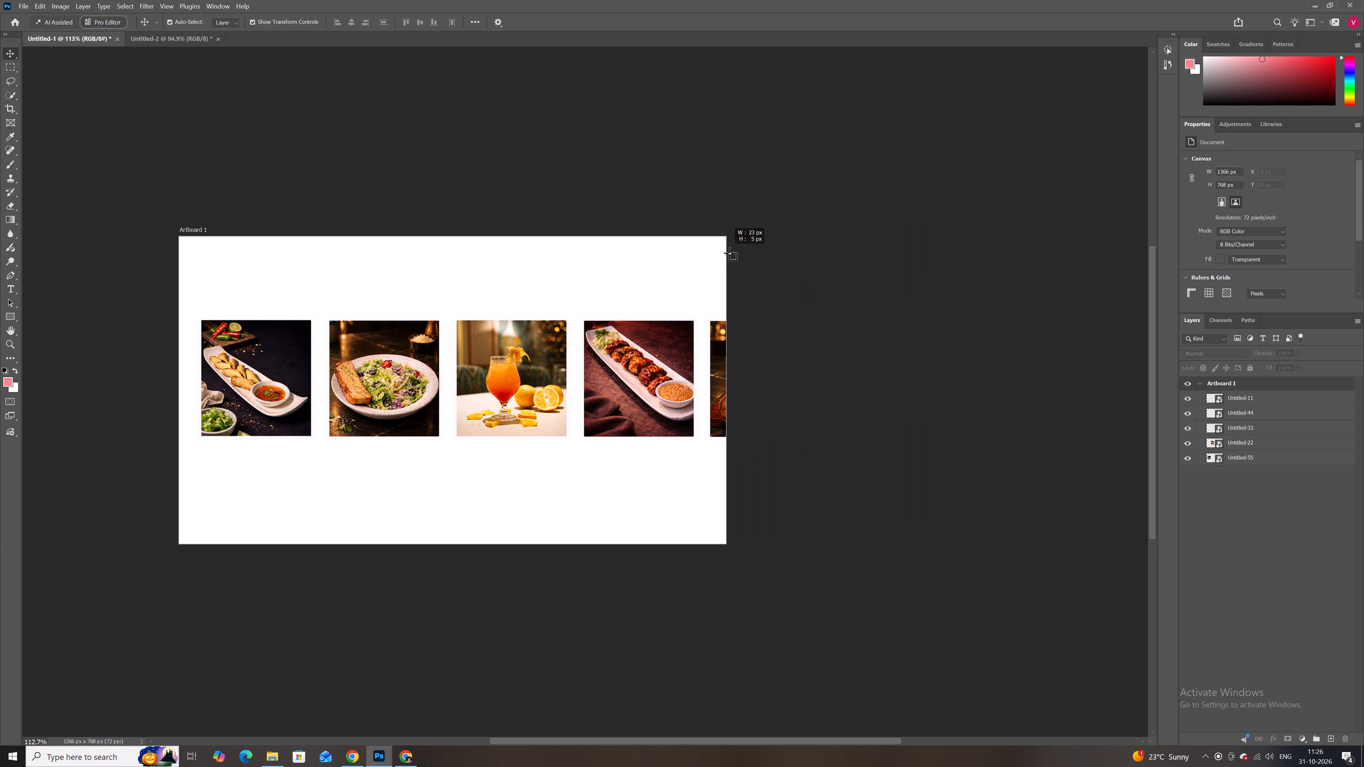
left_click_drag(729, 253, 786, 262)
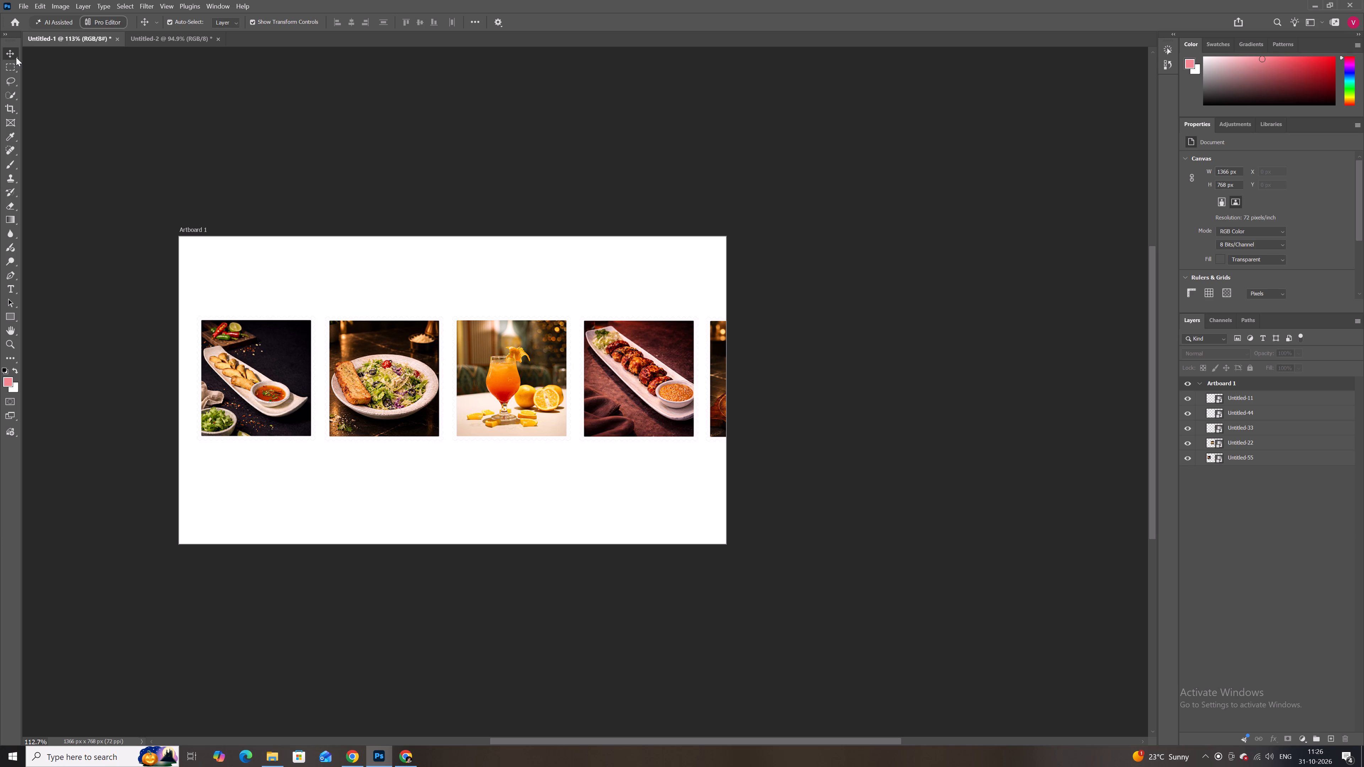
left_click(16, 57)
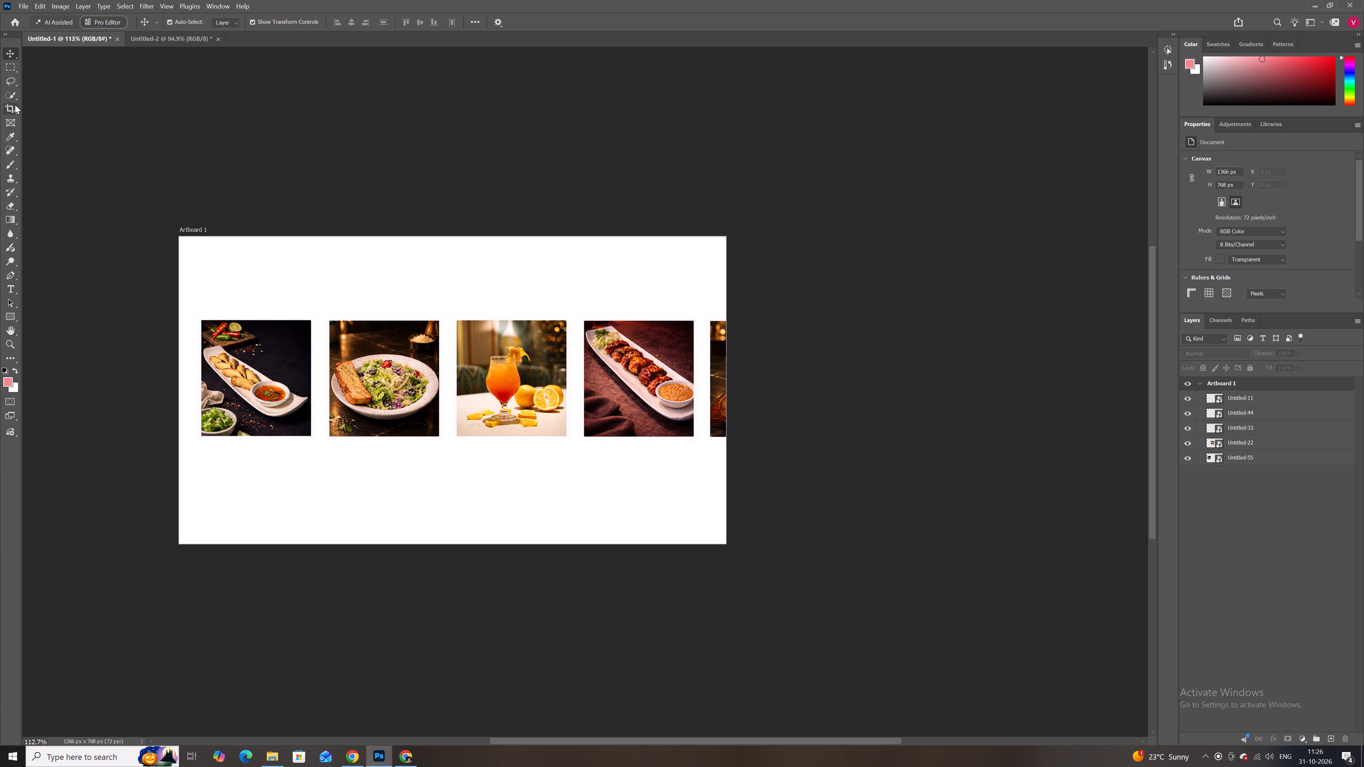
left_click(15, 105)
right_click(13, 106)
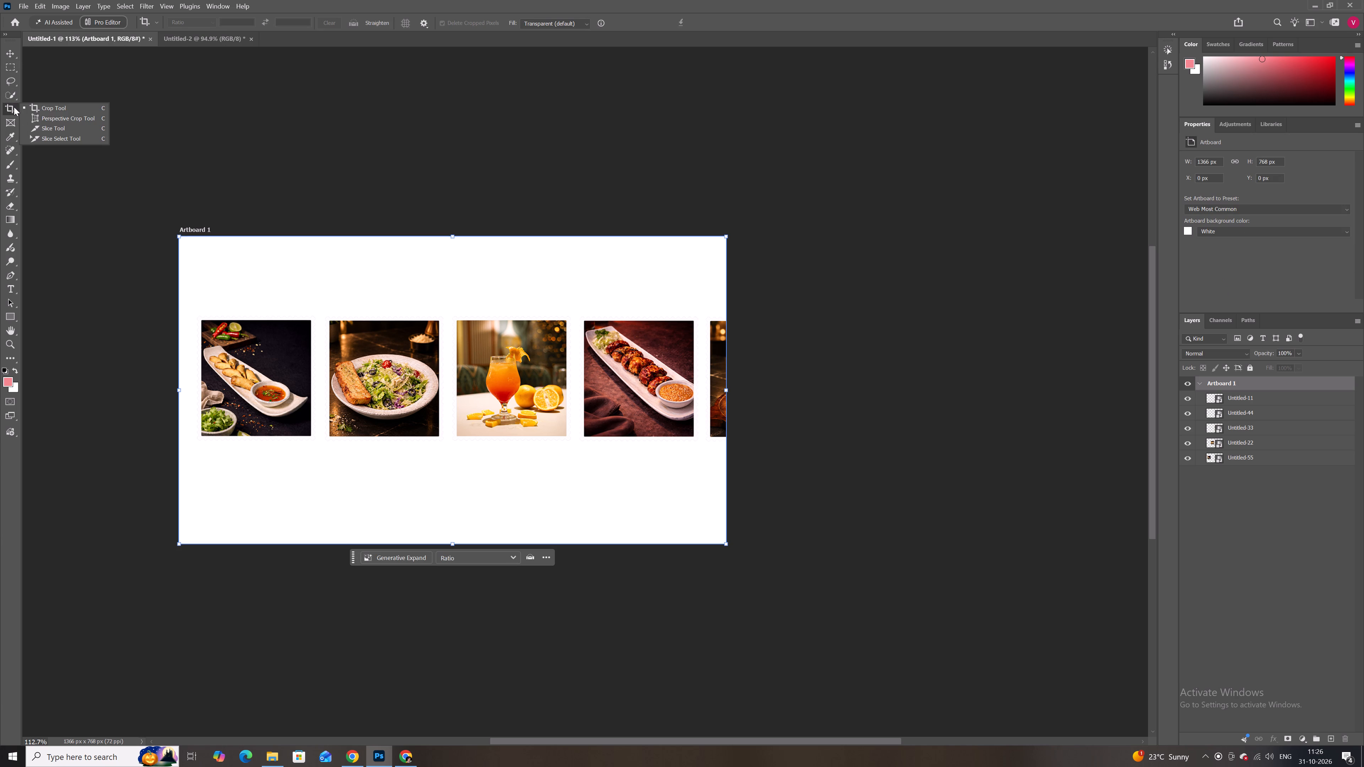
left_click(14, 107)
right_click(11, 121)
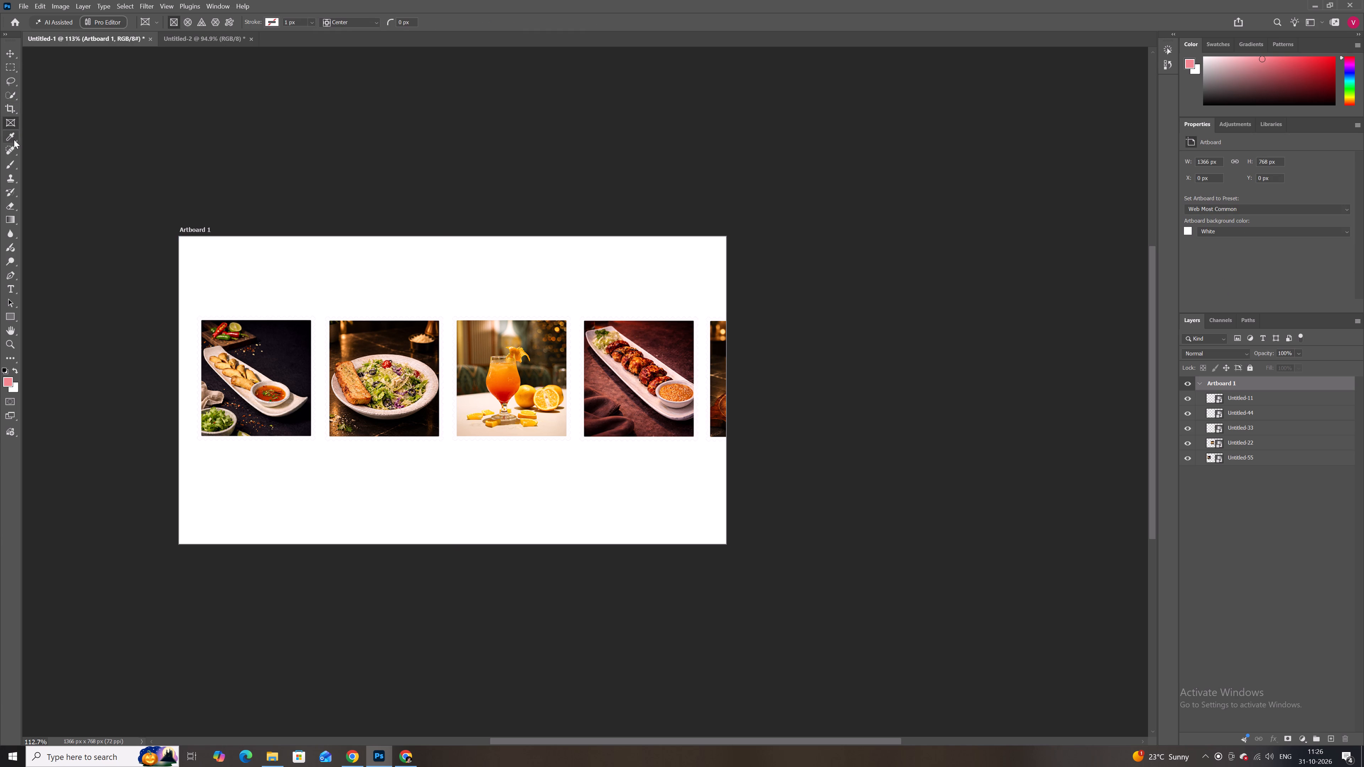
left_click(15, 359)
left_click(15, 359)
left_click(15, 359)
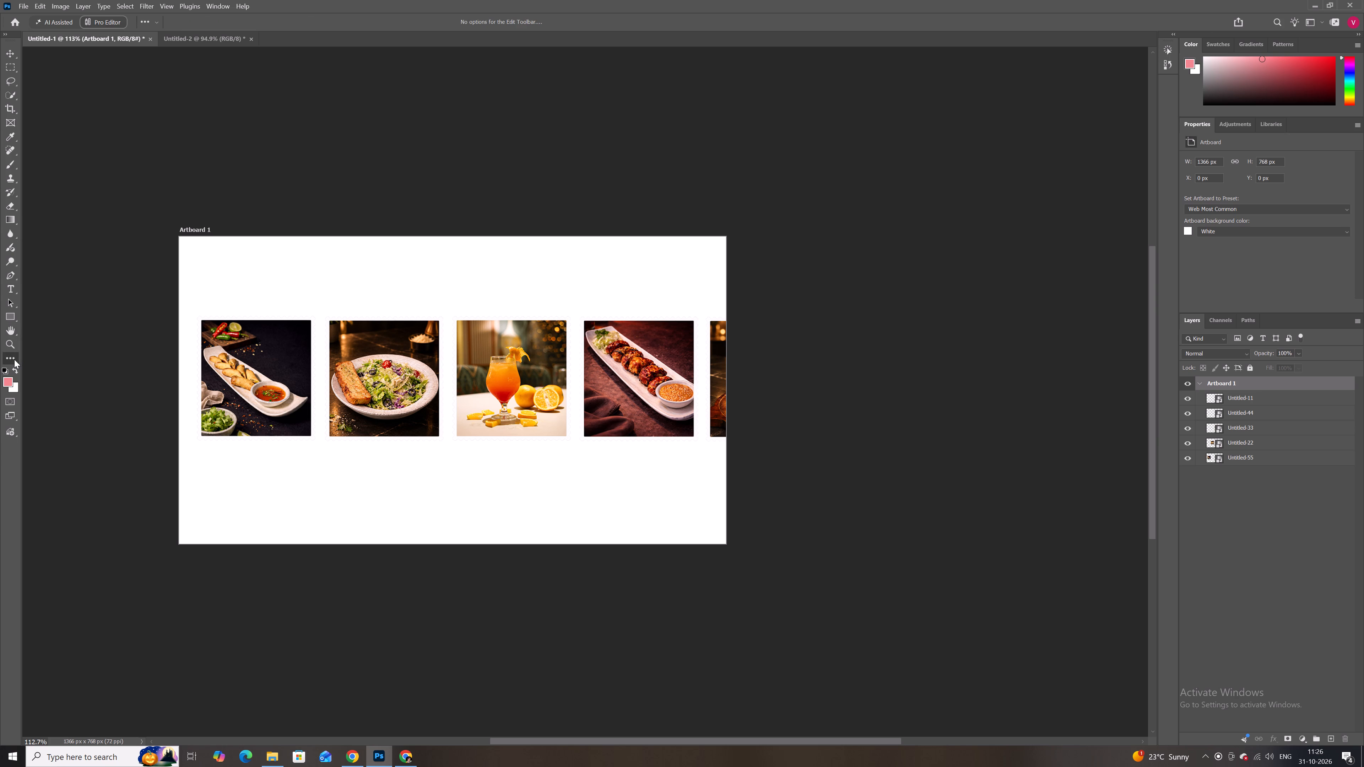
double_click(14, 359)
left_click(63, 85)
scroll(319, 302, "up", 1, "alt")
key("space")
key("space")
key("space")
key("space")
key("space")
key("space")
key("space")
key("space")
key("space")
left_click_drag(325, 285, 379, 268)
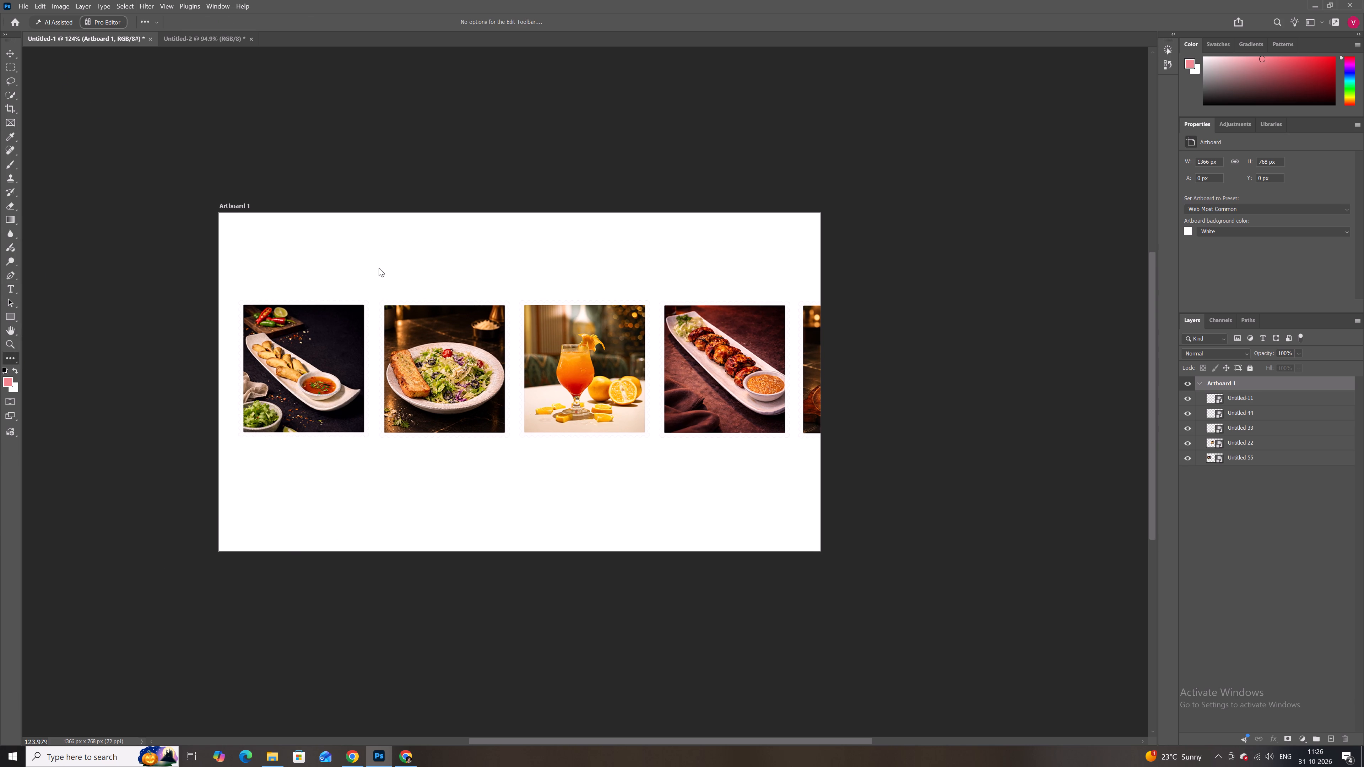
Create a new document from the Default Photoshop Size preset with the width set to 20 cm.
left_click(279, 41)
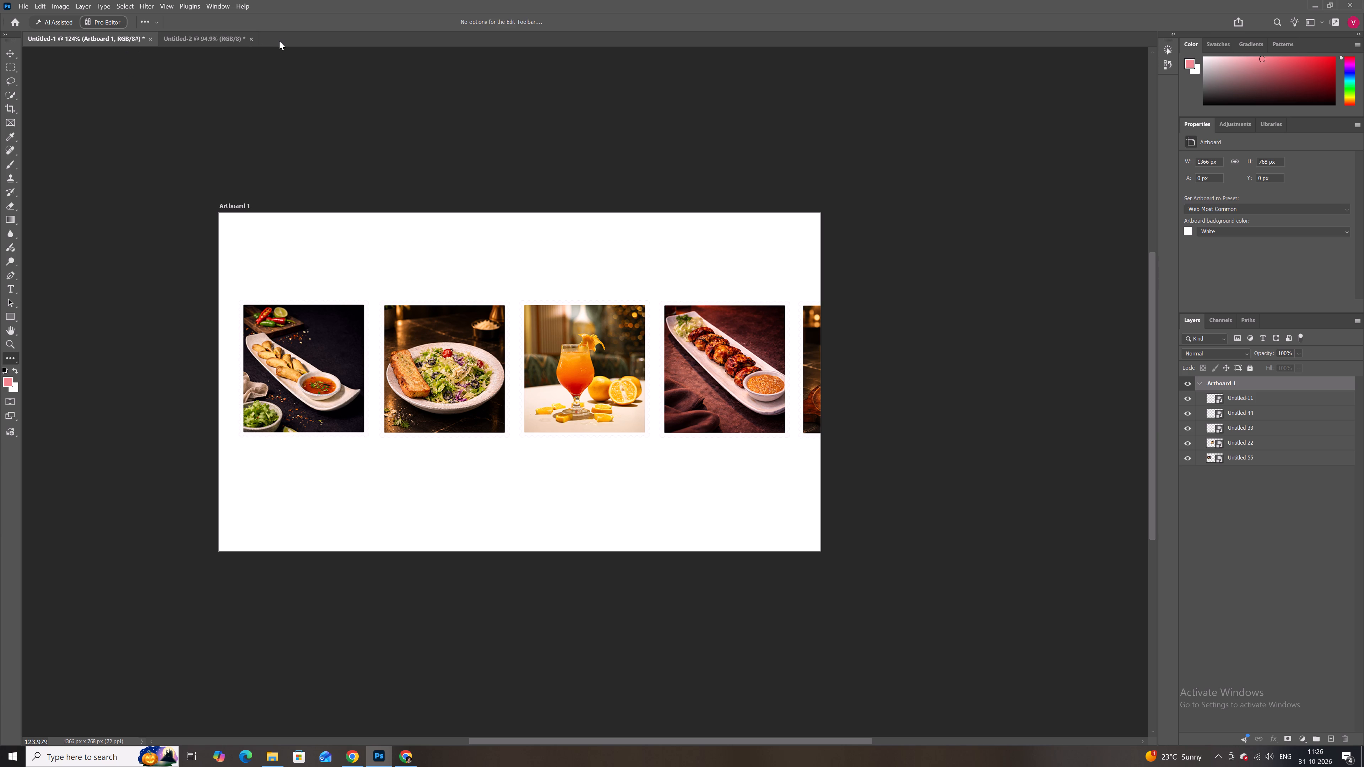
right_click(279, 41)
left_click(320, 90)
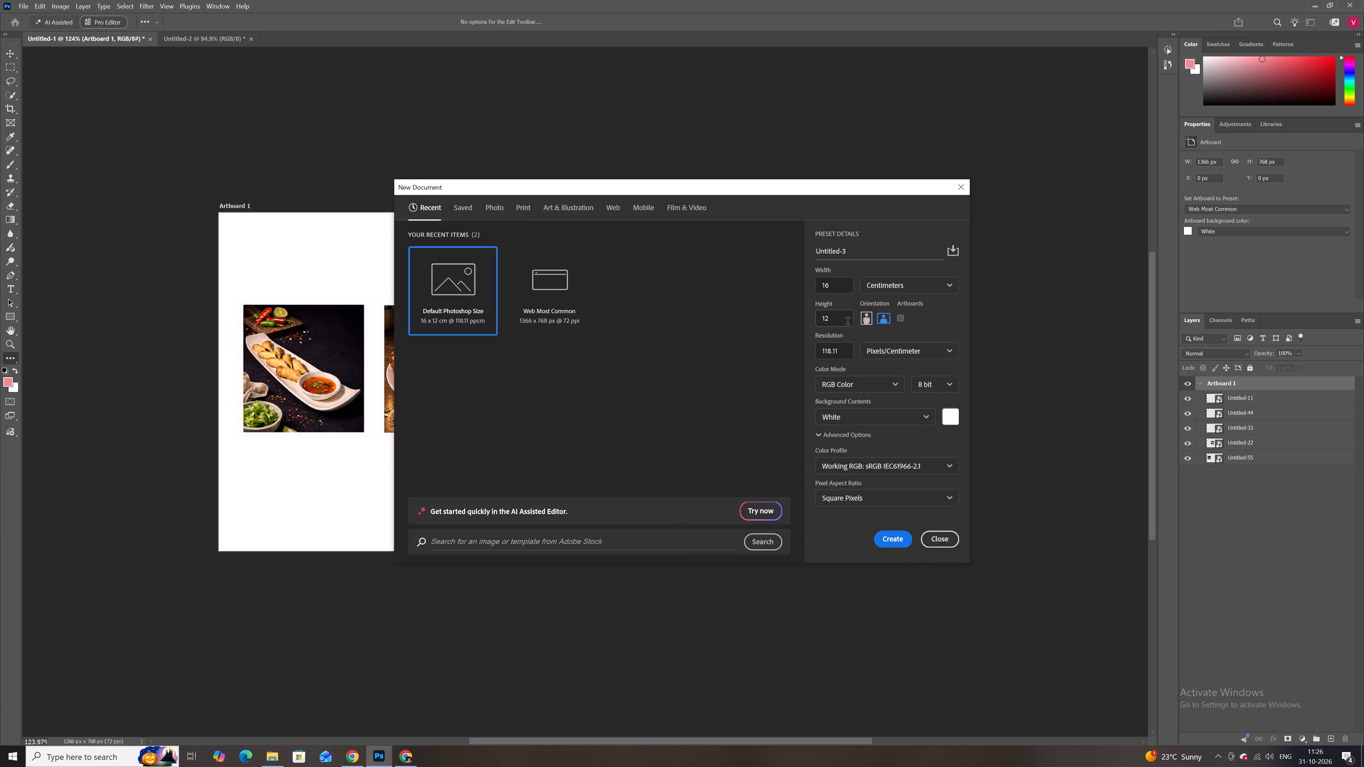
left_click(839, 285)
key("BackSpace")
key("BackSpace")
type("20")
key("Return")
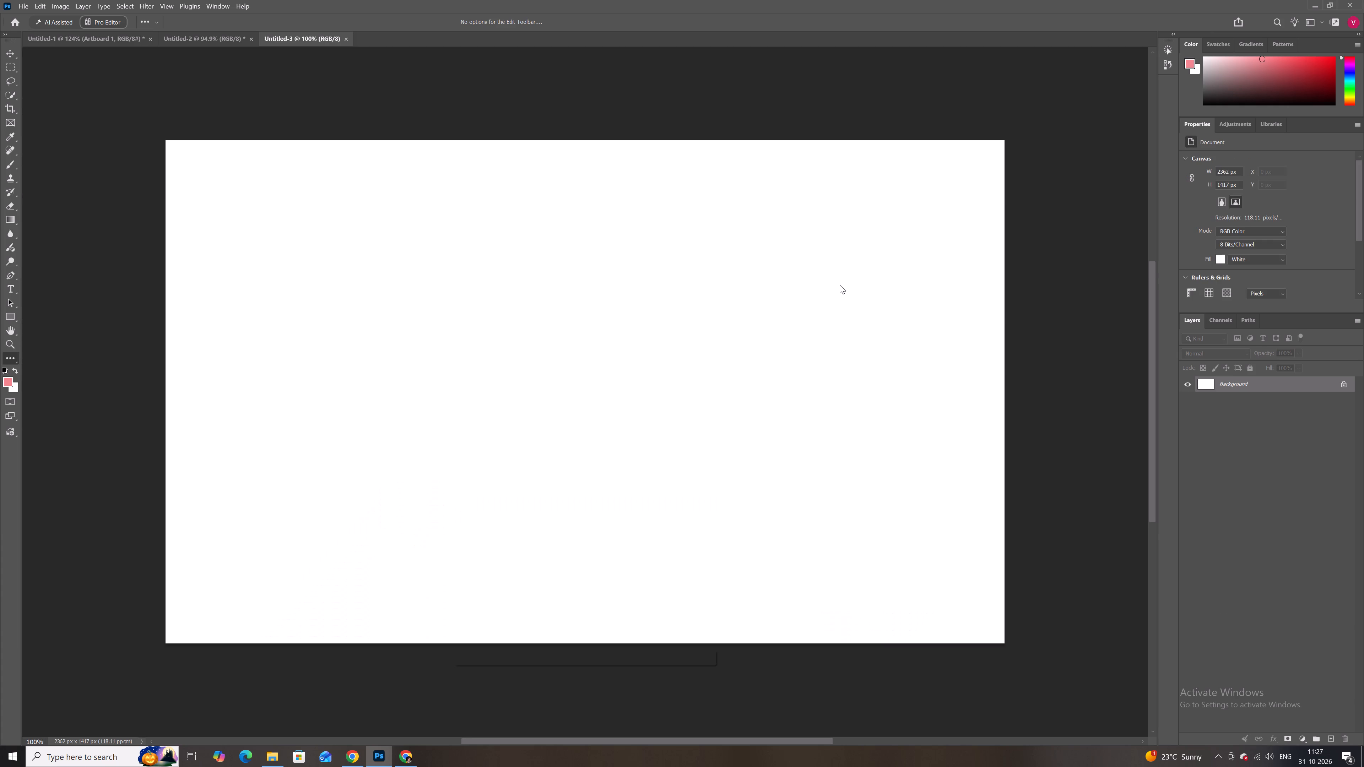
Copy all five stamp layers from Artboard 1 in Untitled-1 into the new Untitled-3 document.
left_click(233, 36)
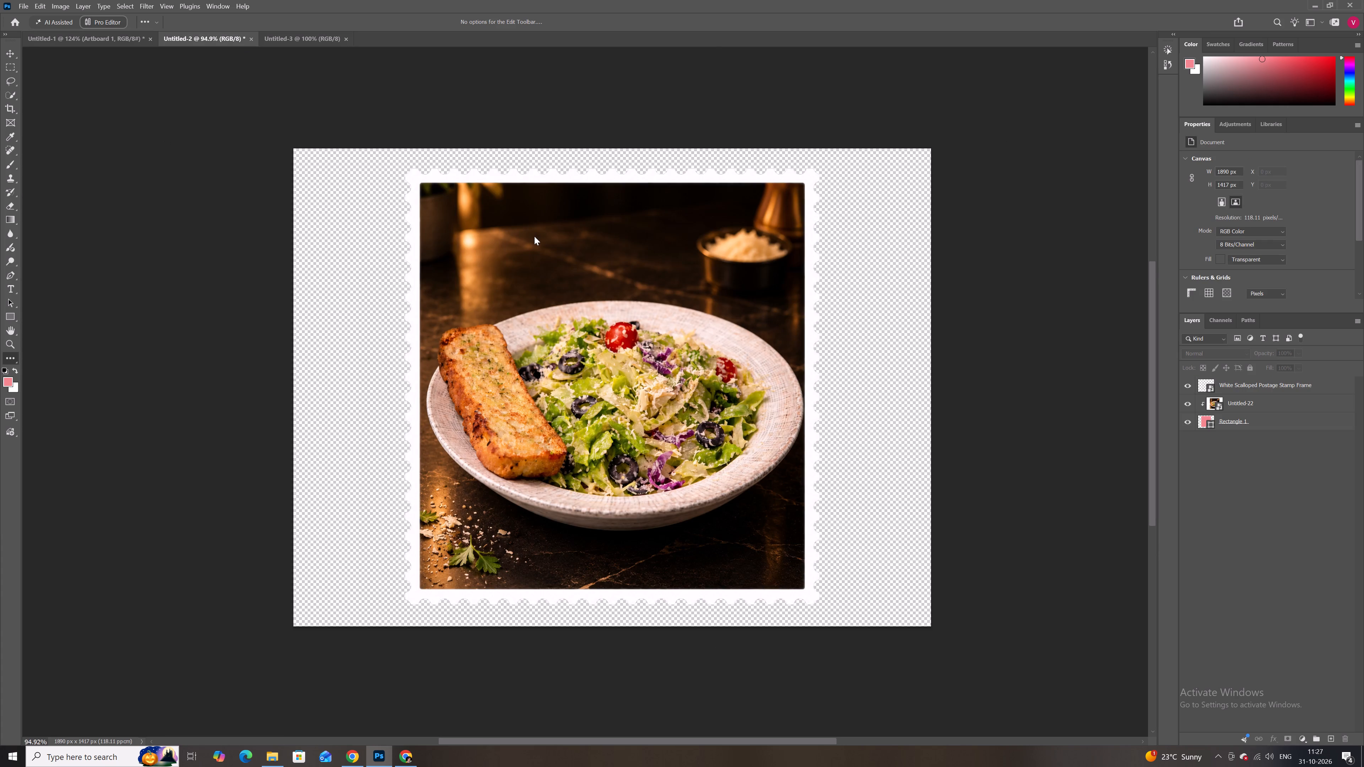
scroll(535, 236, "down", 3, "alt")
left_click(316, 44)
left_click(116, 41)
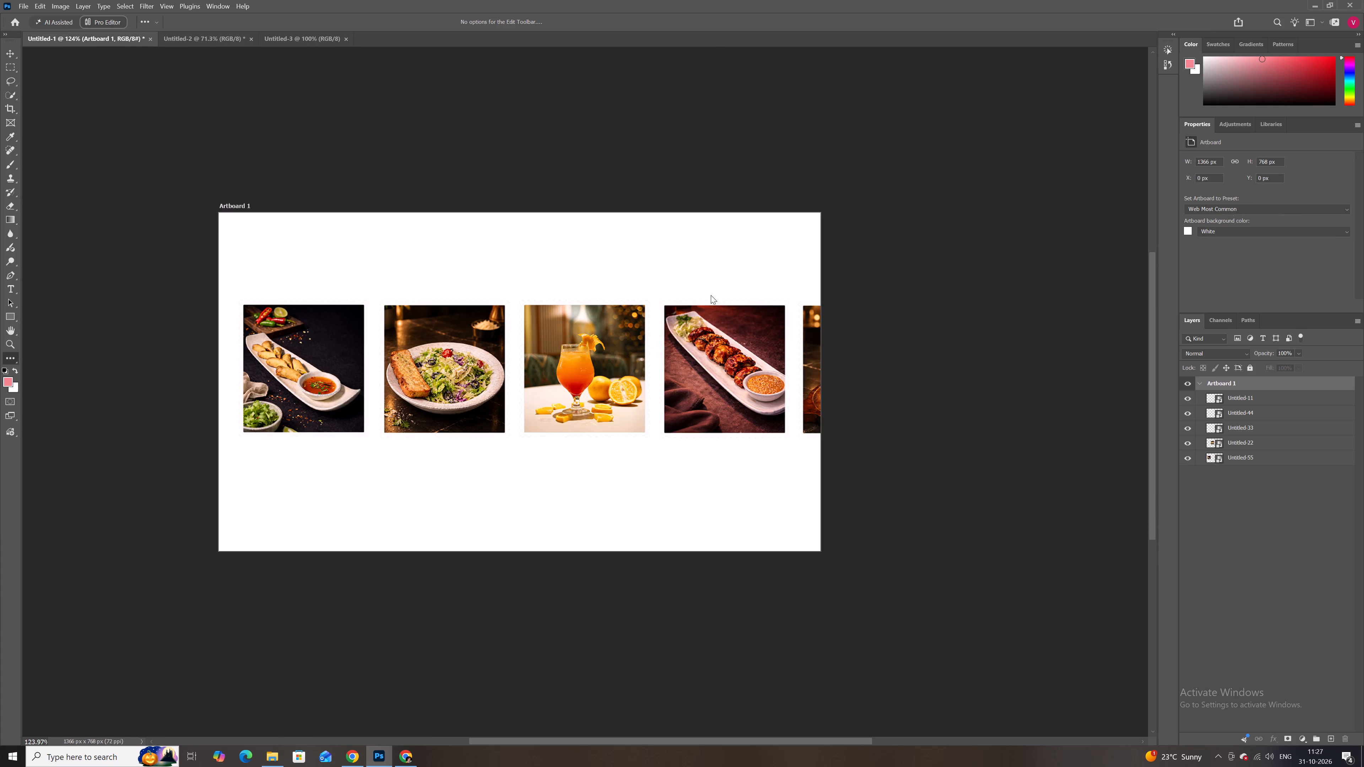
scroll(711, 295, "down", 3, "alt")
left_click_drag(334, 339, 687, 345)
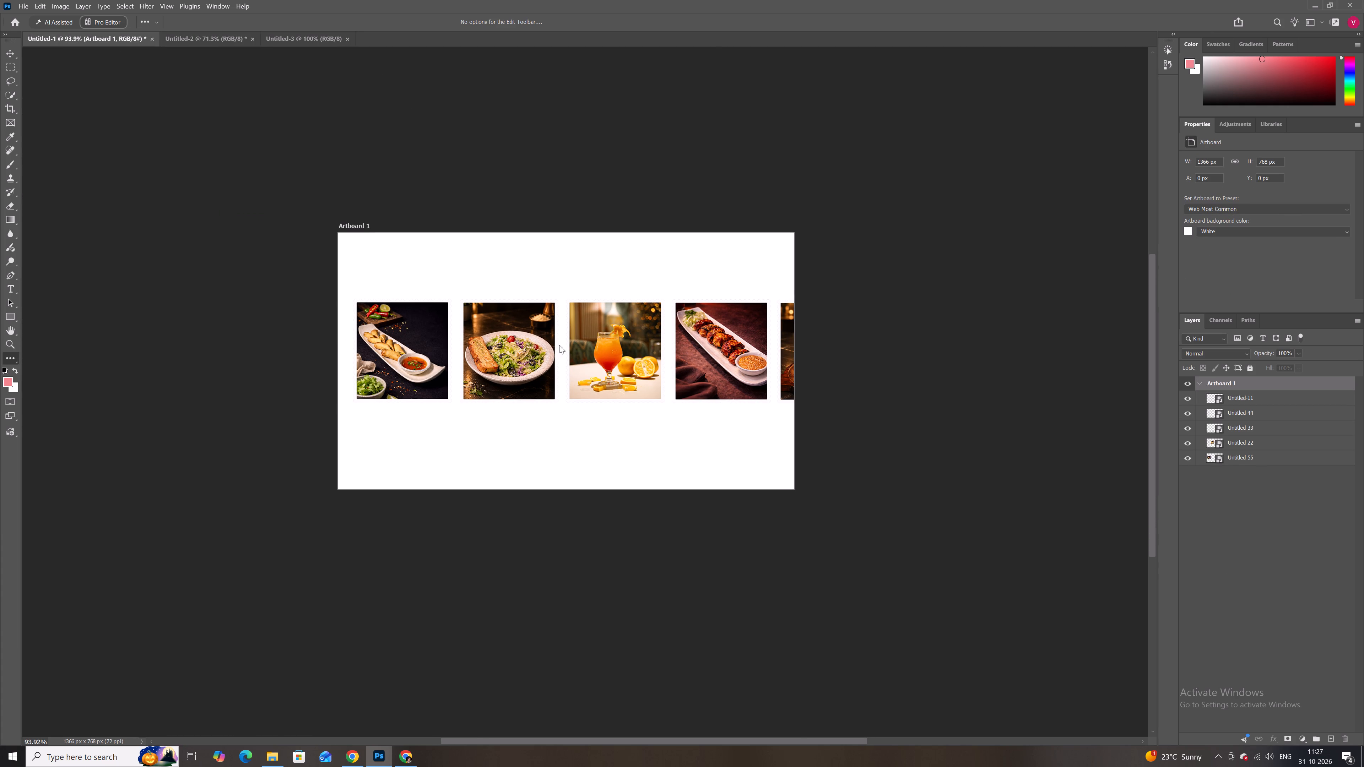
left_click_drag(223, 336, 574, 339)
left_click(1114, 428)
left_click(1237, 395)
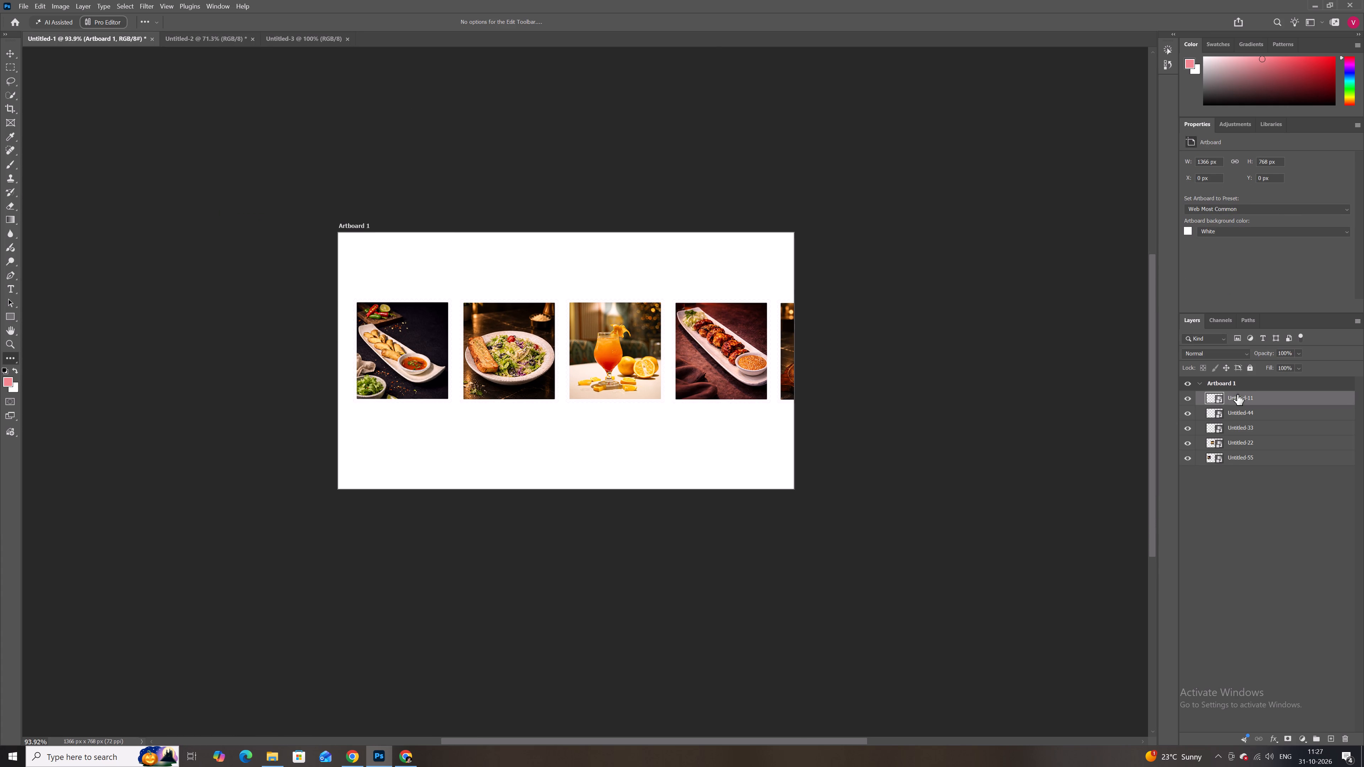
left_click_drag(977, 425, 971, 423)
left_click(10, 55)
left_click_drag(246, 305, 539, 377)
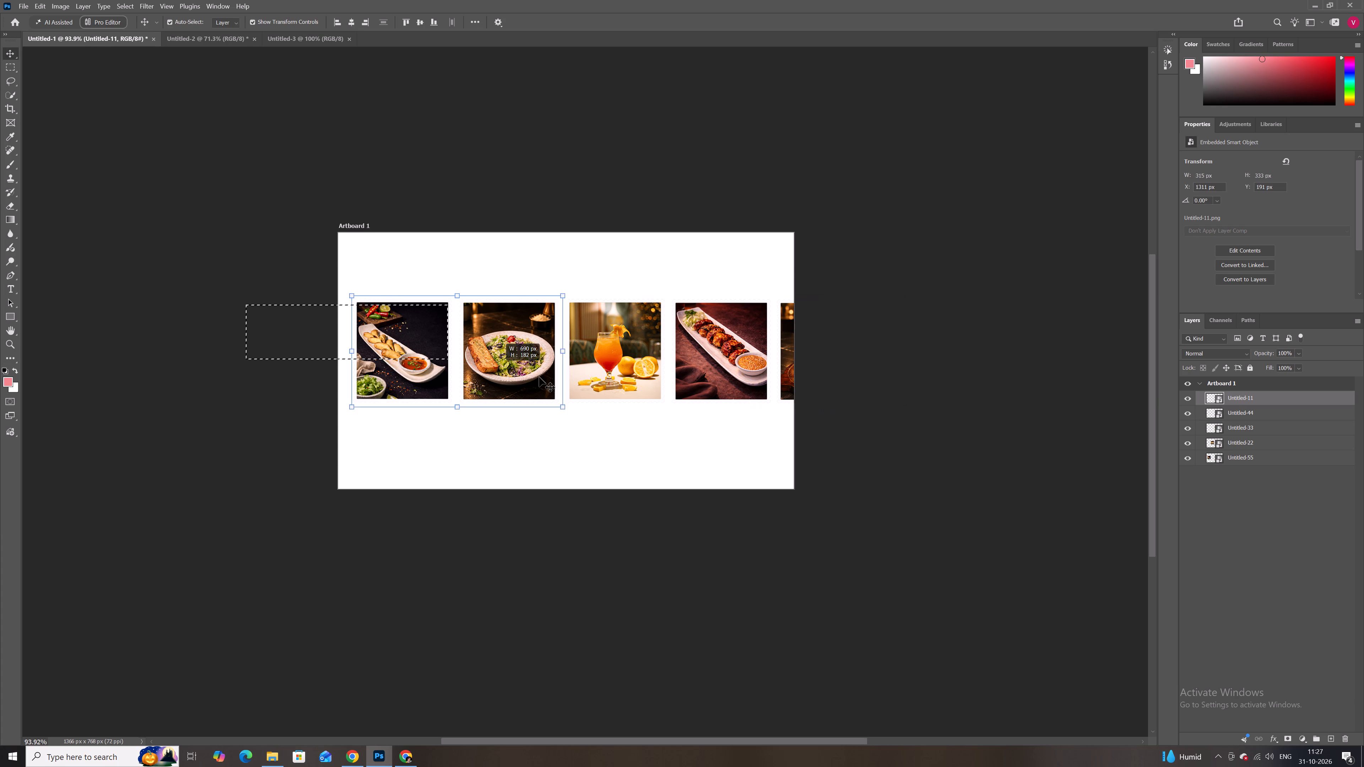
left_click_drag(539, 377, 895, 390)
left_click_drag(1256, 396, 339, 39)
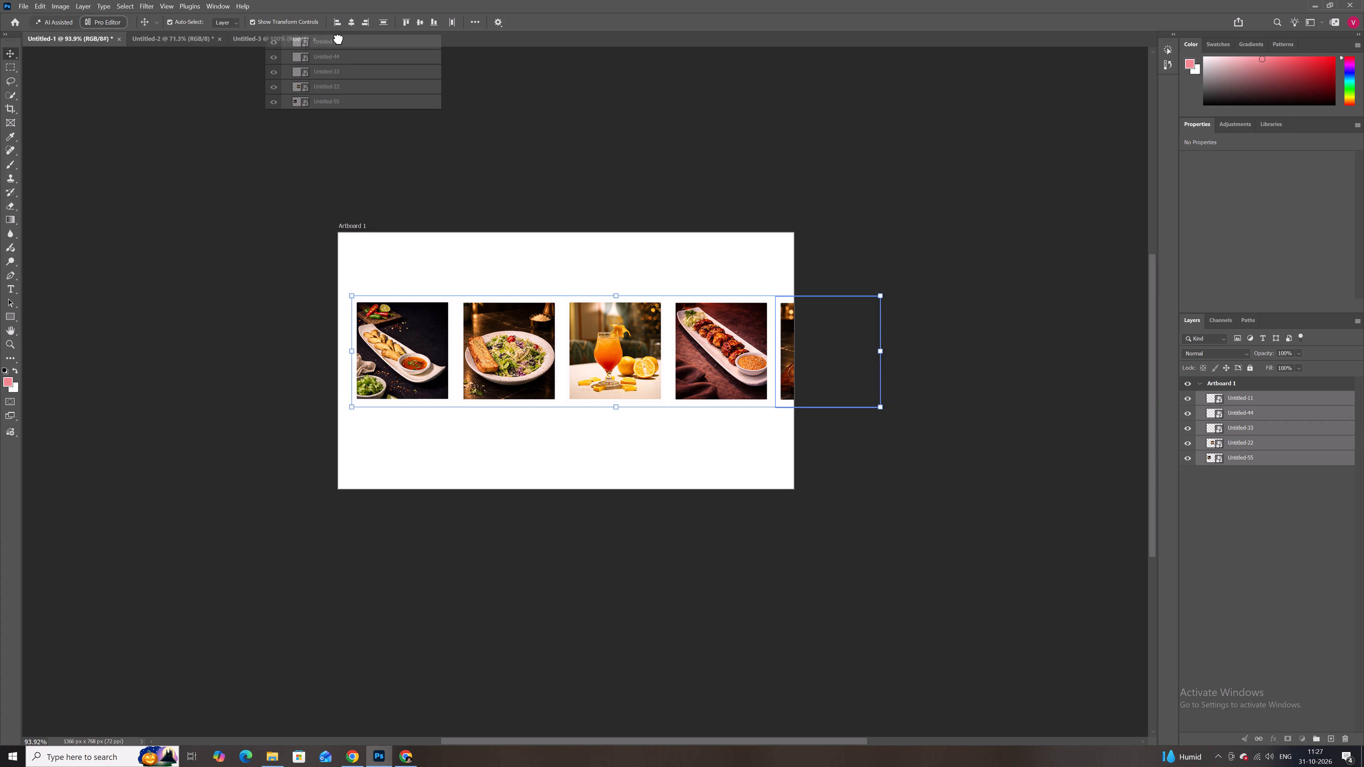
left_click_drag(339, 39, 447, 324)
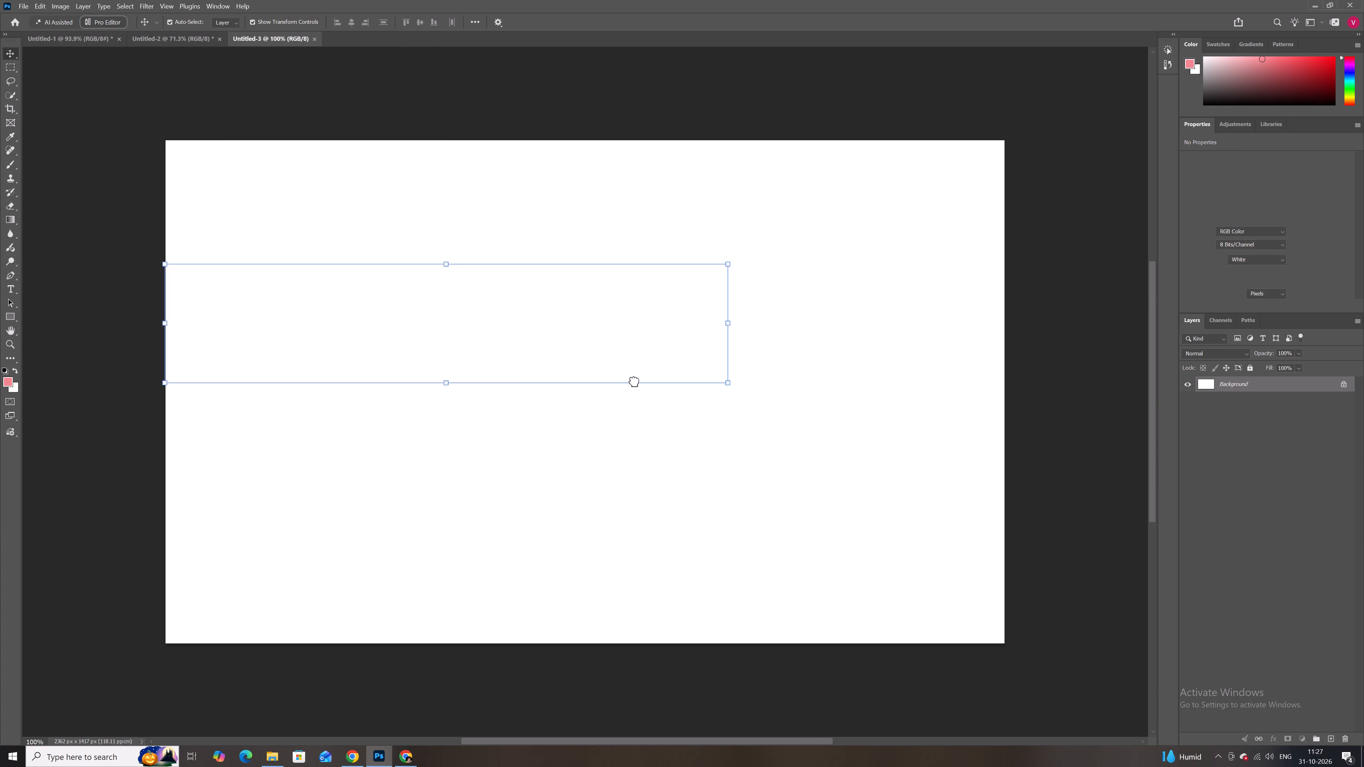
Centre the row of five stamps on the white canvas and scale it proportionally to about 136%.
scroll(634, 381, "down", 3, "alt")
left_click_drag(632, 341, 751, 387)
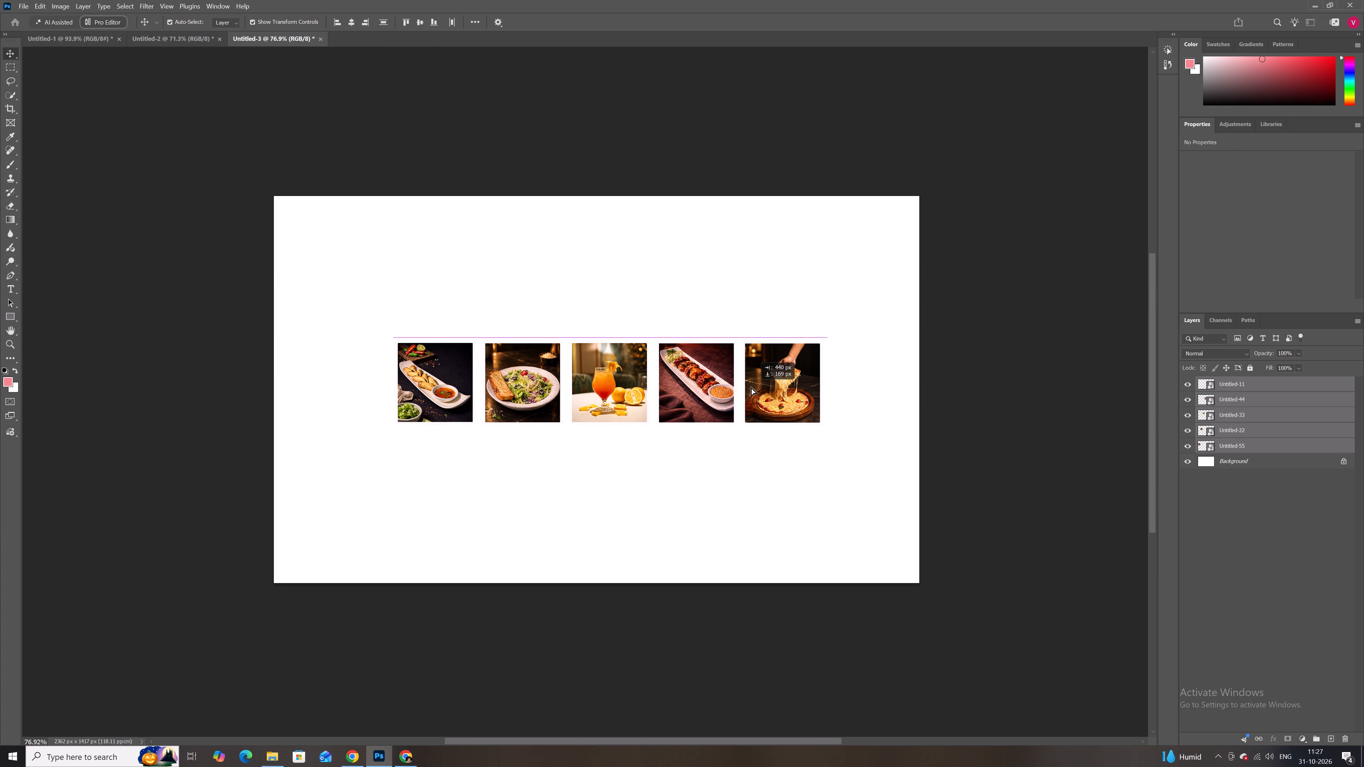
left_click_drag(751, 387, 739, 382)
left_click_drag(814, 331, 843, 309, "alt")
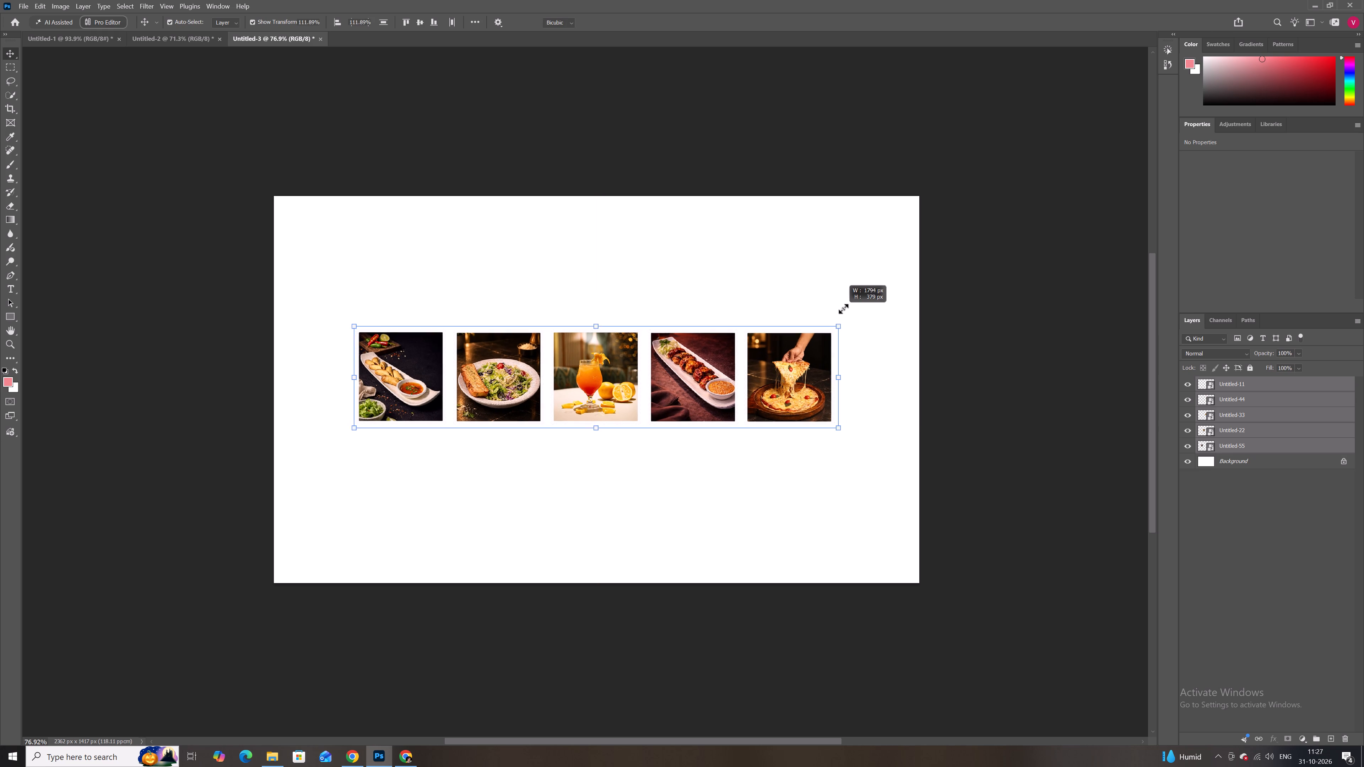
left_click_drag(843, 309, 896, 276, "alt")
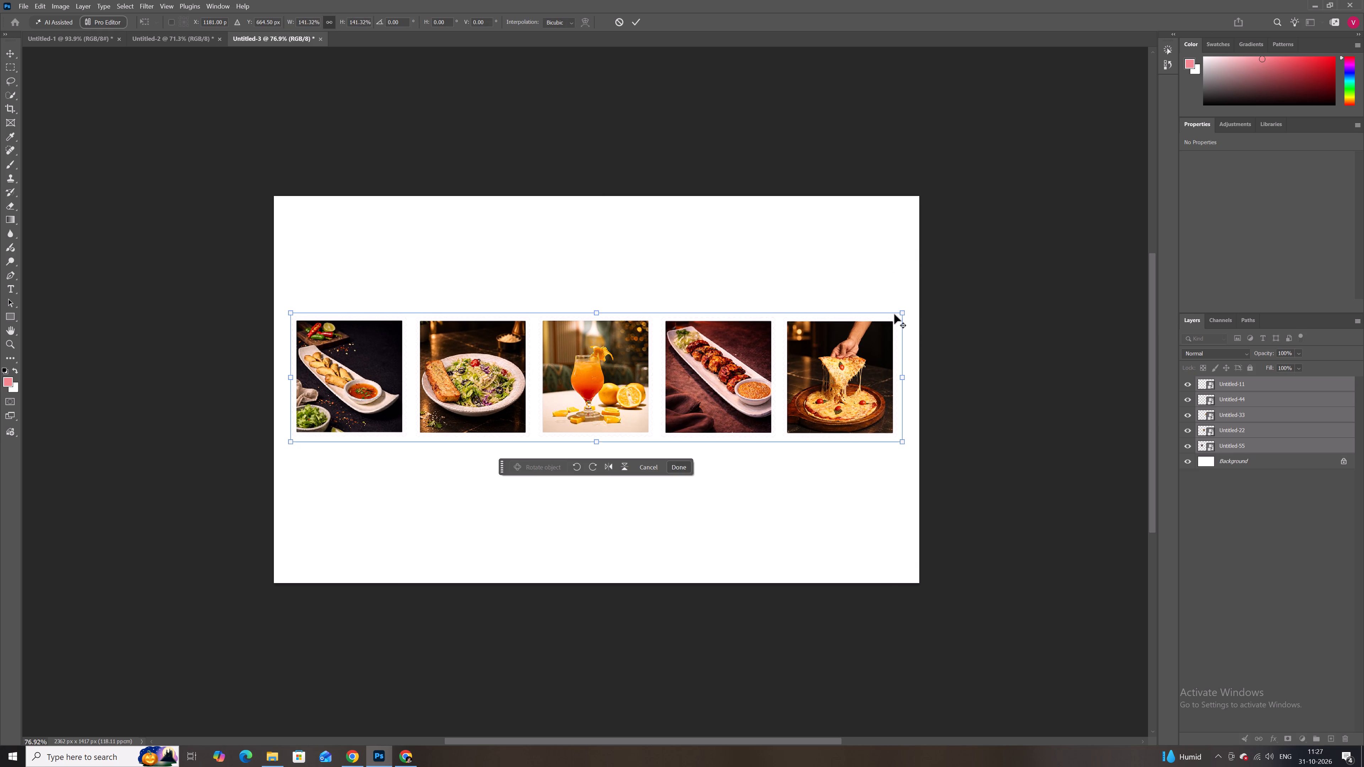
left_click_drag(902, 312, 891, 314, "alt")
left_click(675, 464)
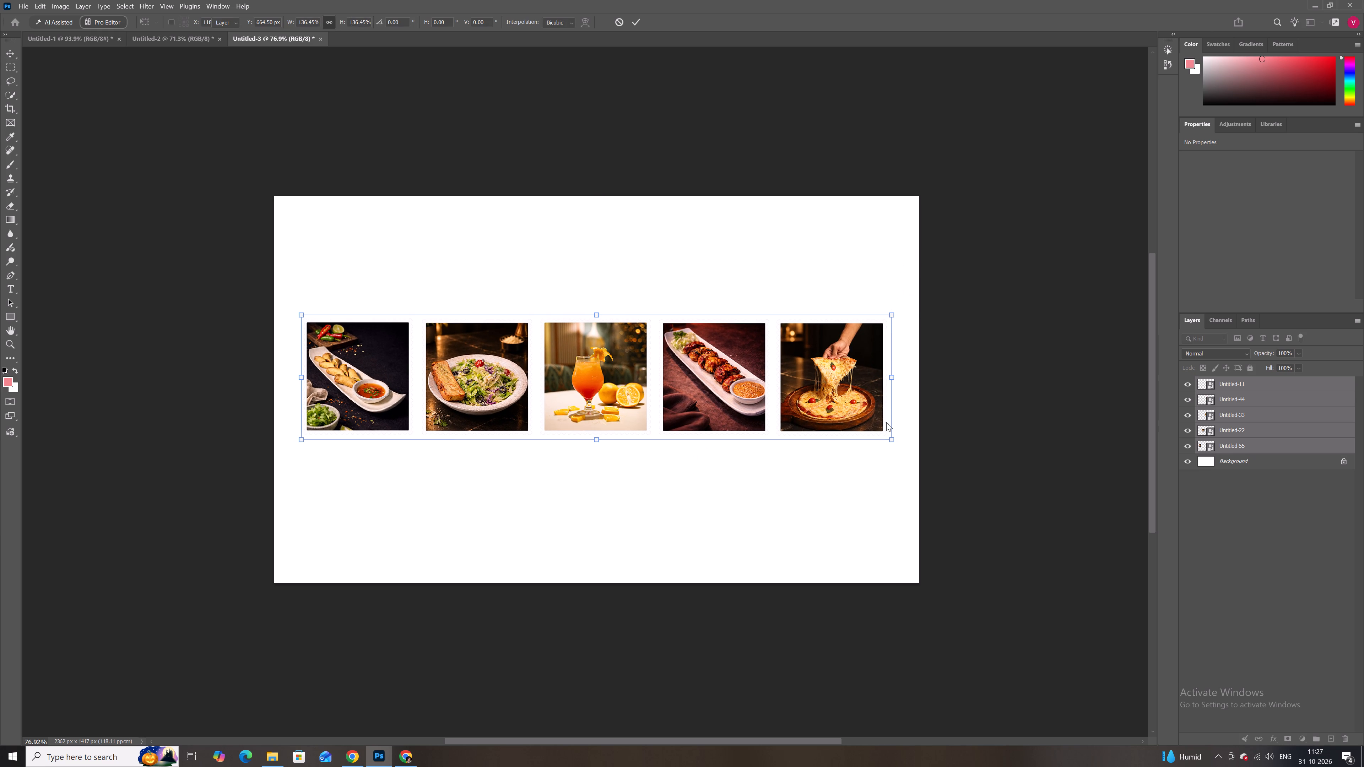
left_click(978, 396)
Shift the Untitled-55 stamp outward to about X 18 px near the canvas's left edge, keeping it level with the row.
scroll(703, 391, "up", 6, "alt")
key("space")
key("space")
key("space")
key("space")
key("space")
key("space")
key("space")
key("space")
key("space")
left_click_drag(606, 390, 765, 387)
scroll(765, 387, "down", 2, "alt")
key("space")
key("space")
key("space")
key("space")
key("space")
key("space")
left_click_drag(752, 394, 725, 400)
key("space")
left_click_drag(725, 400, 704, 397)
scroll(704, 397, "down", 1, "alt")
left_click(733, 535)
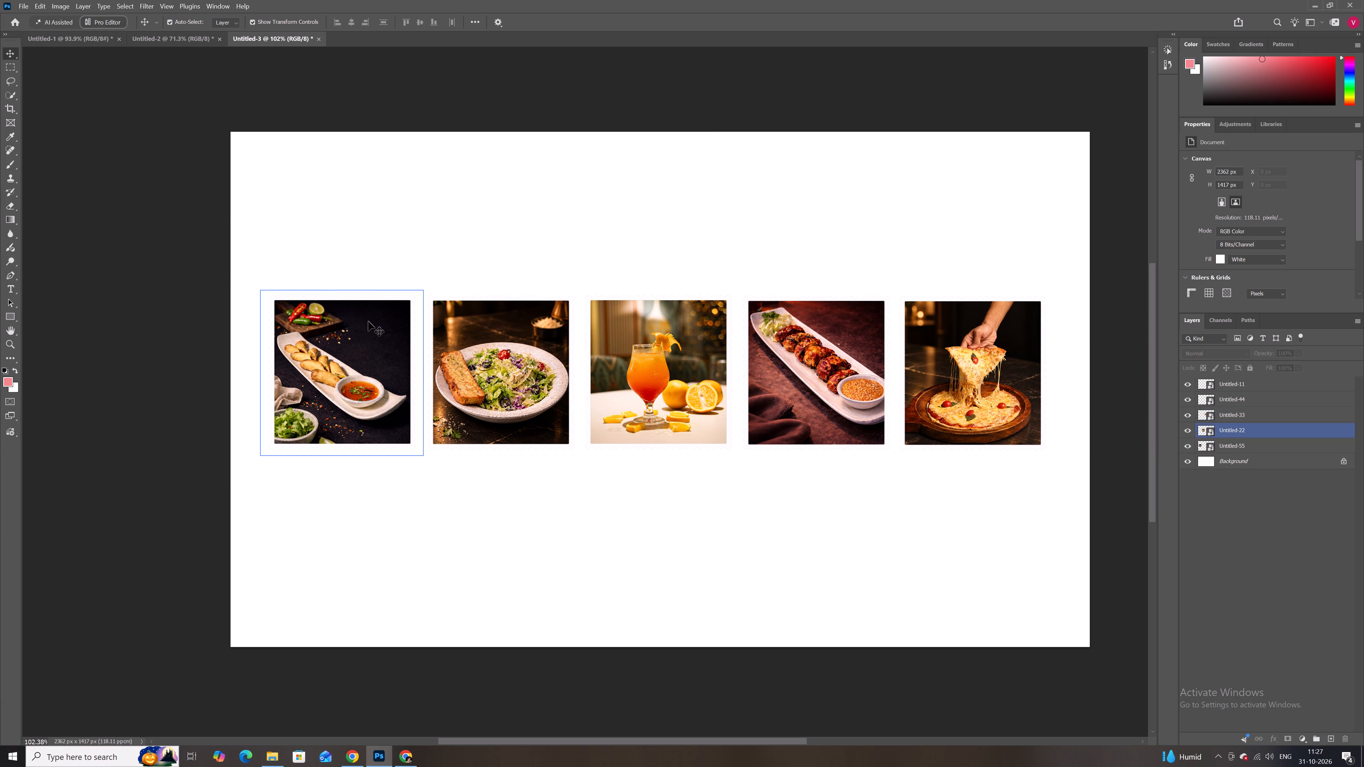
left_click_drag(368, 321, 359, 321, "shift")
left_click_drag(359, 321, 341, 316)
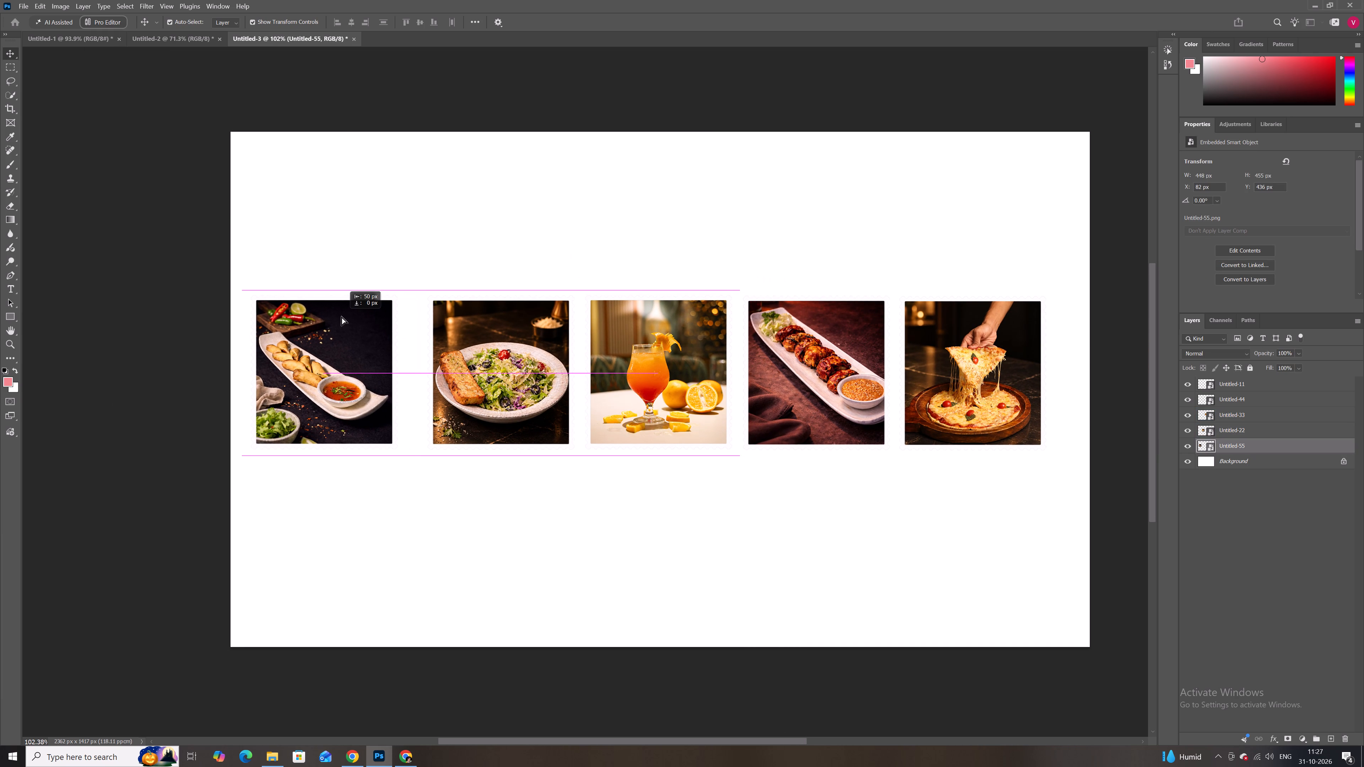
left_click_drag(341, 316, 334, 315)
left_click(138, 355)
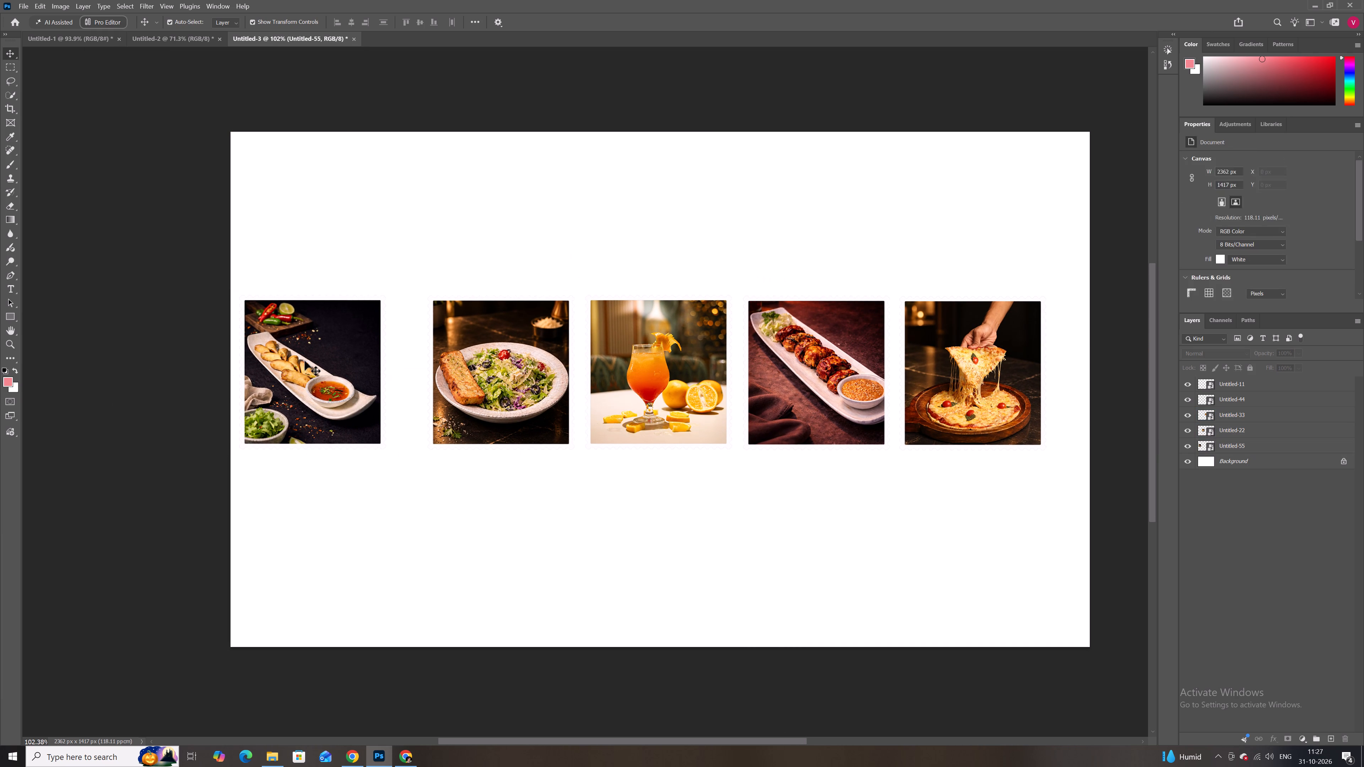
left_click_drag(329, 350, 336, 351)
left_click(177, 369)
Move the salad stamp to X 485 px, evenly spaced between the first stamp and the drink, and fine-tune the drink's position.
left_click_drag(473, 355, 459, 352)
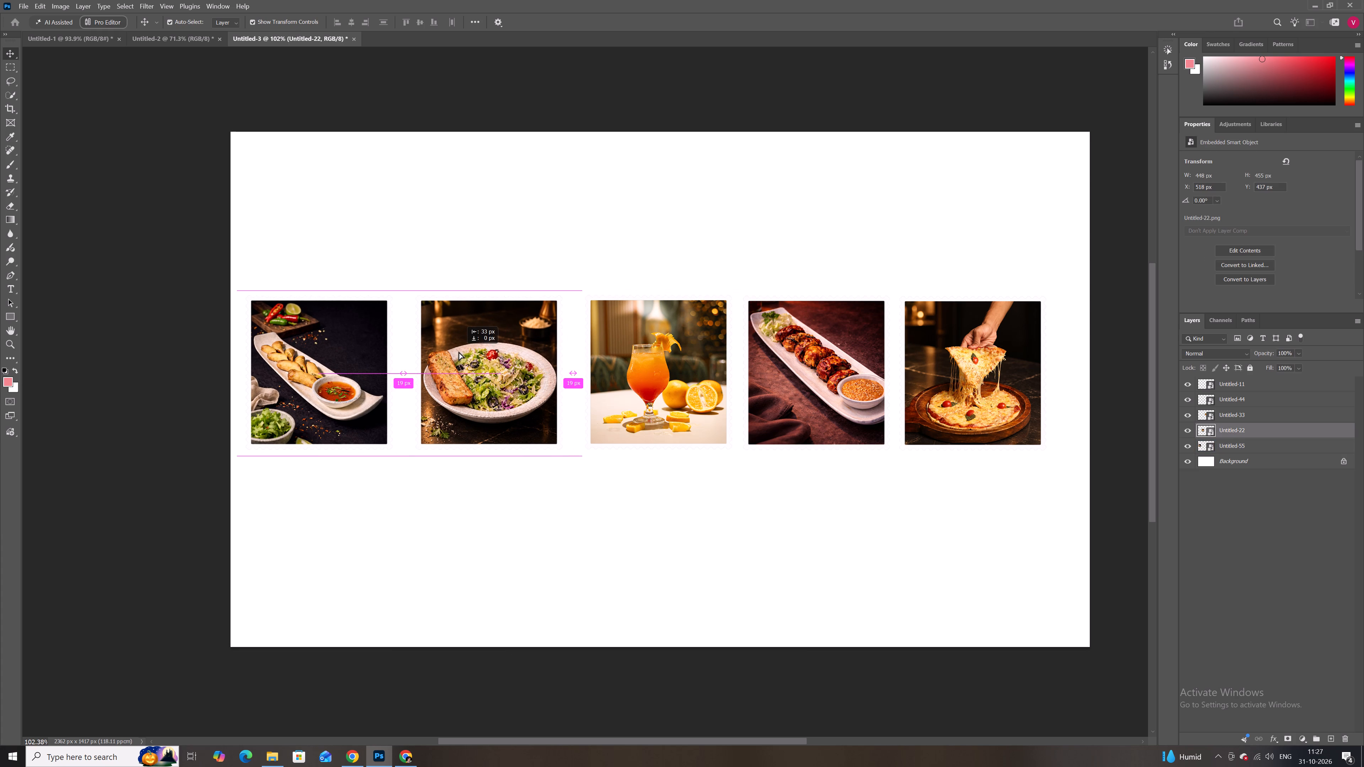
left_click_drag(459, 352, 458, 354)
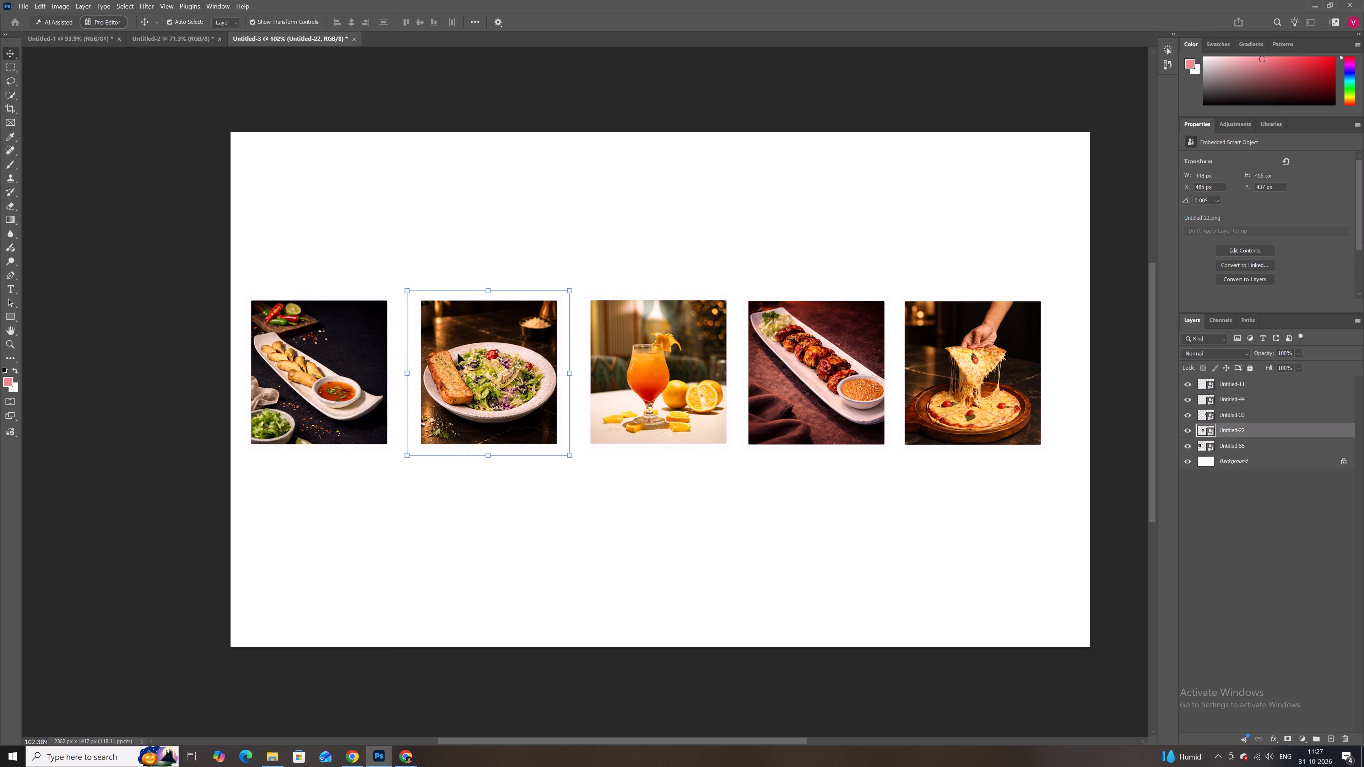
left_click(191, 349)
left_click_drag(645, 345, 652, 346, "shift")
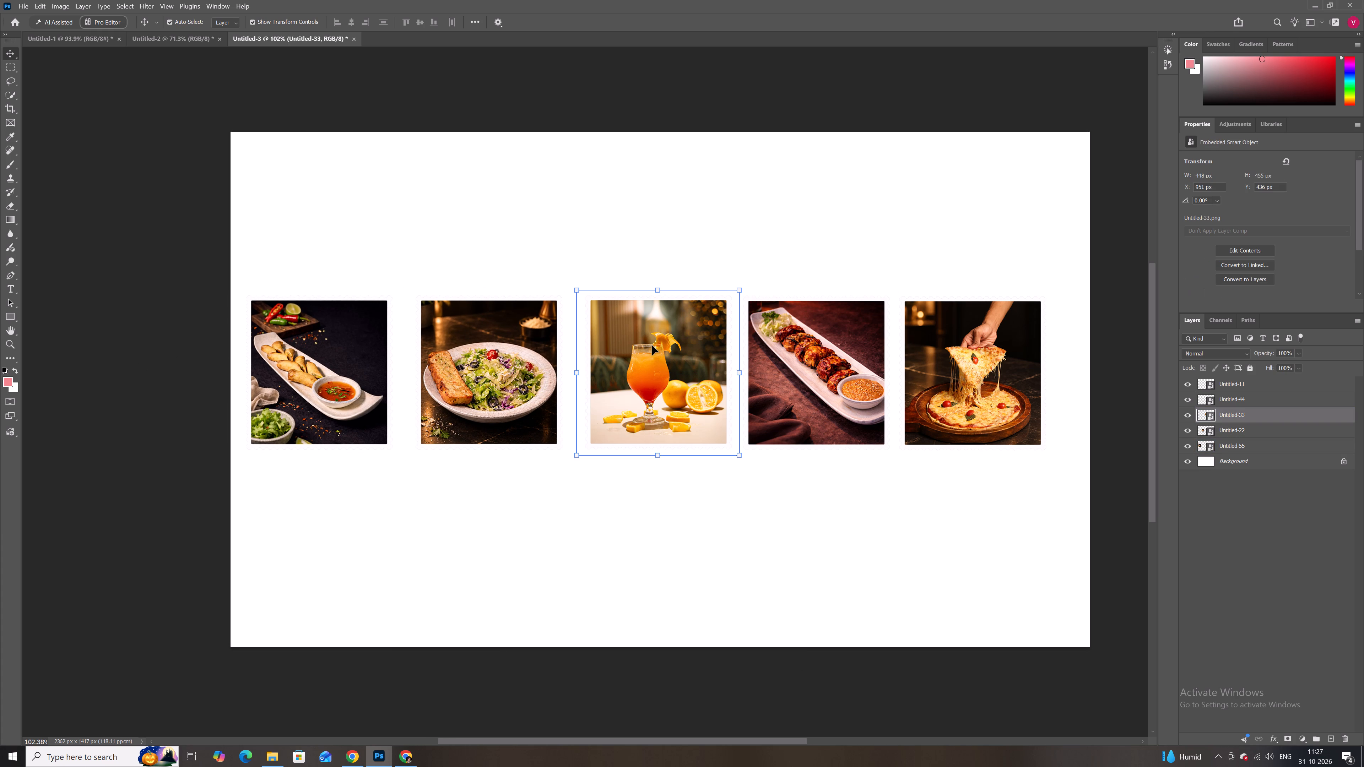
left_click(652, 346)
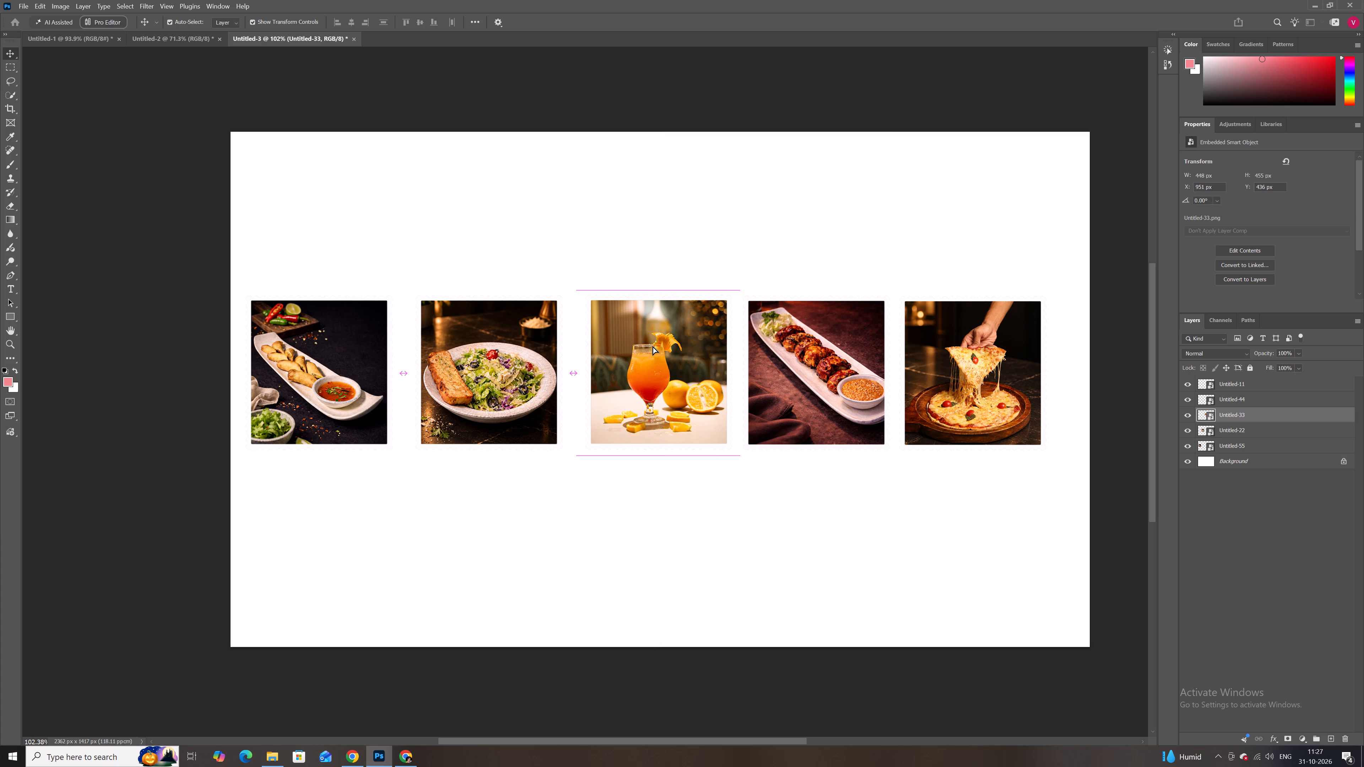
Shift the kebab and pizza stamps toward the canvas's right edge, level with the others and with matching 19 px gaps.
key("space")
key("space")
key("space")
key("space")
key("space")
key("space")
key("space")
key("space")
key("space")
left_click_drag(708, 356, 575, 376)
left_click_drag(935, 287, 794, 361)
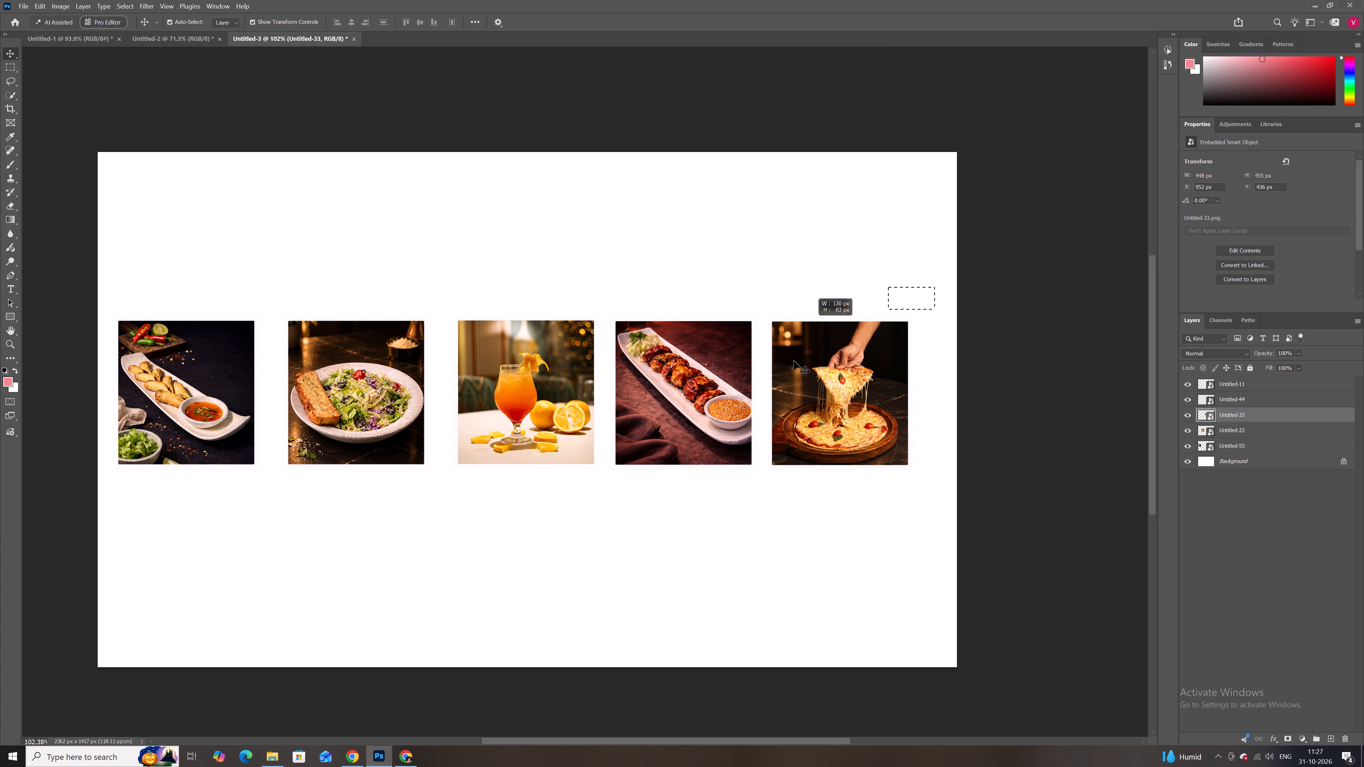
left_click_drag(794, 361, 716, 425)
left_click_drag(705, 391, 738, 394, "shift")
left_click_drag(697, 388, 710, 391)
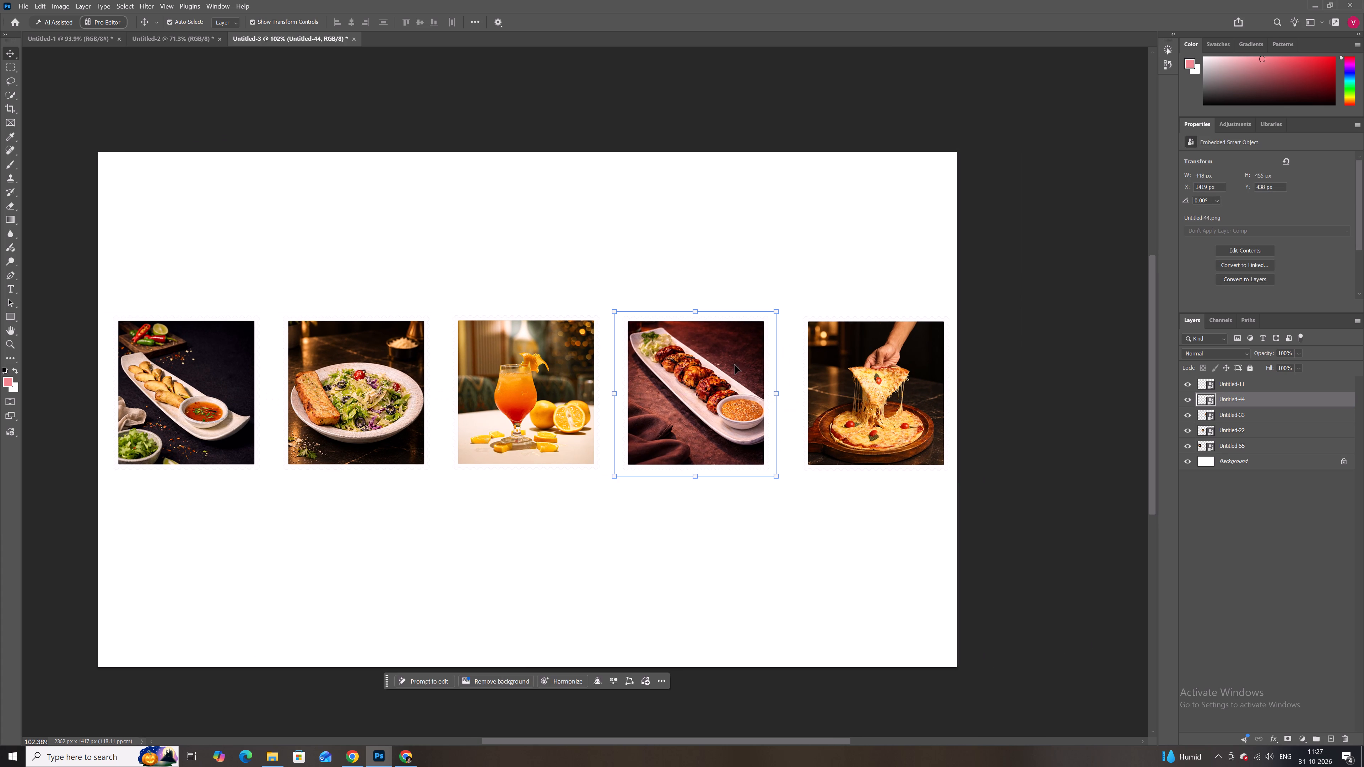
left_click(754, 284)
key("space")
key("space")
key("space")
key("space")
key("space")
key("space")
left_click_drag(737, 281, 687, 276)
left_click_drag(810, 347, 805, 349, "shift")
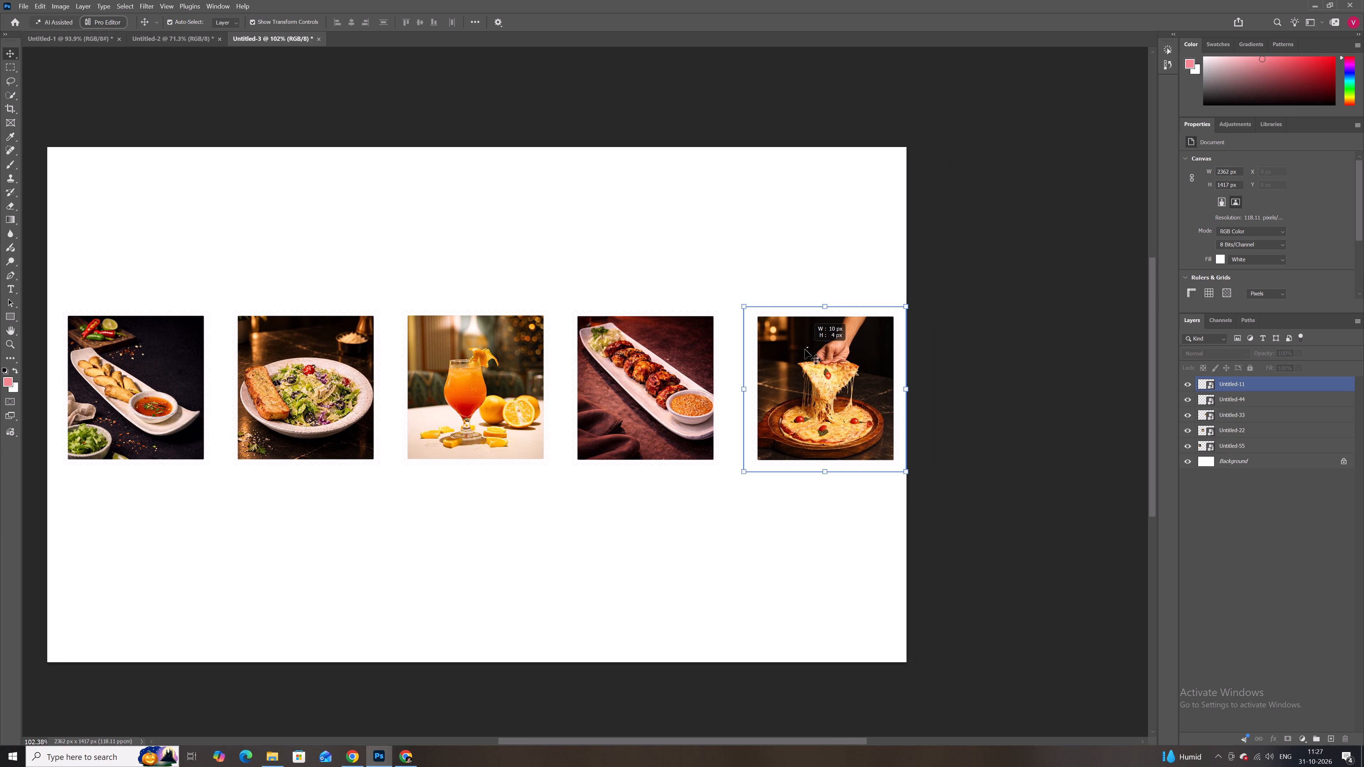
left_click_drag(805, 349, 801, 355, "shift")
left_click_drag(801, 355, 795, 359)
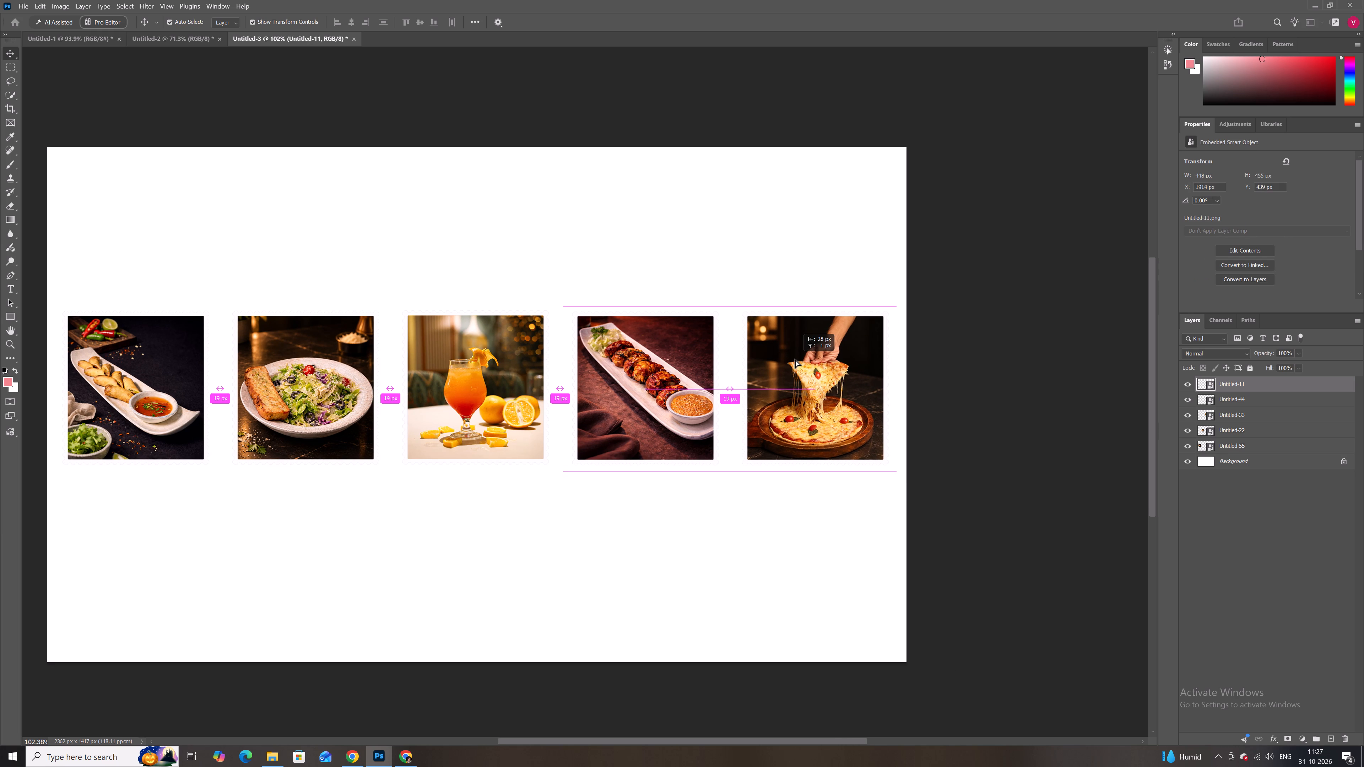
left_click_drag(795, 359, 795, 357)
left_click(925, 273)
Show the rulers and check the row's alignment with a temporary horizontal guide, removing the guide again.
key("space")
left_click_drag(656, 279, 740, 279)
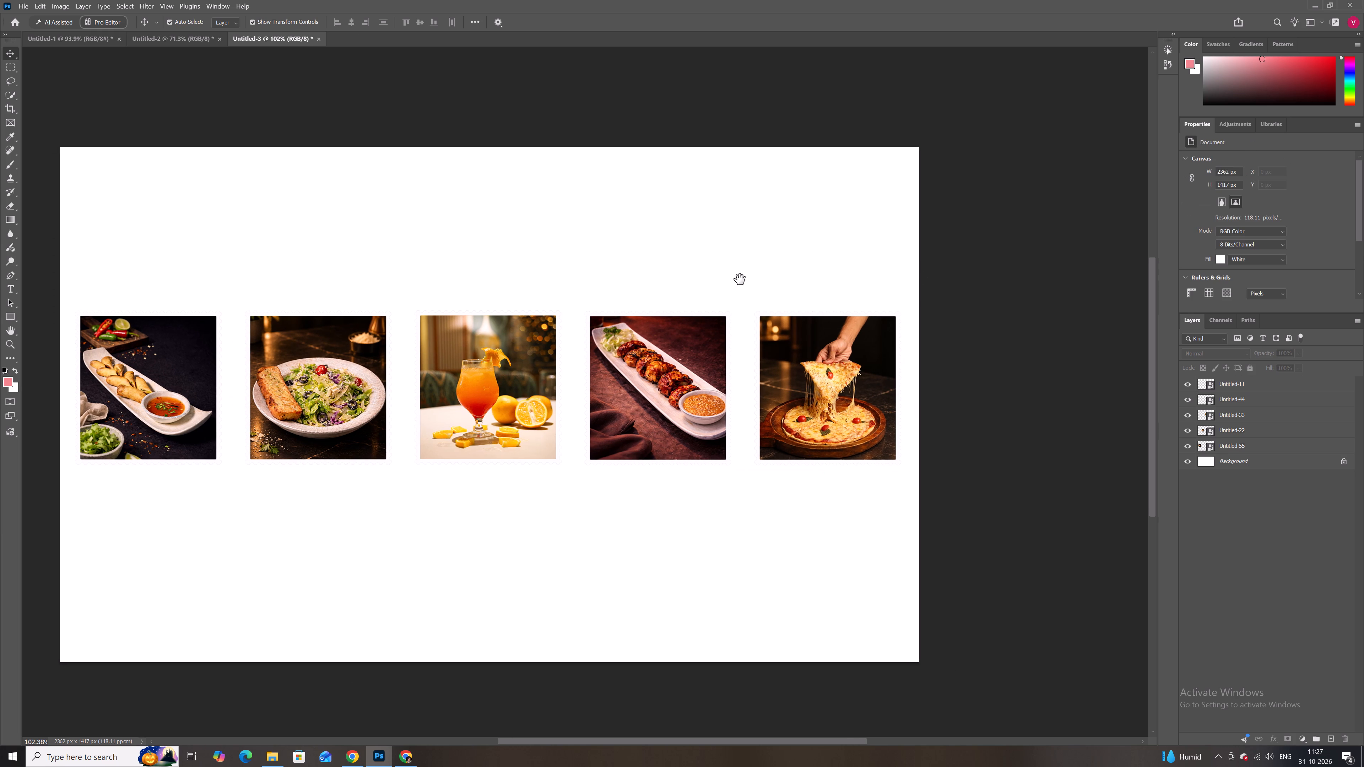
left_click_drag(740, 279, 751, 279)
scroll(751, 279, "down", 2, "alt")
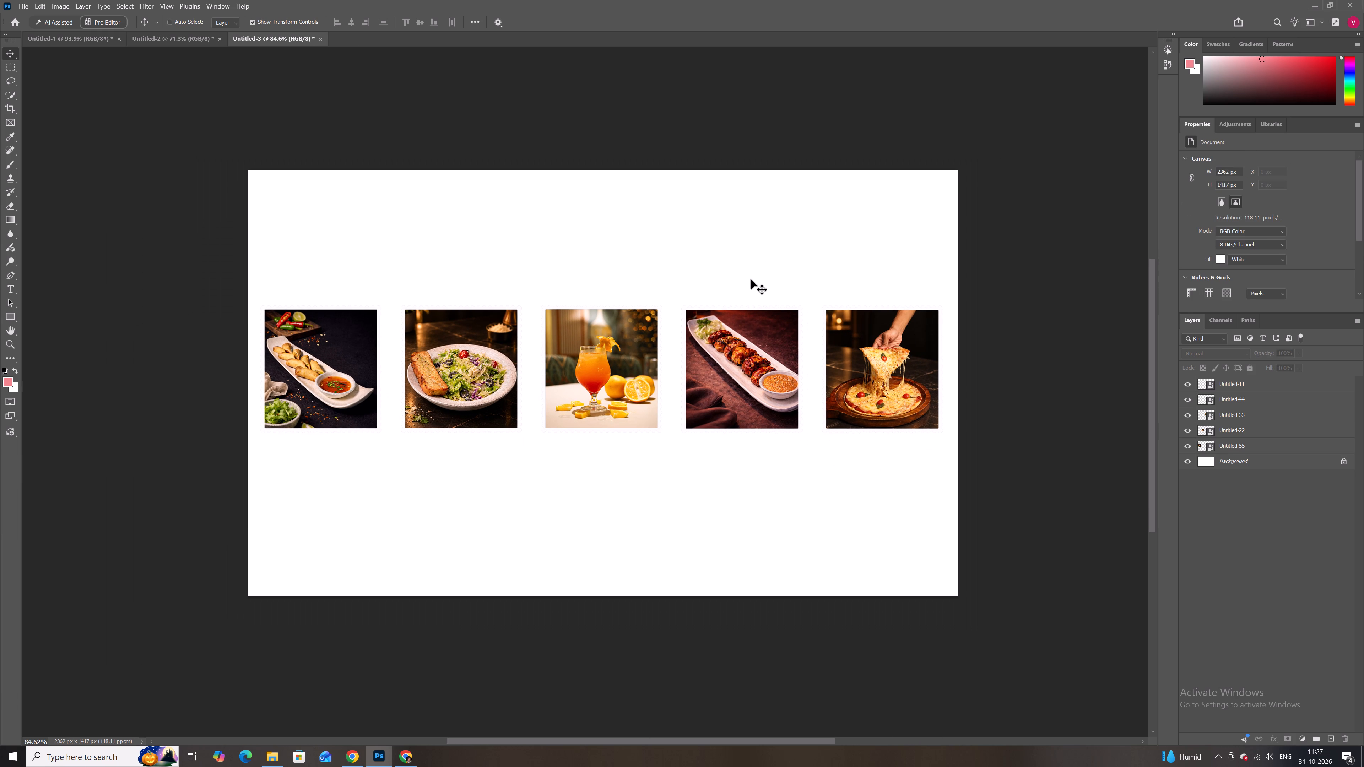
key("ctrl+r")
left_click_drag(623, 53, 672, 333)
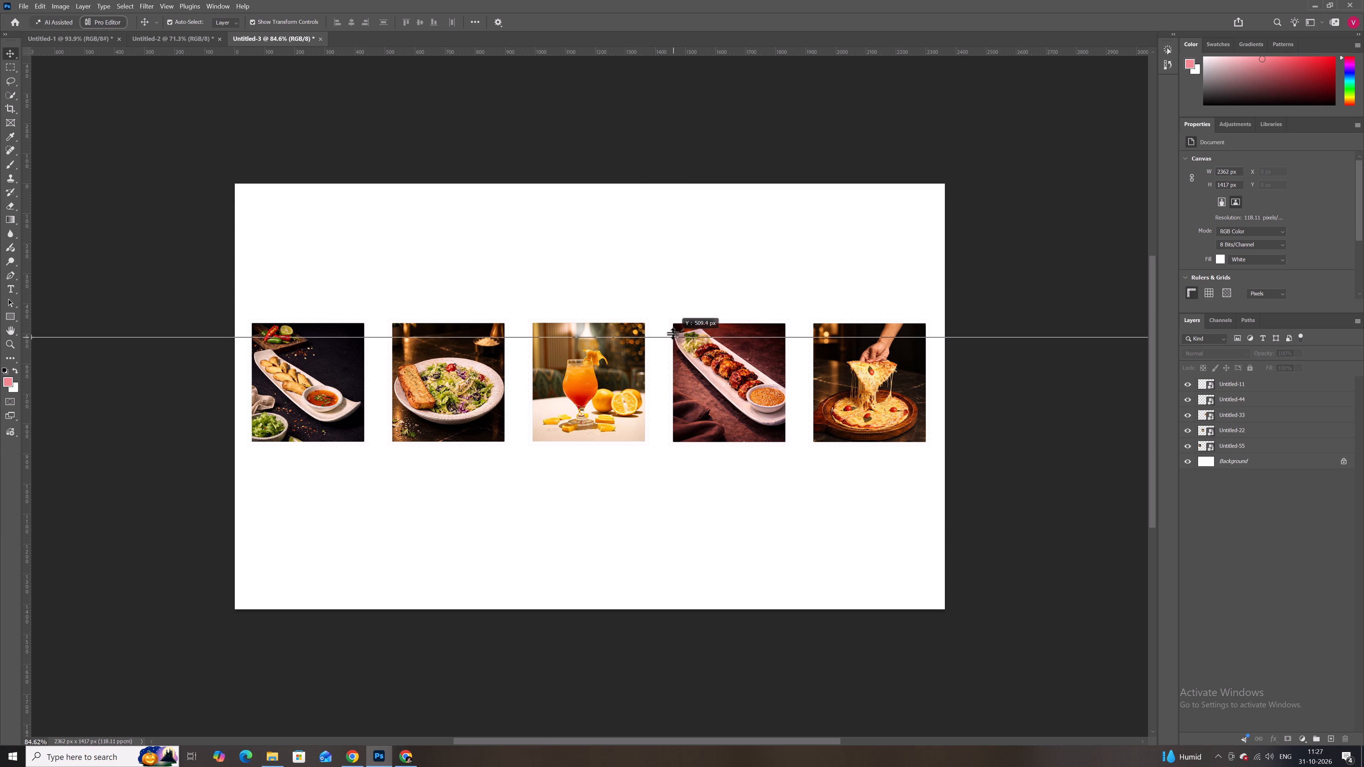
left_click_drag(672, 333, 648, 46)
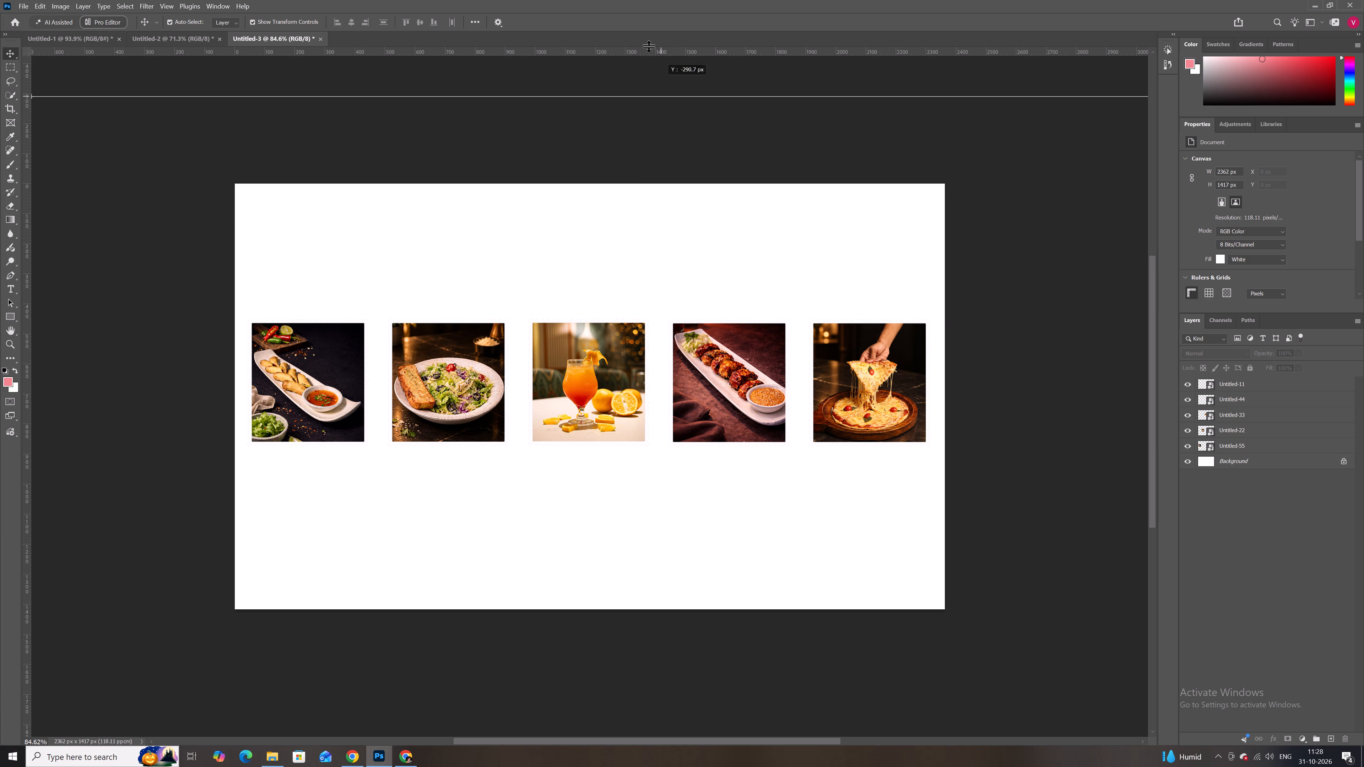
left_click_drag(648, 46, 645, 31)
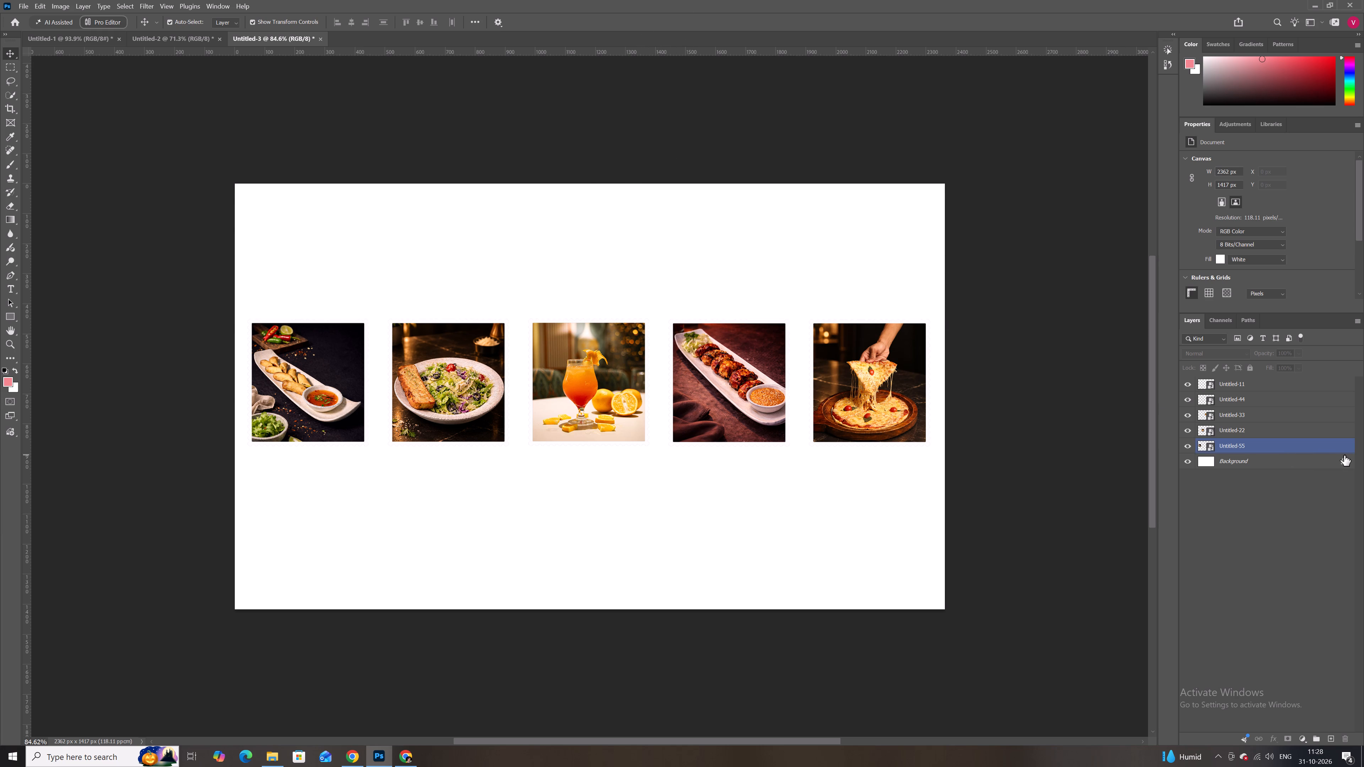
Unlock and delete the white Background layer so the stamps sit on transparency.
left_click(1346, 457)
left_click(1327, 463)
key("BackSpace")
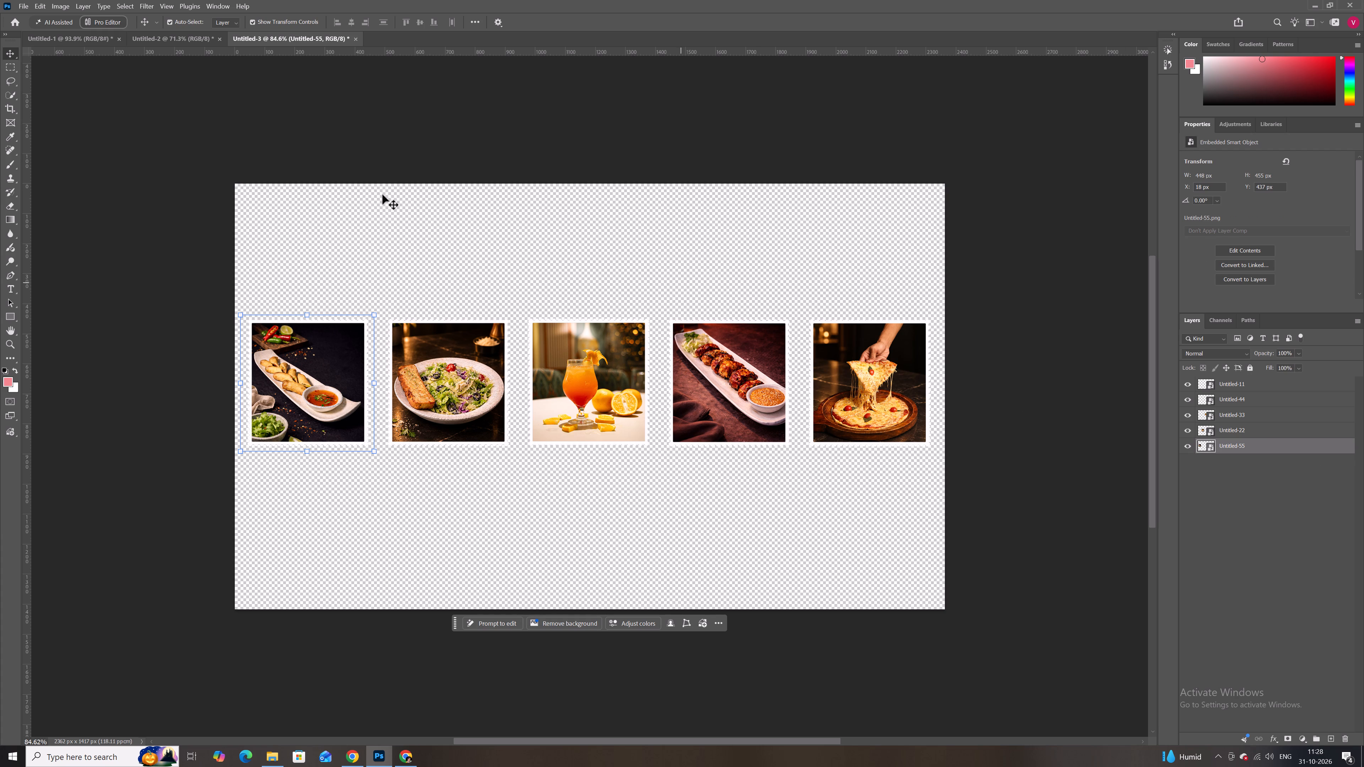
Export the stamp row as a transparent PNG named criopp in the Downloads folder.
left_click(27, 4)
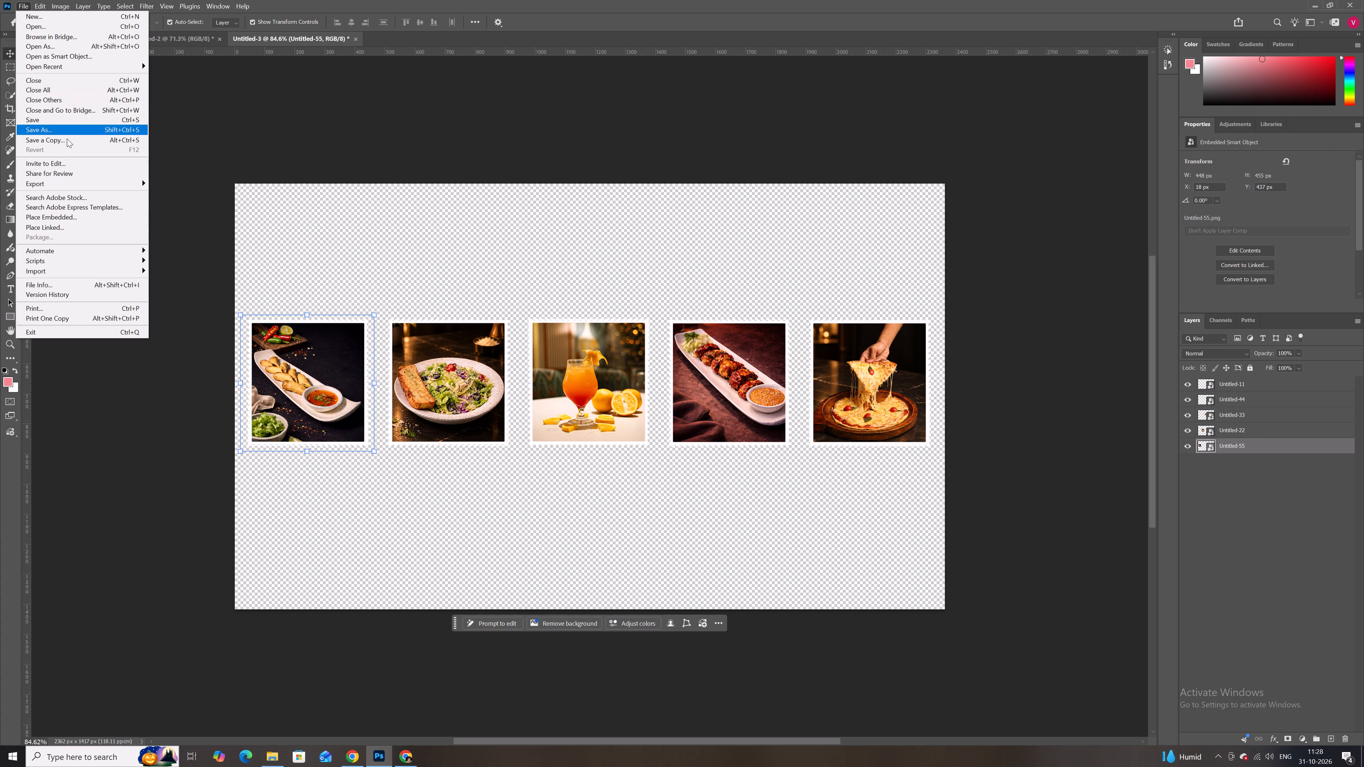
left_click(68, 184)
left_click(165, 192)
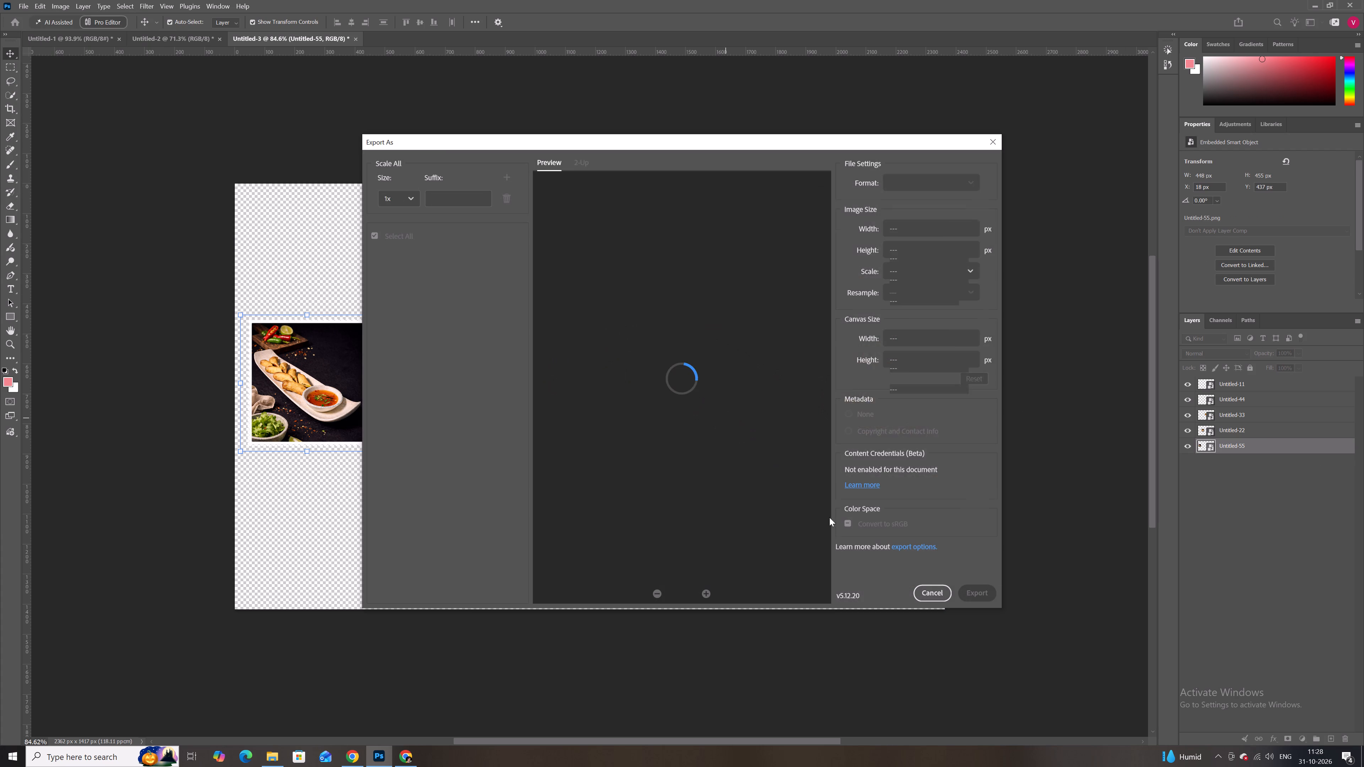
left_click(985, 599)
left_click(985, 593)
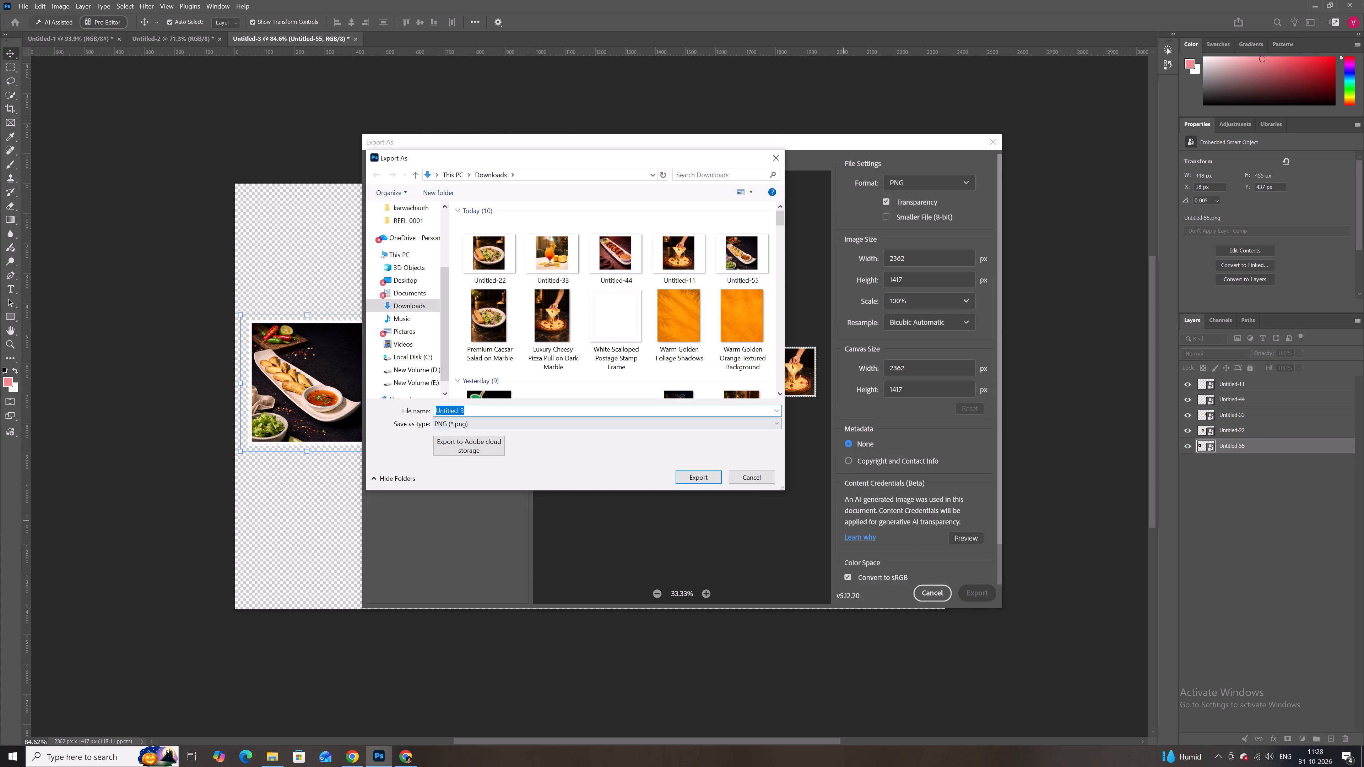
type("criopp")
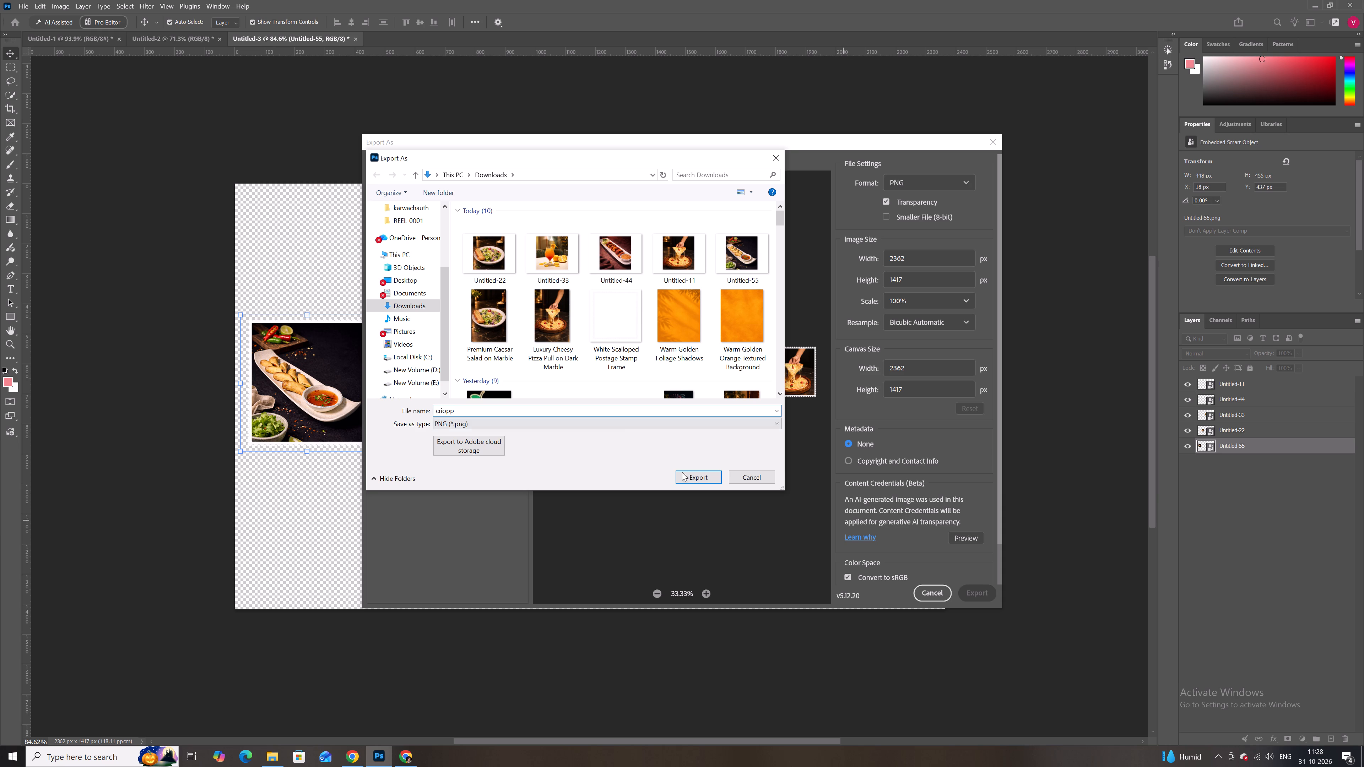
left_click(714, 470)
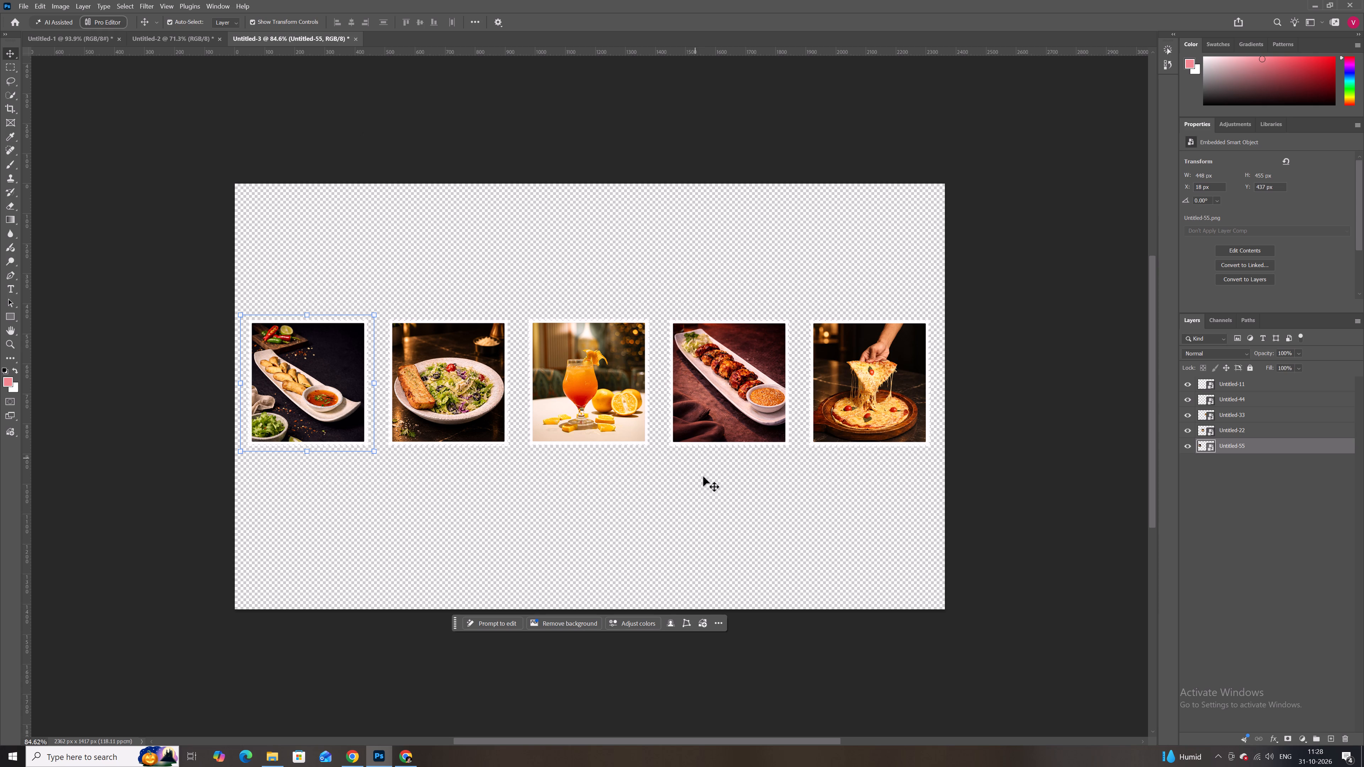
Search the computer for After Effects and launch Adobe After Effects 2026.
left_click(105, 761)
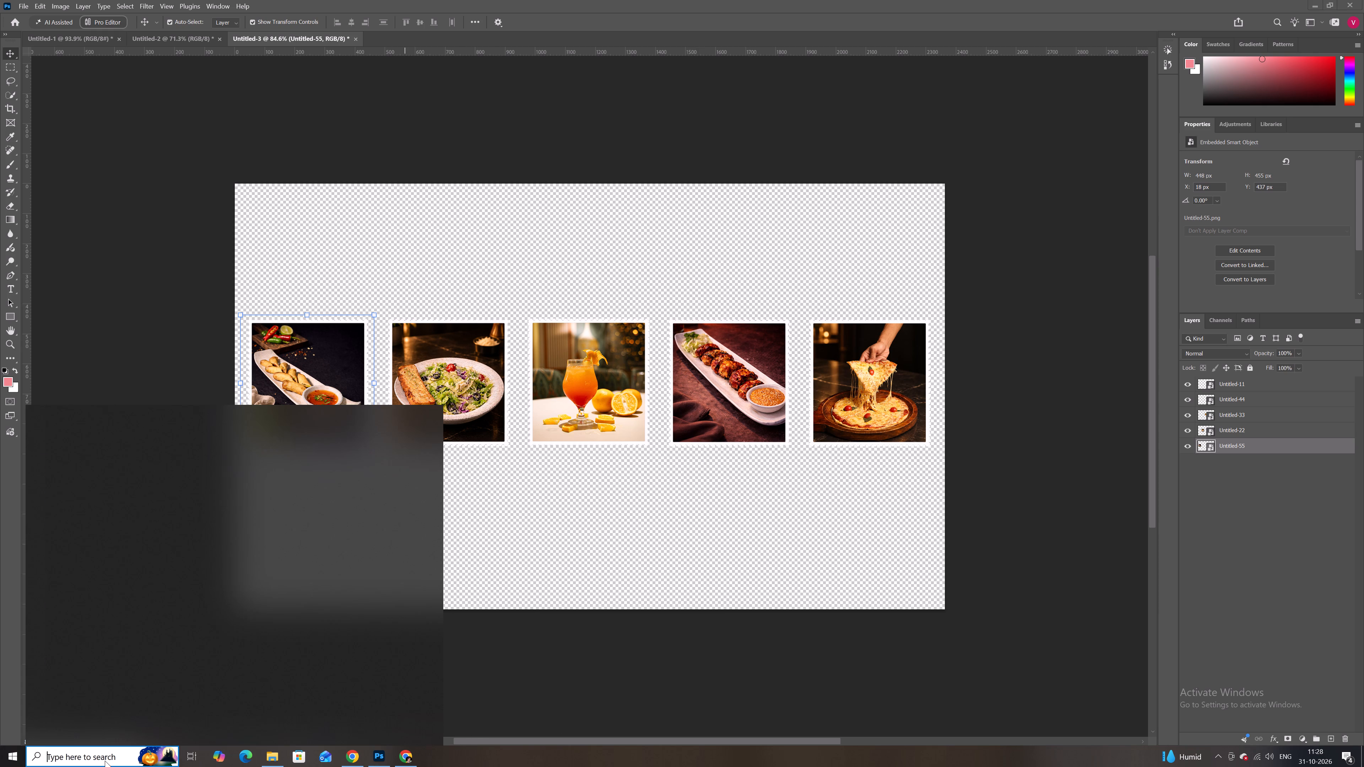
type("after")
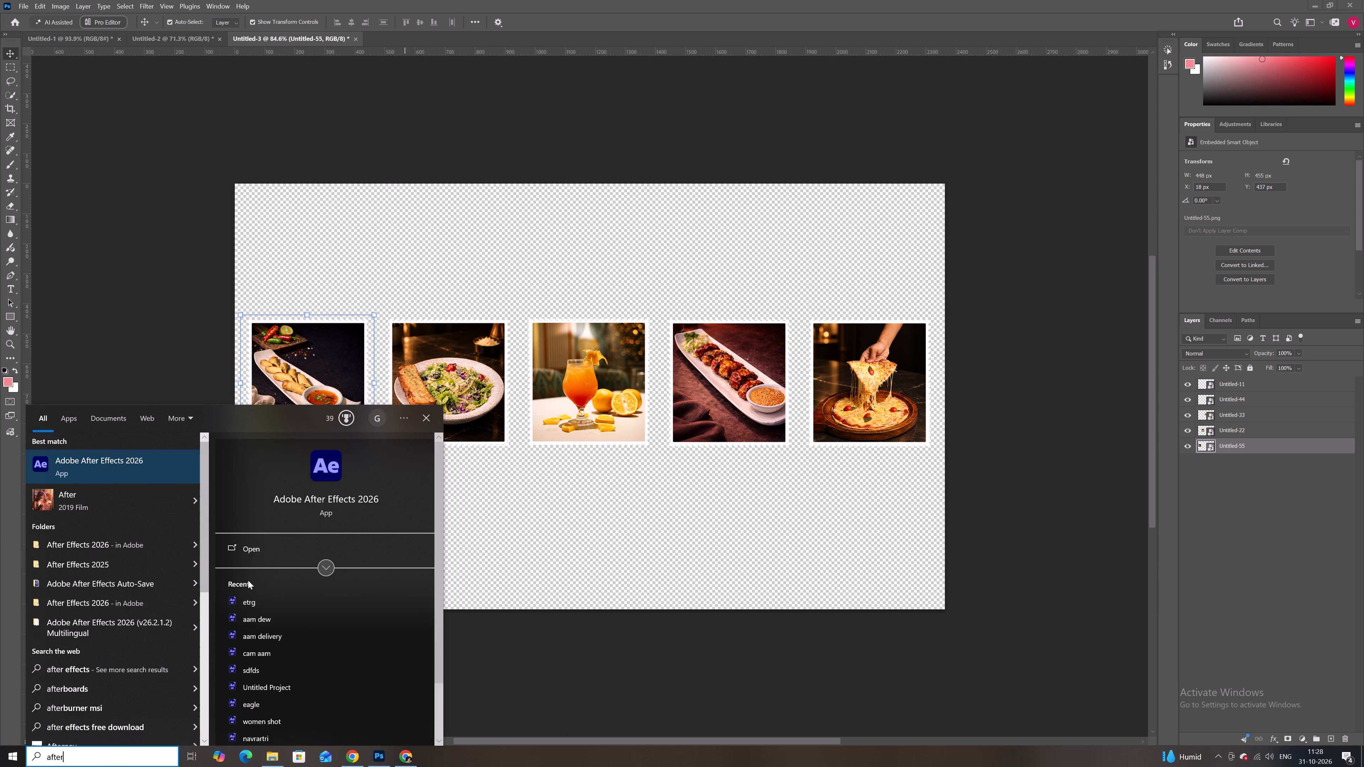
left_click(278, 542)
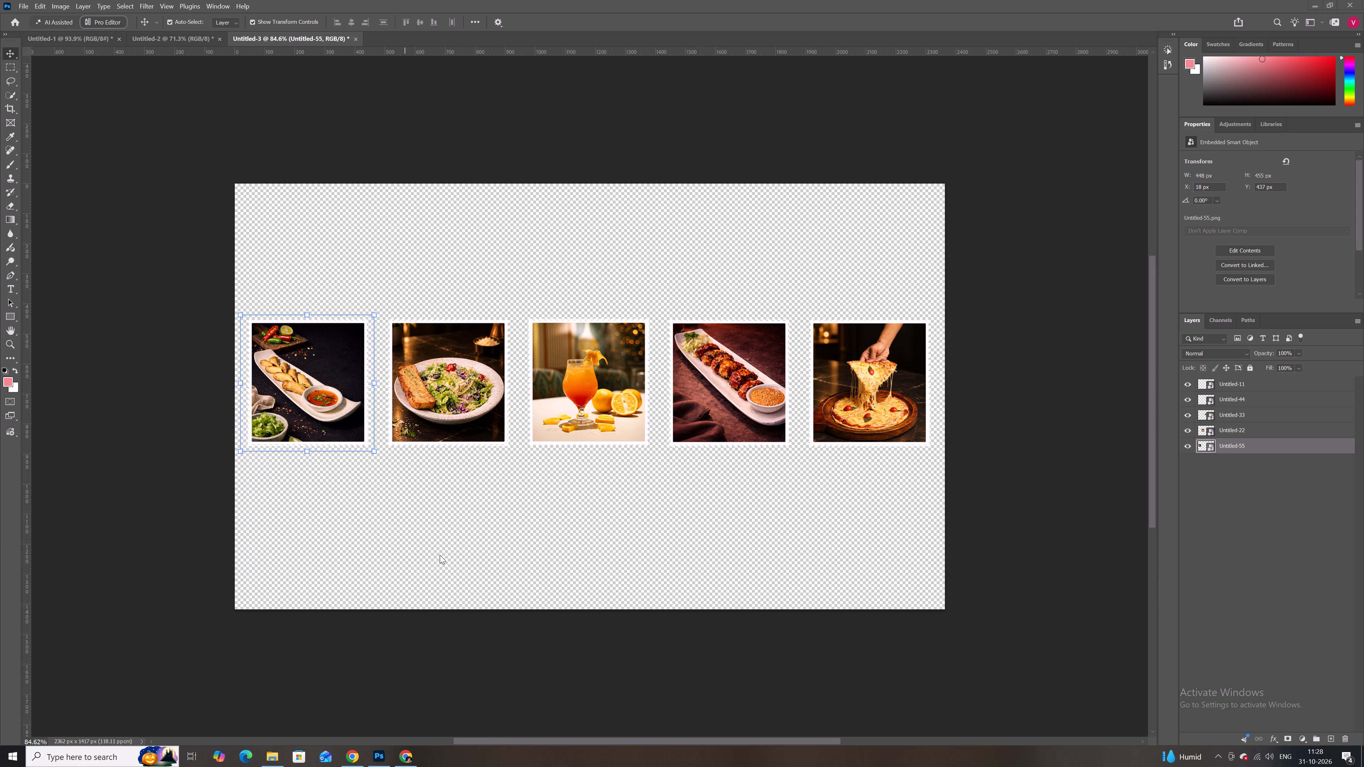
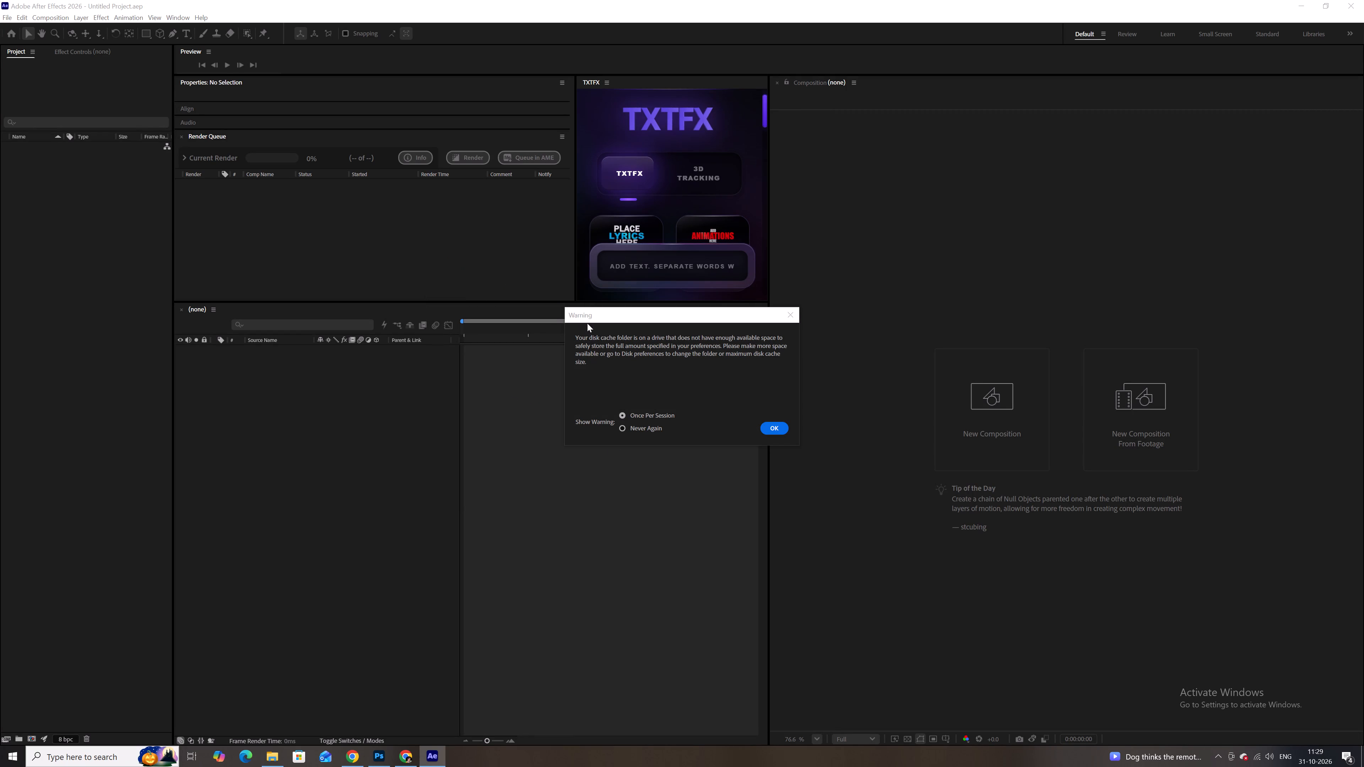
Dismiss the disk cache warning and create a composition with the Social Media Square preset, 1080x1080 at 30 fps.
left_click(783, 434)
double_click(92, 250)
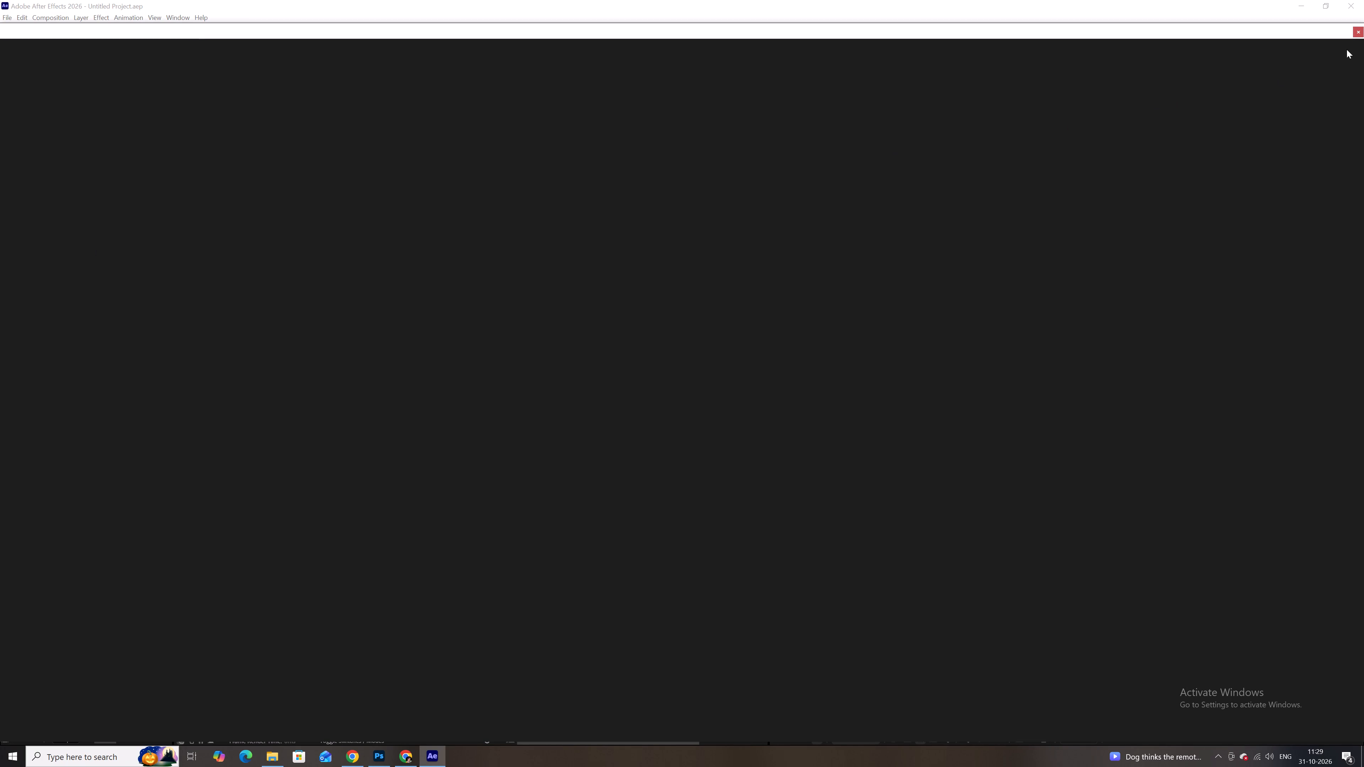
left_click(1357, 34)
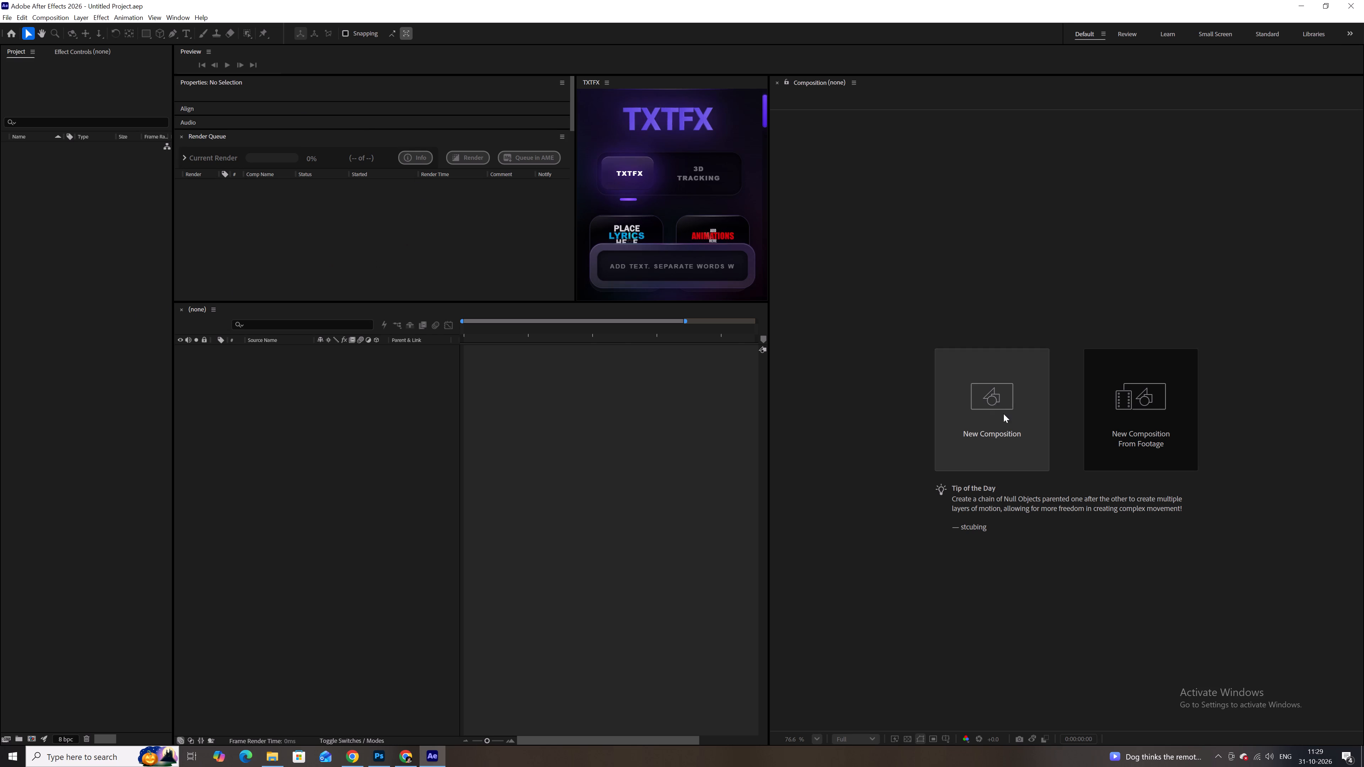
left_click(1003, 414)
left_click(720, 293)
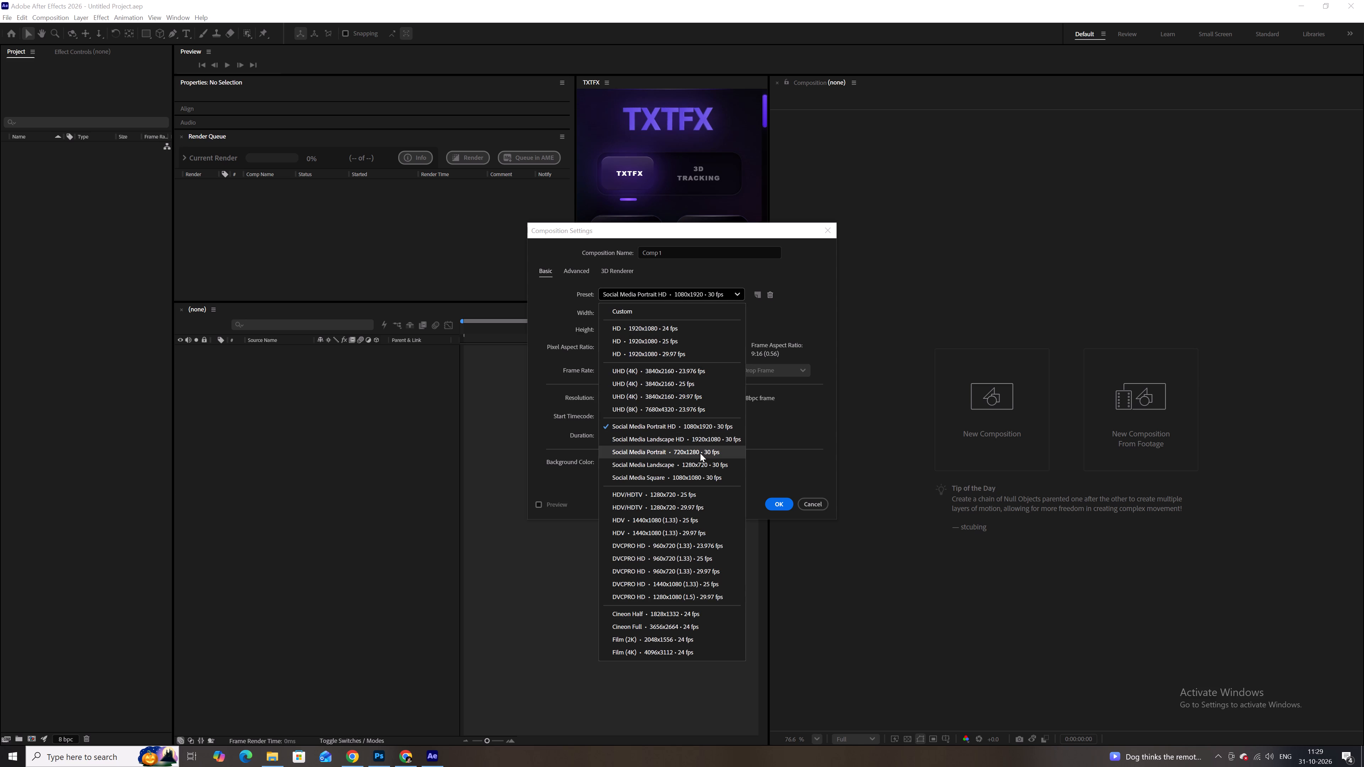
left_click(697, 483)
left_click(777, 502)
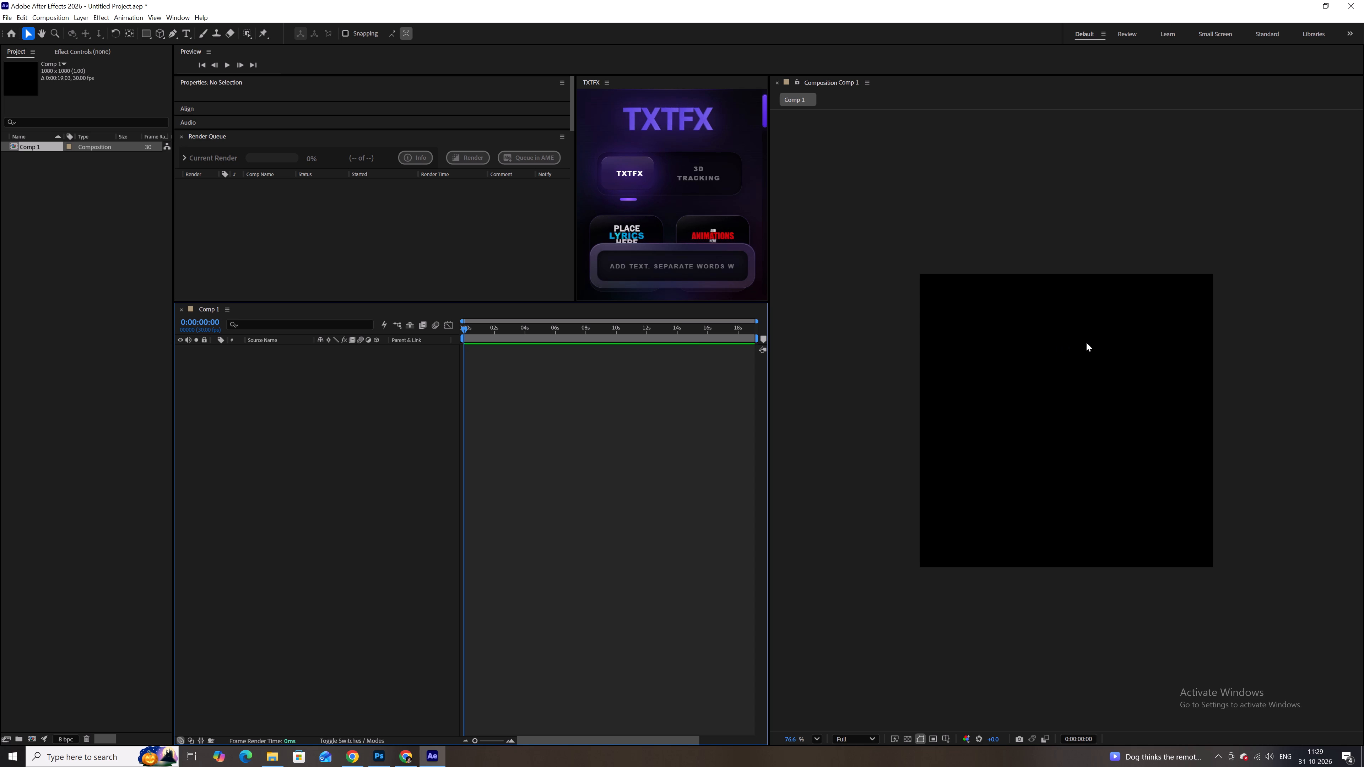
Import Warm Golden Foliage Shadows from Downloads and add it to Comp 1 as the background layer.
double_click(56, 266)
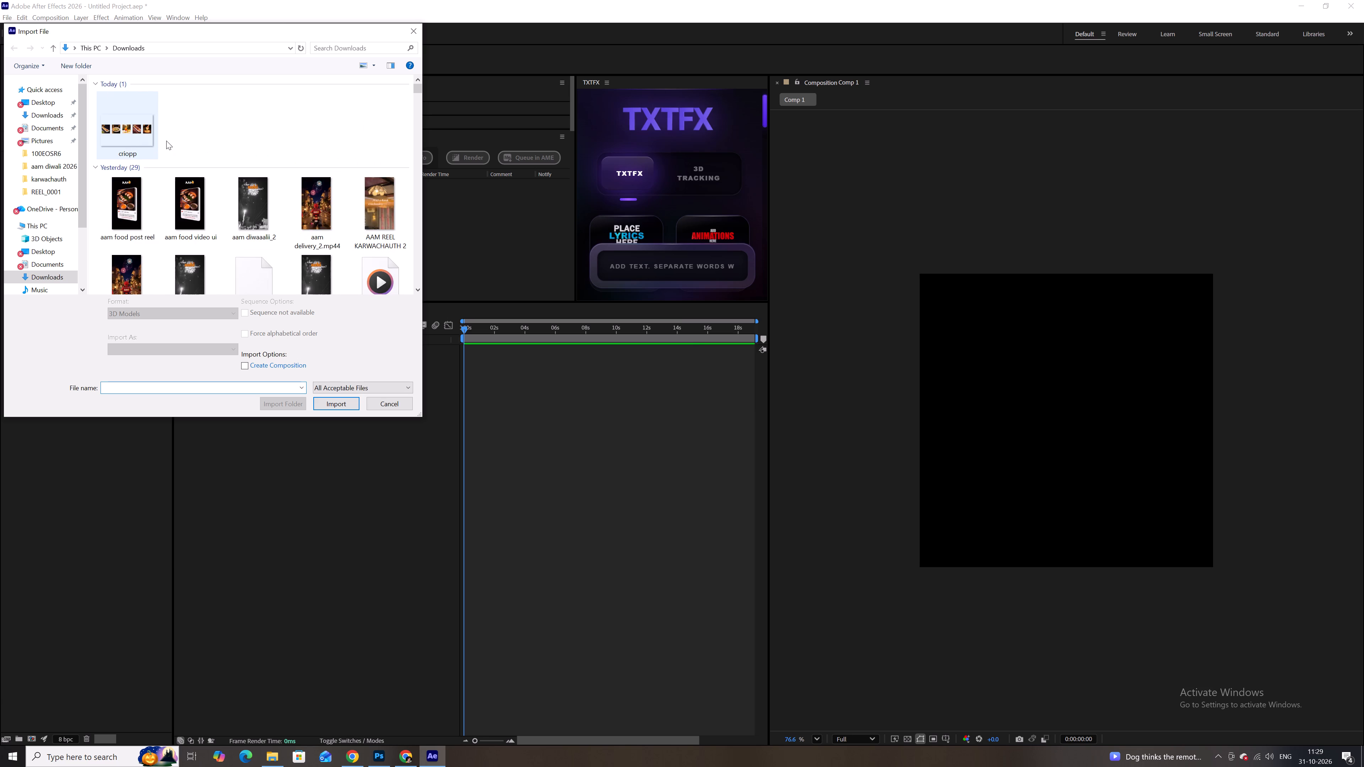
scroll(313, 193, "down", 1)
left_click(368, 231)
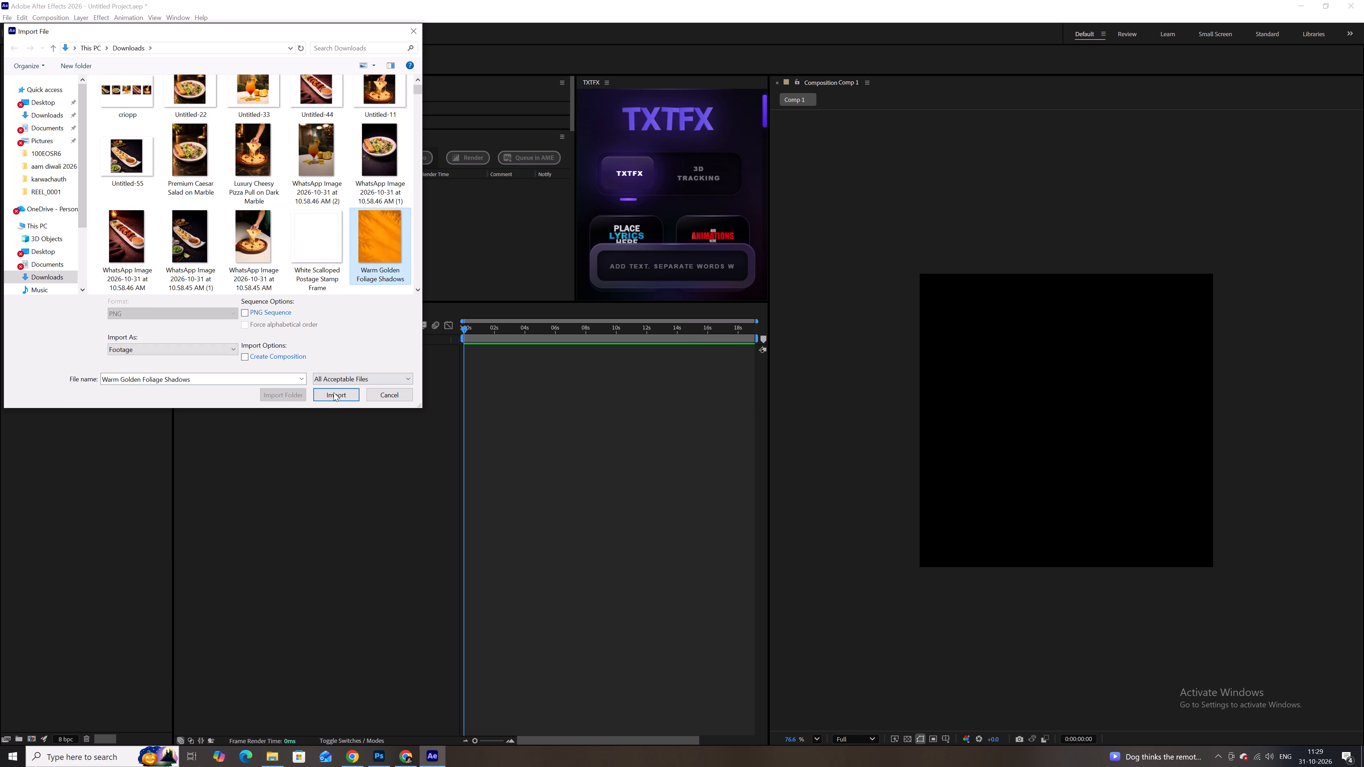
left_click(332, 398)
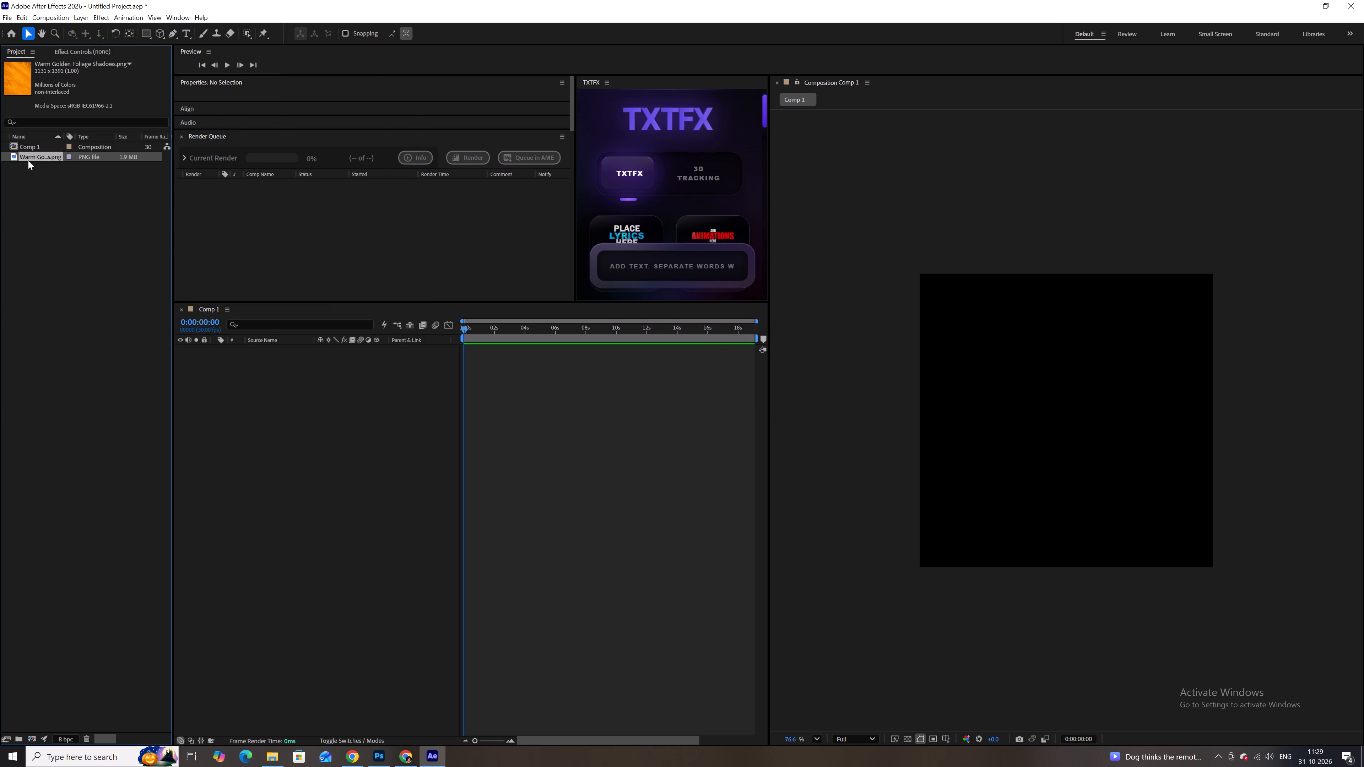
left_click_drag(29, 157, 257, 404)
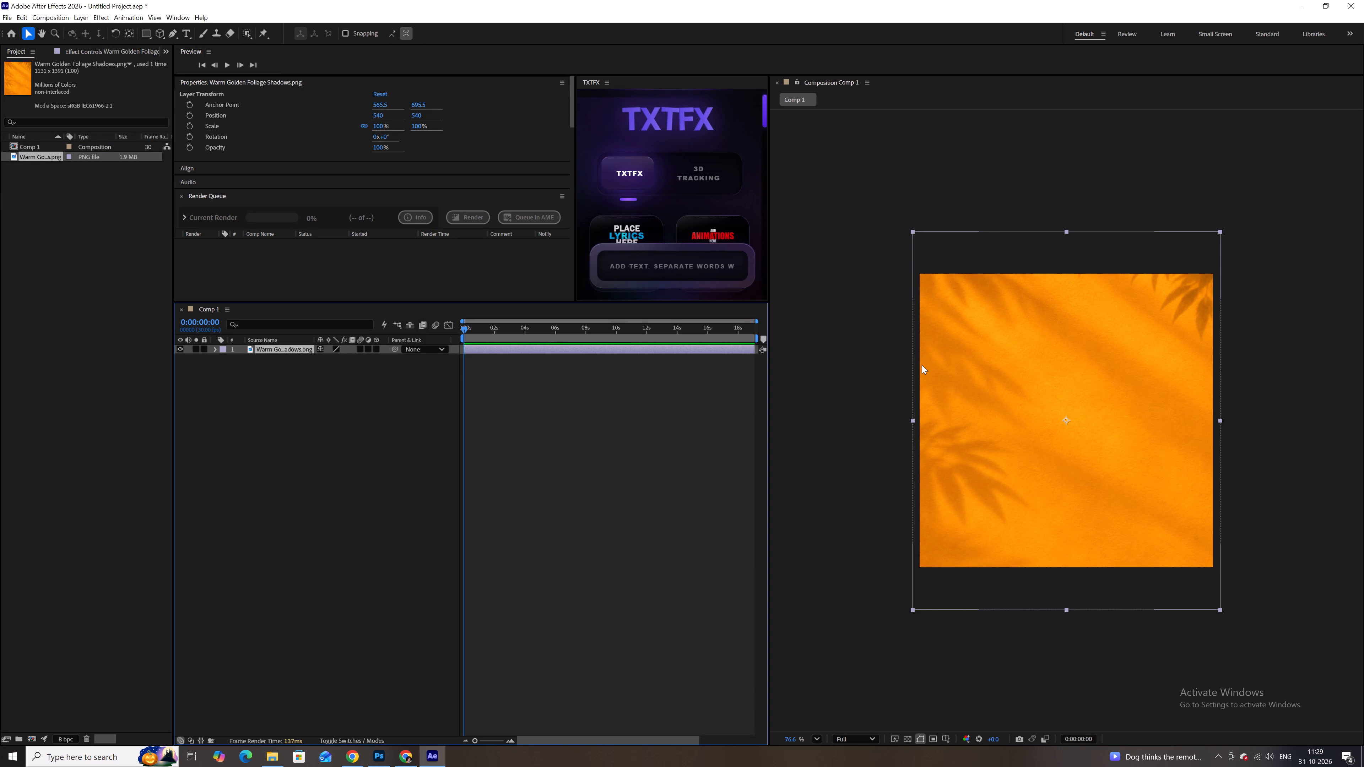
Scale the golden foliage background layer down to 98%.
key("s")
left_click(337, 358)
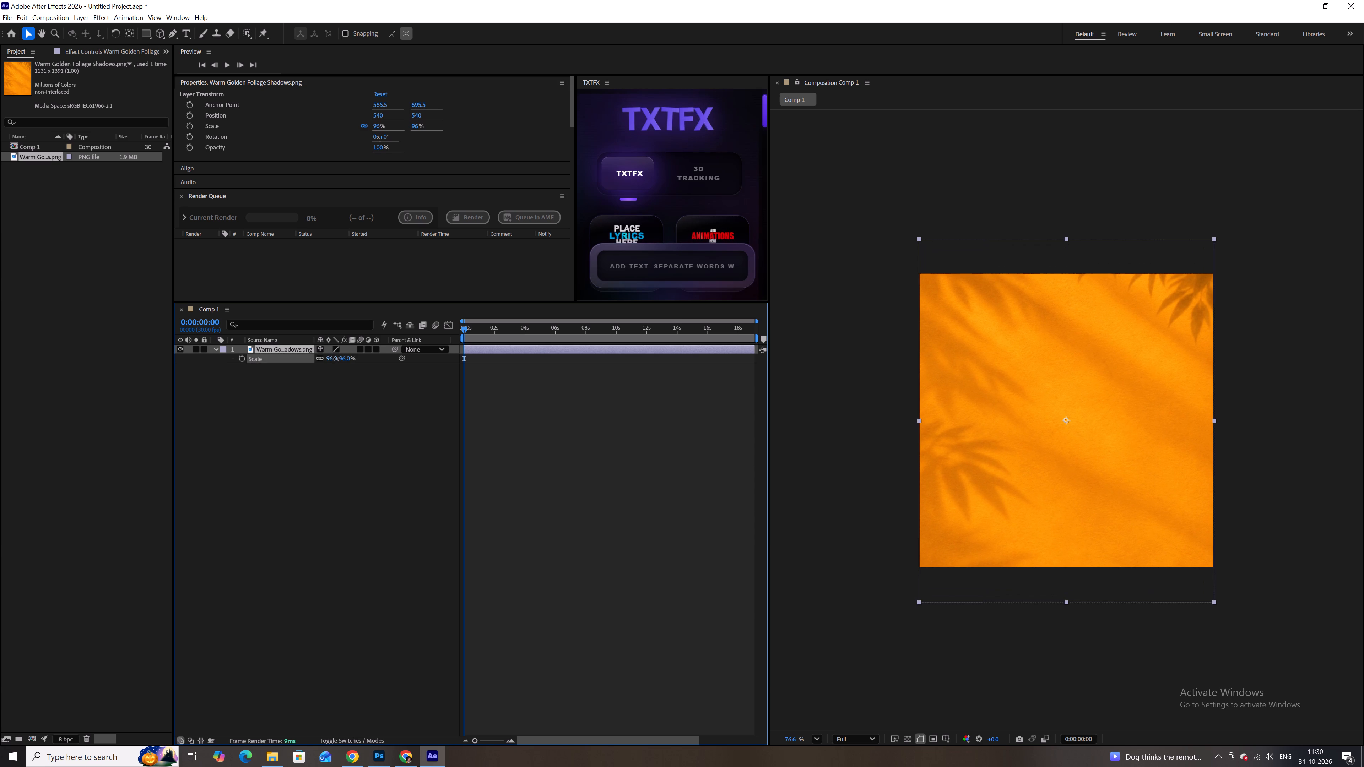
left_click(352, 436)
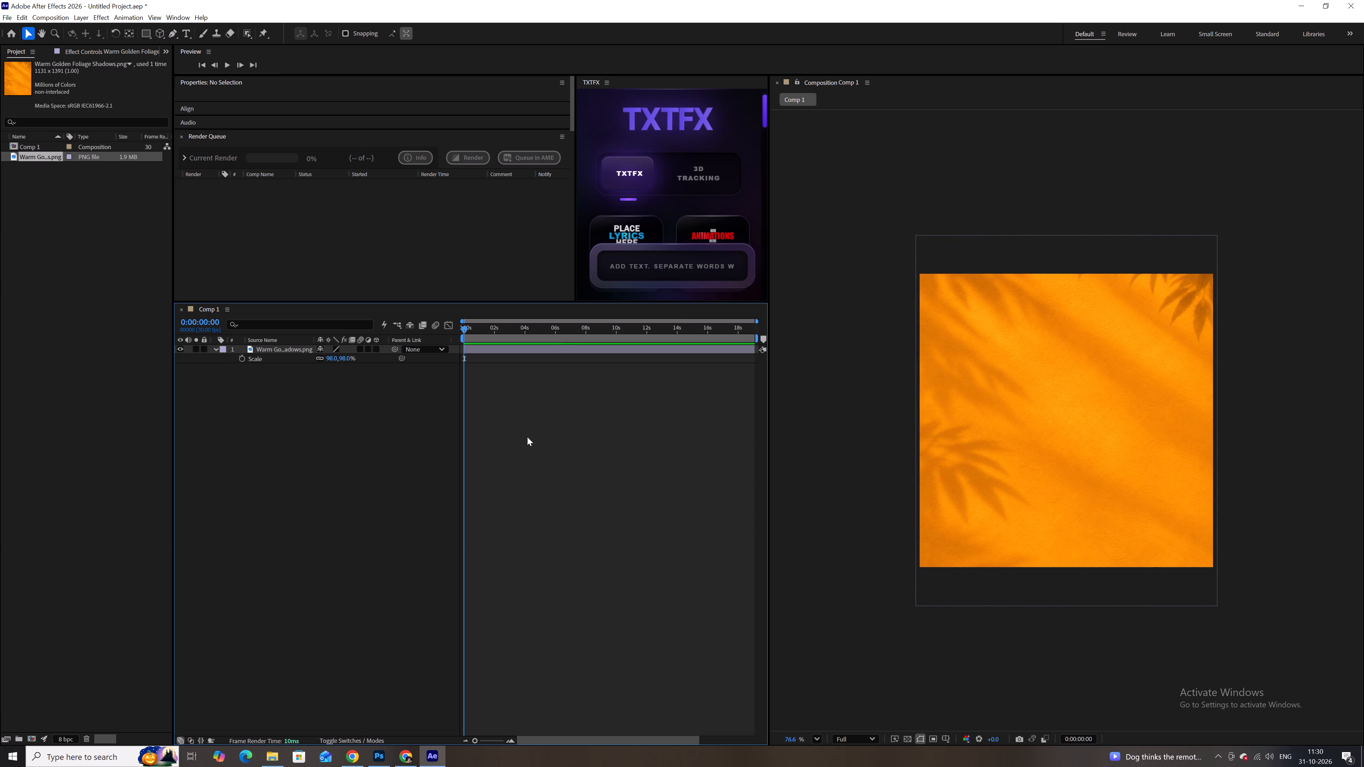
Import the criopp PNG from Downloads and place it above the background layer in Comp 1.
double_click(96, 212)
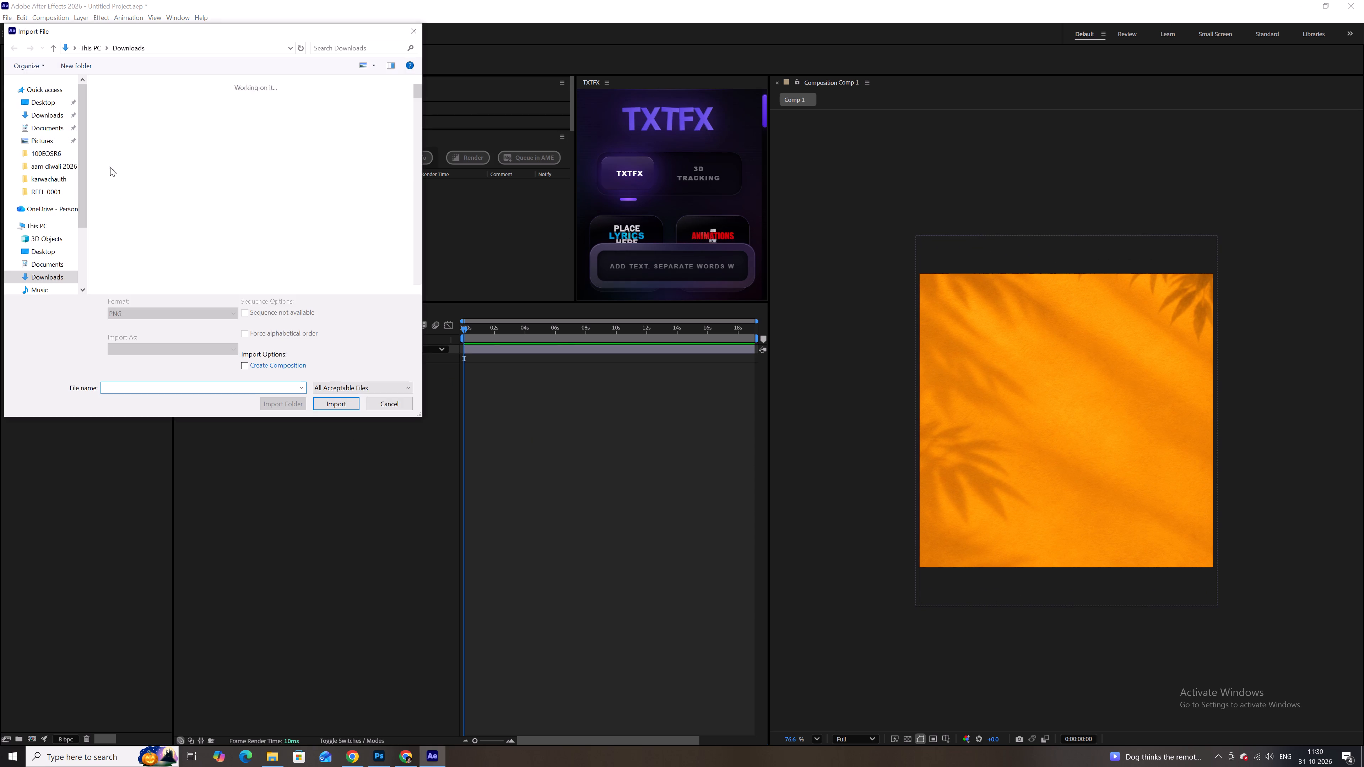
left_click(139, 145)
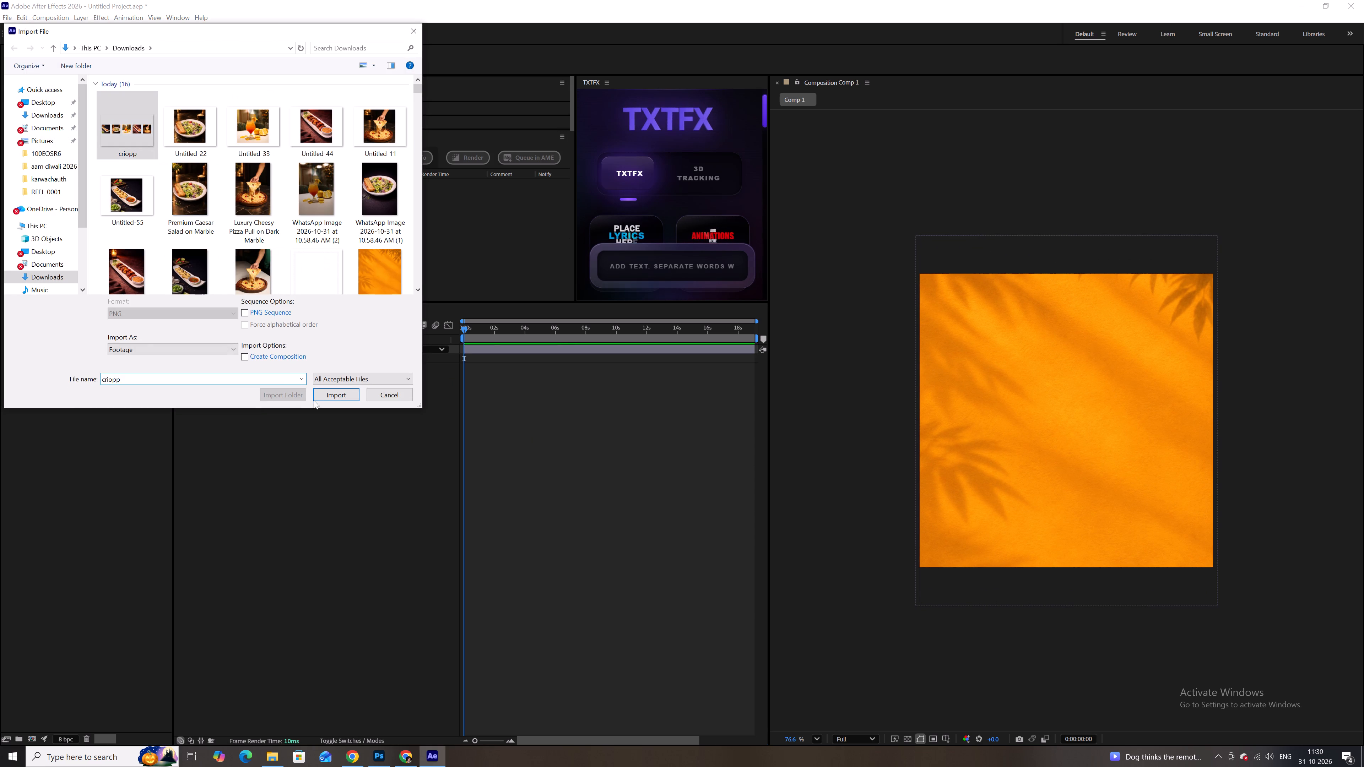
left_click(325, 394)
left_click_drag(50, 159, 53, 162)
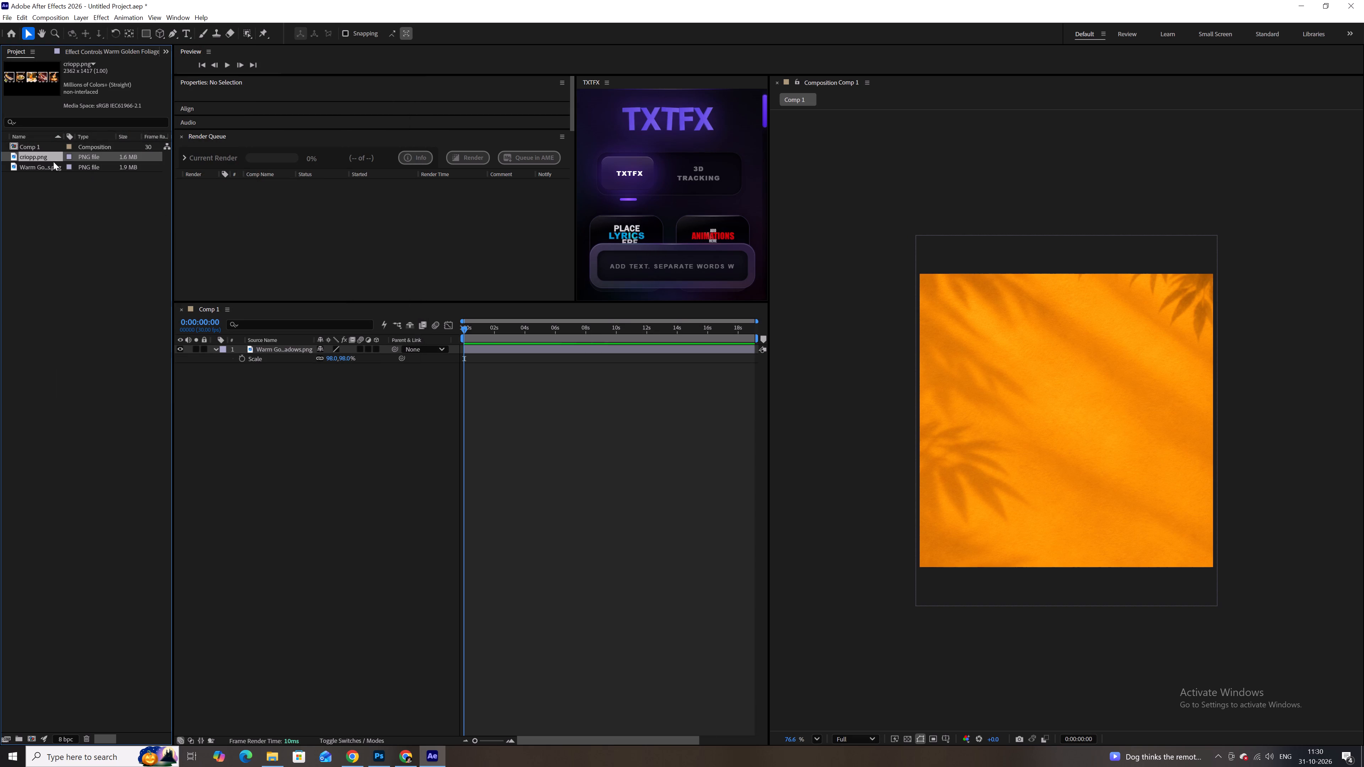
left_click_drag(53, 162, 247, 425)
left_click_drag(261, 370, 274, 348)
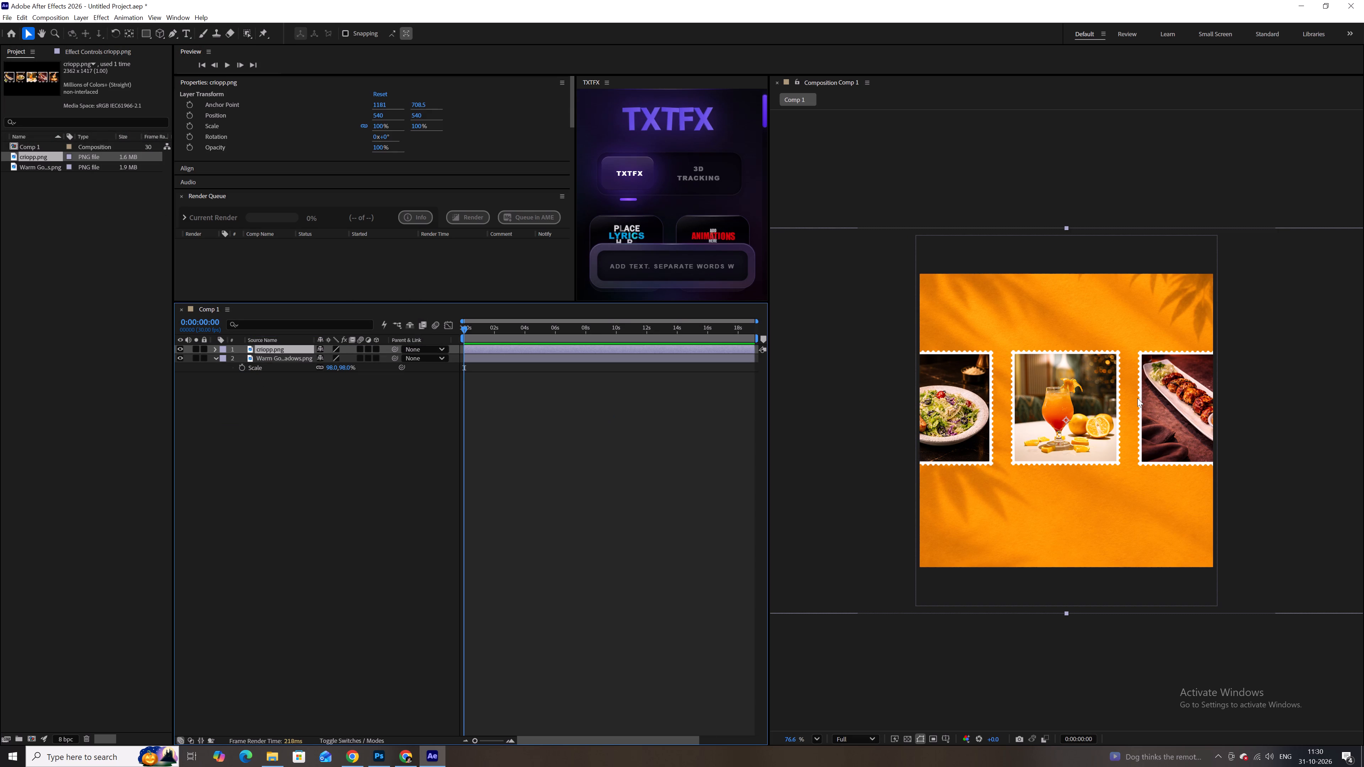
Move the stamp row into the lower part of the frame, at about 1119, 803, so its first stamps show.
scroll(1137, 398, "up", 3, "alt")
key("space")
key("space")
key("space")
key("space")
left_click_drag(1126, 395, 1090, 386)
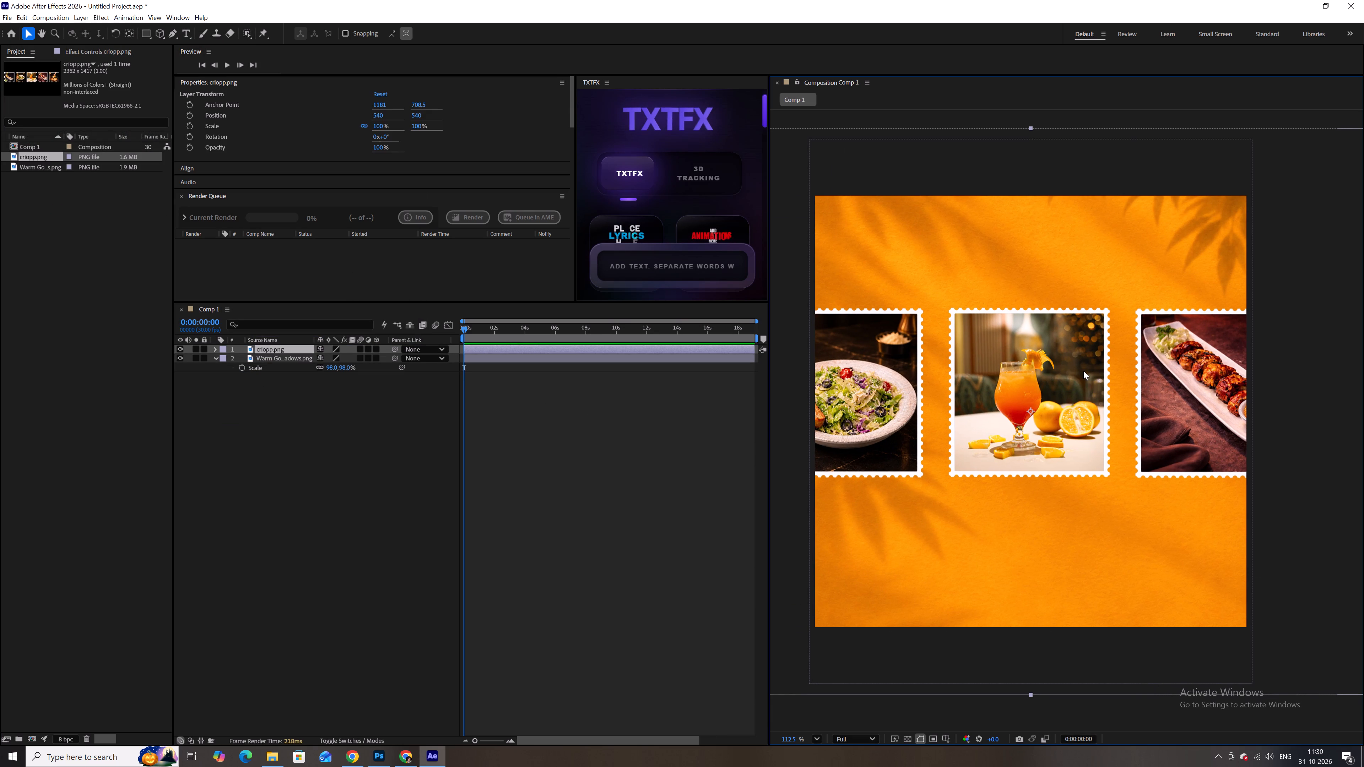
left_click_drag(1083, 371, 1086, 459)
scroll(1086, 459, "down", 3, "alt")
scroll(1086, 459, "up", 1, "alt")
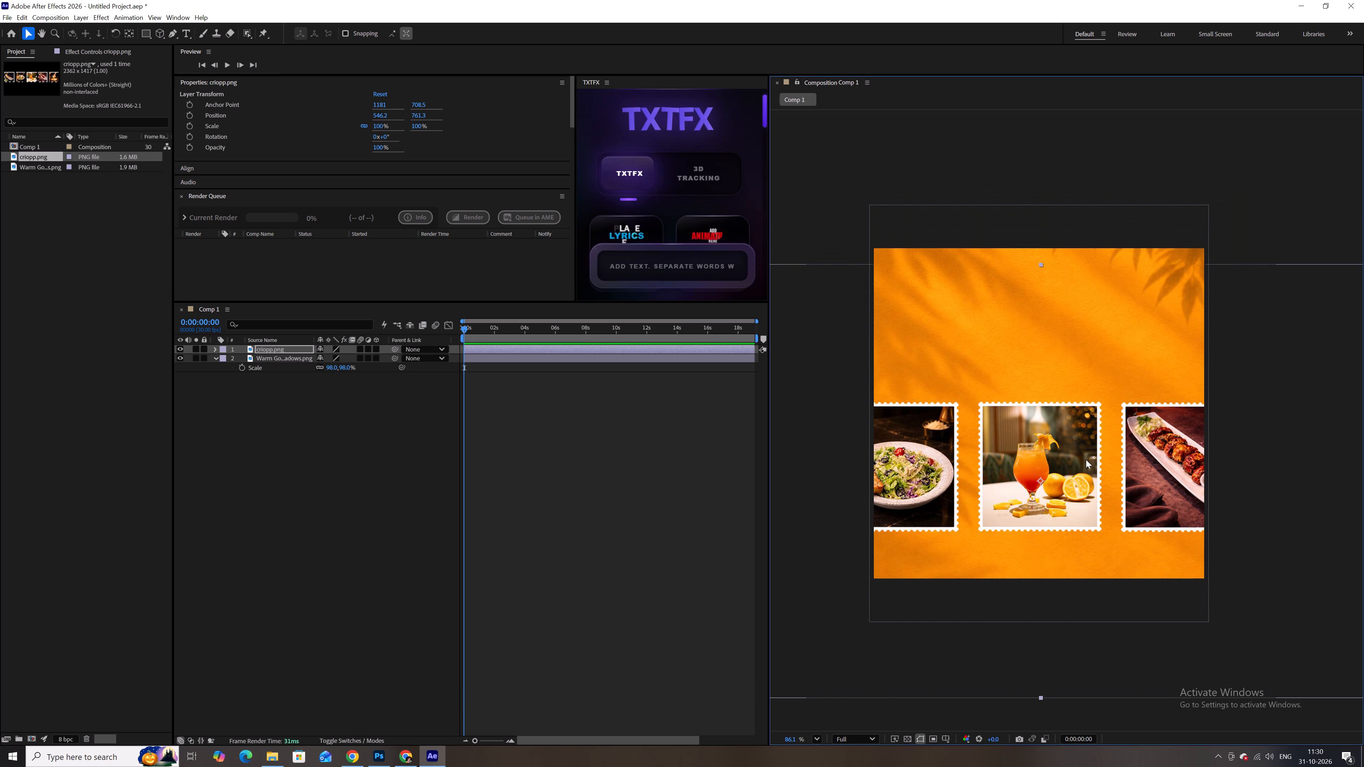
left_click_drag(1085, 456, 1084, 451)
left_click_drag(1018, 450, 1026, 449)
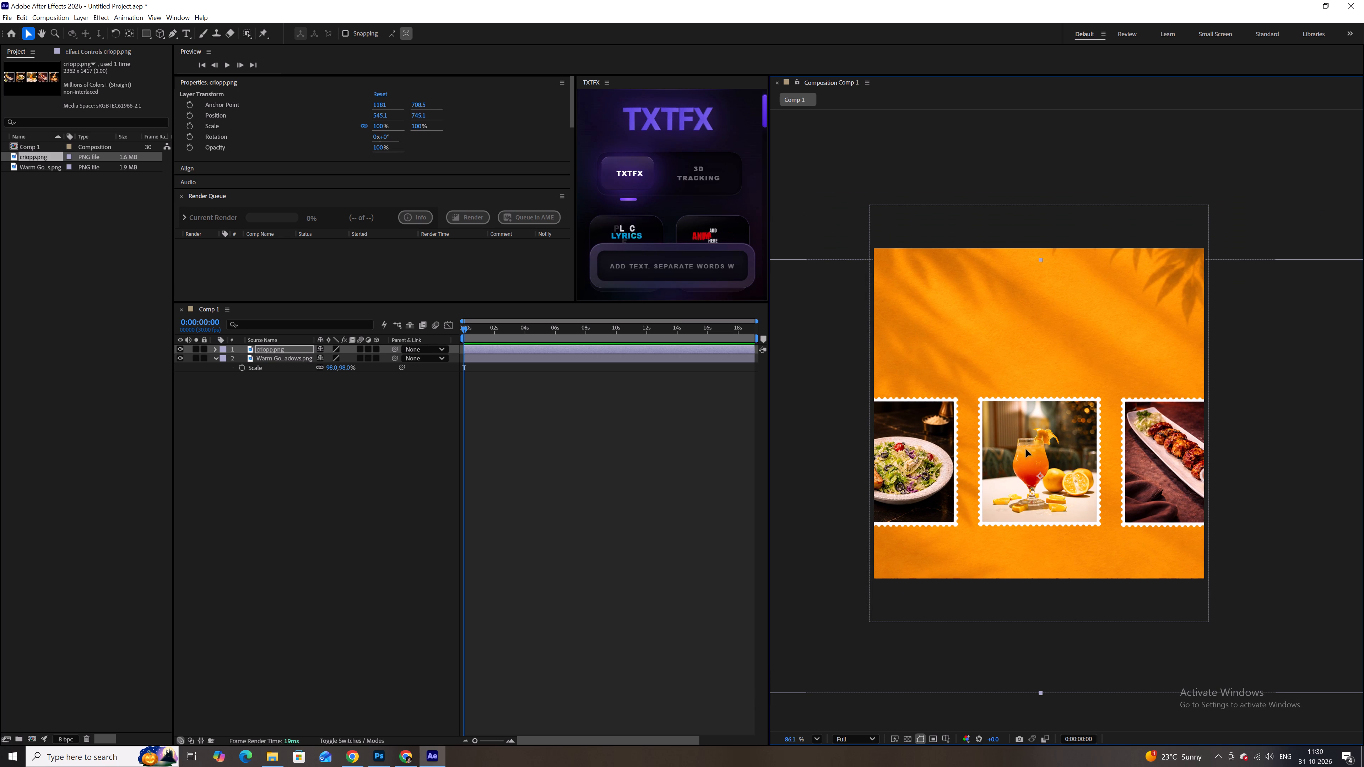
left_click_drag(1026, 449, 1194, 467)
left_click(1103, 466)
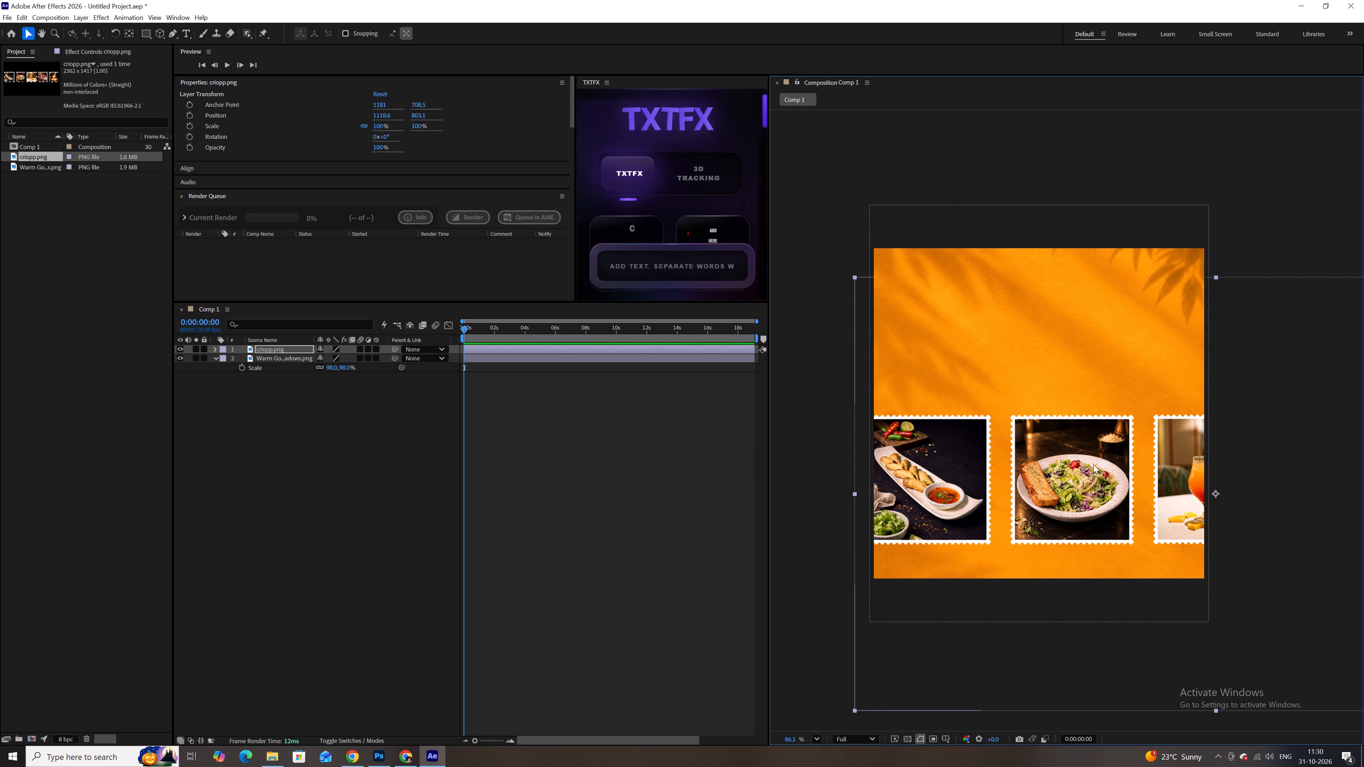
scroll(1079, 460, "down", 2, "alt")
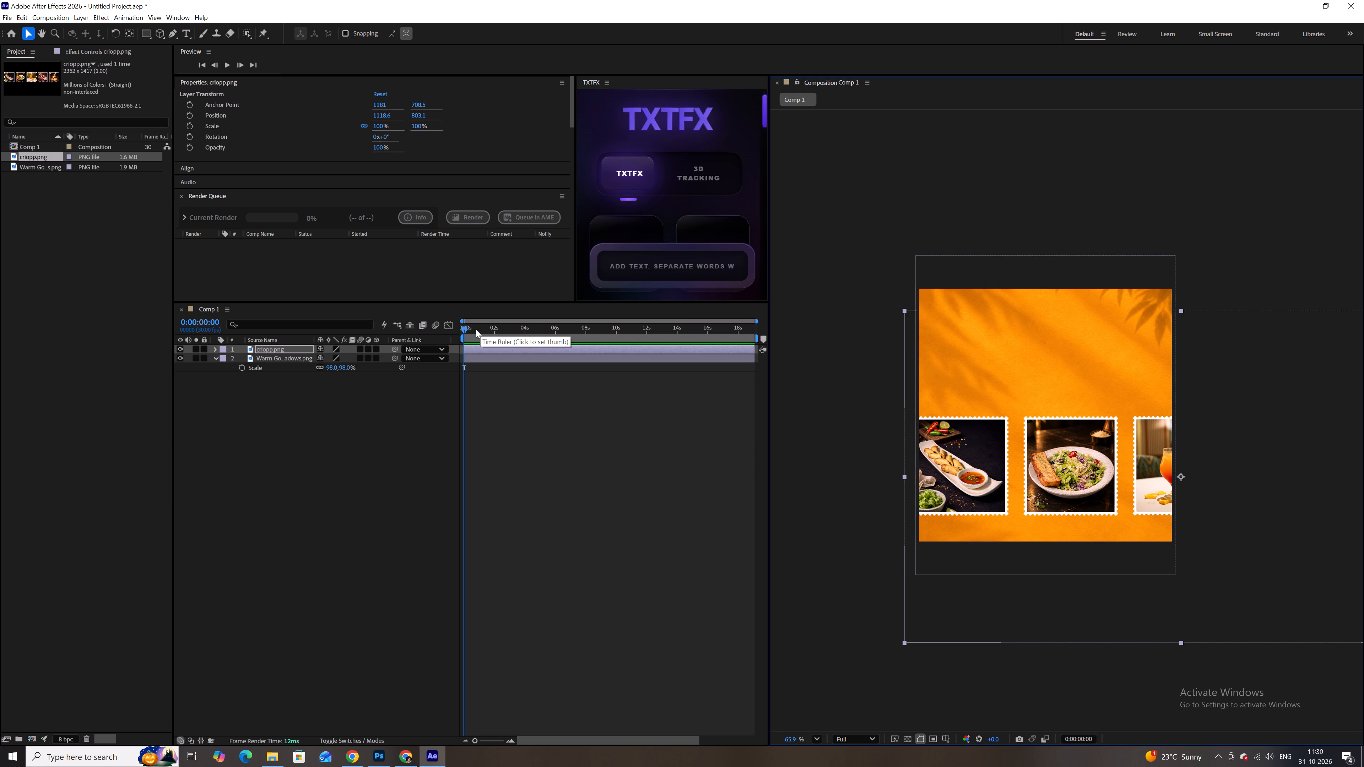
Turn on Position keyframing for the criopp layer at 0:00:05:29 and move that keyframe to the composition's start.
left_click_drag(469, 329, 516, 333)
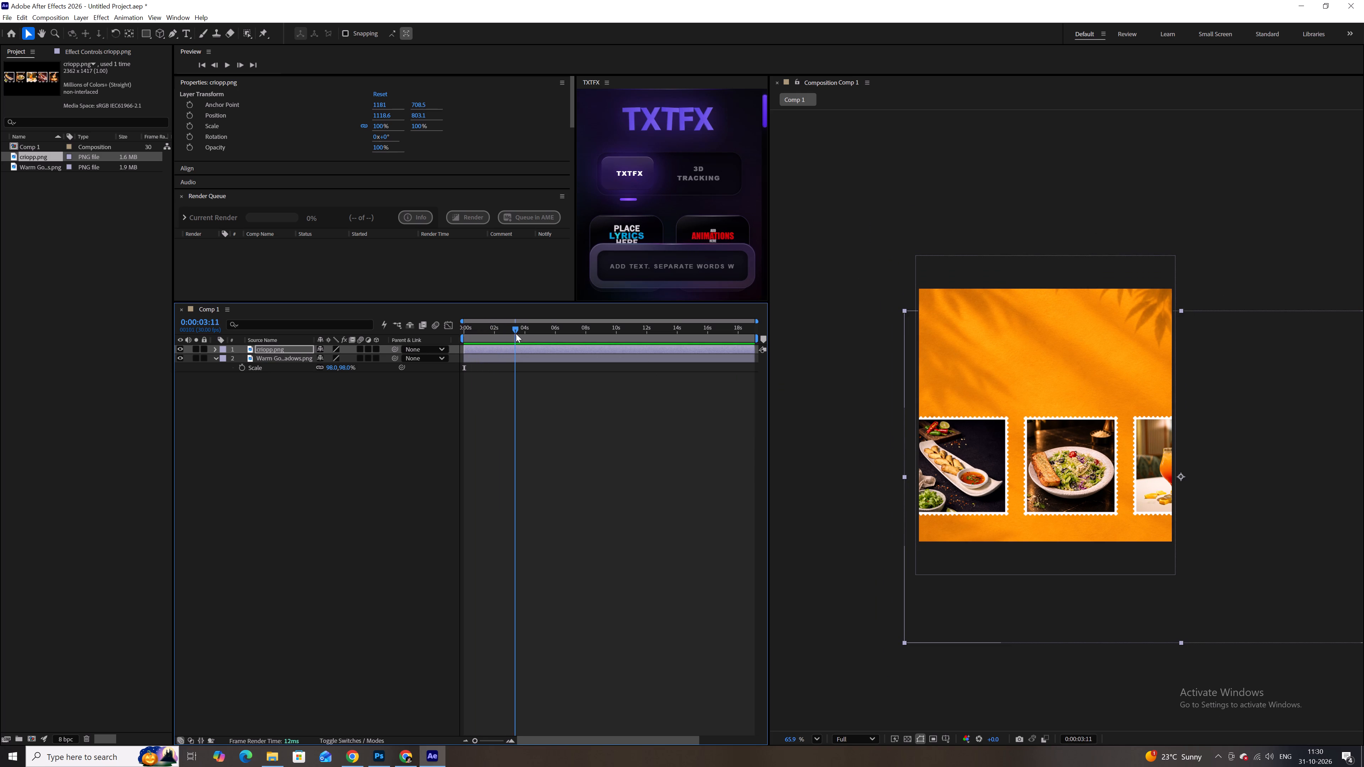
left_click_drag(516, 333, 477, 324)
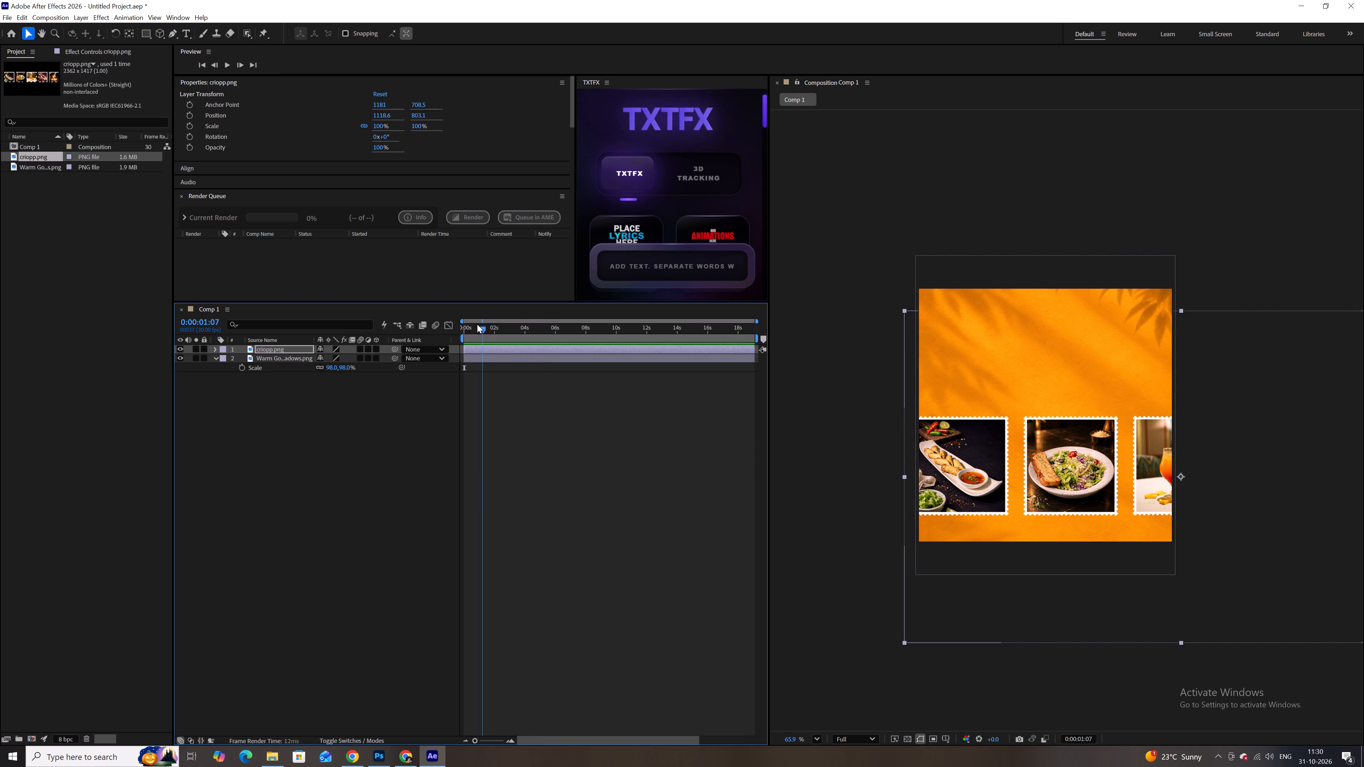
left_click_drag(477, 324, 555, 332)
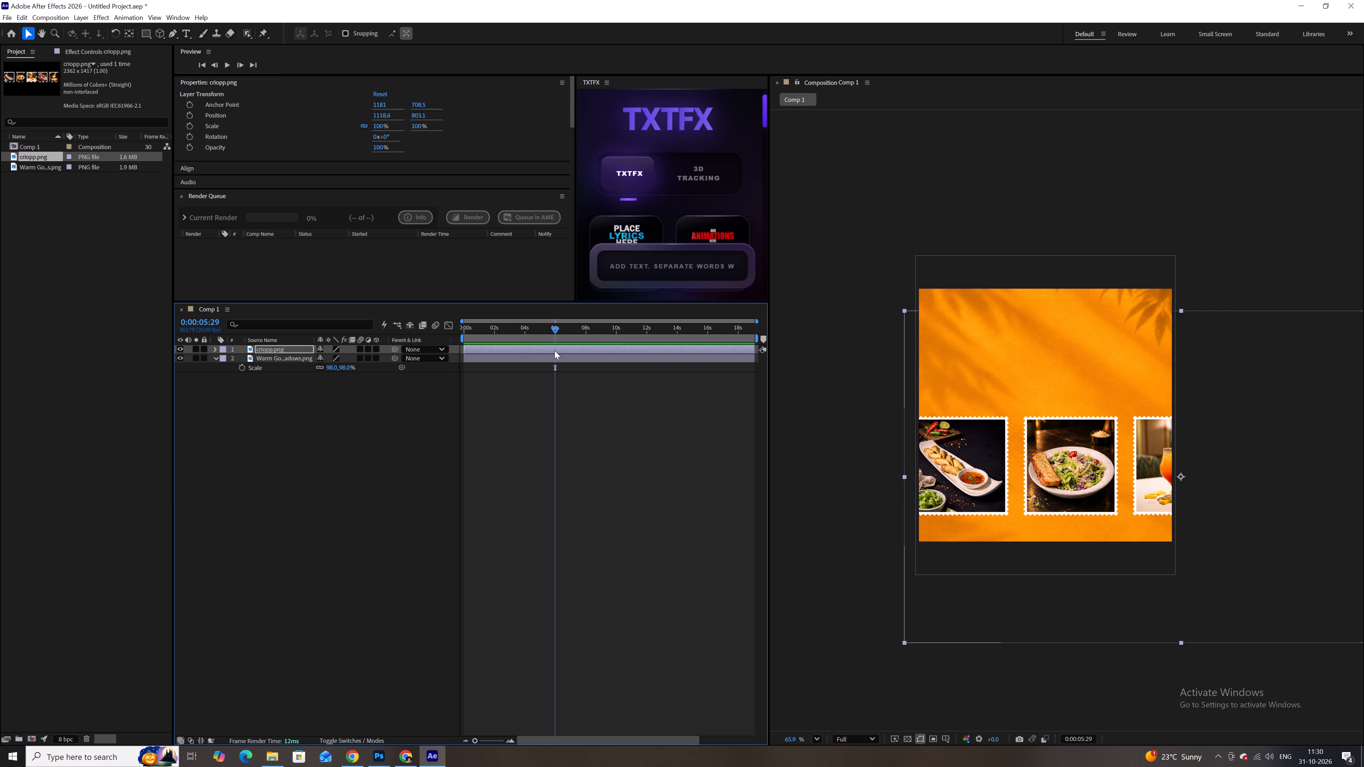
left_click(554, 350)
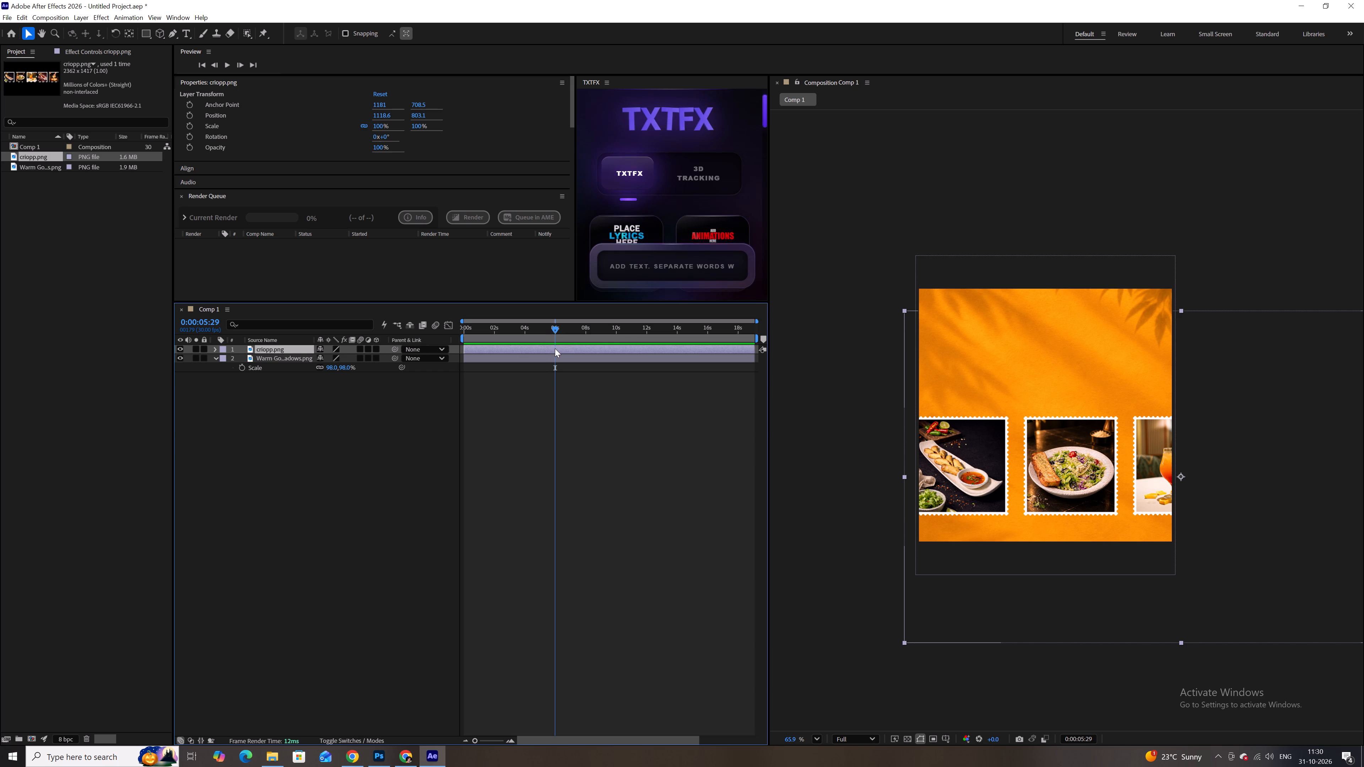
key("p")
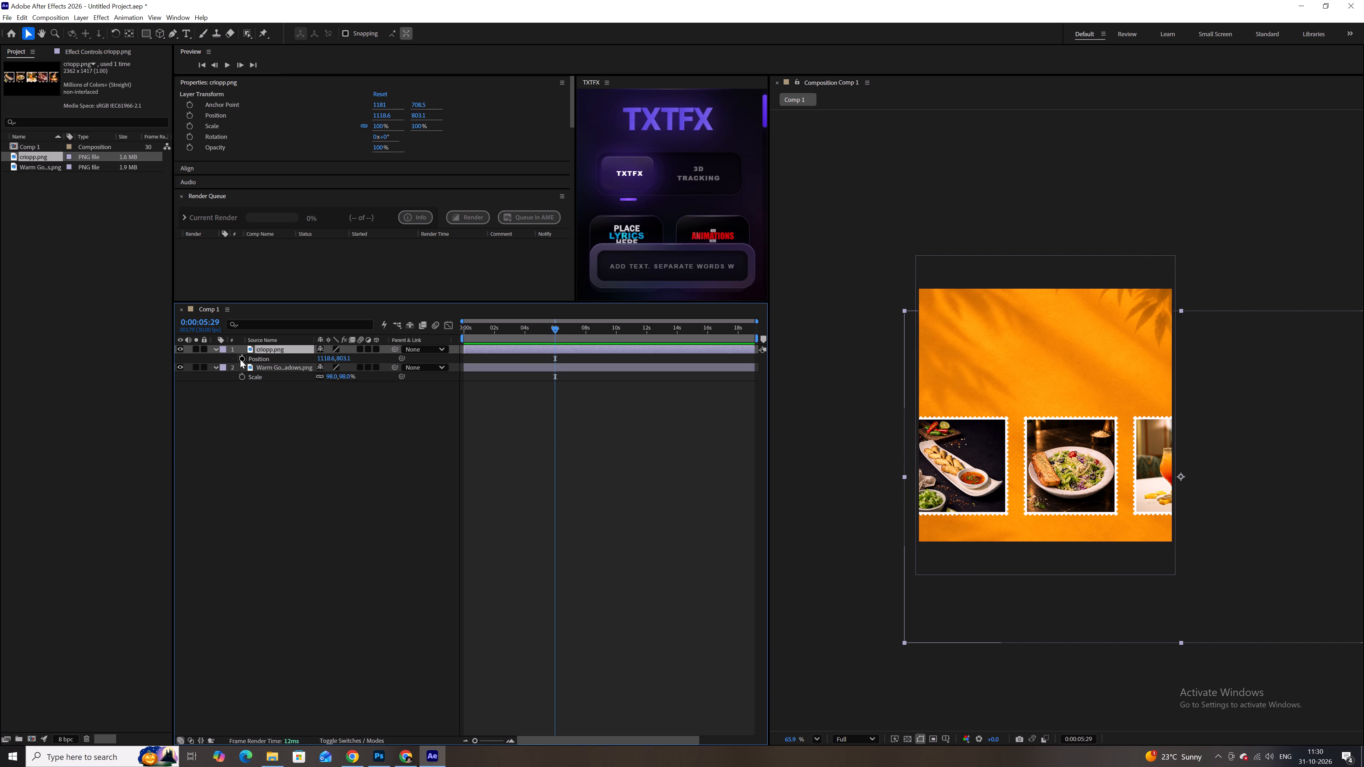
left_click(240, 359)
left_click_drag(554, 358, 461, 359)
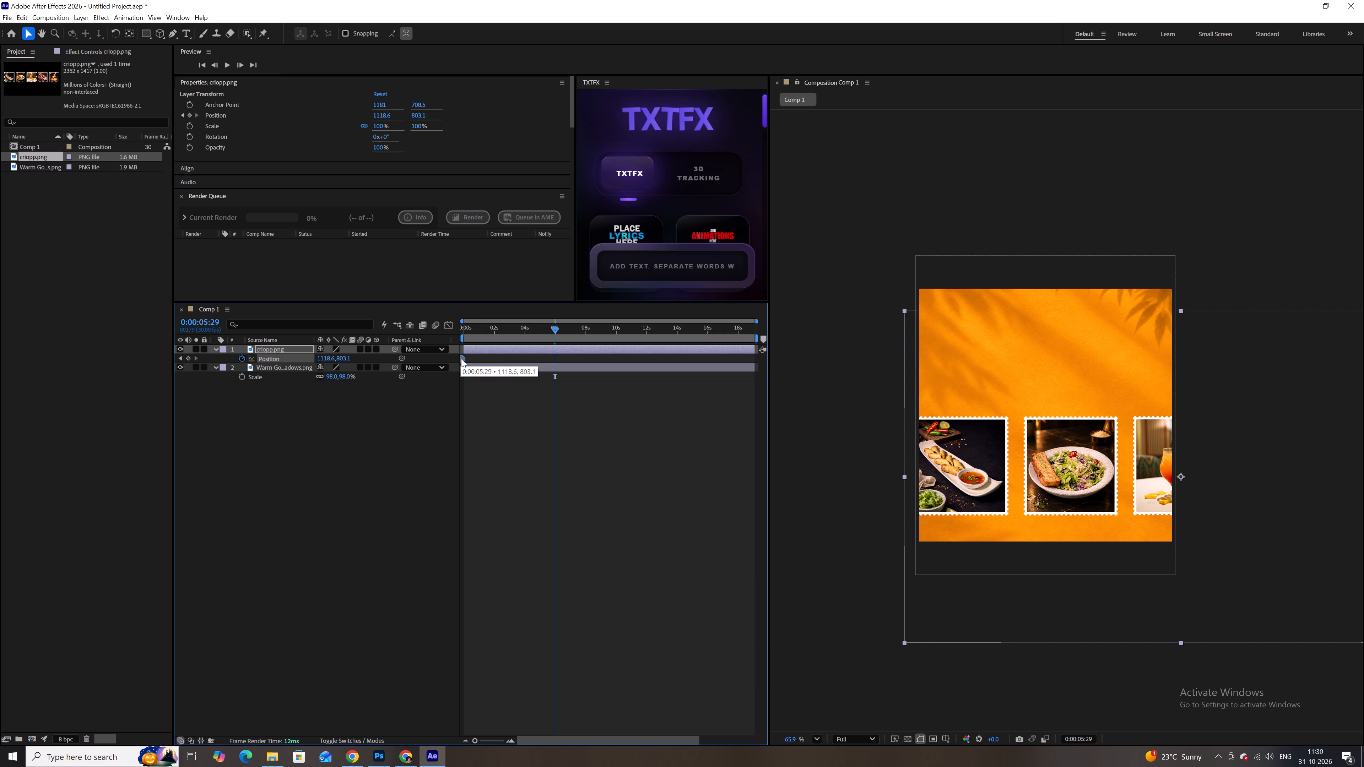
left_click_drag(461, 359, 460, 356)
Add a second Position keyframe at 0:00:05:29 with the stamp row slid sideways to about X -84, showing the pizza stamp.
left_click_drag(345, 356, 296, 356)
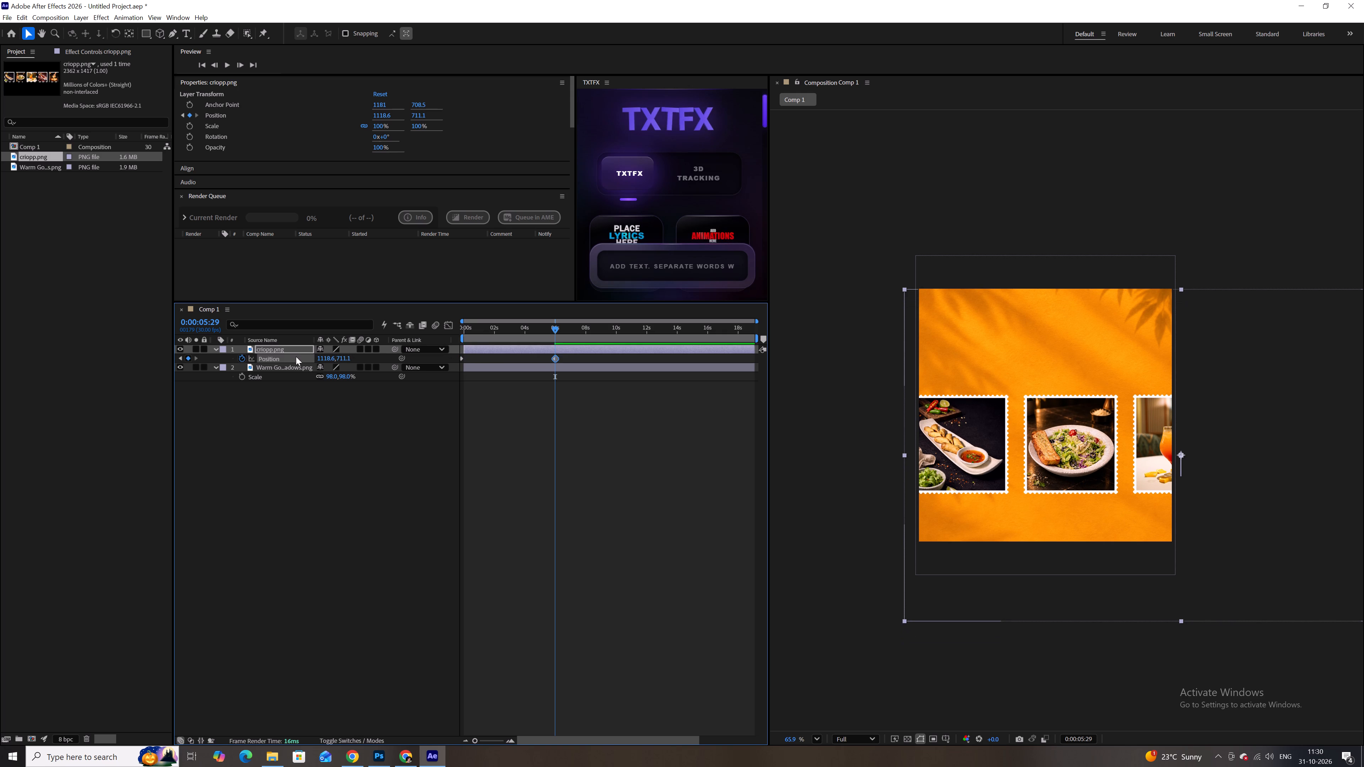
key("ctrl+z")
left_click_drag(329, 359, 130, 359)
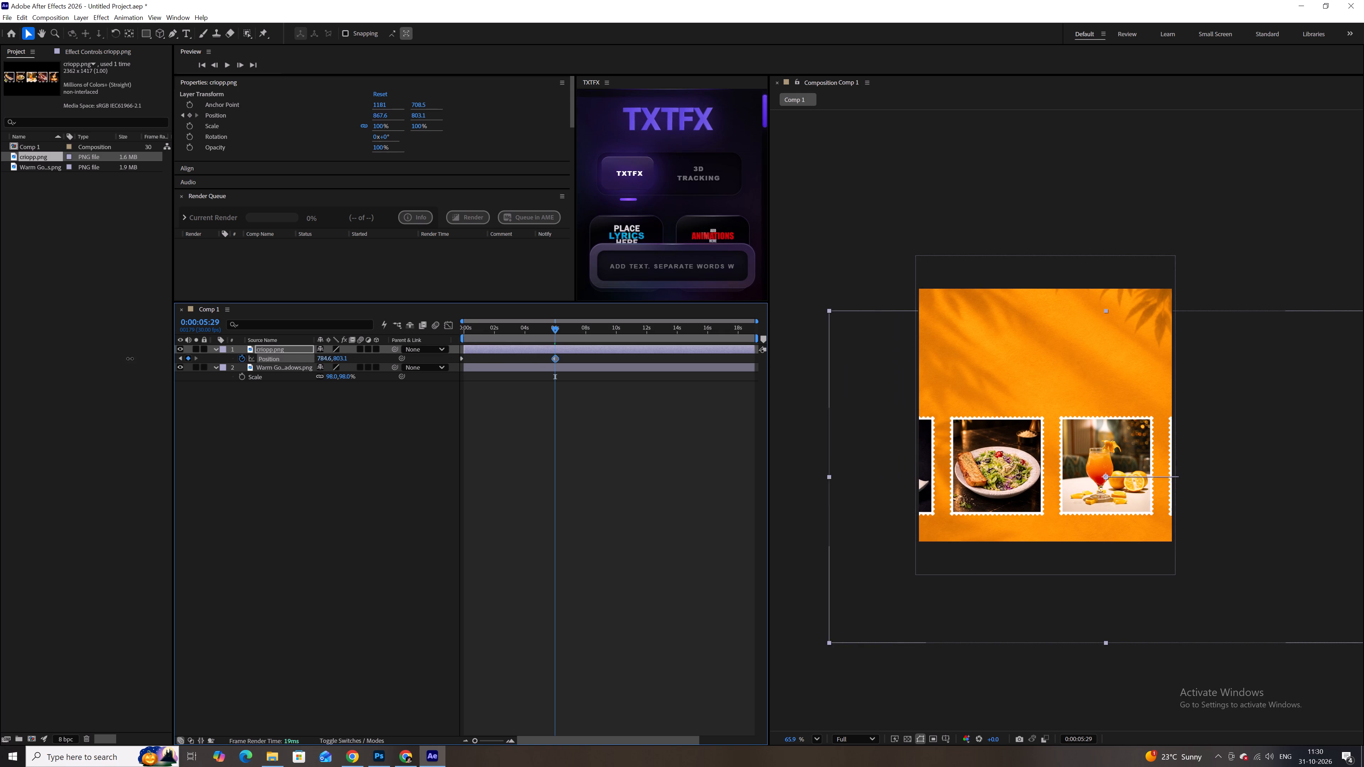
left_click_drag(130, 359, 62, 359)
left_click_drag(323, 357, 152, 360)
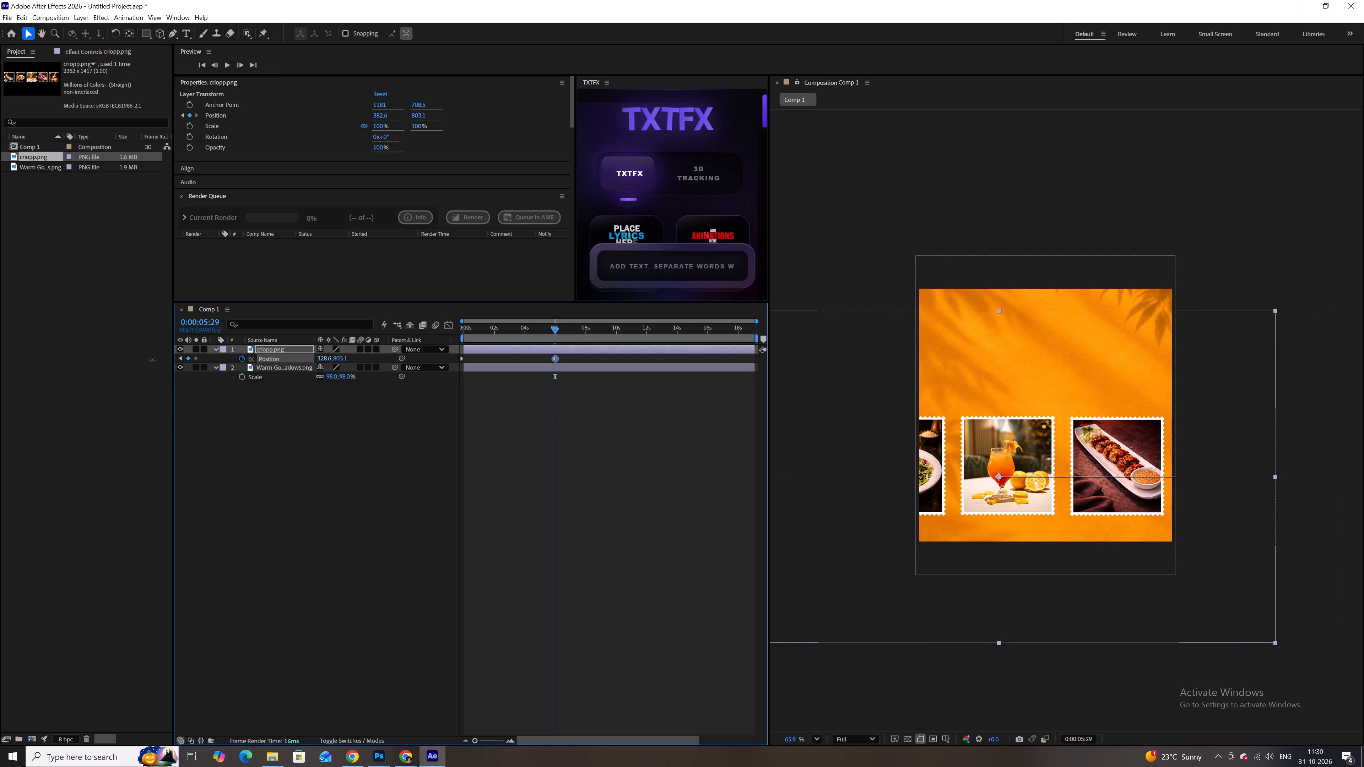
left_click_drag(152, 360, 60, 359)
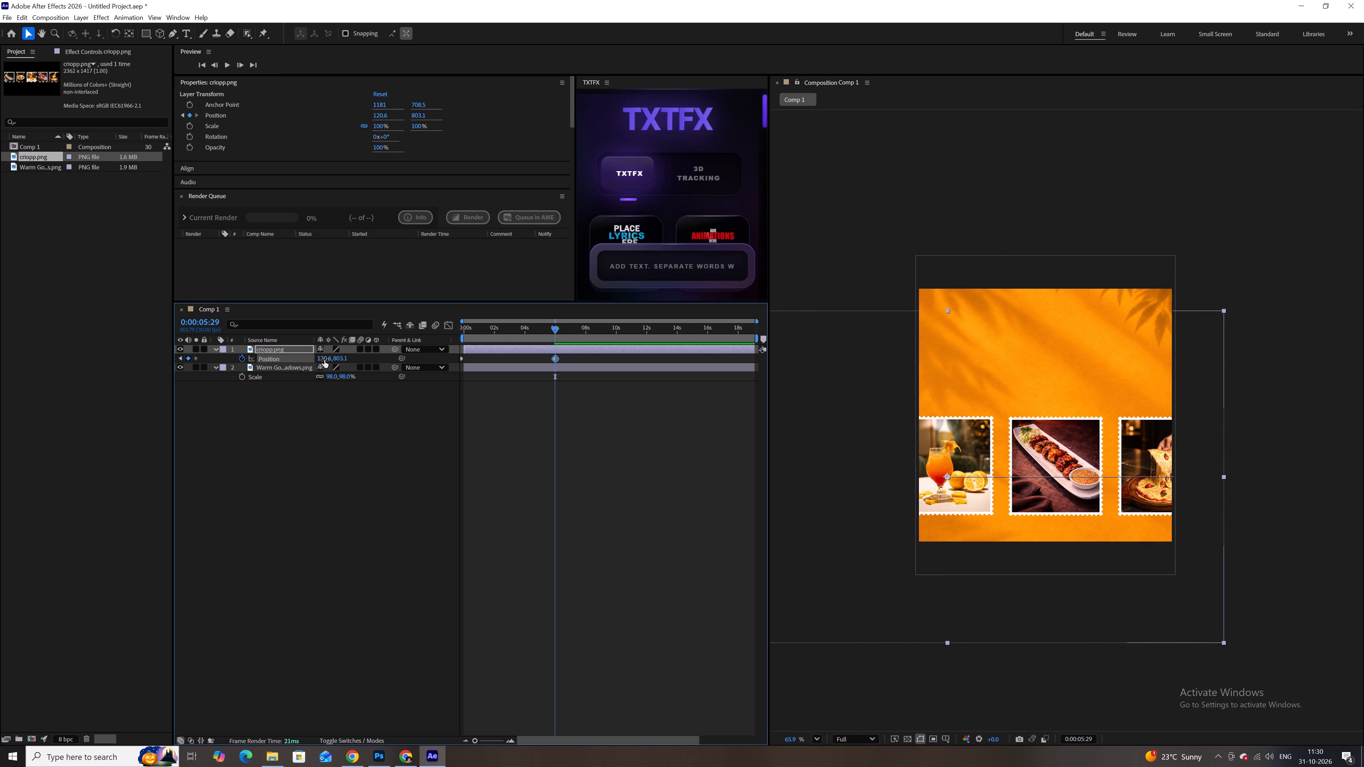
left_click_drag(324, 360, 229, 360)
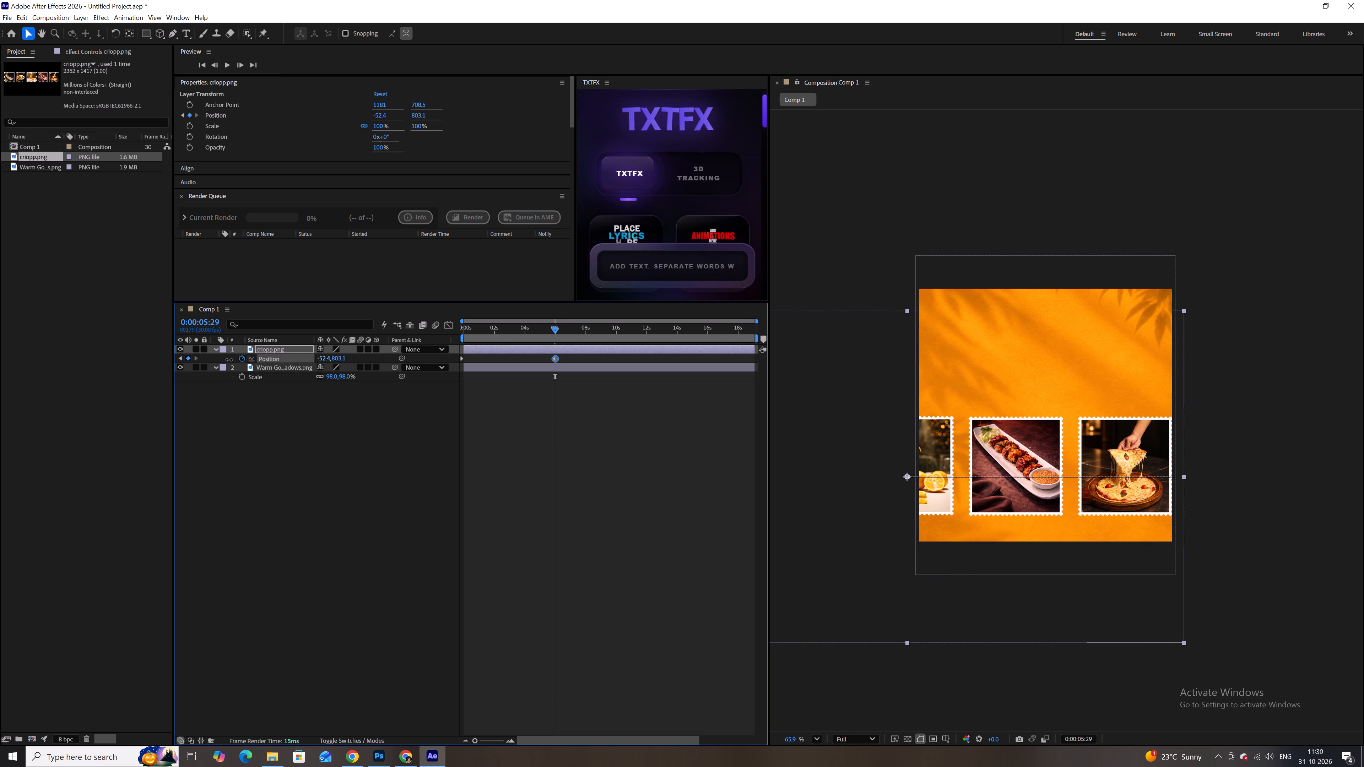
left_click_drag(229, 360, 213, 359)
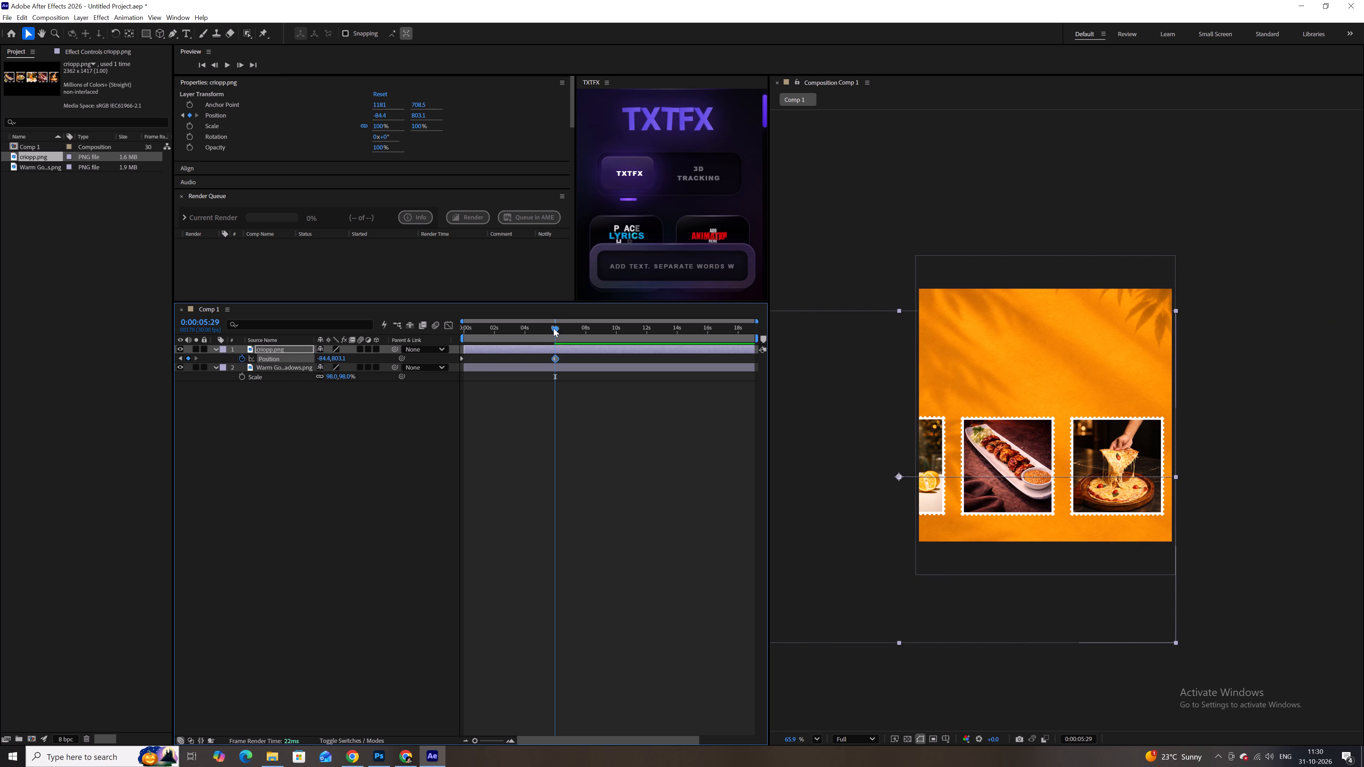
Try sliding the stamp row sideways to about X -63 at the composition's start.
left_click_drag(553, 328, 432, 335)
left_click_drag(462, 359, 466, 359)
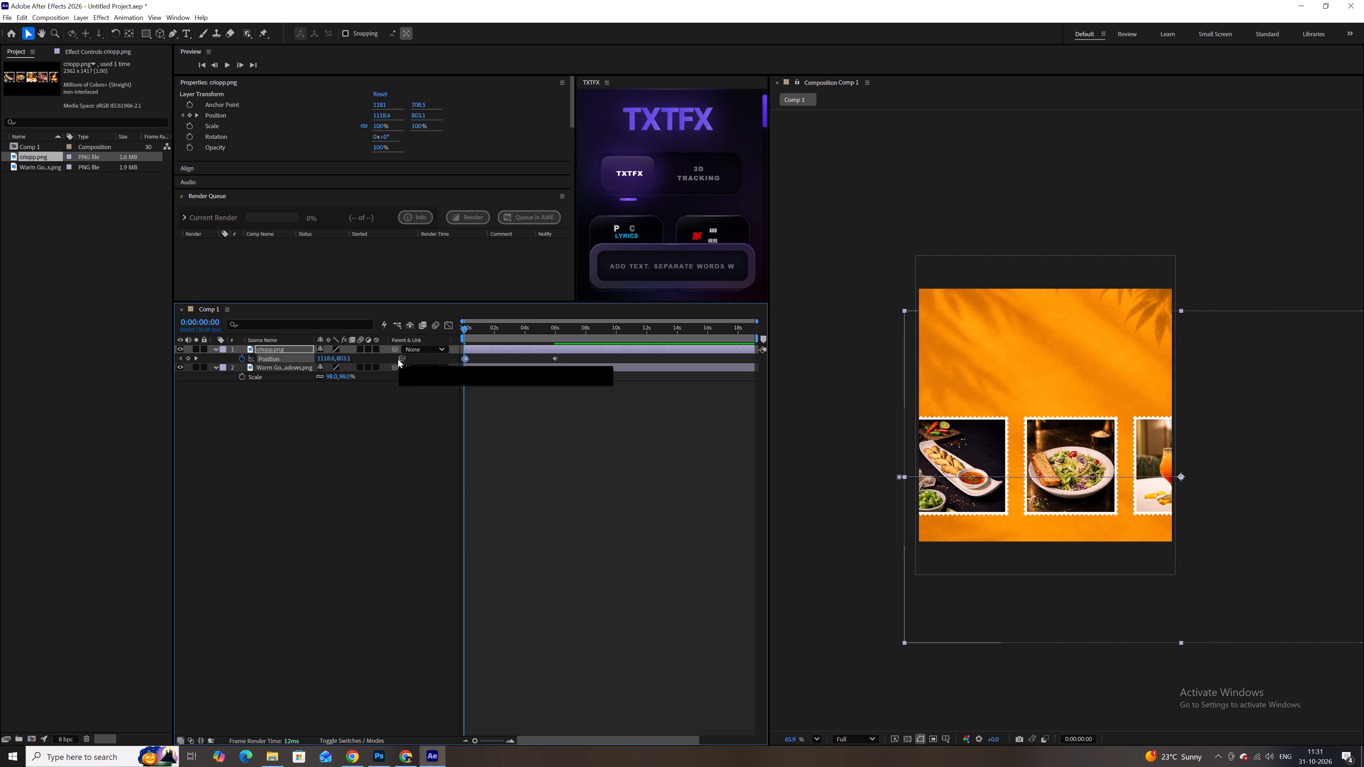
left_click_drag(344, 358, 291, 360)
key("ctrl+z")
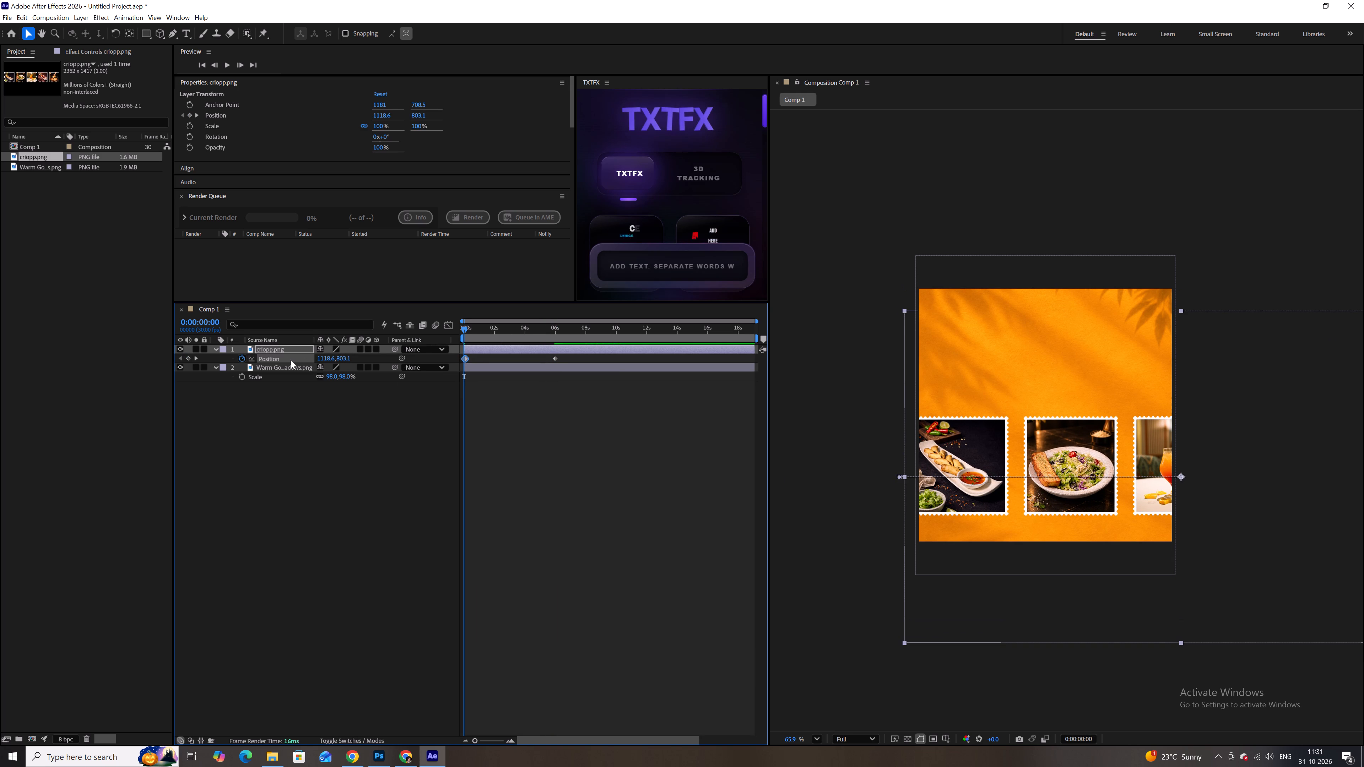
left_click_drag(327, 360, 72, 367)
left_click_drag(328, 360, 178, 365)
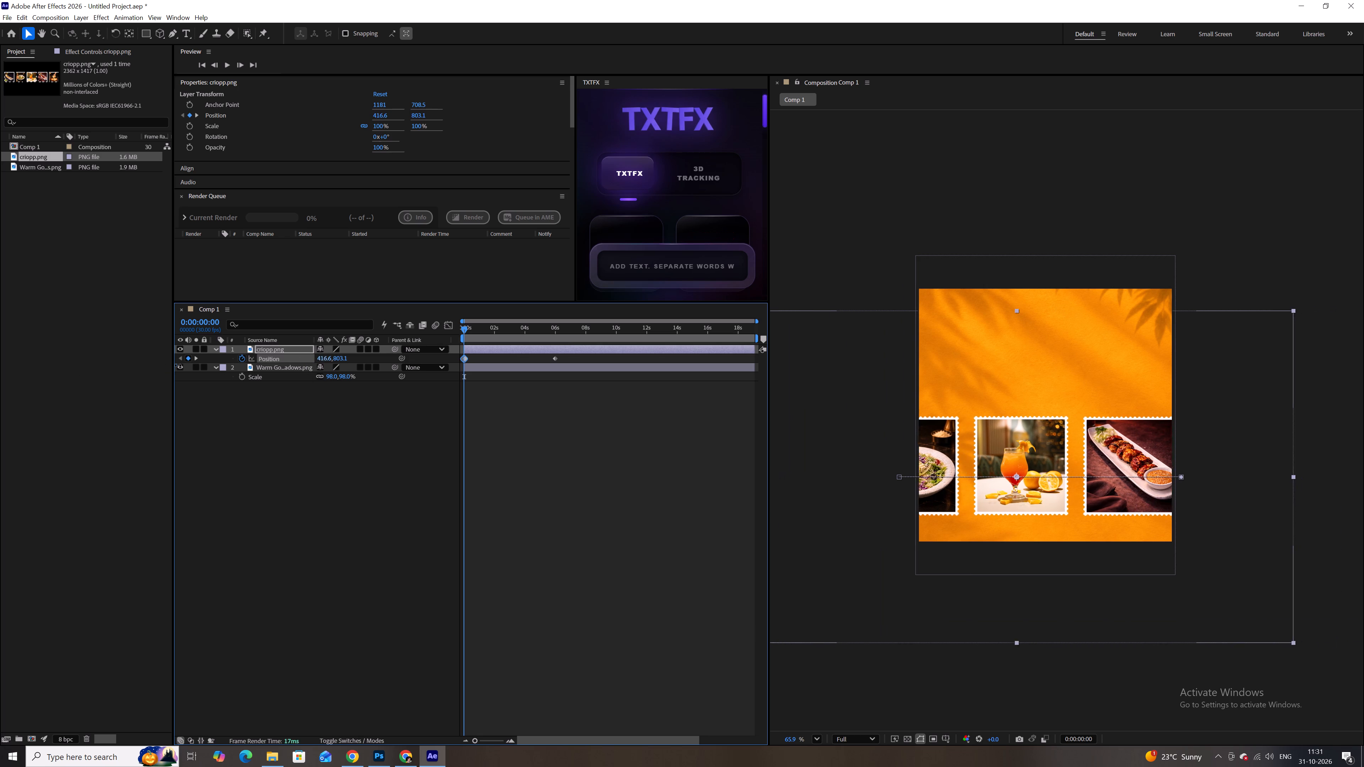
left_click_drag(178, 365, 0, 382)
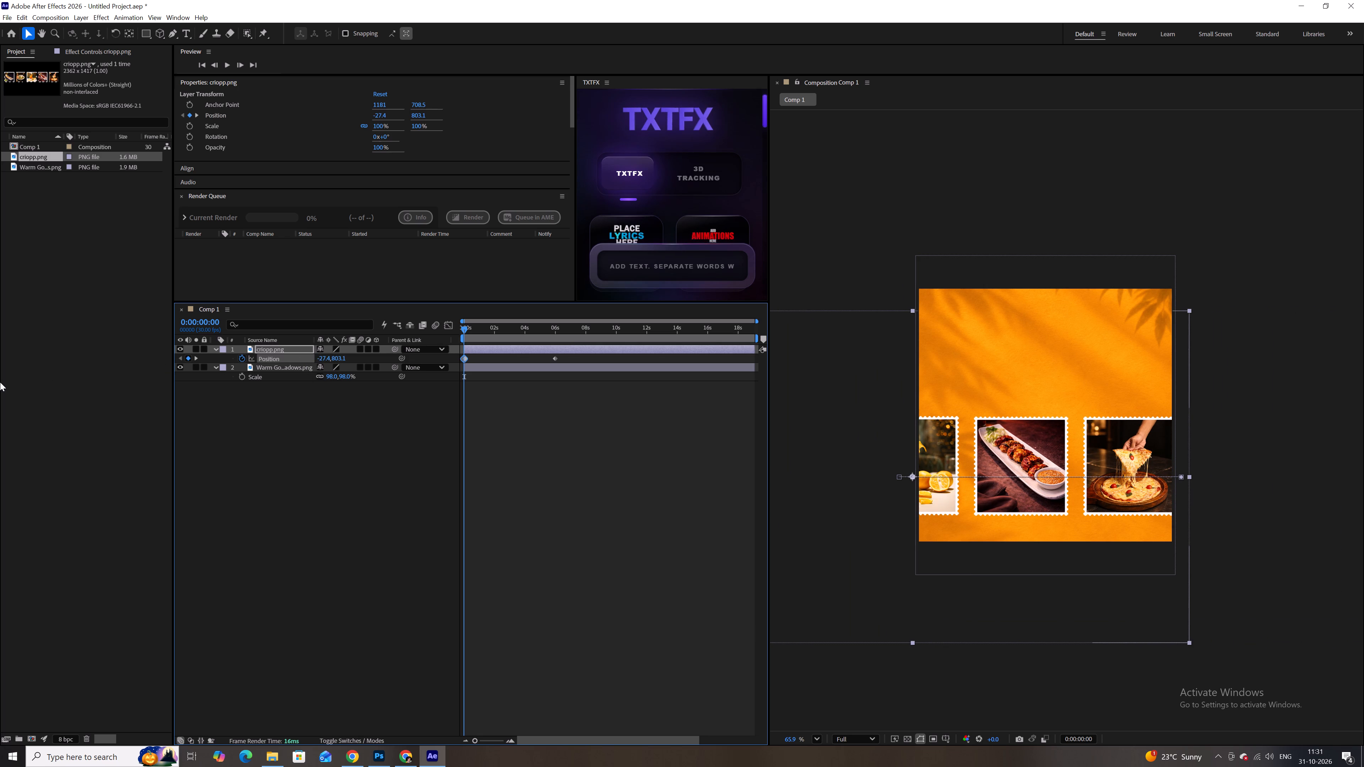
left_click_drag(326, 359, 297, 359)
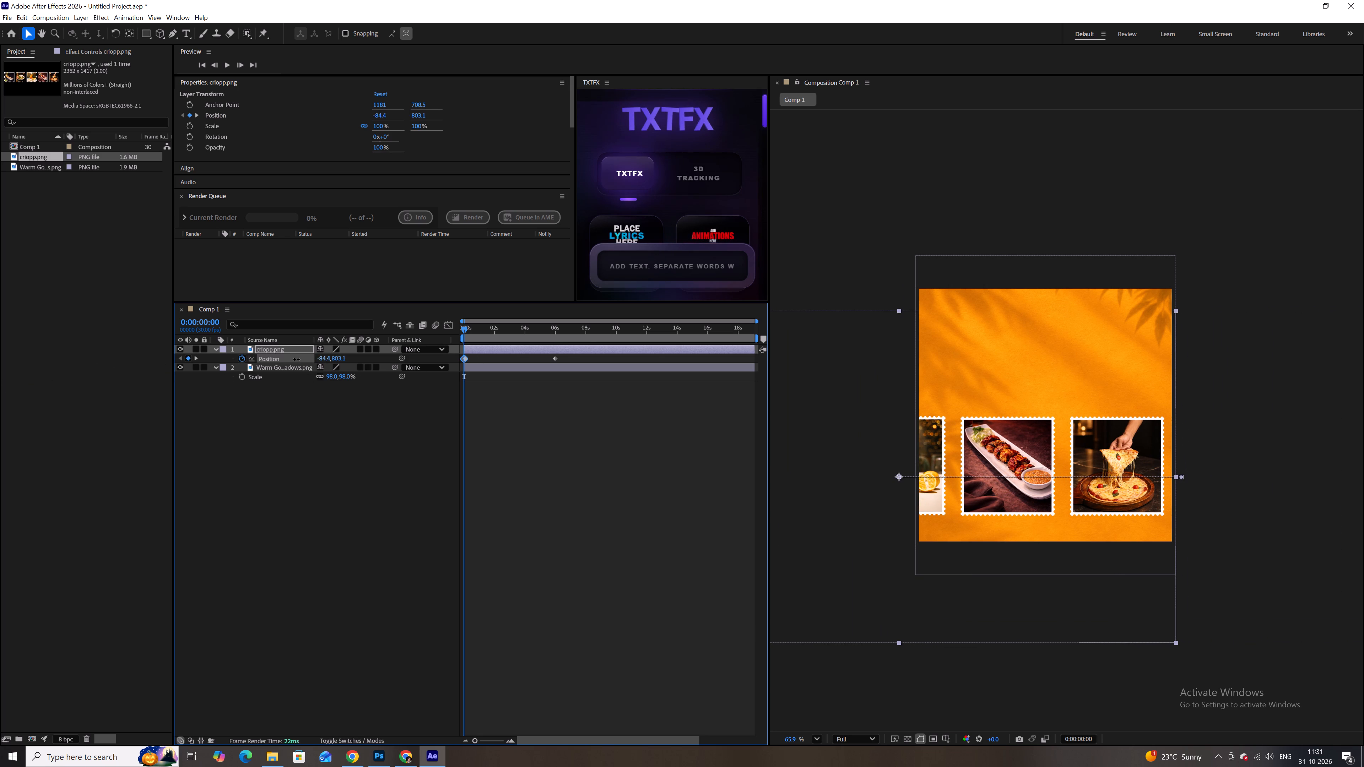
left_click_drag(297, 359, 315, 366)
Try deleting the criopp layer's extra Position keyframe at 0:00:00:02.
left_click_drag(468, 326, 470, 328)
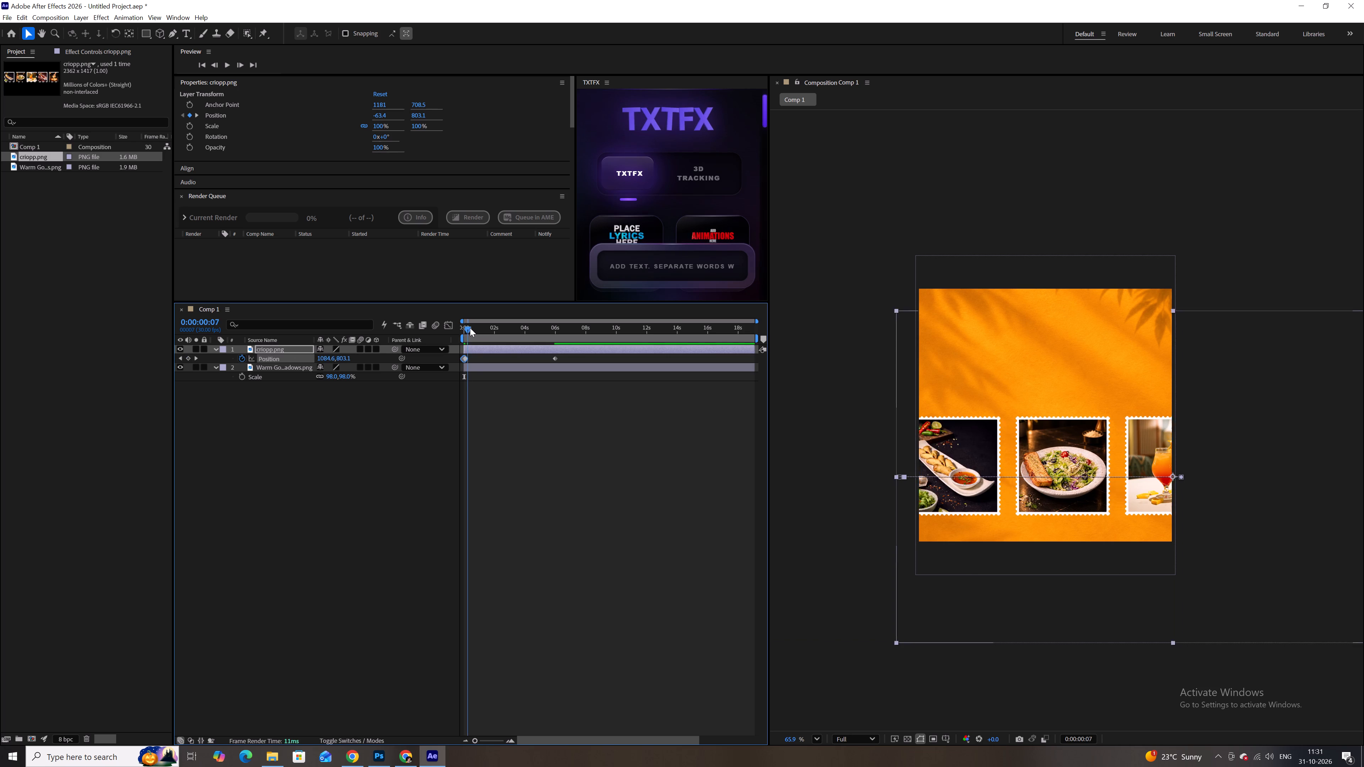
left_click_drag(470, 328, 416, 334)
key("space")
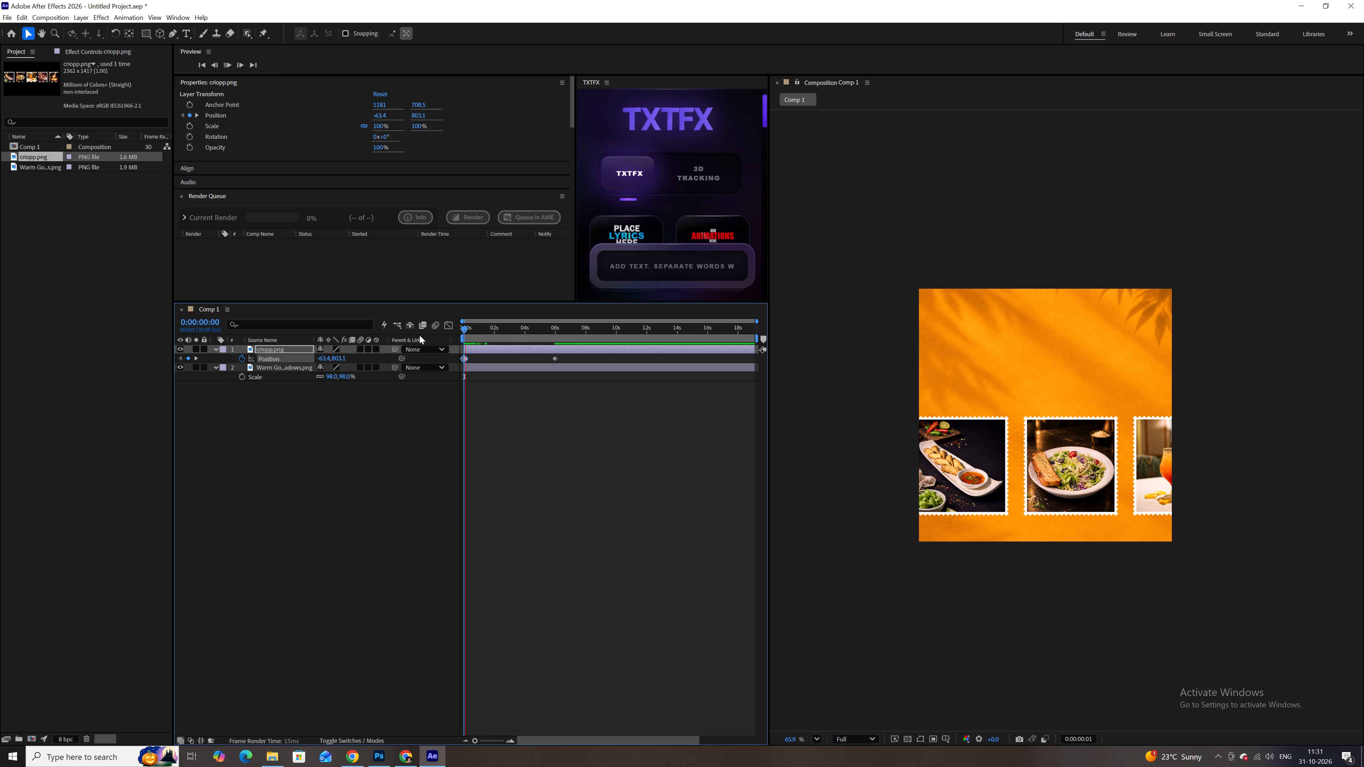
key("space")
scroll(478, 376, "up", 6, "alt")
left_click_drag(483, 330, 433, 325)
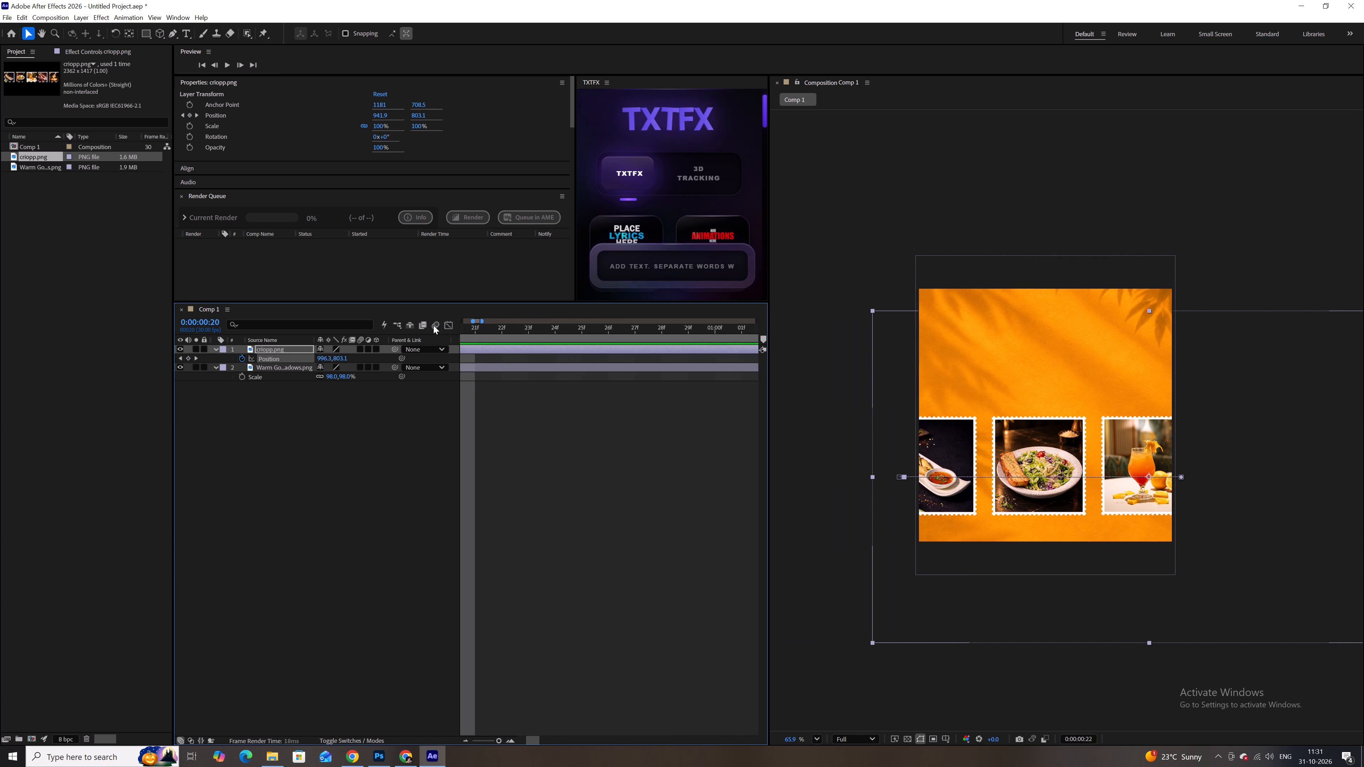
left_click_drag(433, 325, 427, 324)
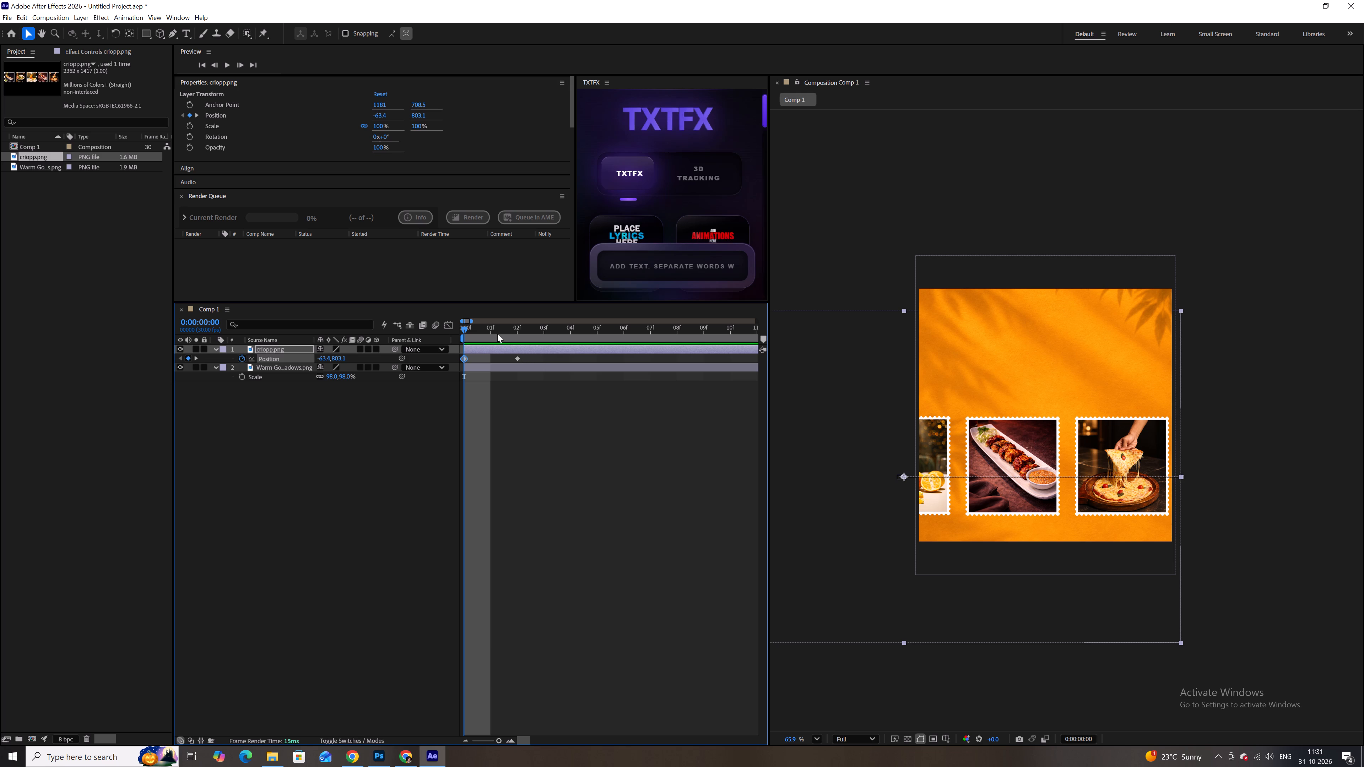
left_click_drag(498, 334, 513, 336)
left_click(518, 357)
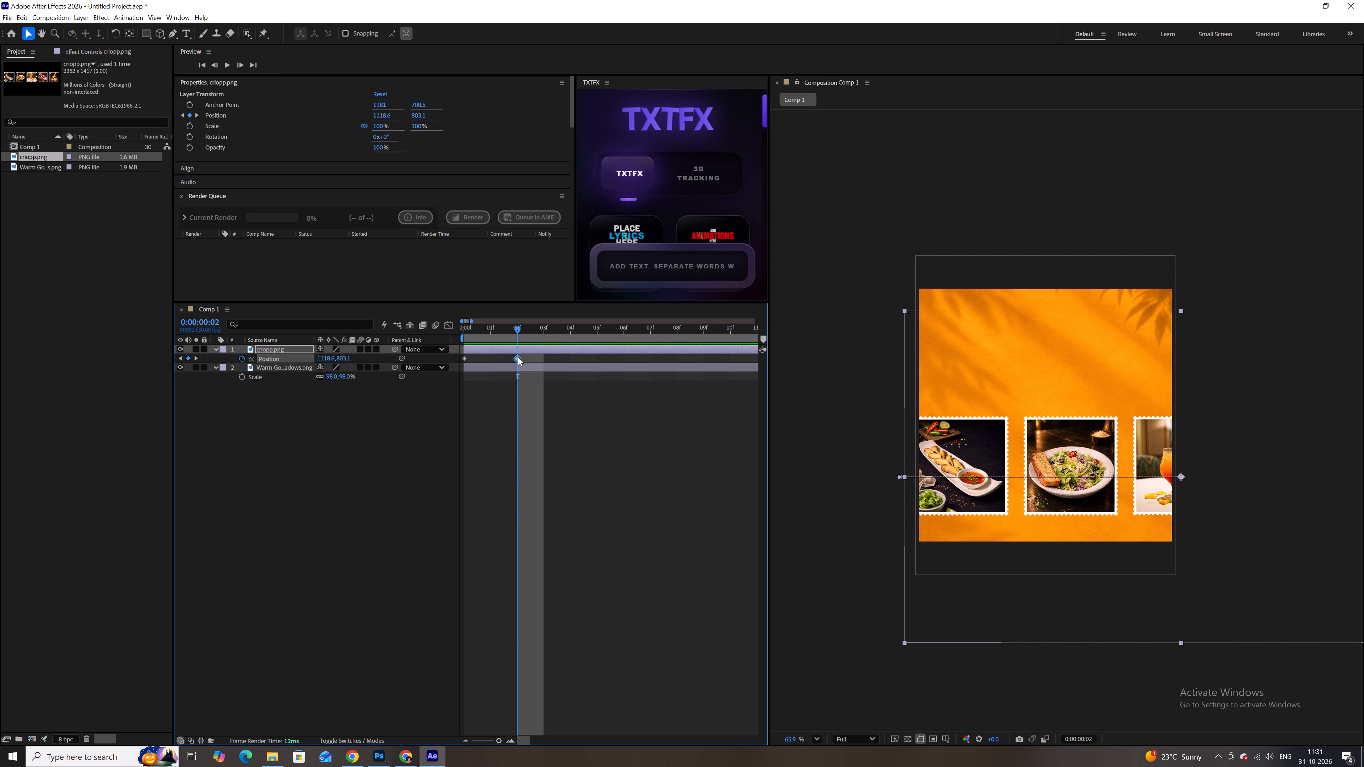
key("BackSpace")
Play and scrub the stamp row animation from the composition's start to check its slide.
left_click_drag(506, 333, 424, 324)
scroll(559, 377, "down", 3, "alt")
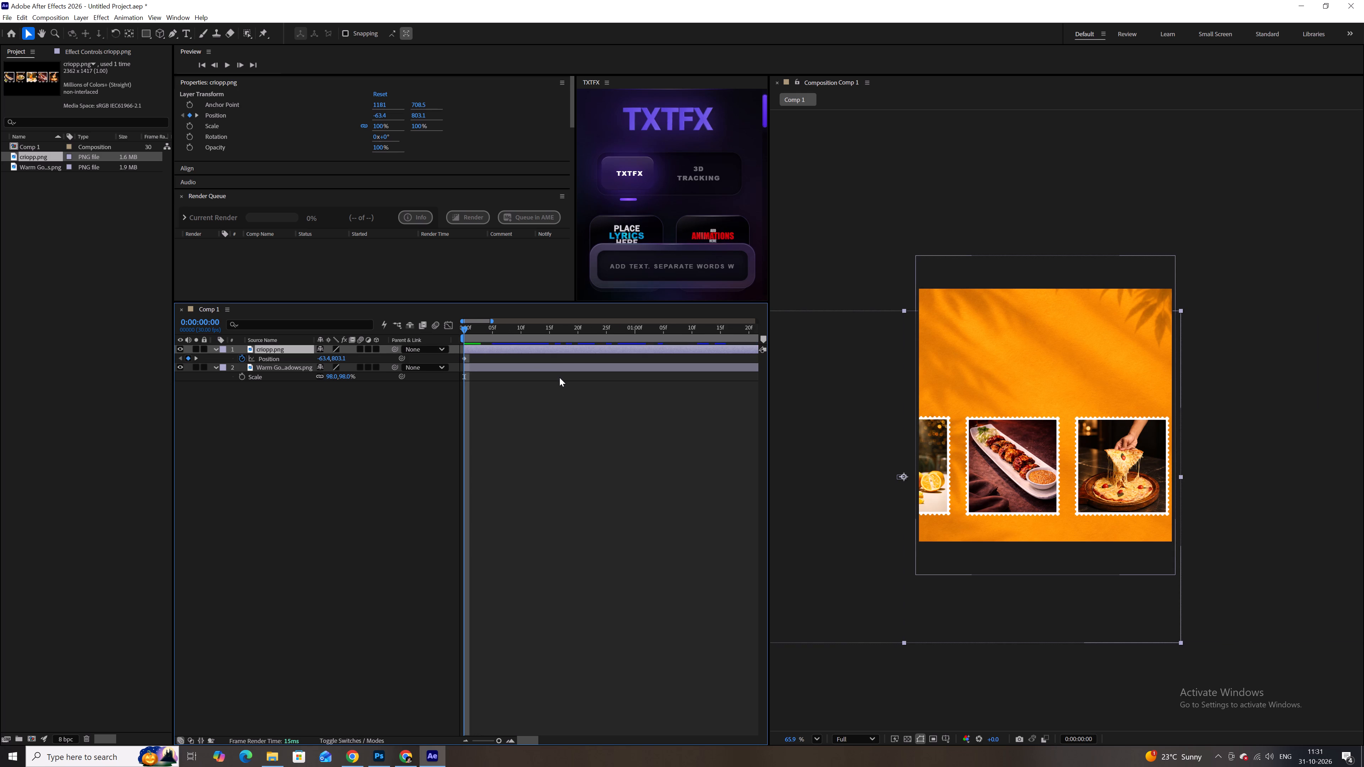
scroll(559, 377, "down", 7, "alt")
key("space")
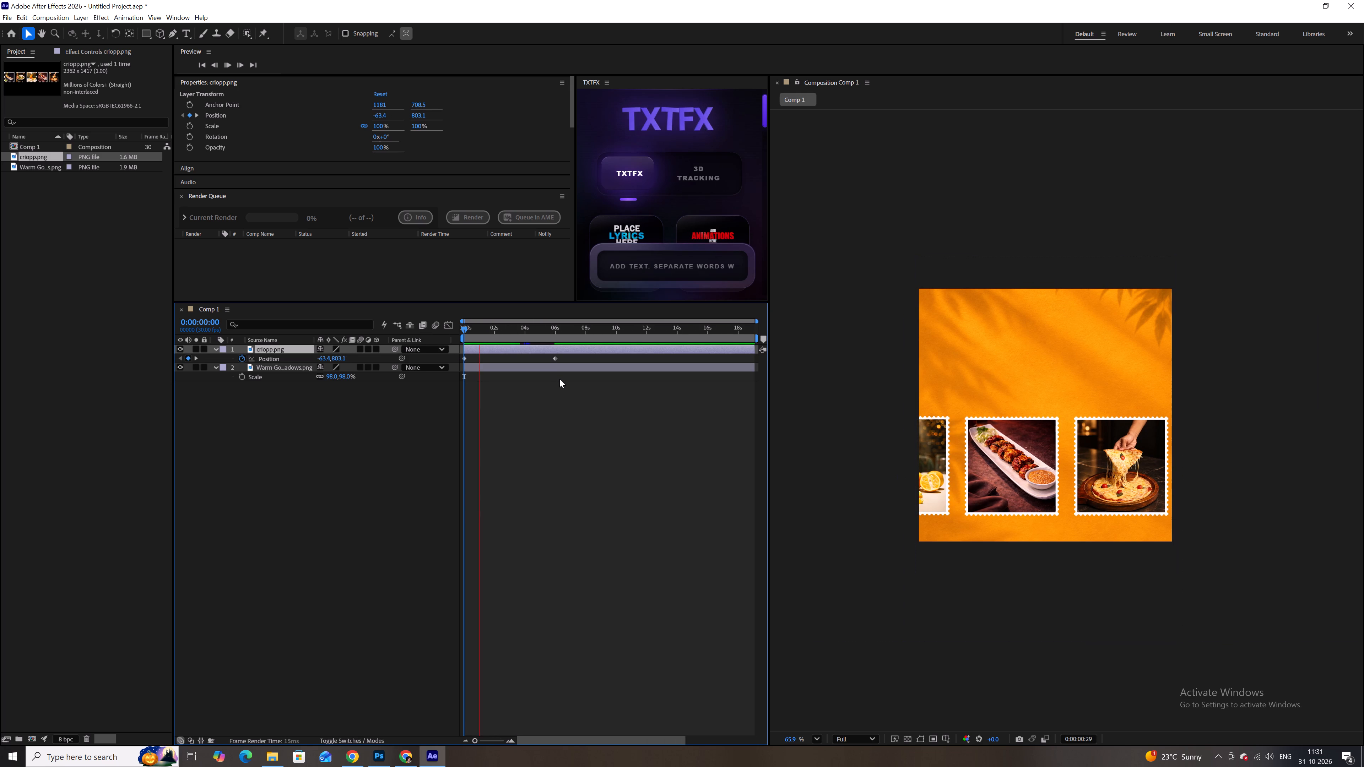
key("space")
left_click_drag(485, 328, 539, 334)
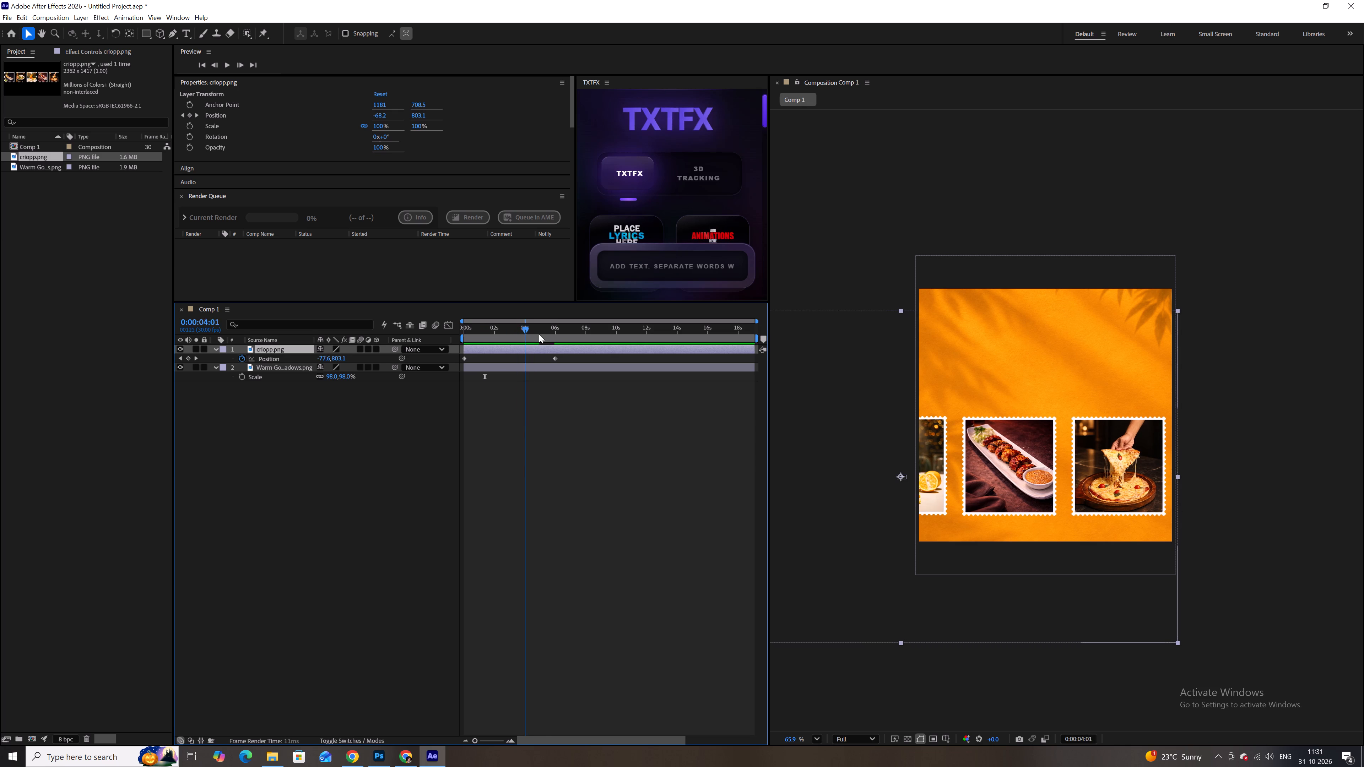
left_click_drag(539, 334, 417, 326)
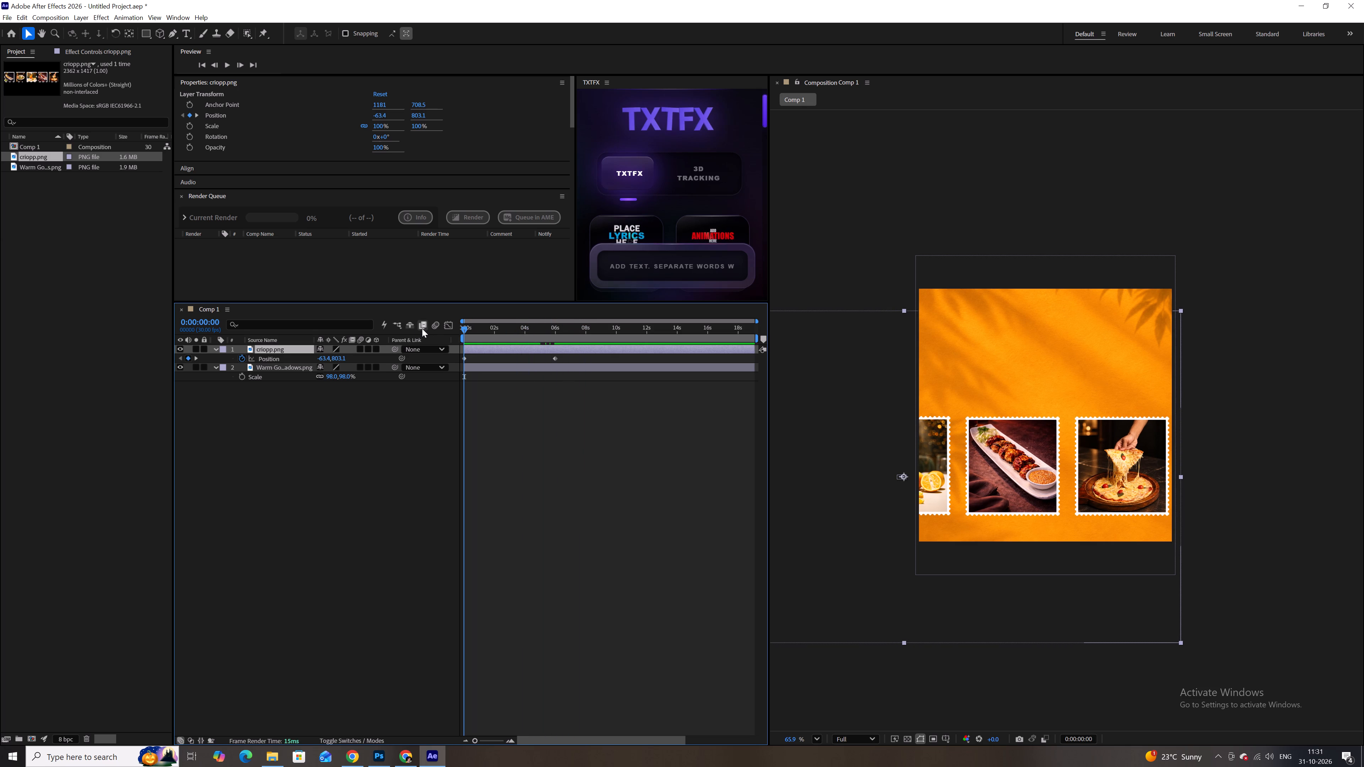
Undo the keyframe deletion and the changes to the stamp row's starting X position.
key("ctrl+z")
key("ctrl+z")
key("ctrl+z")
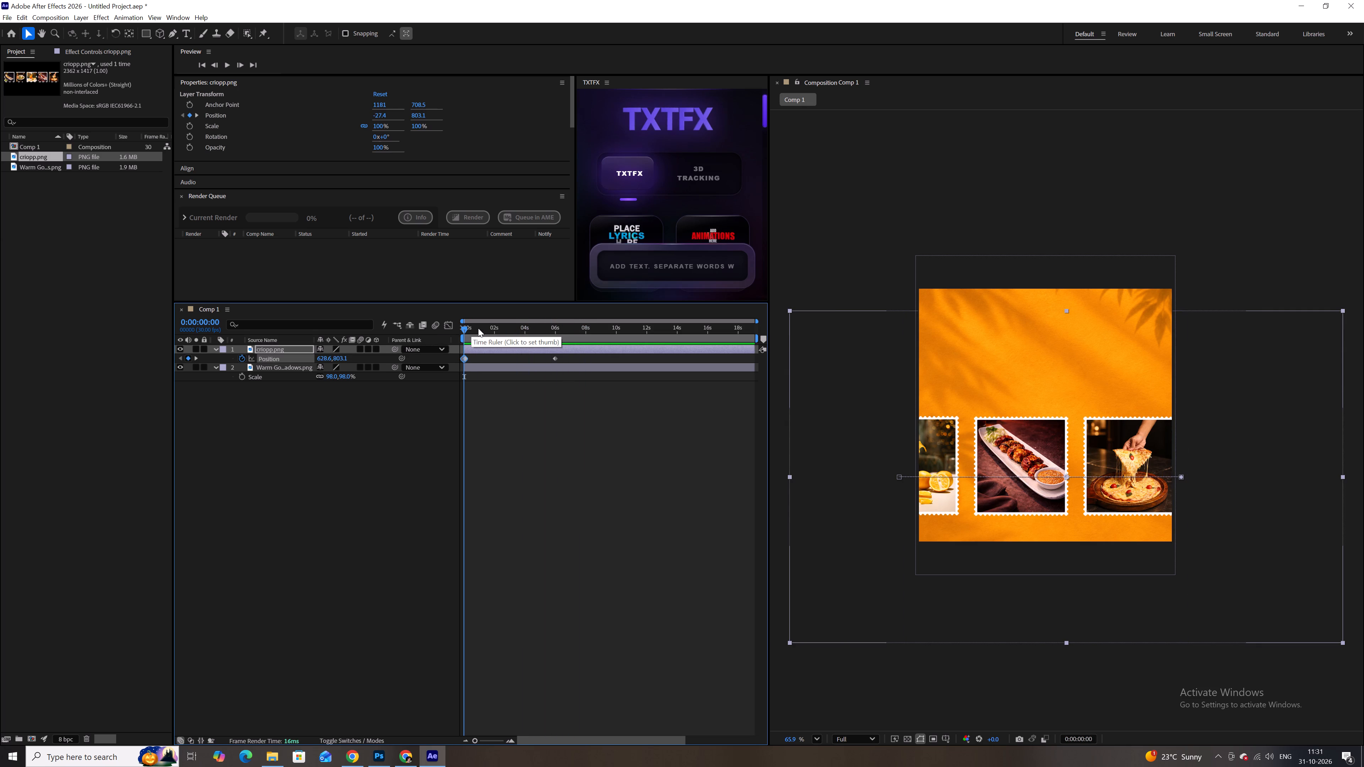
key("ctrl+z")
Slow the stamp row's slide by moving its last Position keyframe to 0:00:08:27, previewing the motion from the start.
left_click_drag(474, 329, 454, 325)
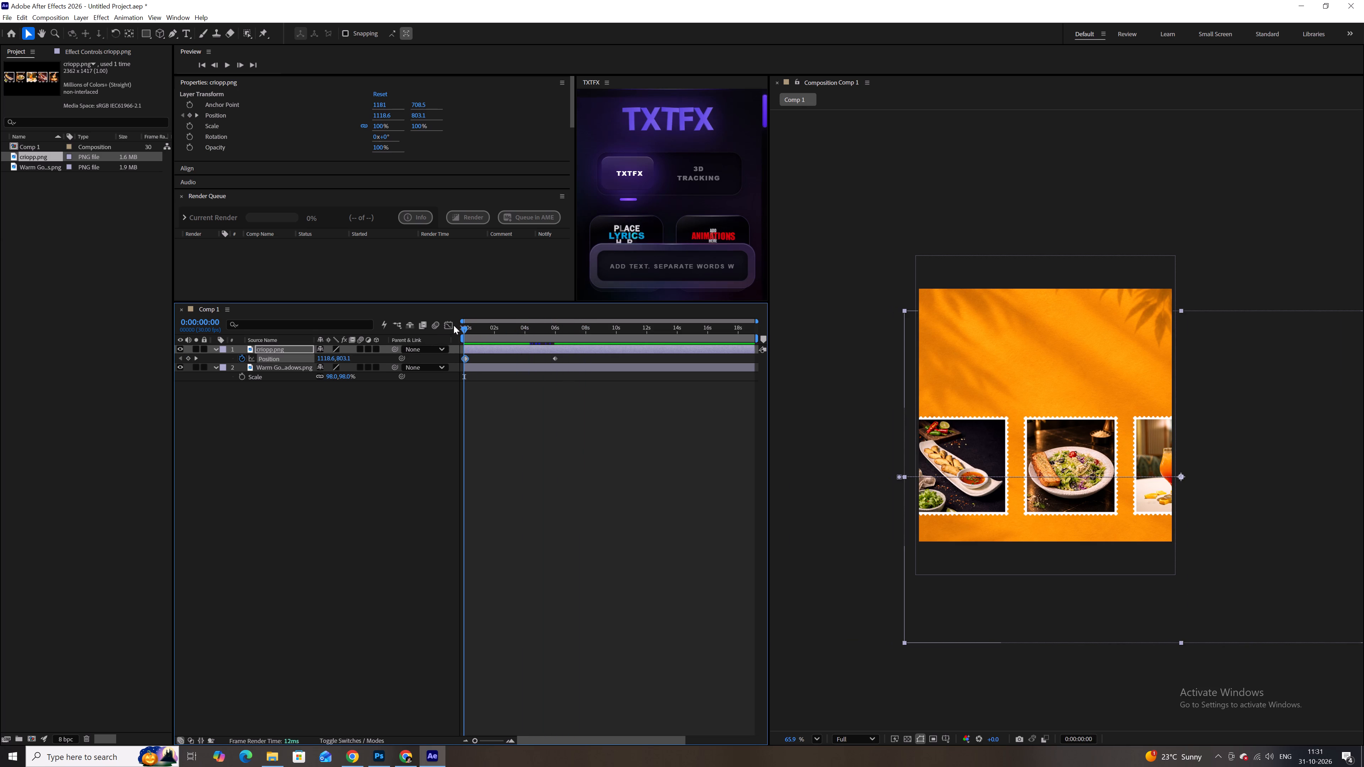
left_click_drag(454, 325, 443, 322)
key("space")
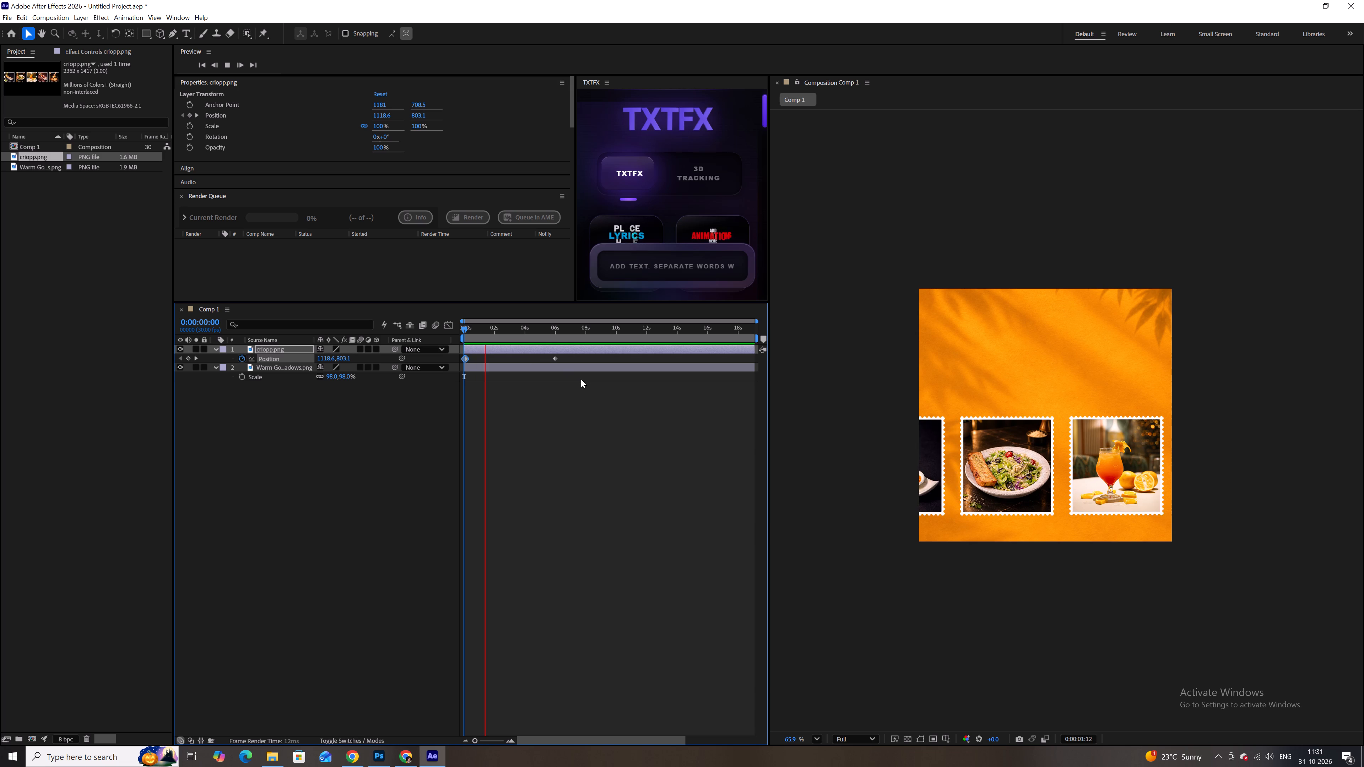
key("space")
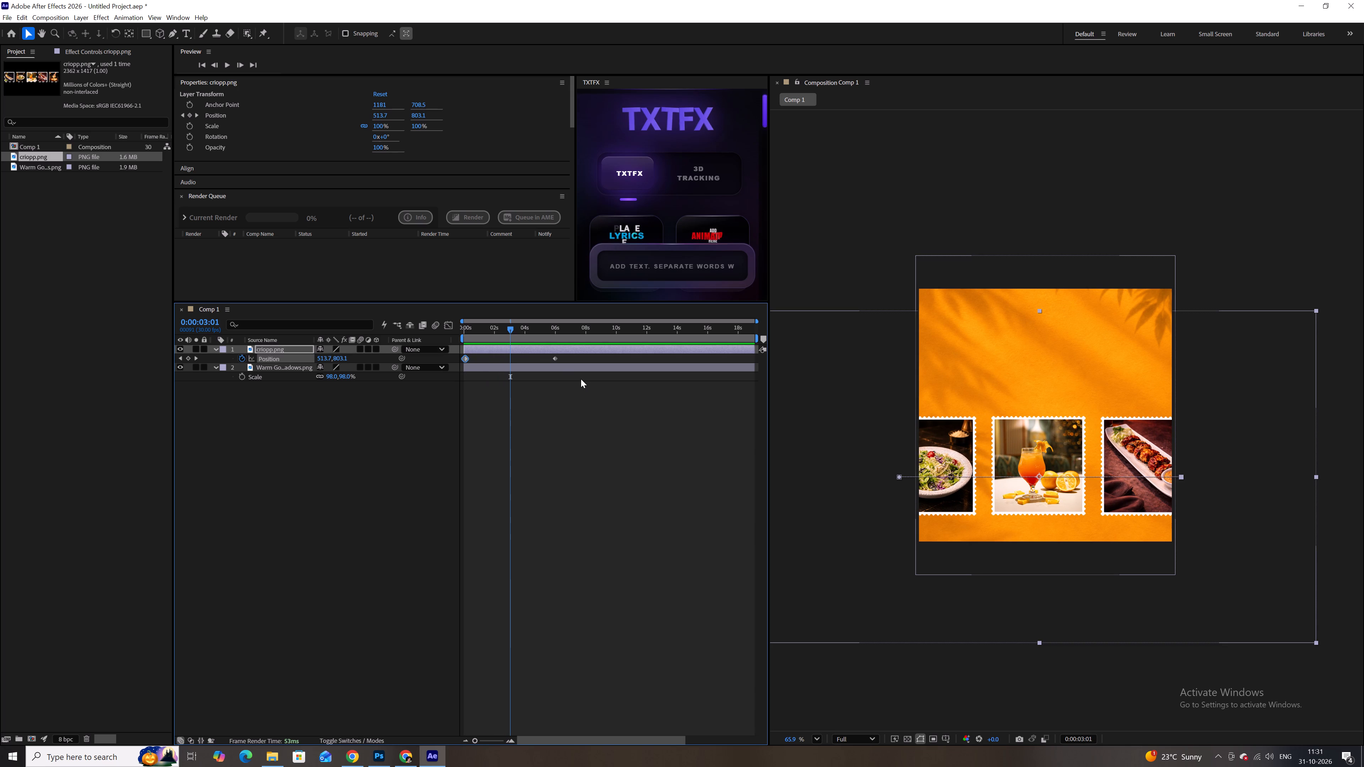
scroll(580, 379, "down", 4, "alt")
left_click_drag(553, 359, 596, 360)
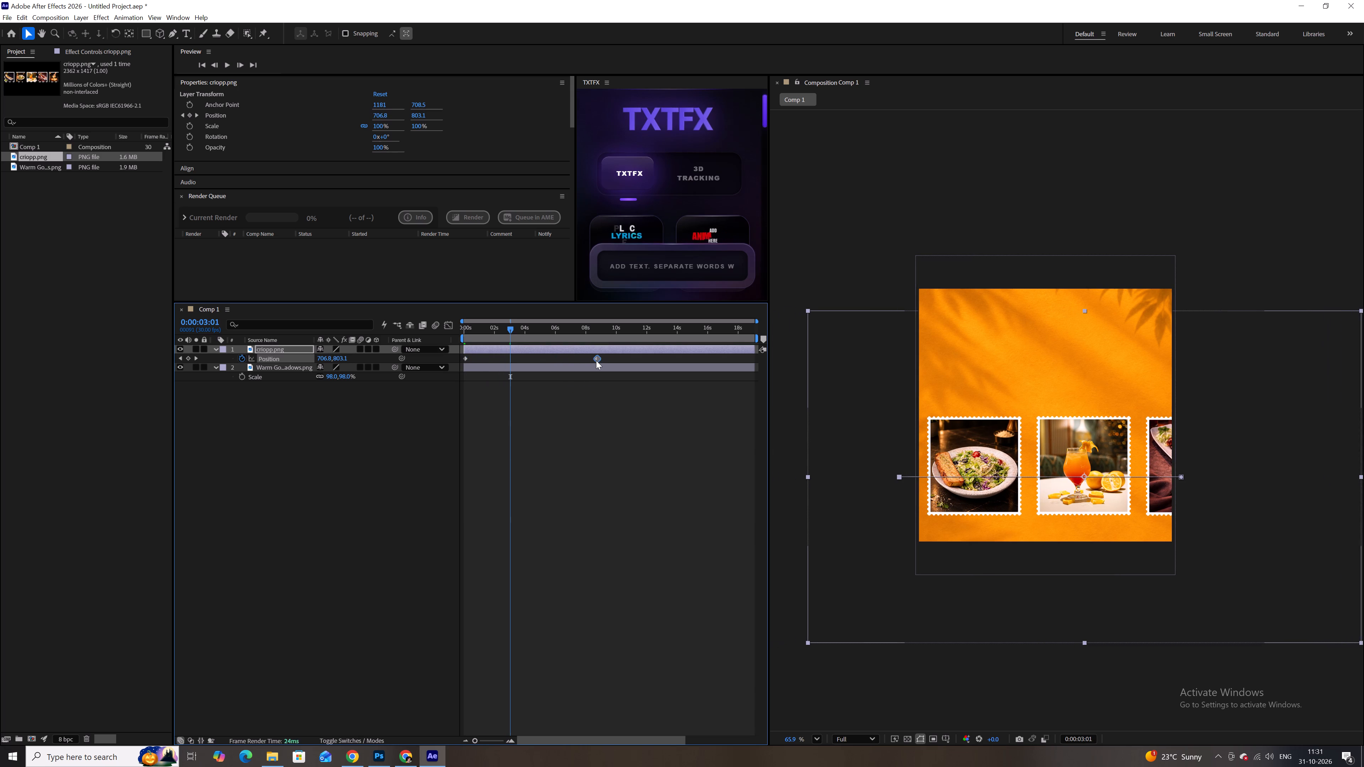
left_click_drag(596, 360, 598, 361)
left_click_drag(515, 328, 447, 320)
key("space")
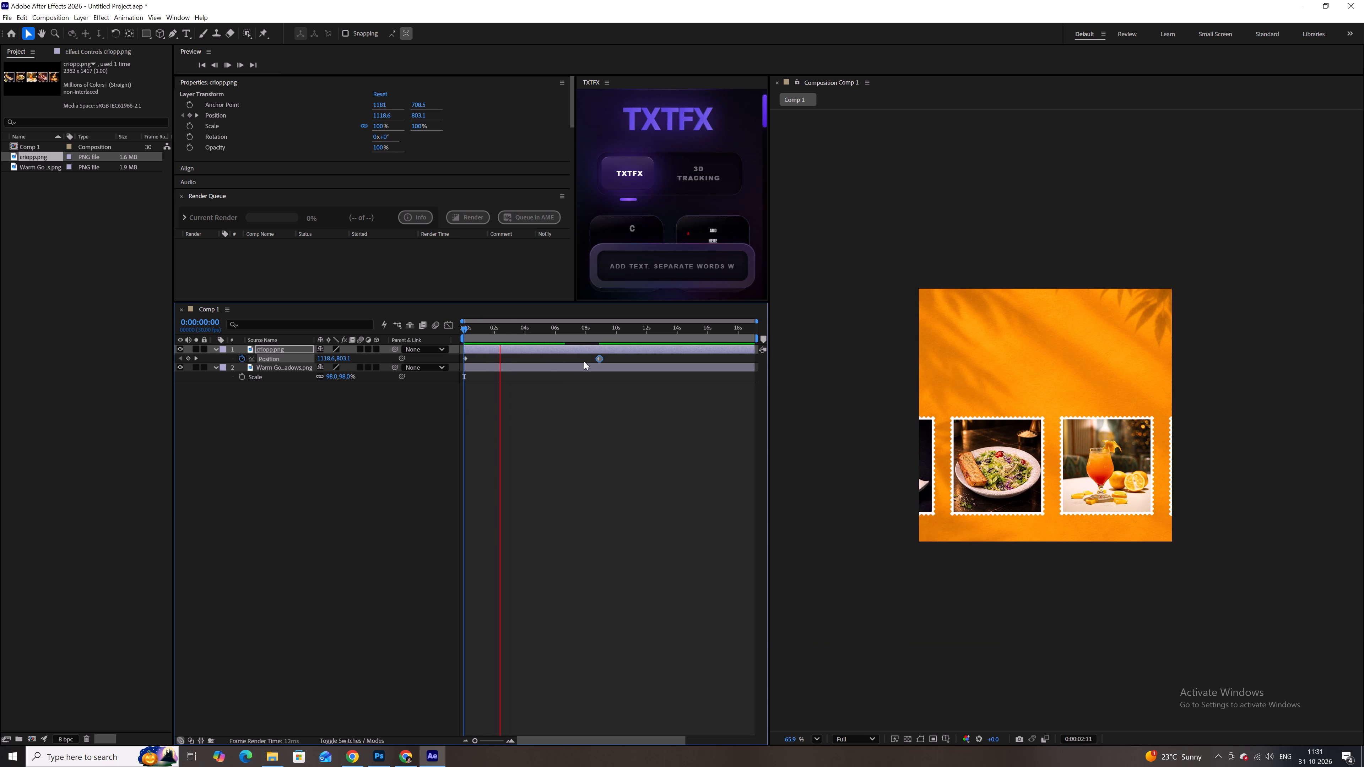
key("space")
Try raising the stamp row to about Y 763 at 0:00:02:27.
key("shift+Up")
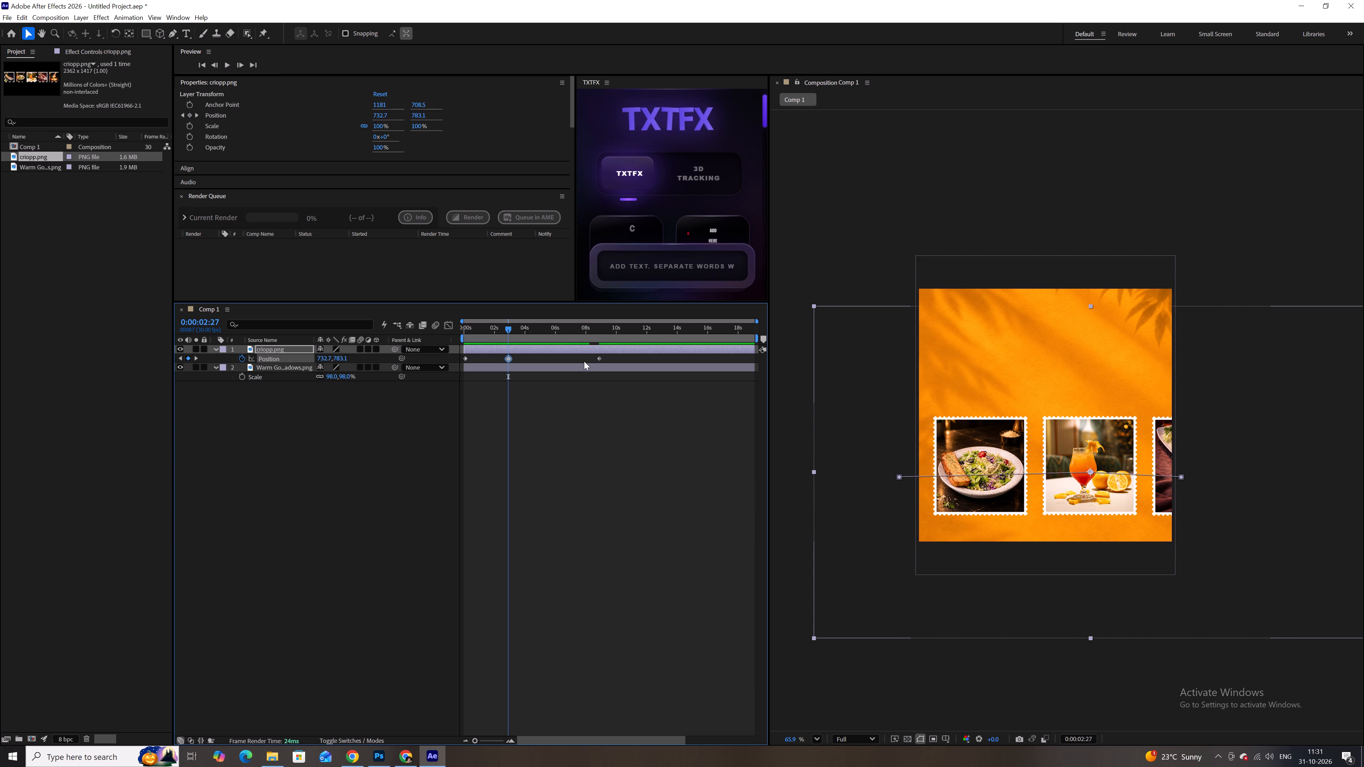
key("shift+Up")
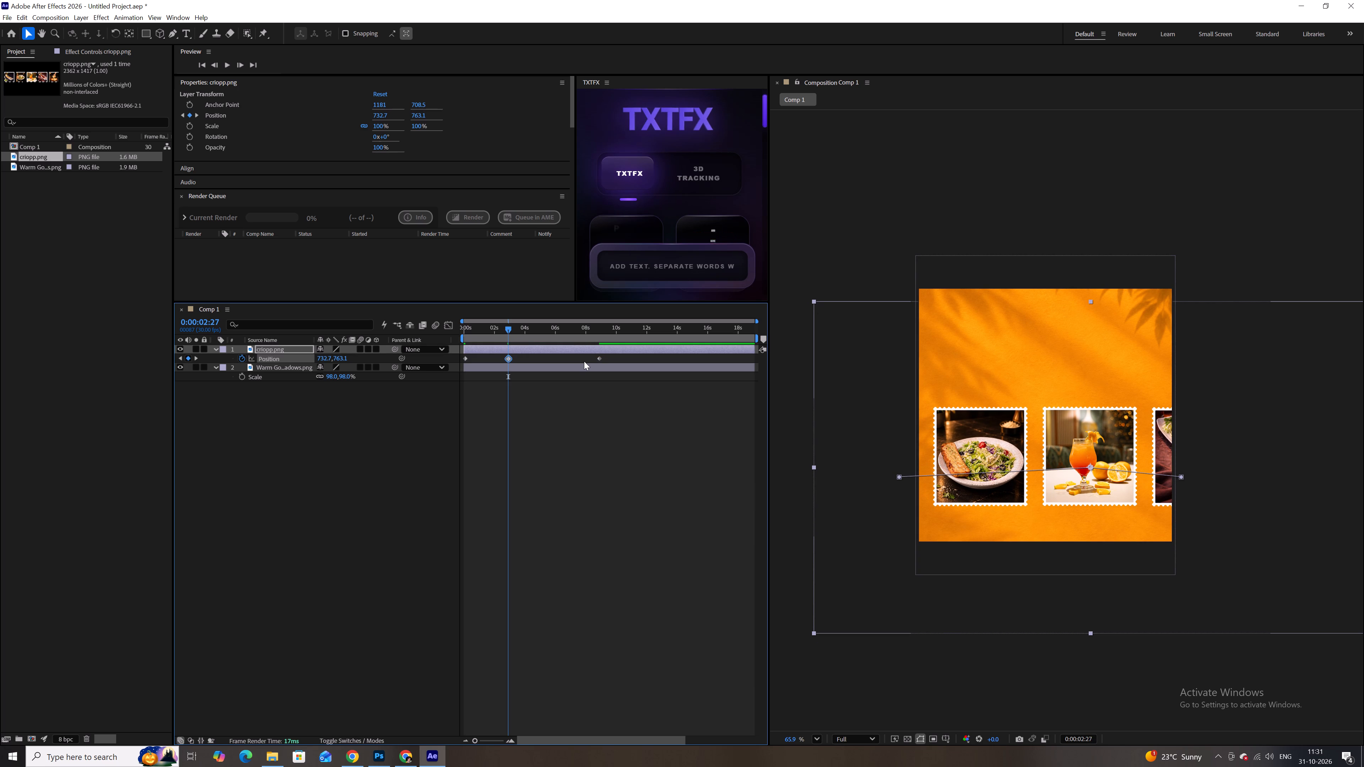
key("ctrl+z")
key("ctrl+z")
Raise the stamp row to Y 756.1 at the composition's start, keeping its X position at 1118.6.
left_click_drag(507, 329, 502, 330)
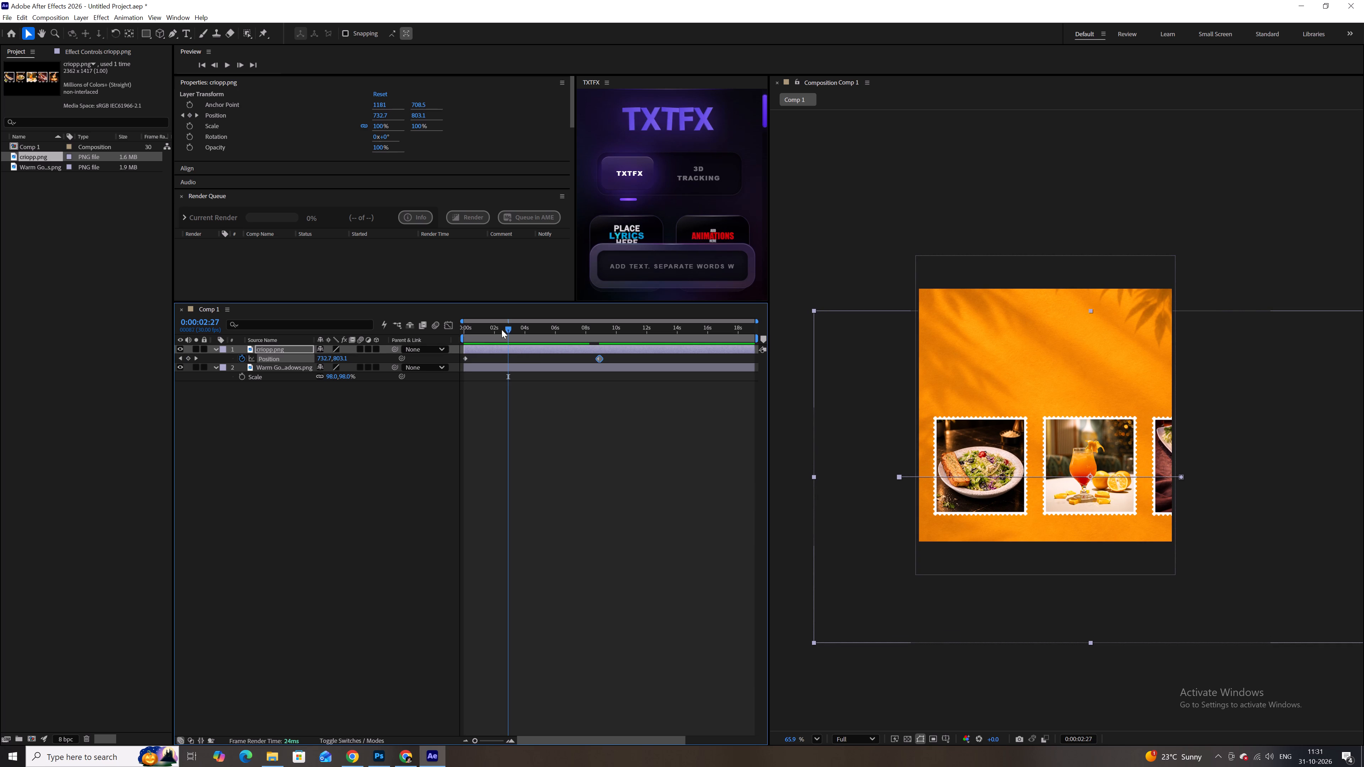
left_click_drag(502, 330, 413, 331)
left_click_drag(328, 356, 316, 352)
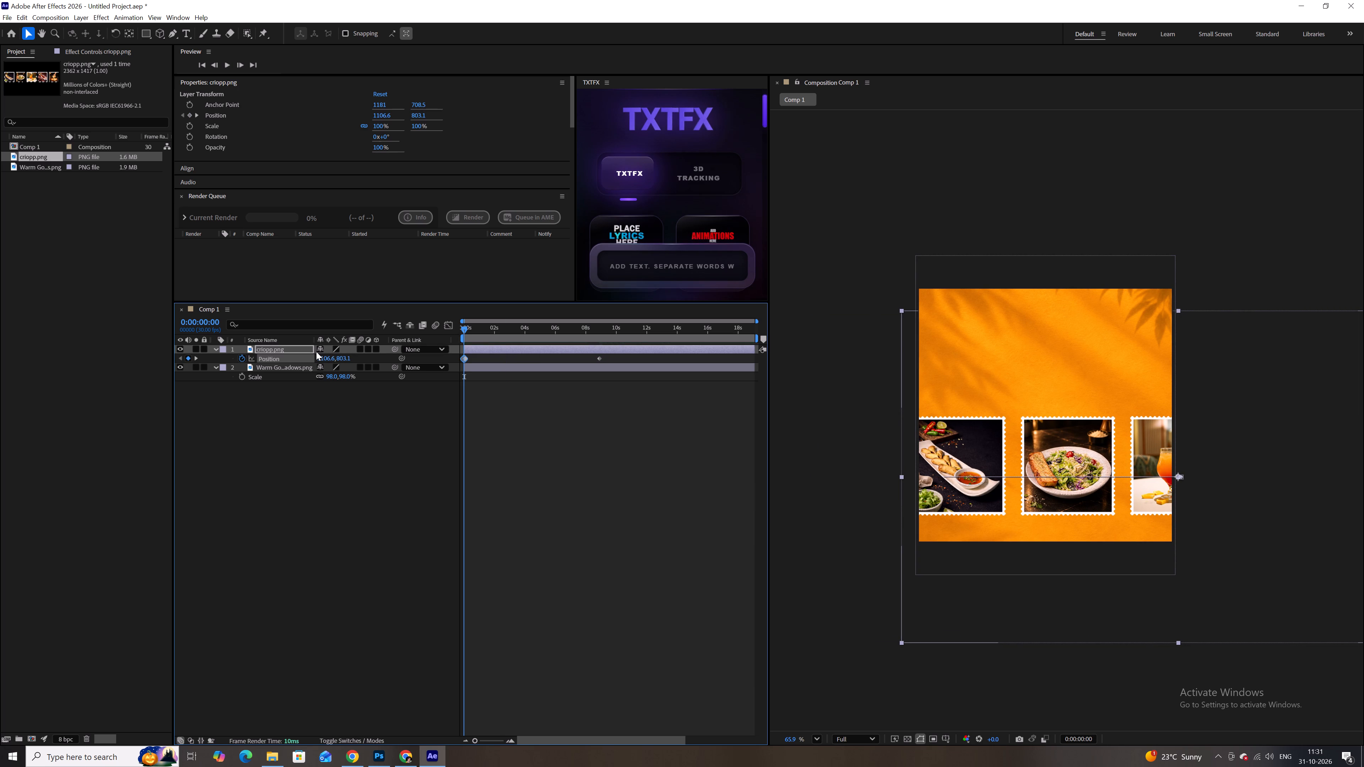
key("ctrl+z")
left_click_drag(349, 357, 327, 355)
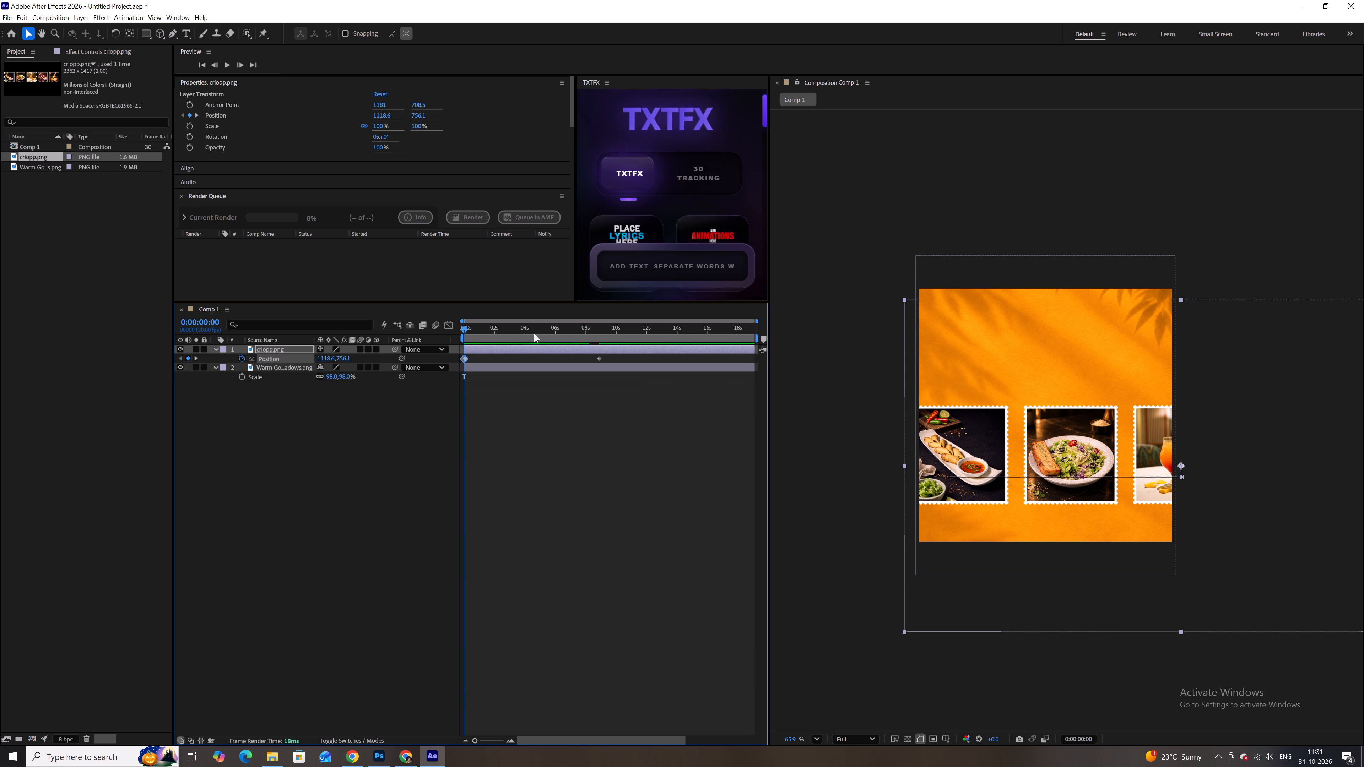
left_click_drag(347, 358, 343, 358)
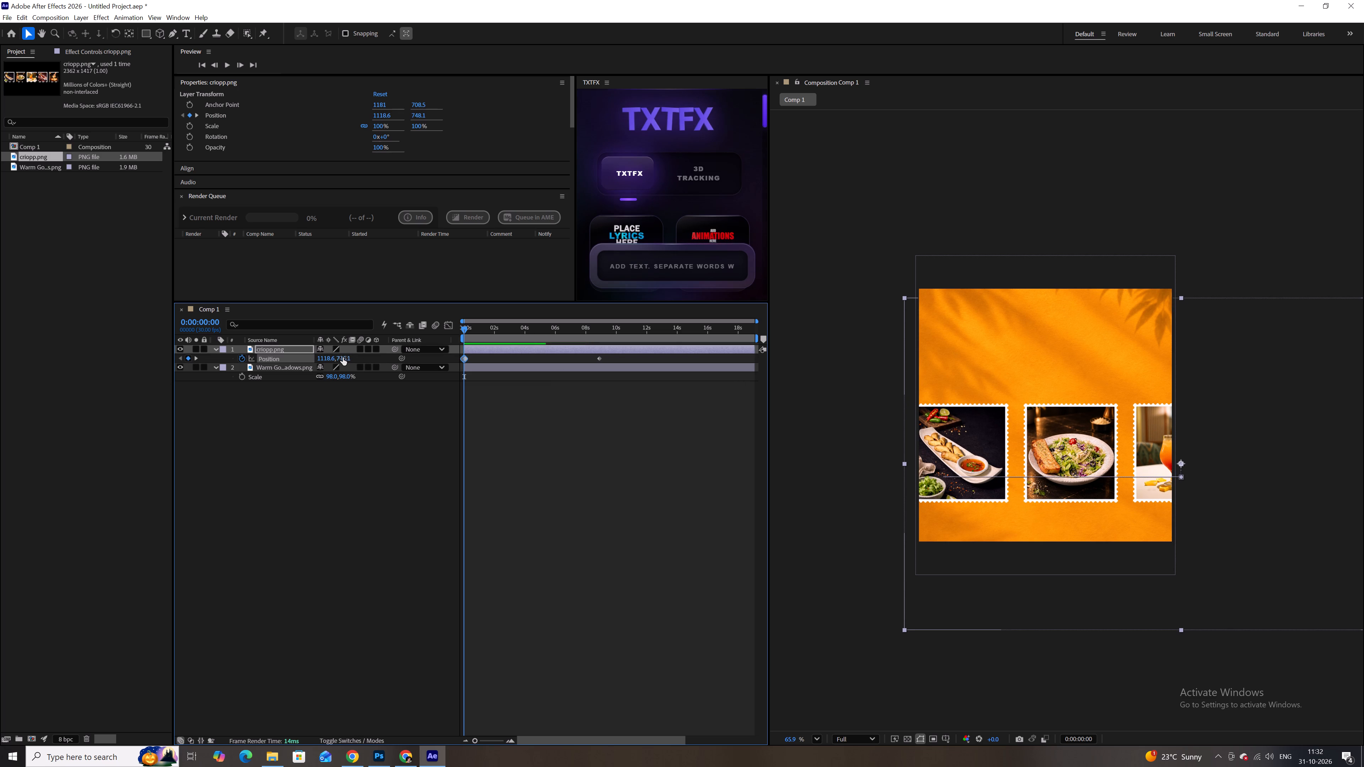
key("ctrl+z")
Copy the stamp row's starting Y position of 756.1 to its last Position keyframe at 0:00:08:27.
left_click(342, 358)
key("ctrl+c")
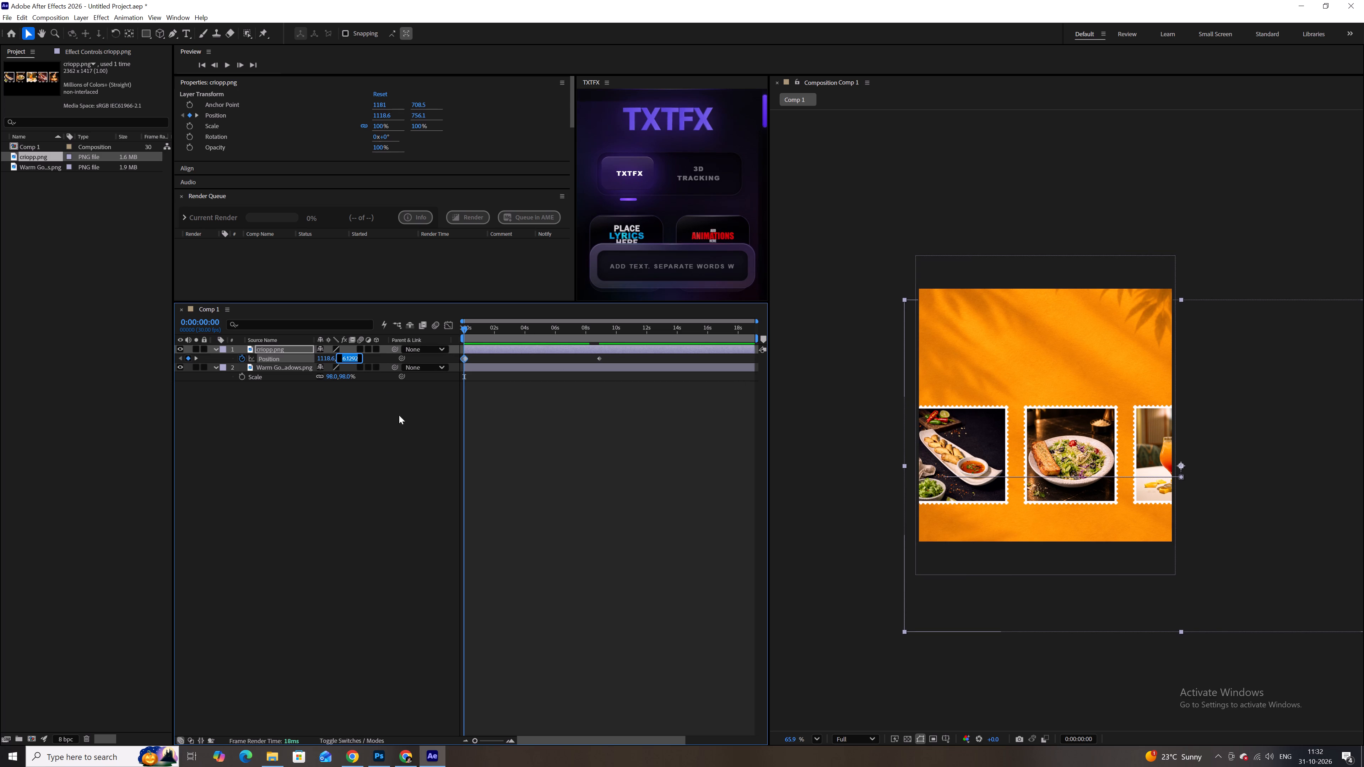
left_click(409, 429)
left_click_drag(597, 333, 599, 334)
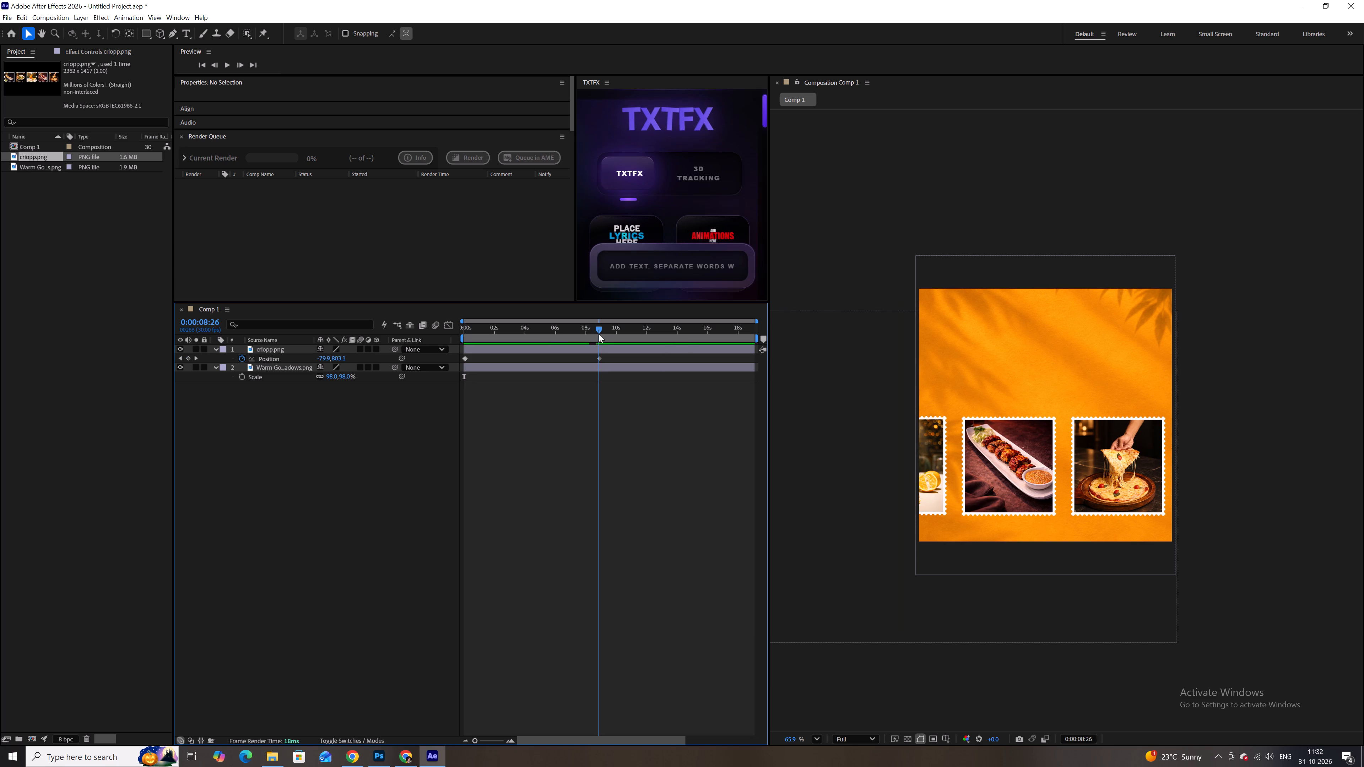
left_click_drag(599, 334, 601, 335)
scroll(604, 343, "up", 3, "alt")
scroll(563, 335, "up", 4, "alt")
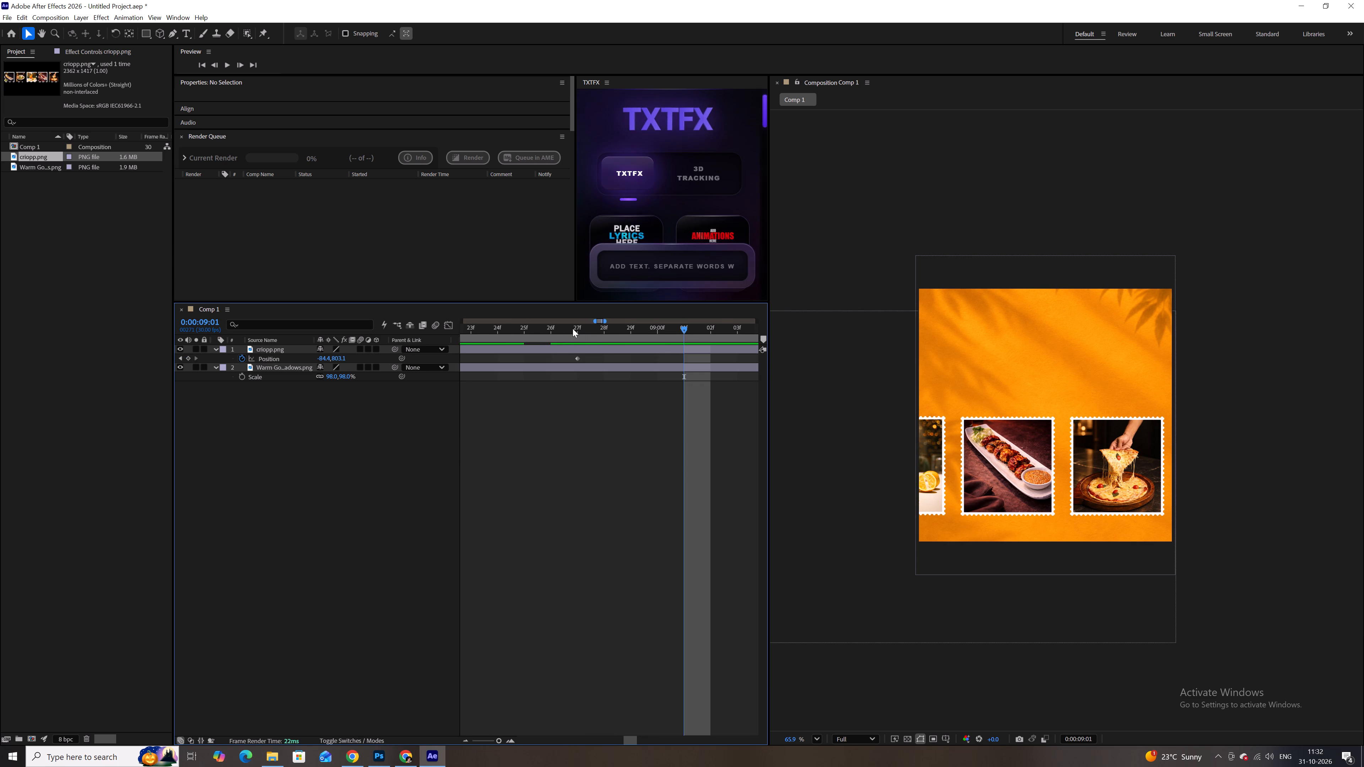
left_click(573, 328)
left_click(343, 358)
key("ctrl+v")
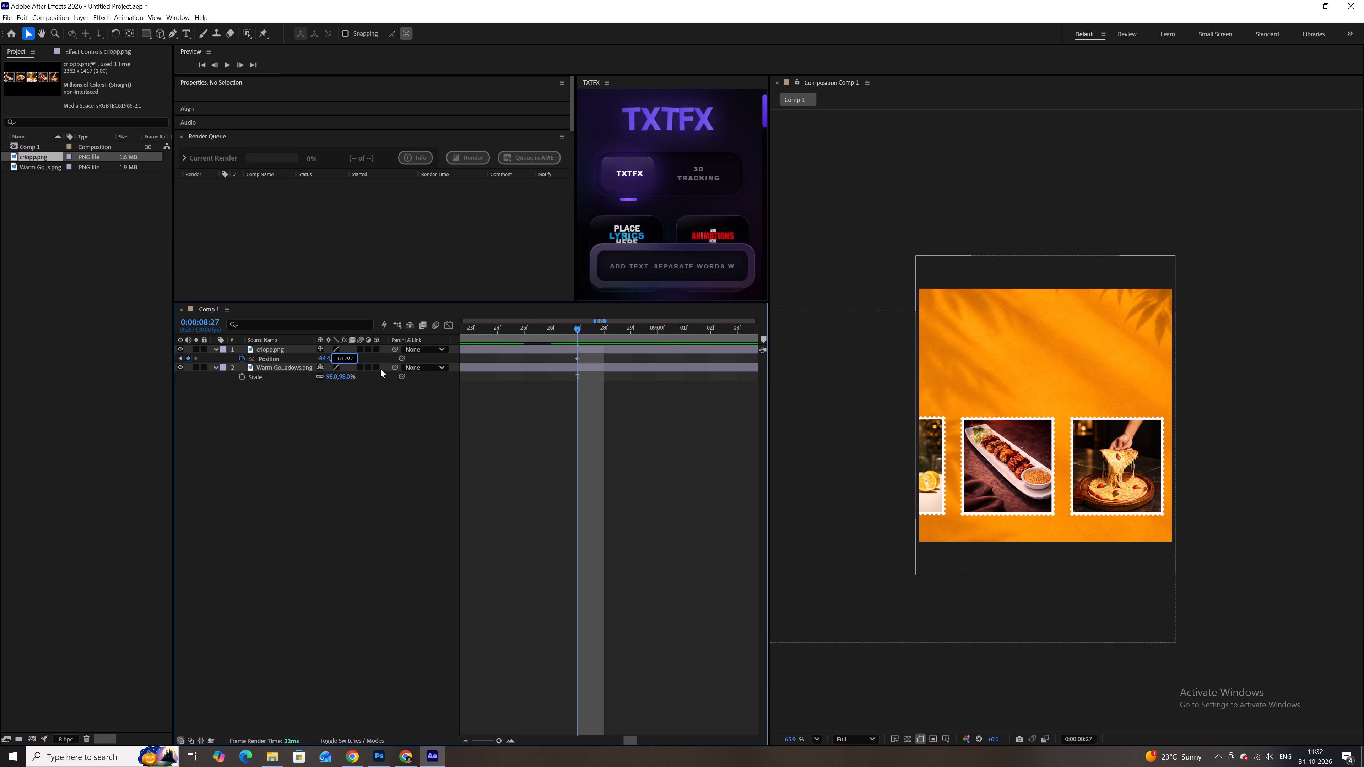
key("Return")
left_click(399, 450)
Play the slide from the start and delete the criopp layer's stray Position keyframe at 0:00:00:02.
scroll(479, 390, "down", 9, "alt")
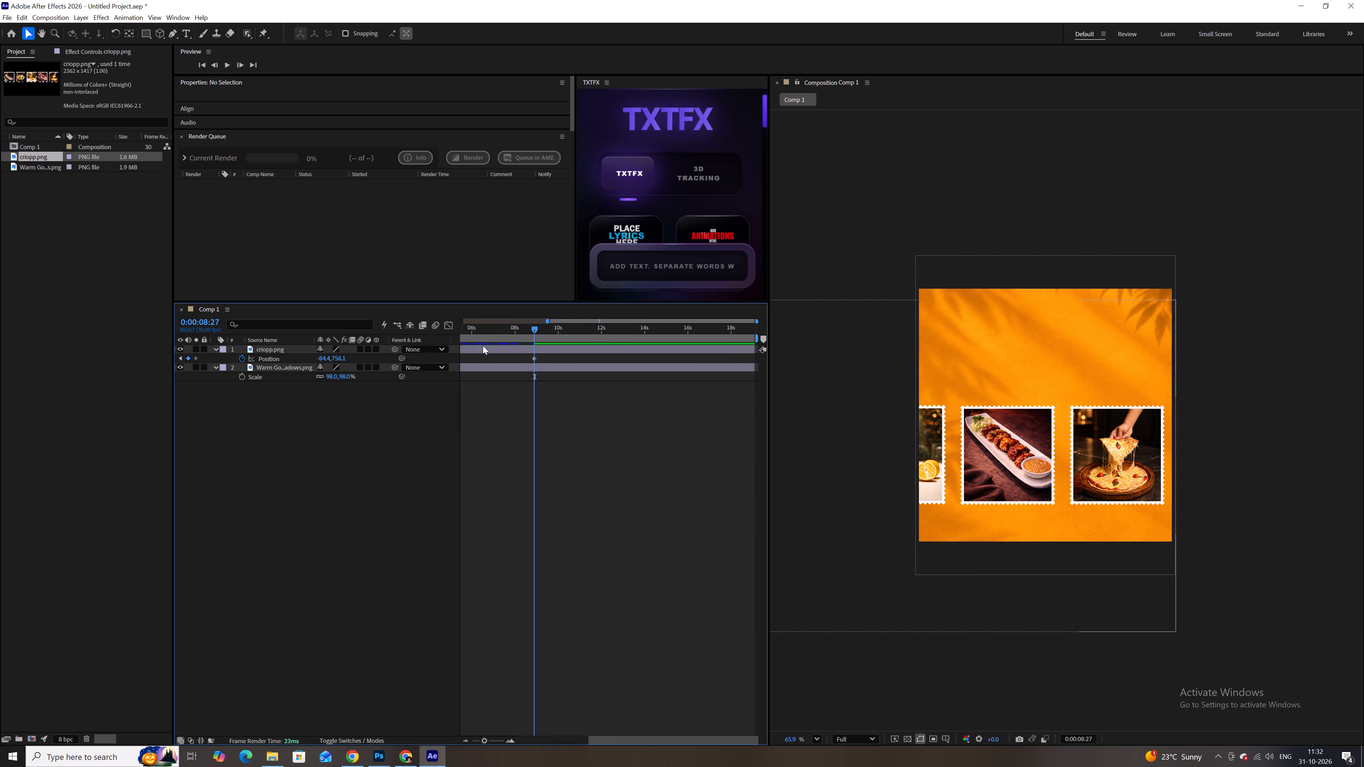
scroll(487, 331, "down", 3, "alt")
left_click_drag(487, 331, 395, 332)
scroll(580, 379, "down", 3, "alt")
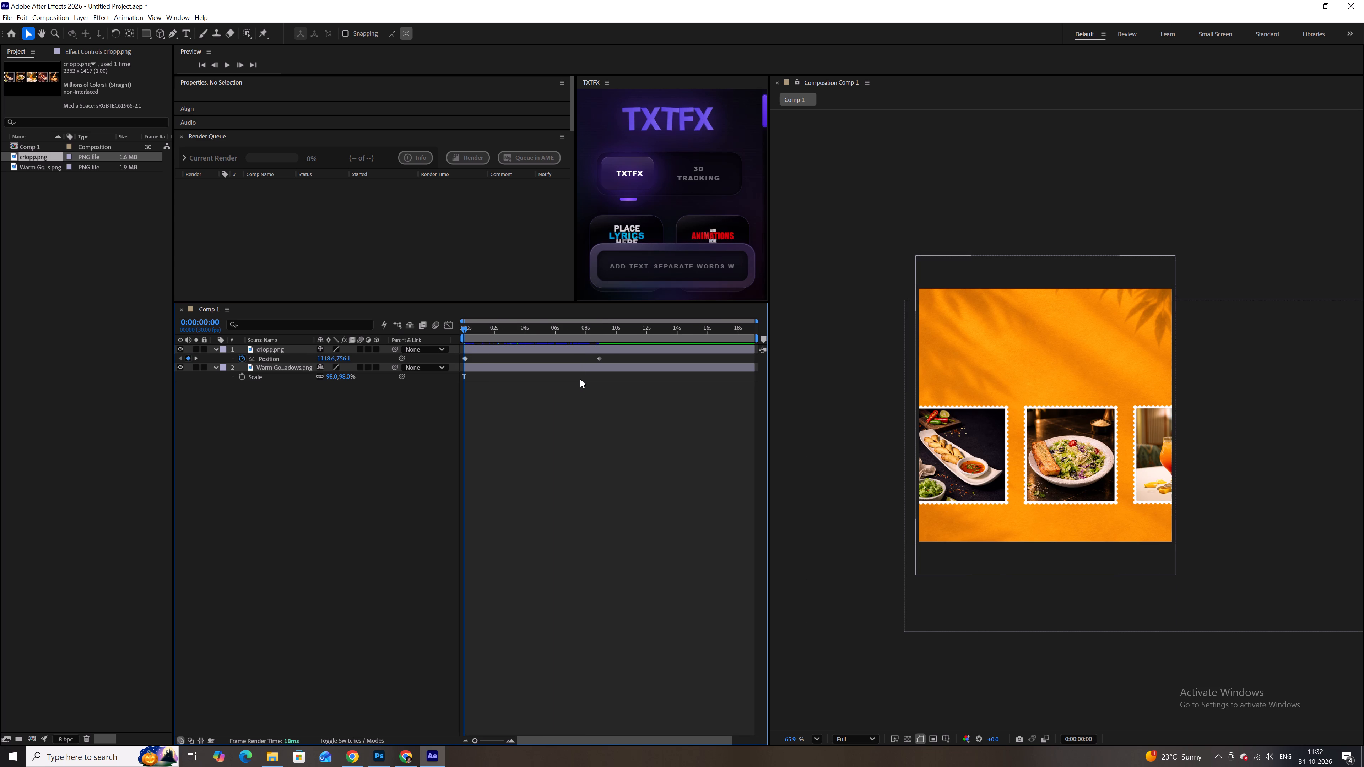
key("space")
key("space")
left_click_drag(486, 327, 457, 323)
scroll(469, 354, "up", 8, "alt")
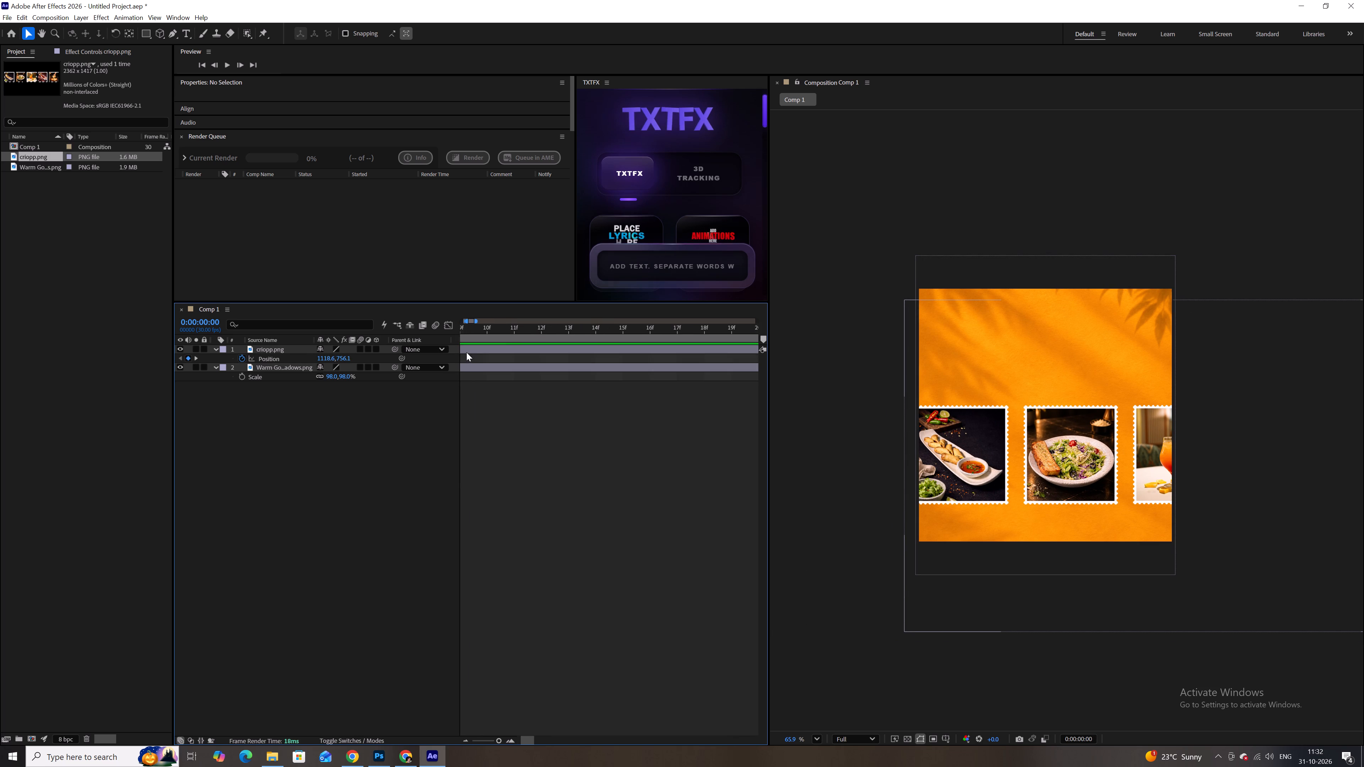
left_click_drag(467, 330, 422, 323)
left_click_drag(515, 337, 480, 331)
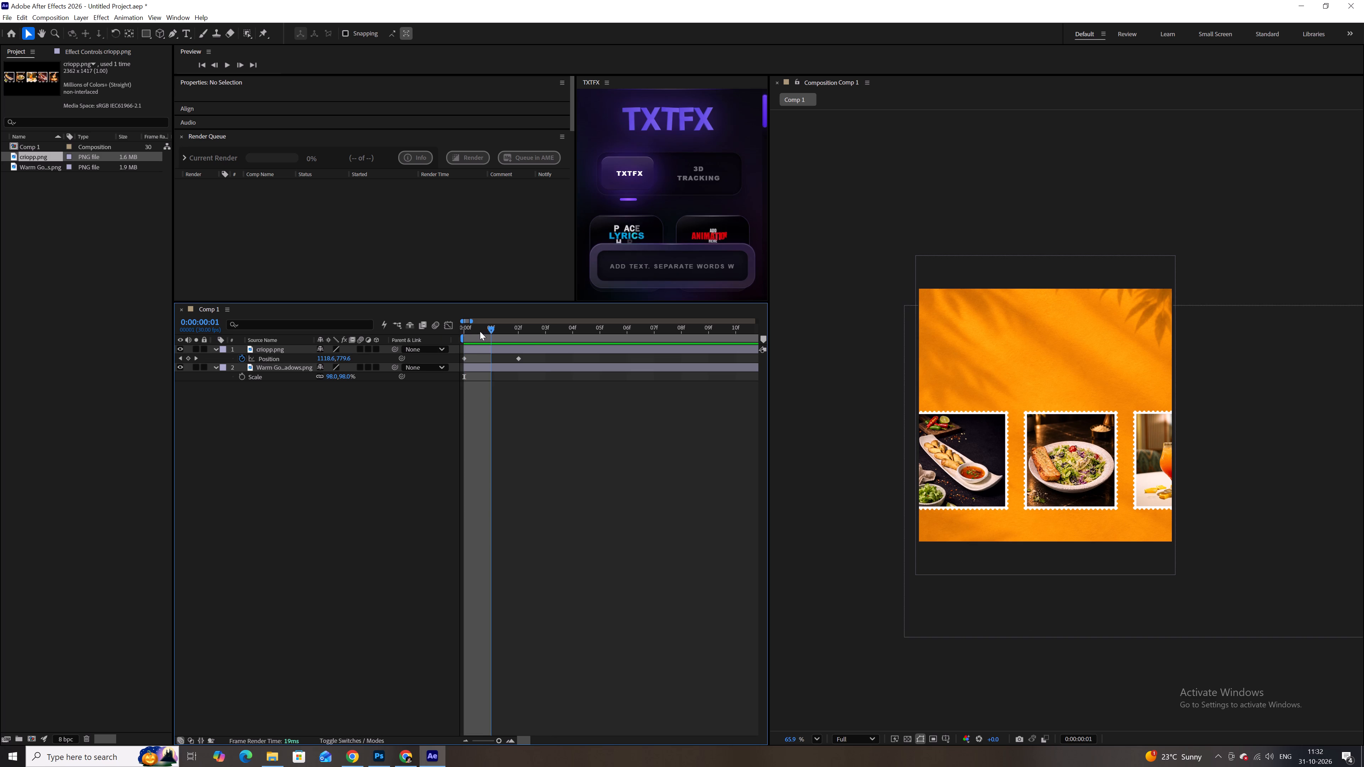
left_click_drag(480, 331, 530, 333)
left_click(518, 358)
key("BackSpace")
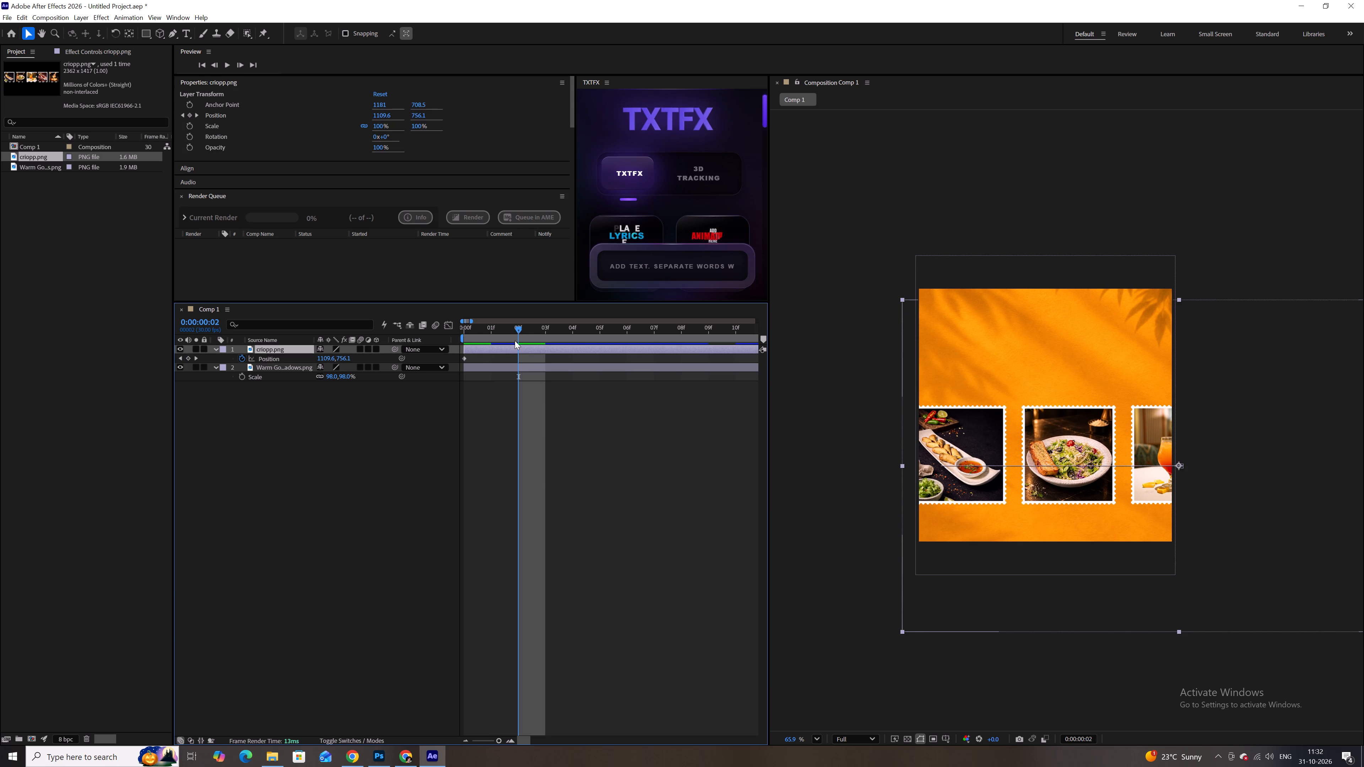
Play the slide from the start, slow it by moving the last Position keyframe to 0:00:10:29, and replay it.
left_click_drag(509, 332, 427, 330)
scroll(548, 367, "down", 6, "alt")
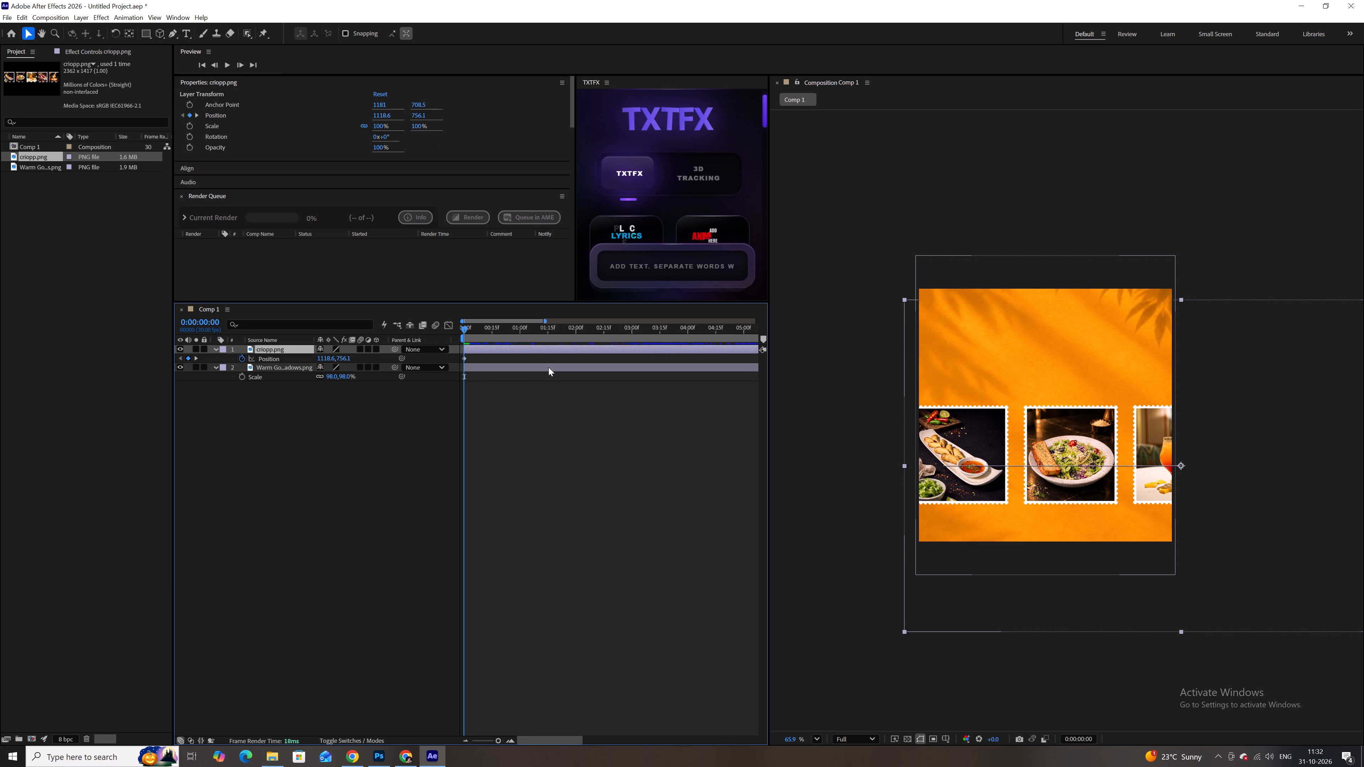
scroll(548, 367, "down", 6, "alt")
key("space")
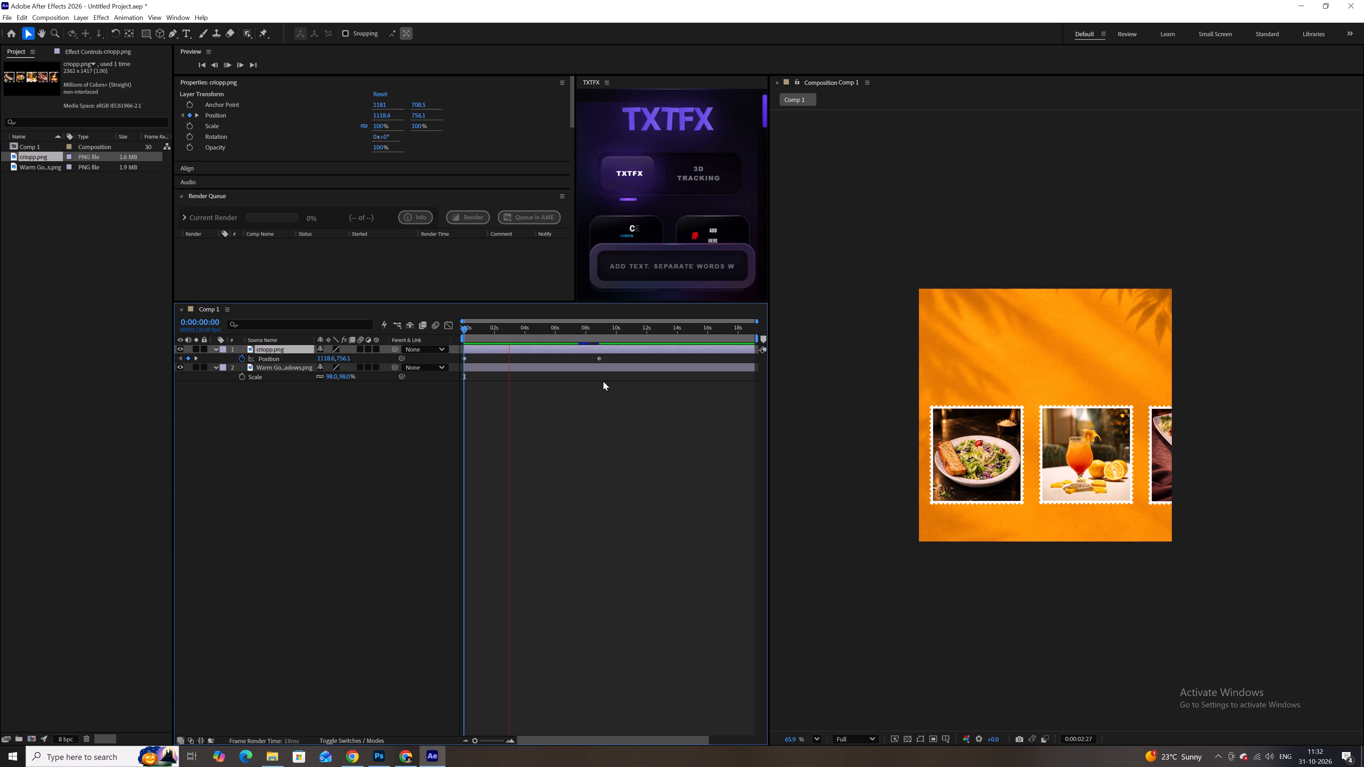
key("space")
left_click_drag(598, 359, 618, 360)
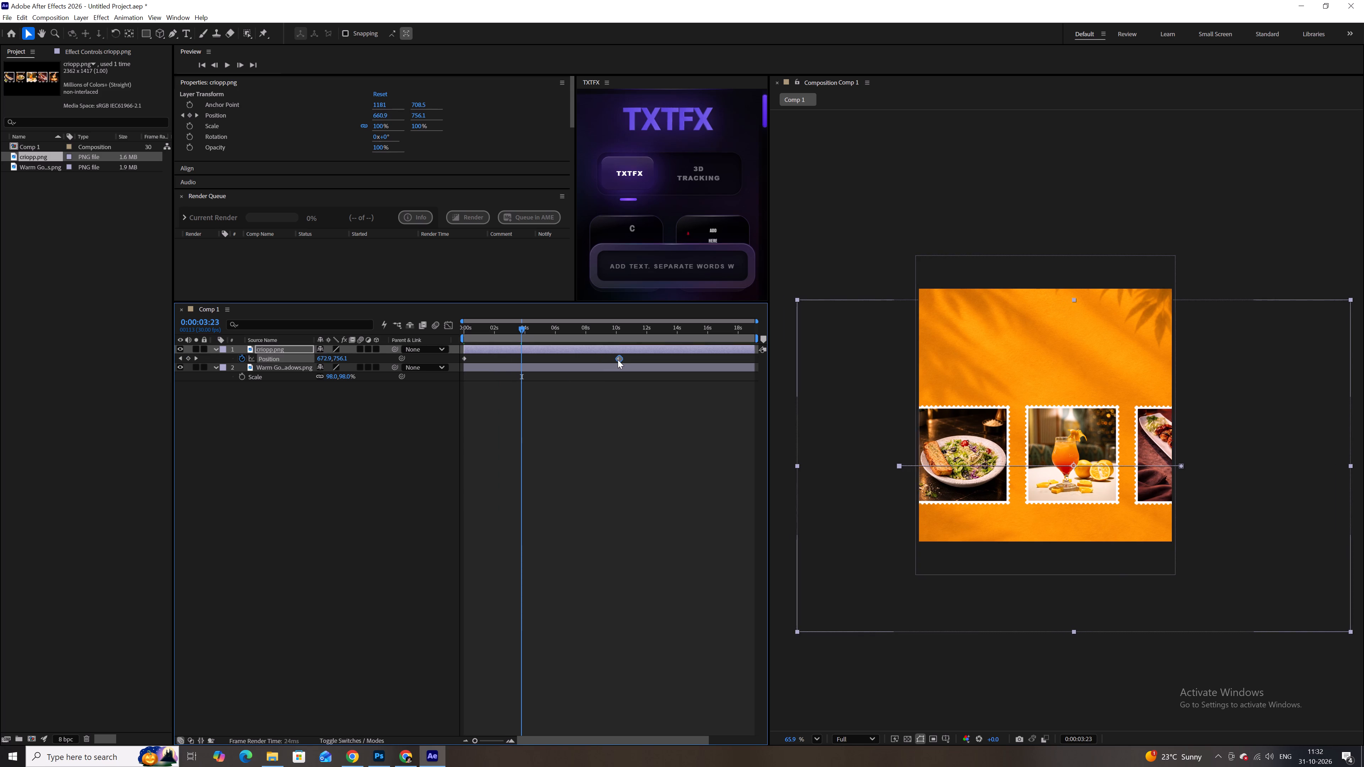
left_click_drag(618, 360, 629, 360)
key("space")
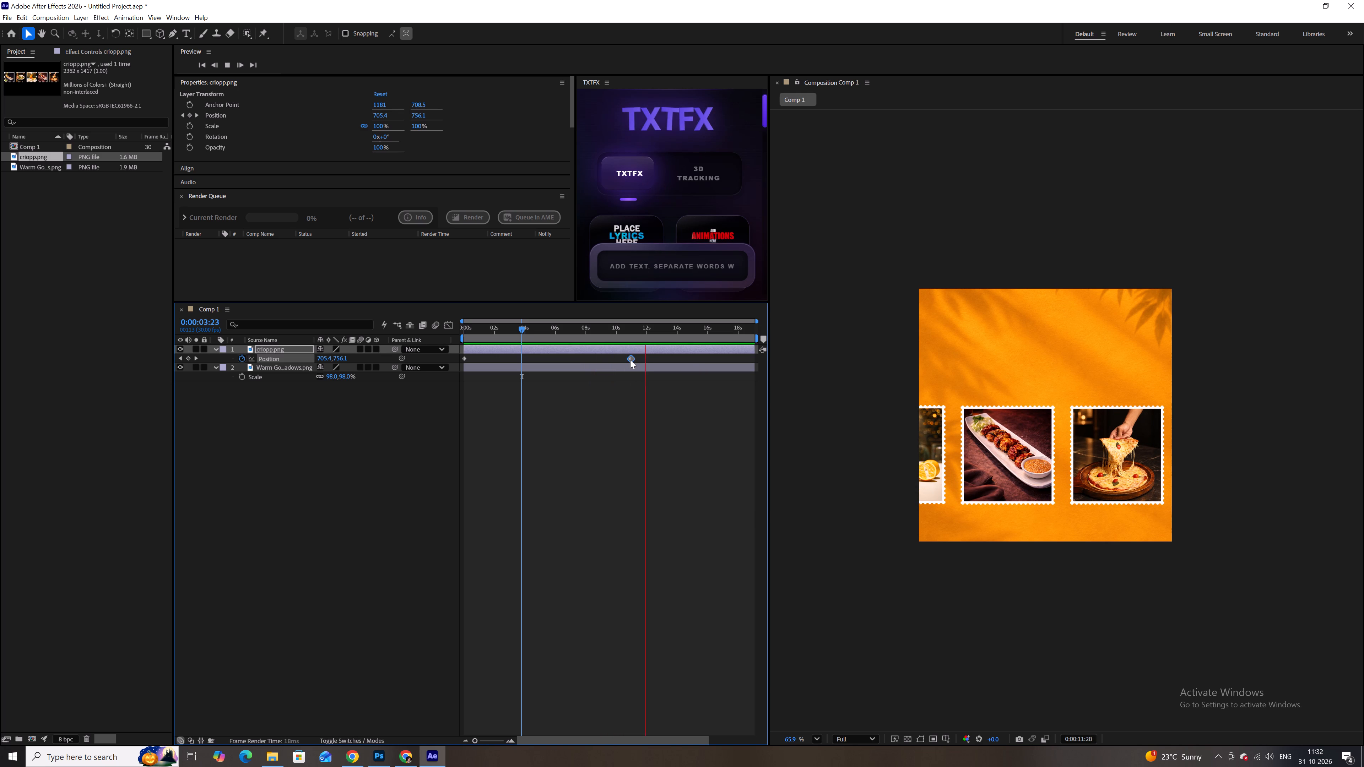
key("space")
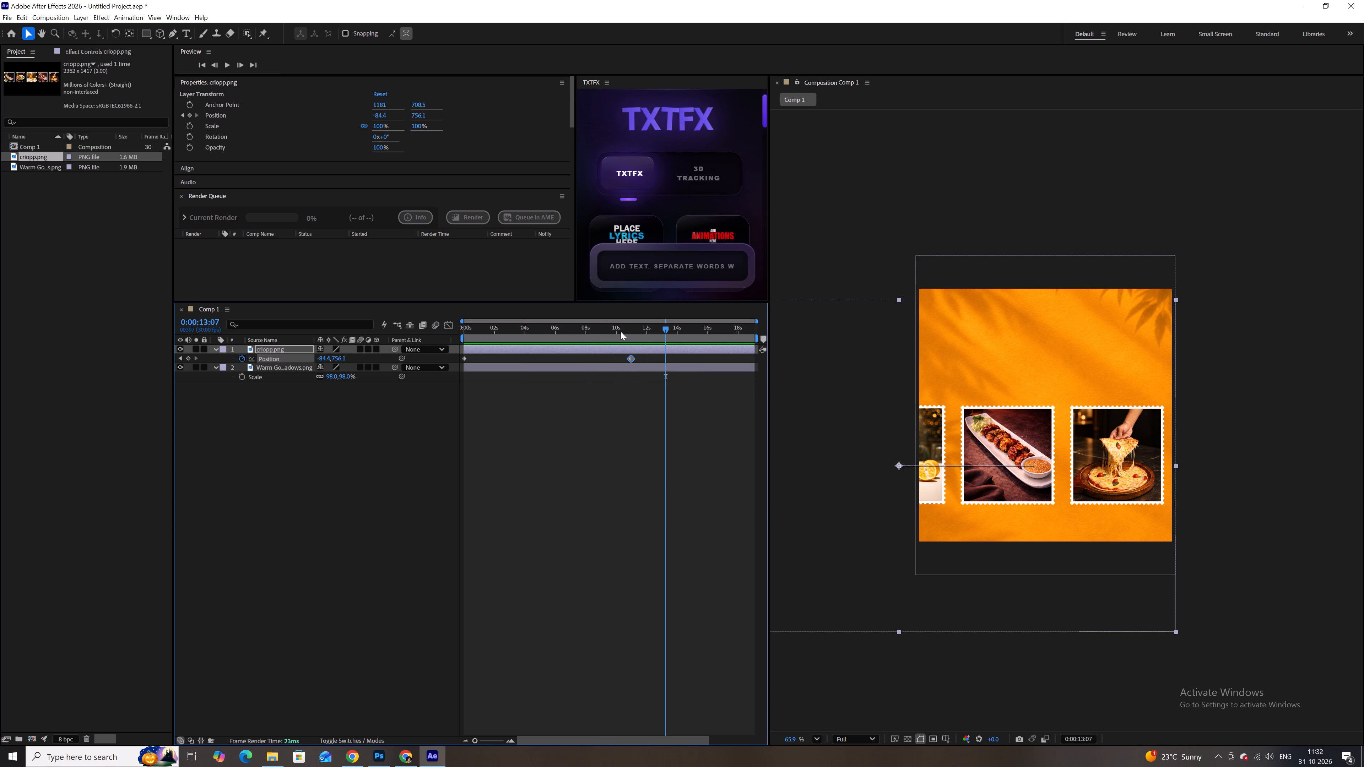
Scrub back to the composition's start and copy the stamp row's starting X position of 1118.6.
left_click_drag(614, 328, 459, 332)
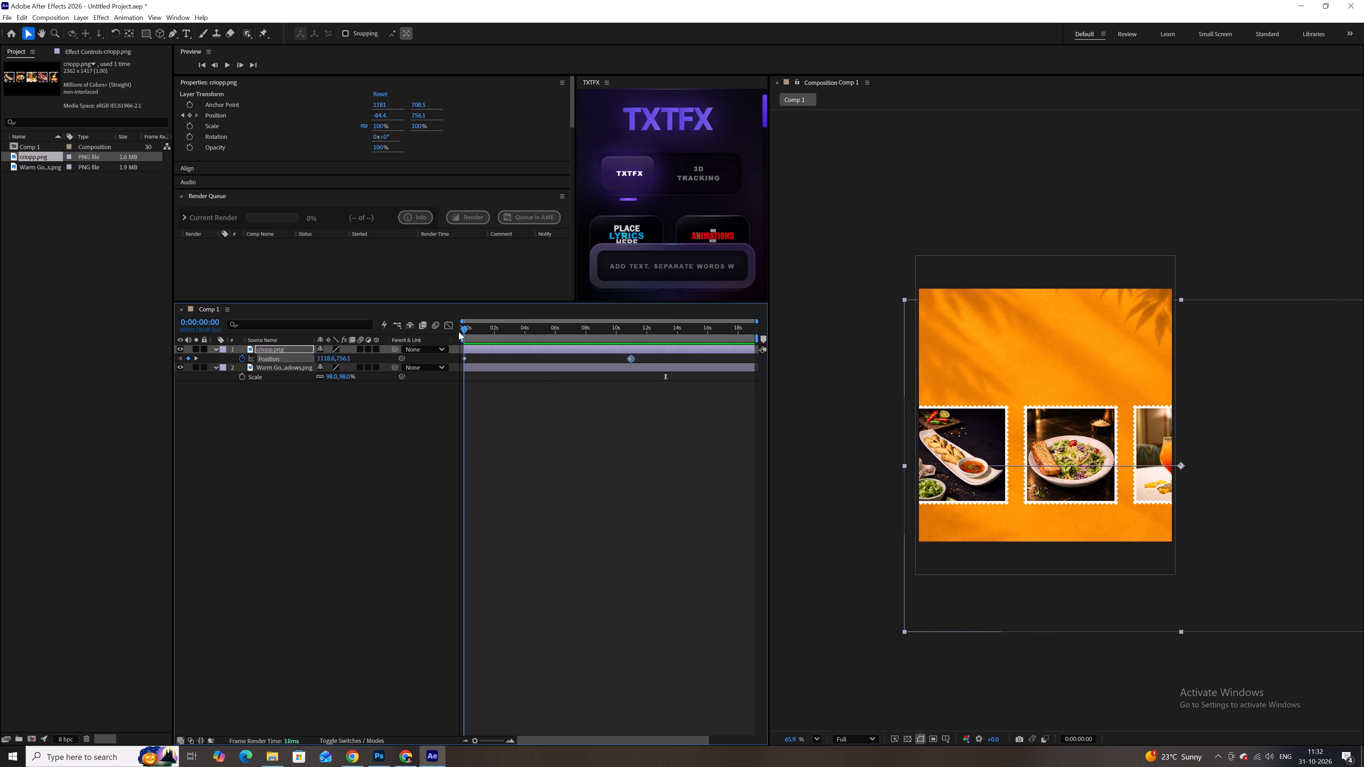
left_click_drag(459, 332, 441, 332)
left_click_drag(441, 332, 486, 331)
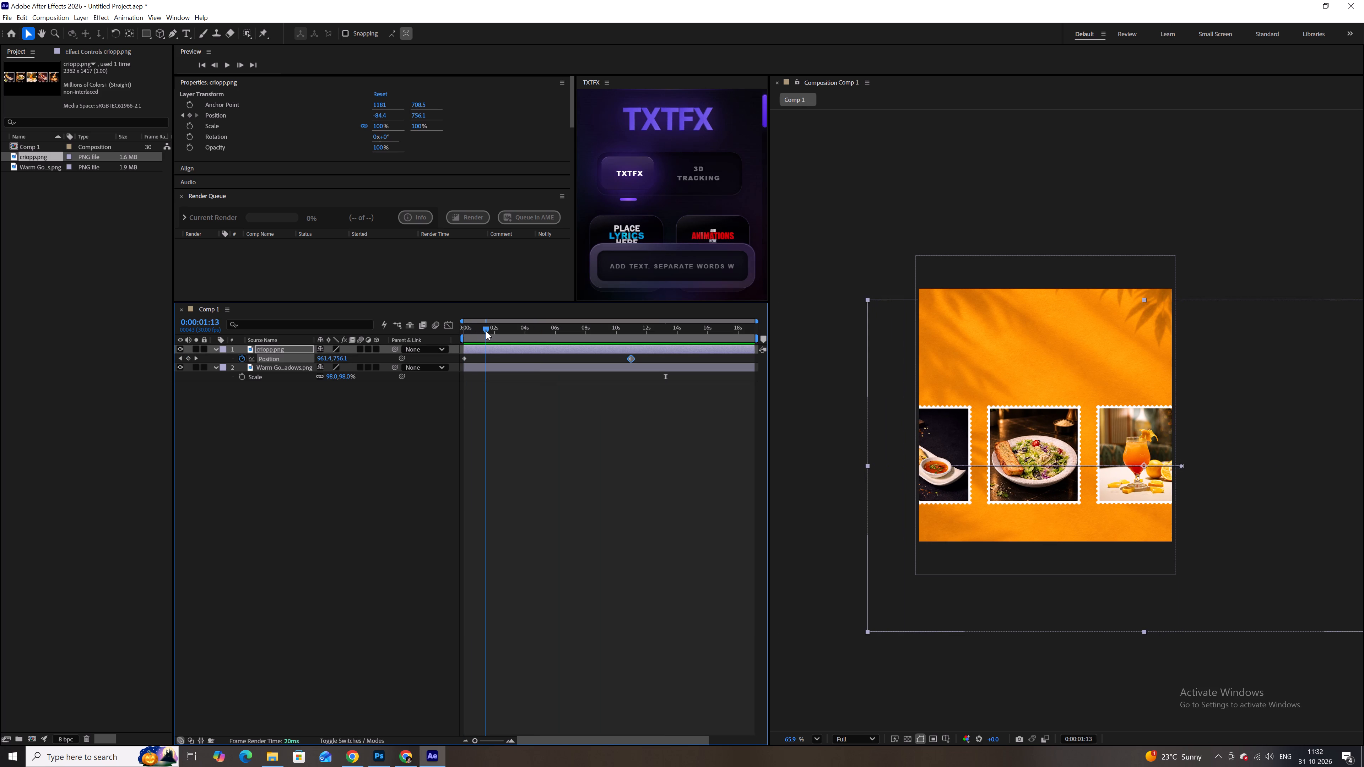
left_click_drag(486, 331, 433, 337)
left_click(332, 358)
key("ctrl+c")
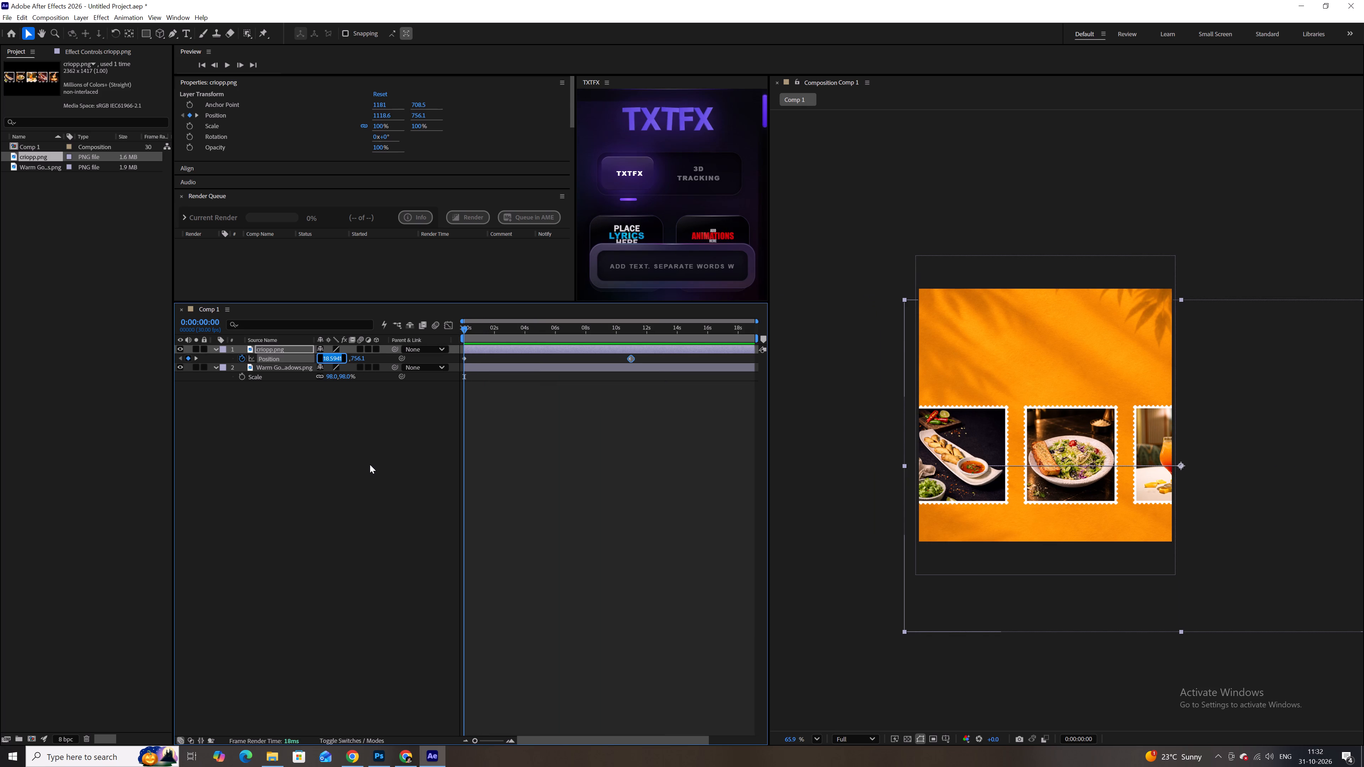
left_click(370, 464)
Add a Position keyframe to the stamp row at 0:00:11:00, one frame after the slide's end keyframe.
scroll(638, 328, "up", 4, "alt")
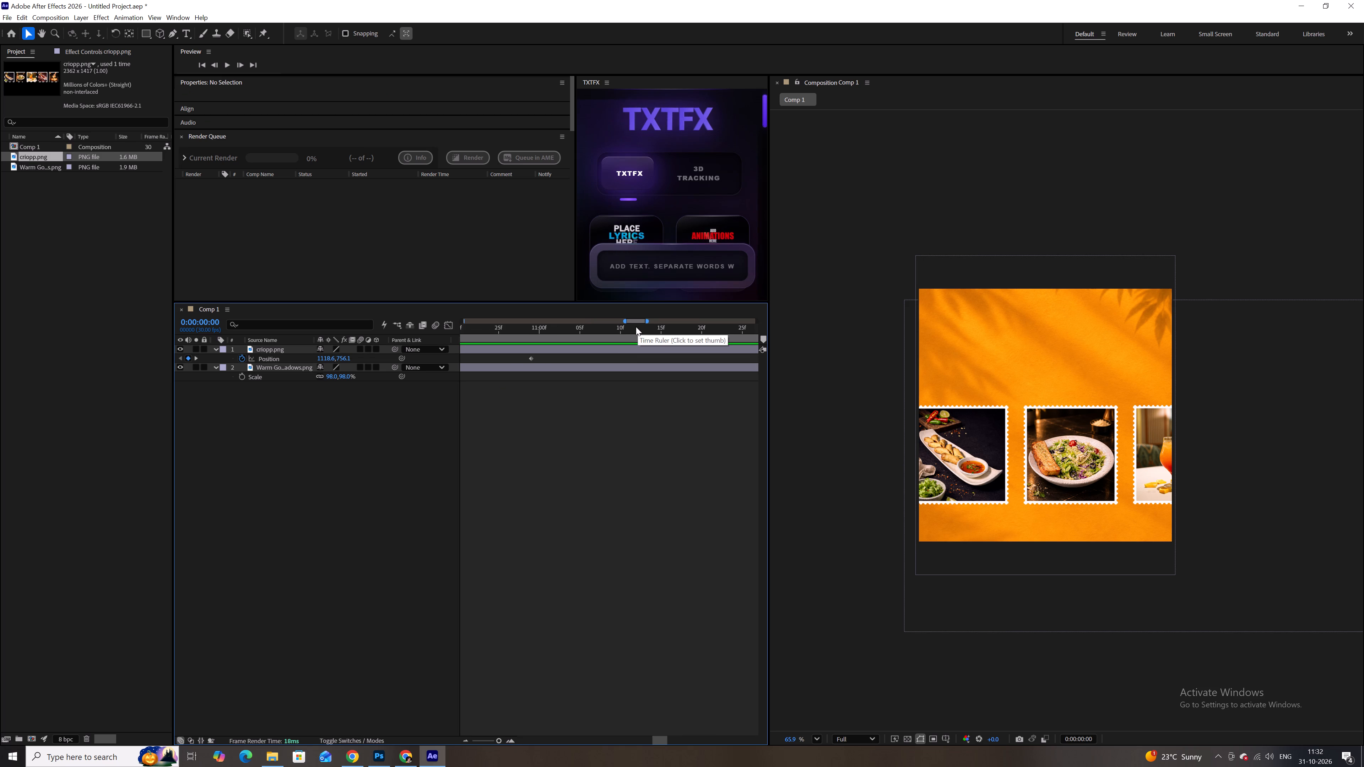
left_click(534, 331)
scroll(534, 331, "up", 4, "alt")
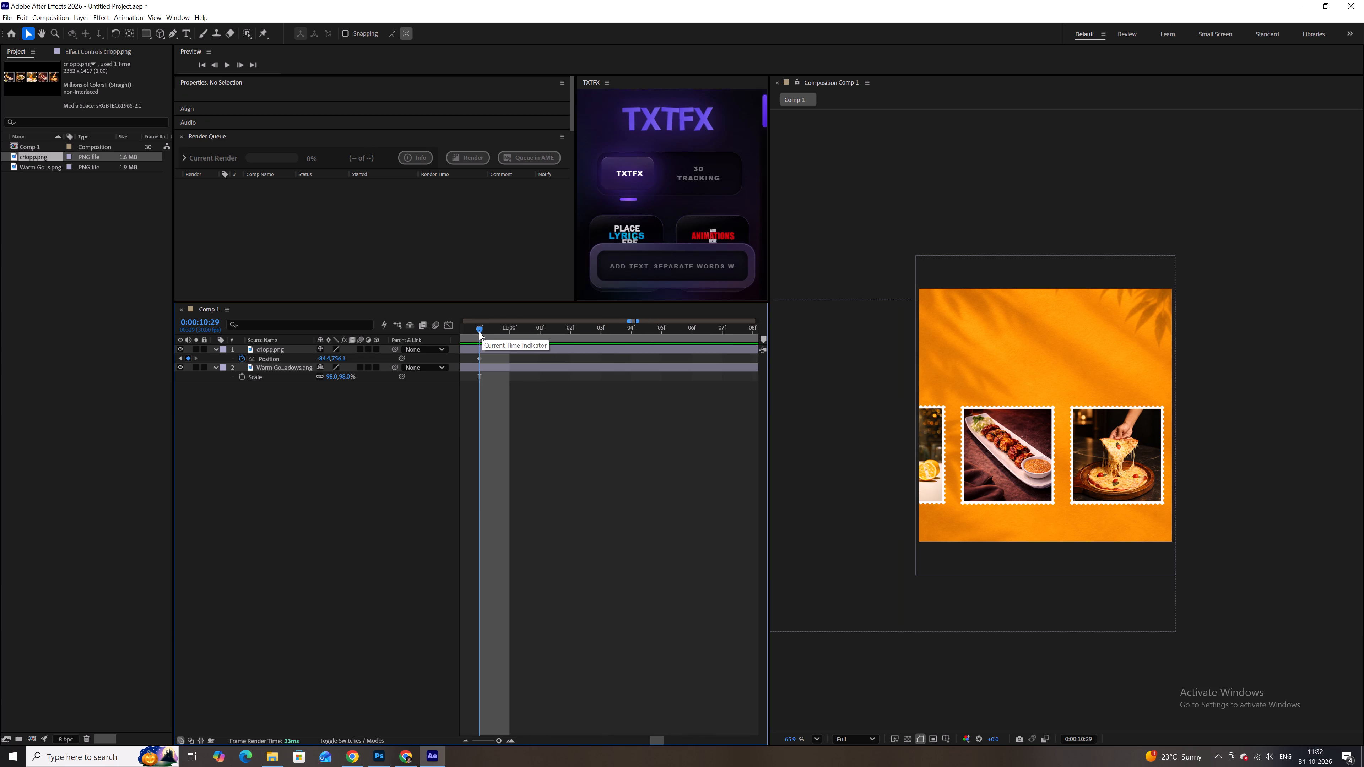
left_click_drag(479, 330, 496, 330)
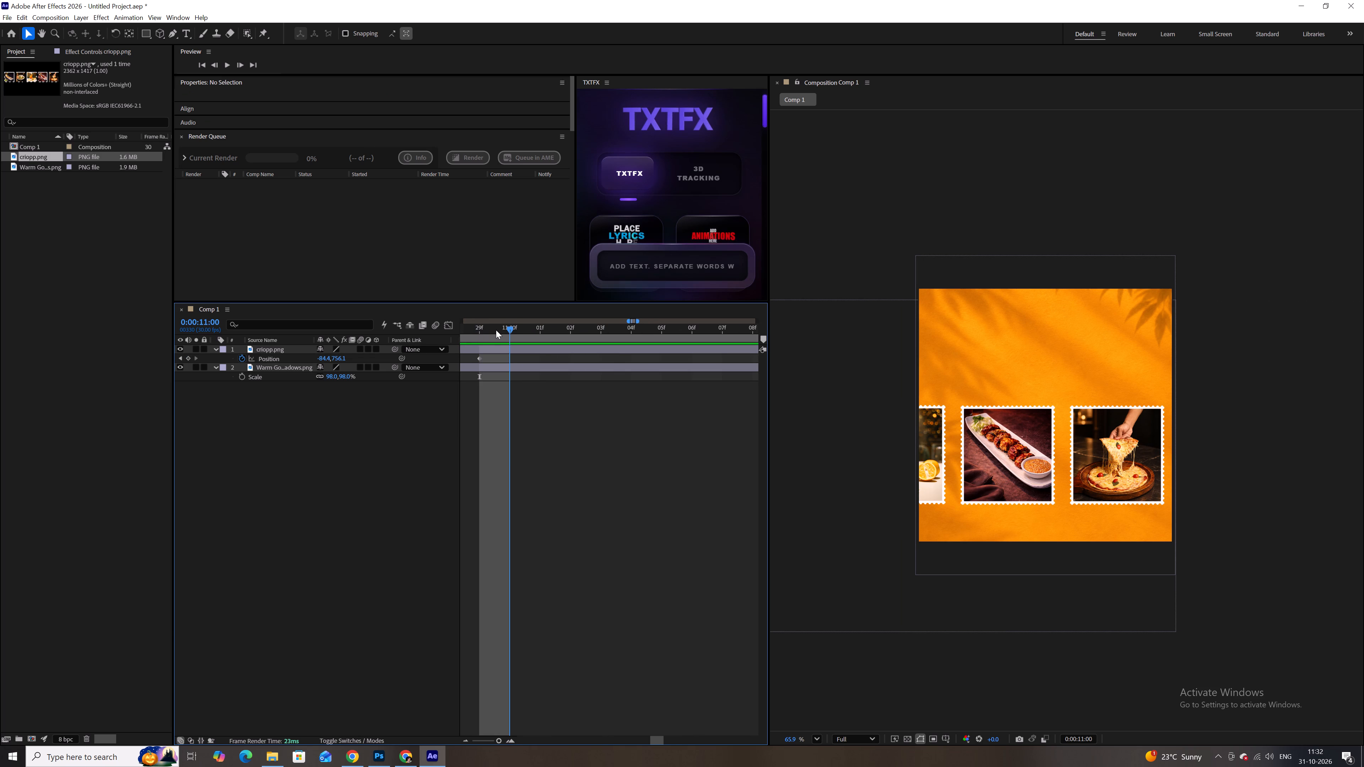
left_click_drag(496, 330, 483, 328)
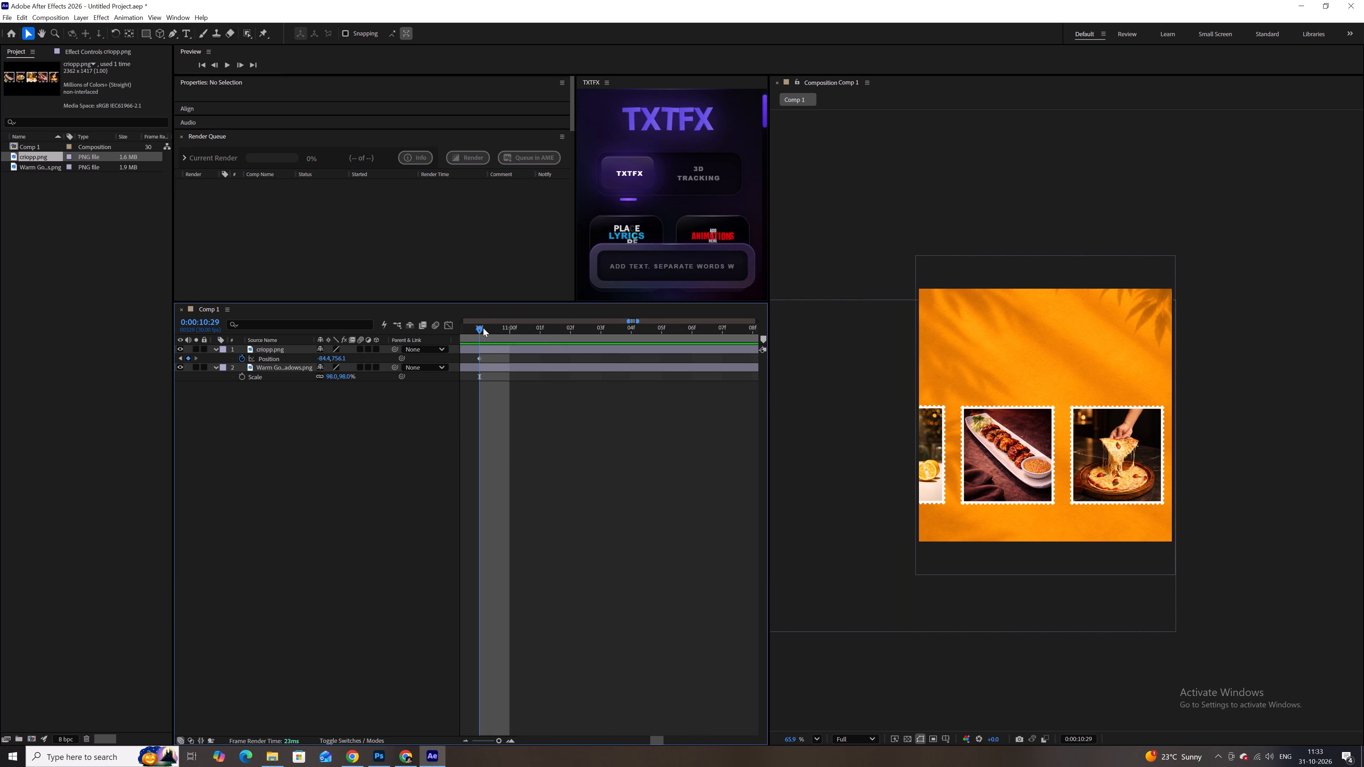
left_click_drag(483, 328, 499, 331)
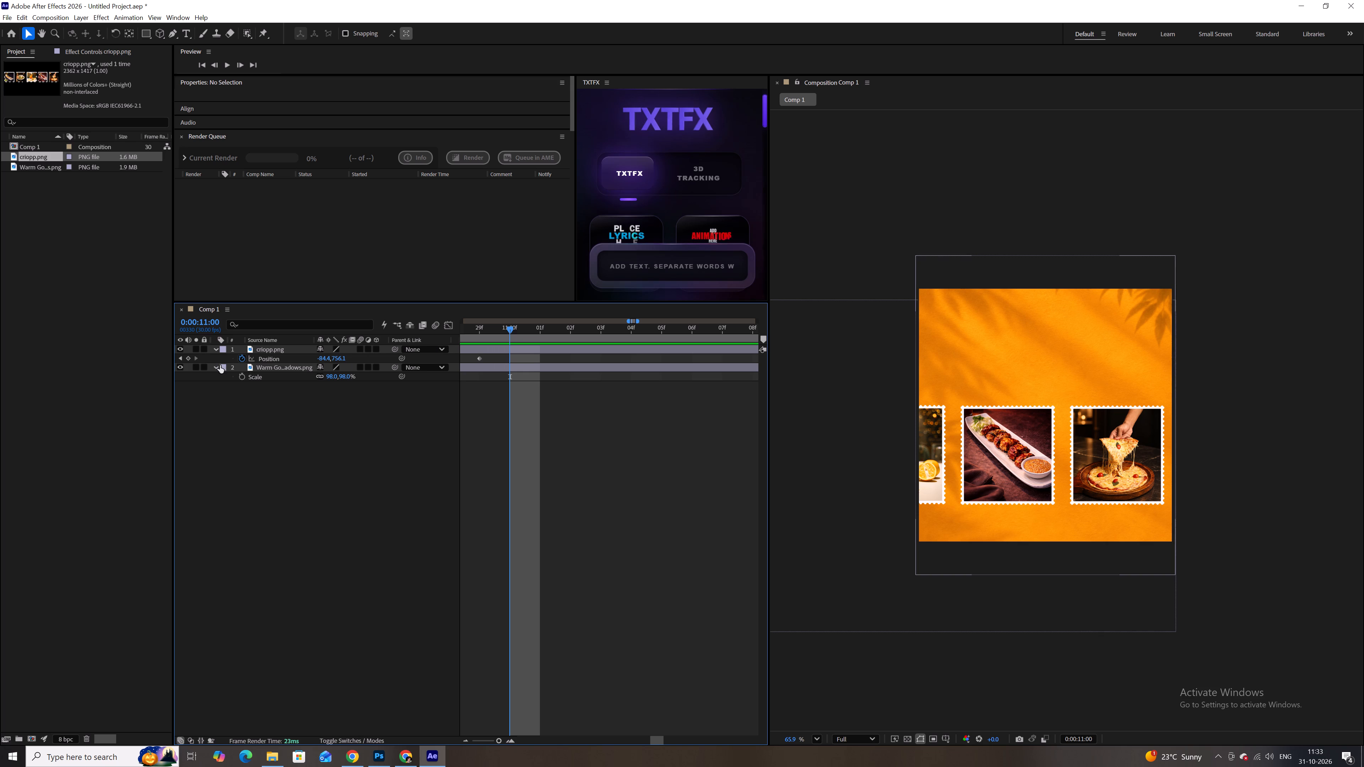
left_click(189, 359)
scroll(497, 348, "down", 5, "alt")
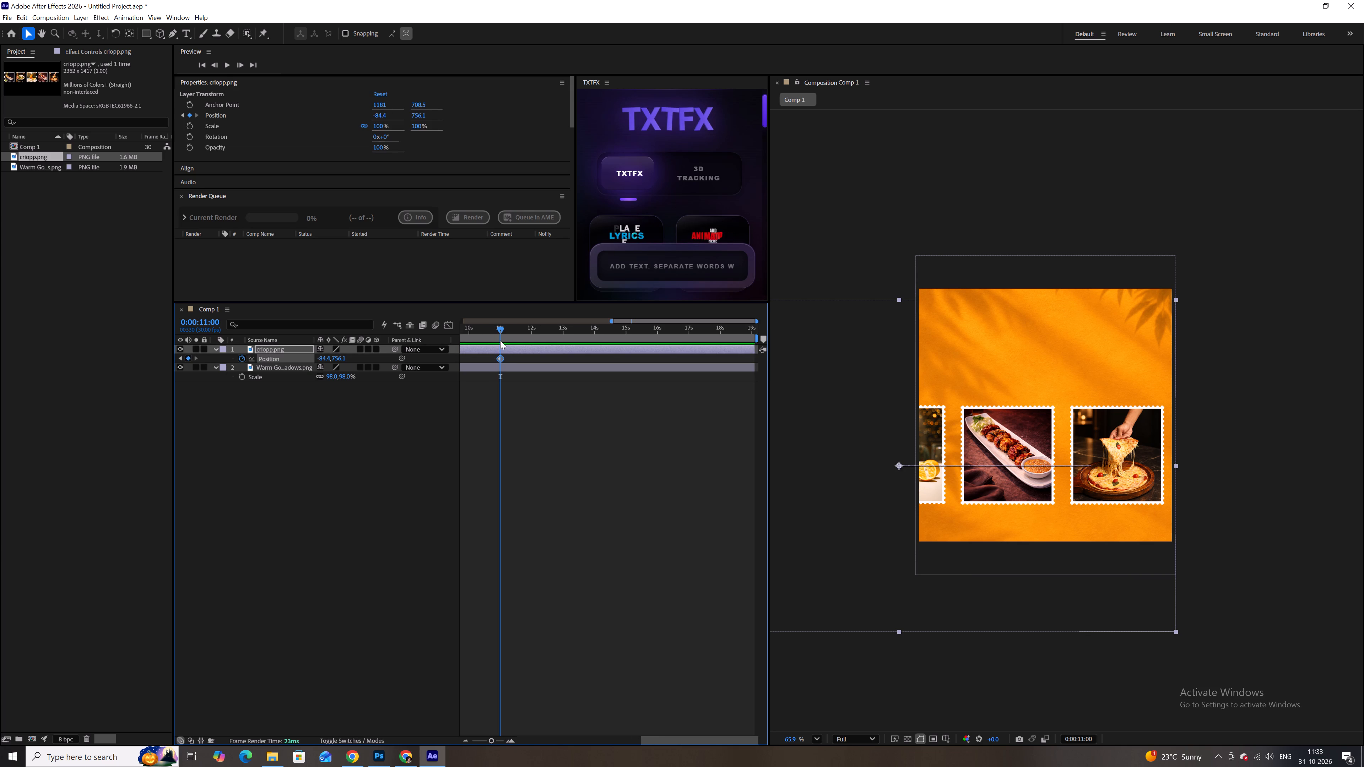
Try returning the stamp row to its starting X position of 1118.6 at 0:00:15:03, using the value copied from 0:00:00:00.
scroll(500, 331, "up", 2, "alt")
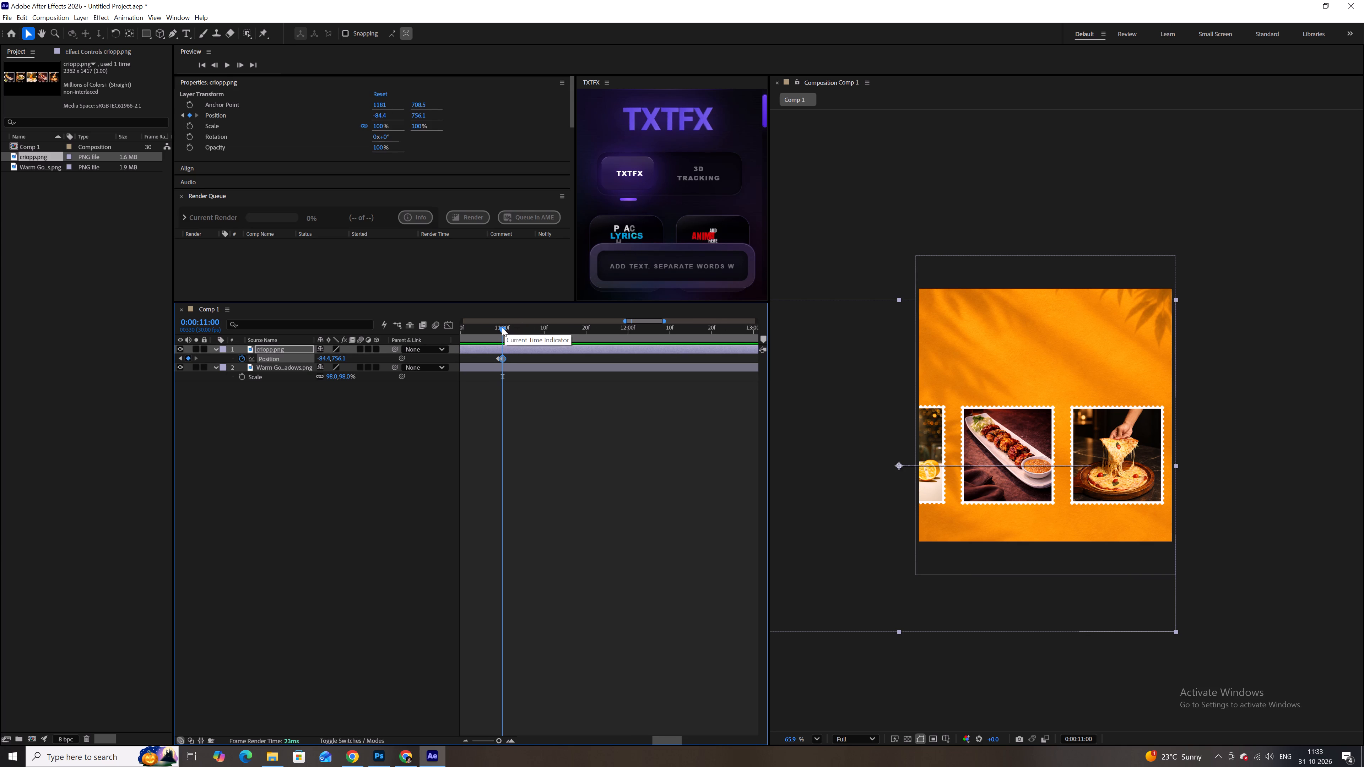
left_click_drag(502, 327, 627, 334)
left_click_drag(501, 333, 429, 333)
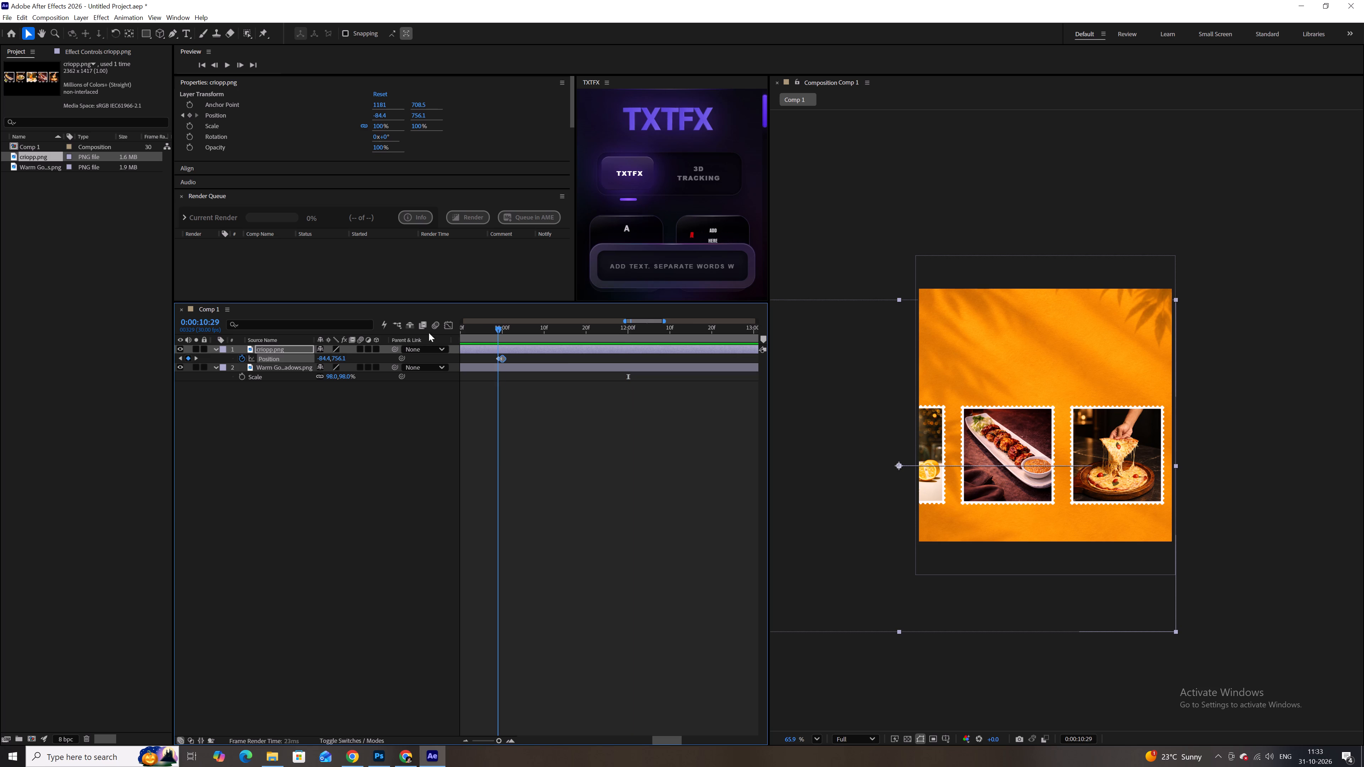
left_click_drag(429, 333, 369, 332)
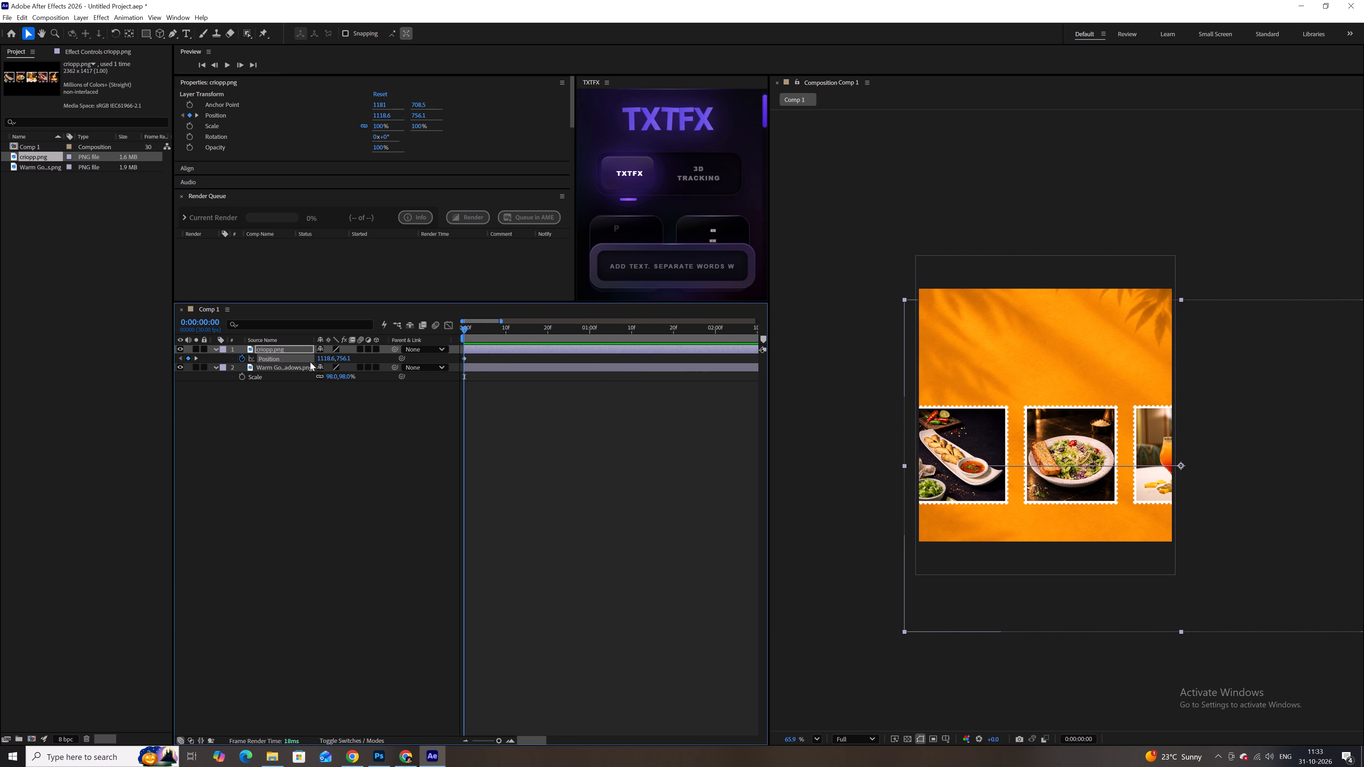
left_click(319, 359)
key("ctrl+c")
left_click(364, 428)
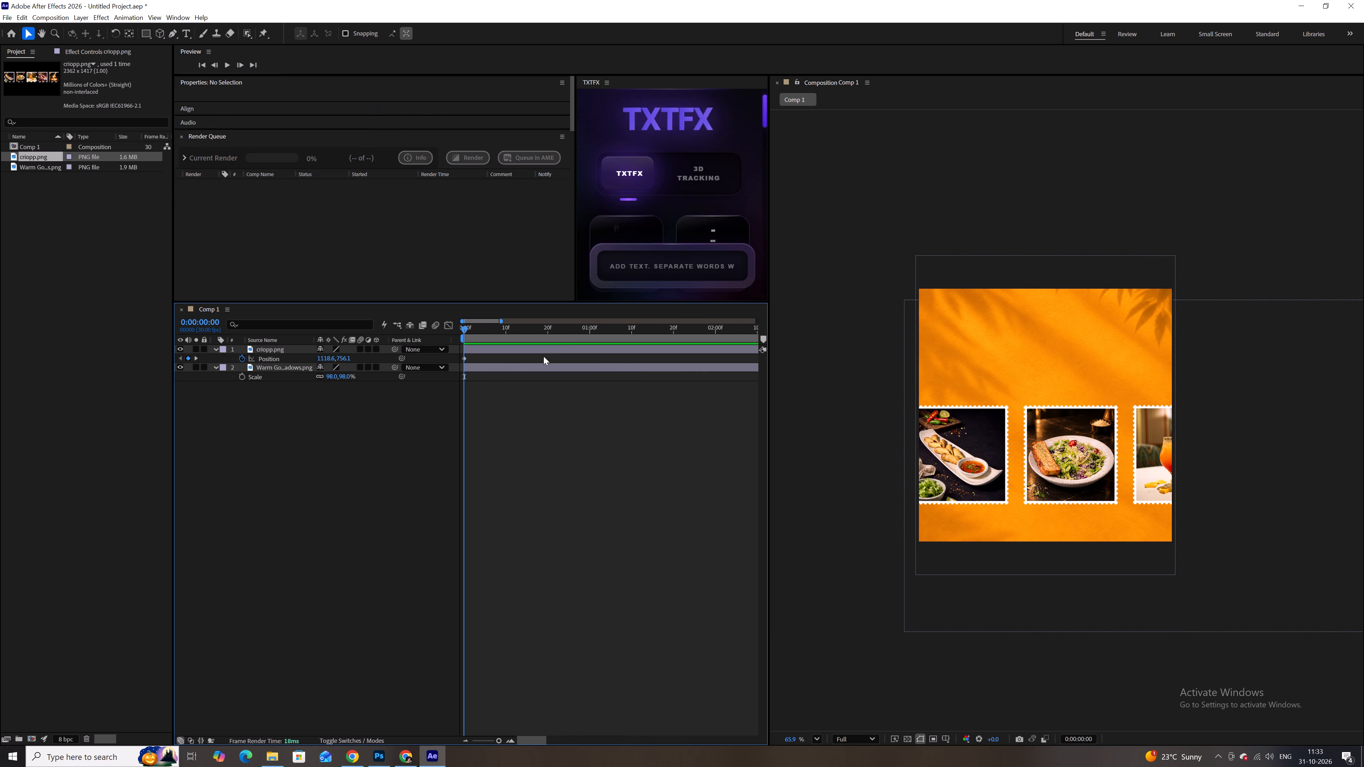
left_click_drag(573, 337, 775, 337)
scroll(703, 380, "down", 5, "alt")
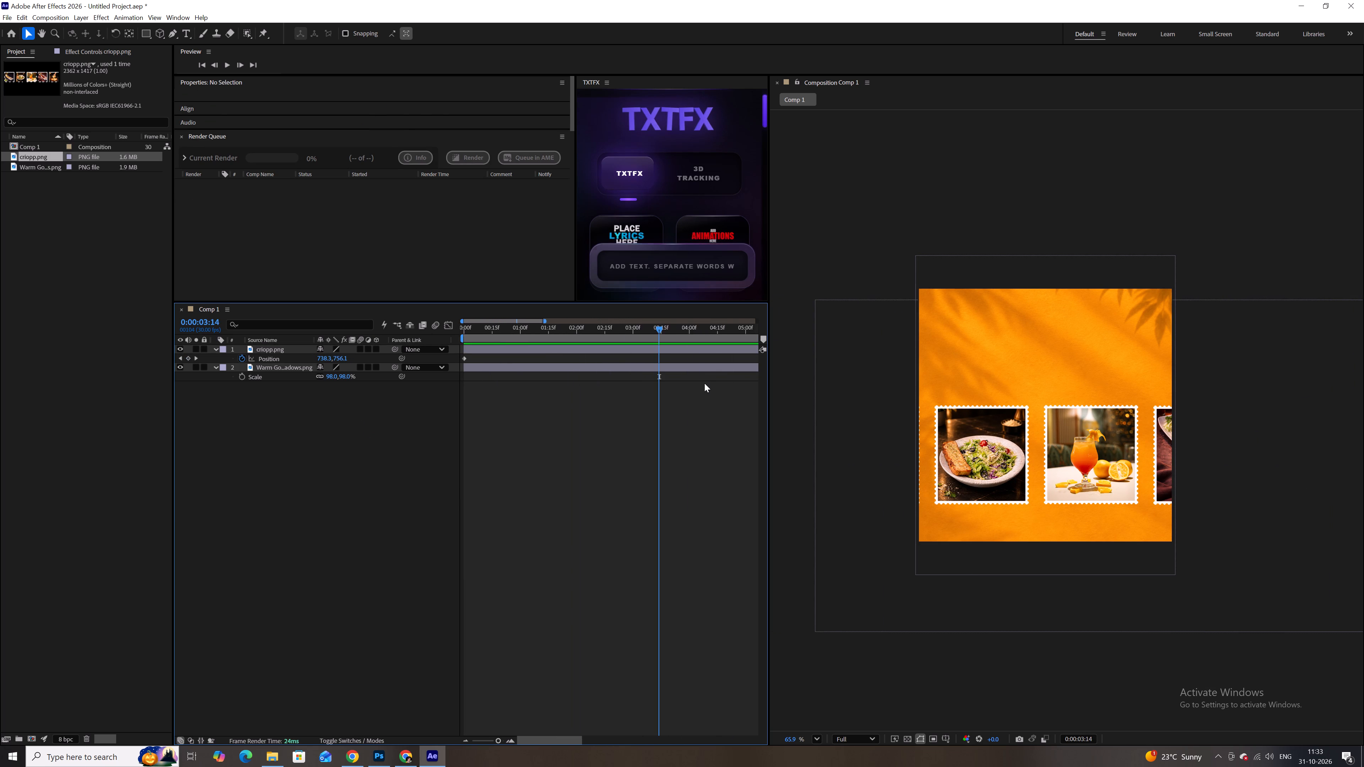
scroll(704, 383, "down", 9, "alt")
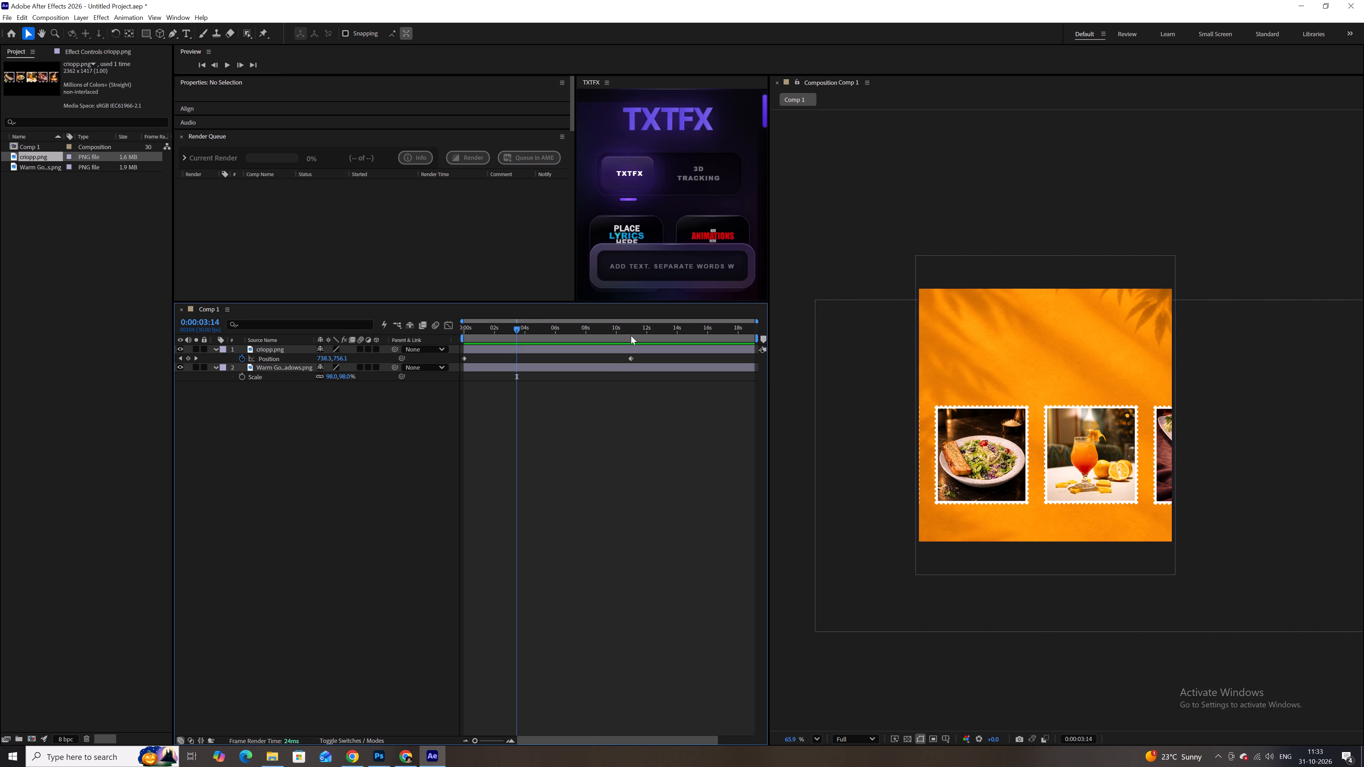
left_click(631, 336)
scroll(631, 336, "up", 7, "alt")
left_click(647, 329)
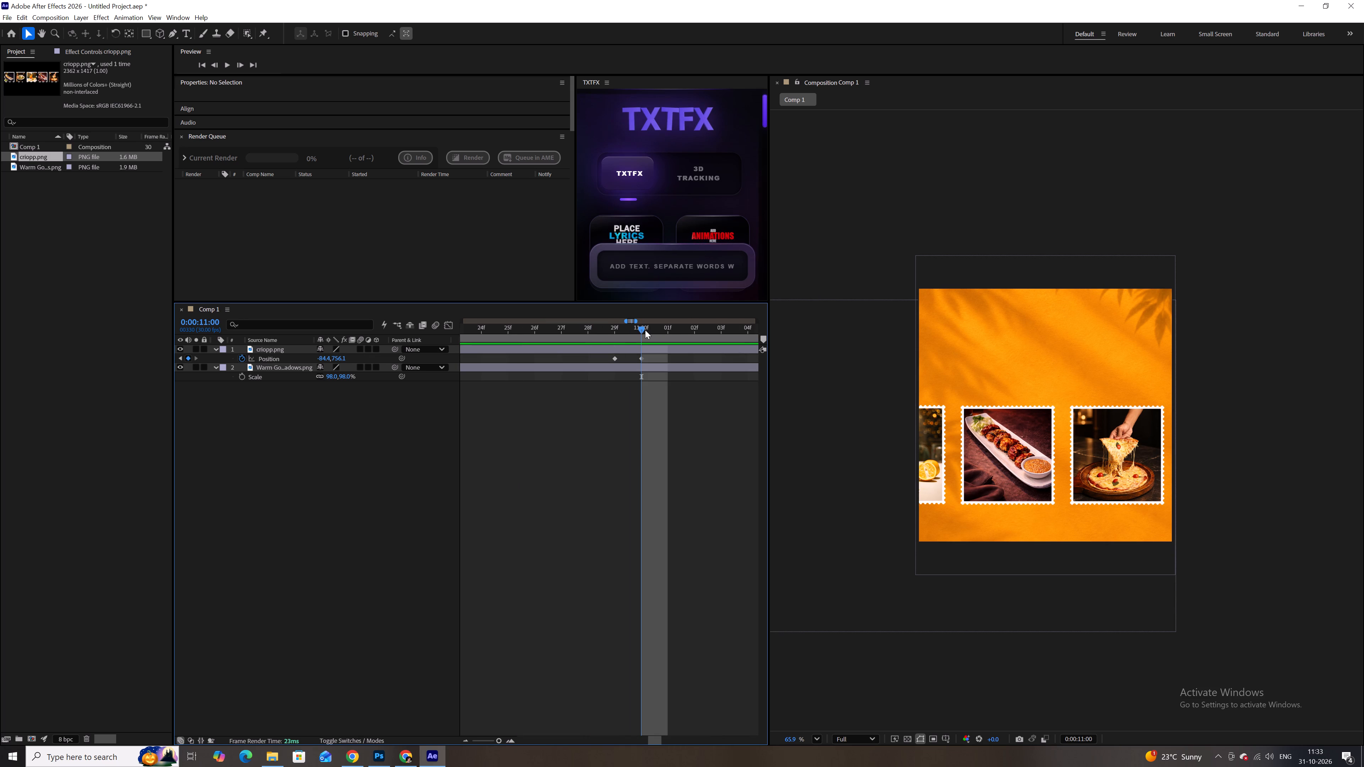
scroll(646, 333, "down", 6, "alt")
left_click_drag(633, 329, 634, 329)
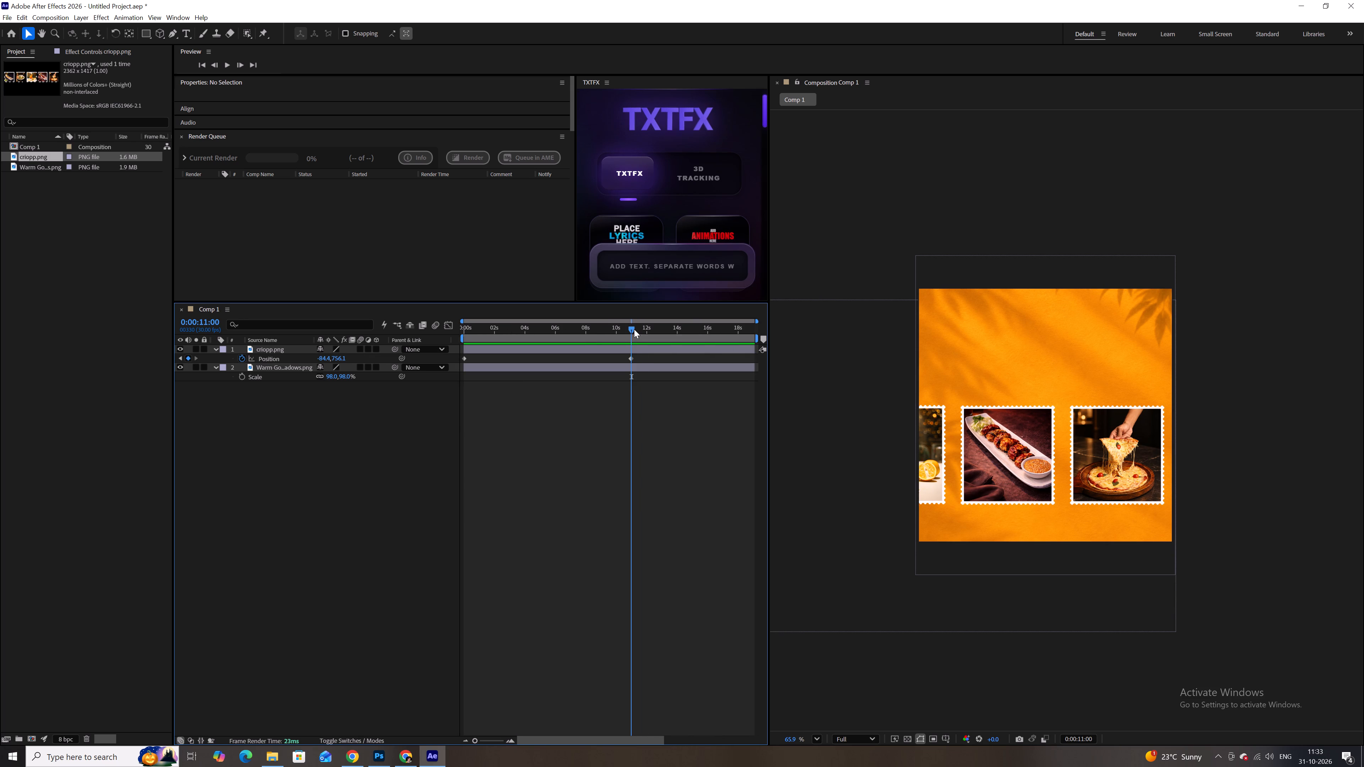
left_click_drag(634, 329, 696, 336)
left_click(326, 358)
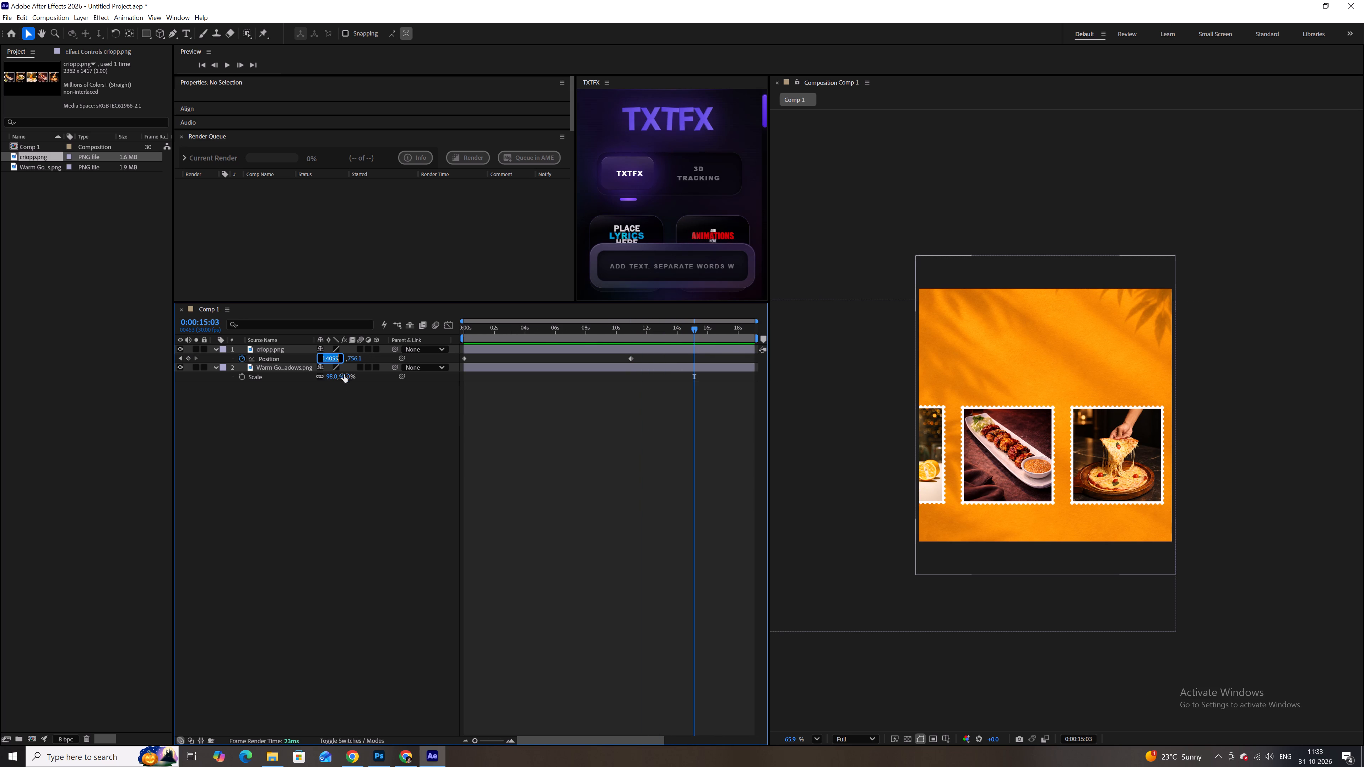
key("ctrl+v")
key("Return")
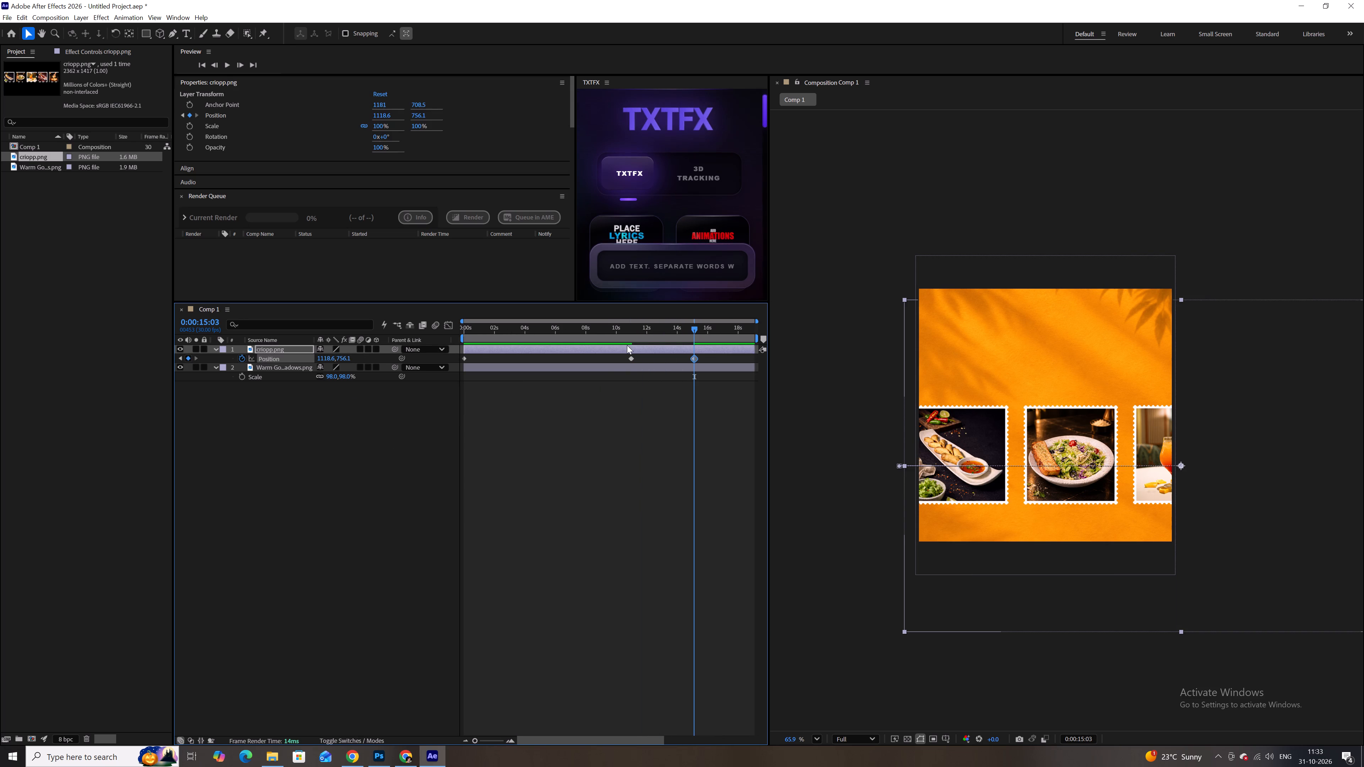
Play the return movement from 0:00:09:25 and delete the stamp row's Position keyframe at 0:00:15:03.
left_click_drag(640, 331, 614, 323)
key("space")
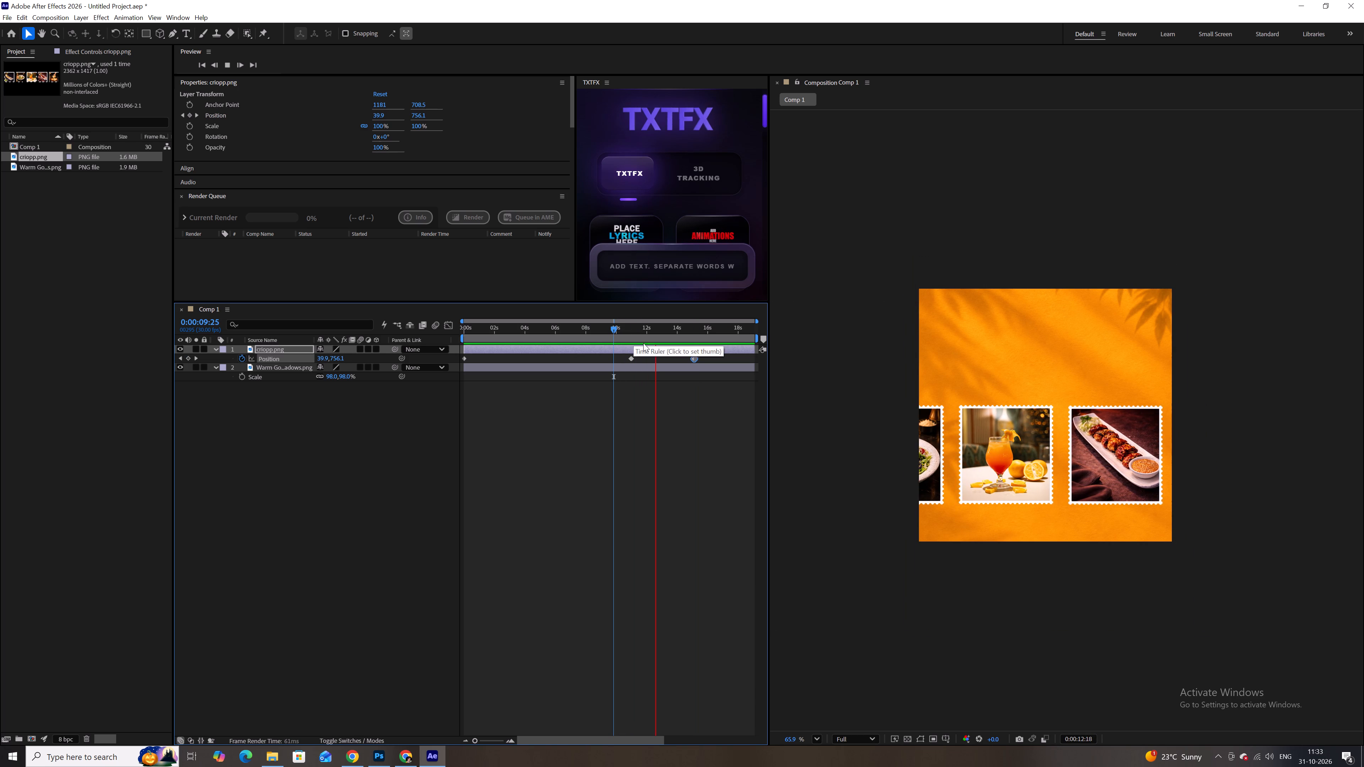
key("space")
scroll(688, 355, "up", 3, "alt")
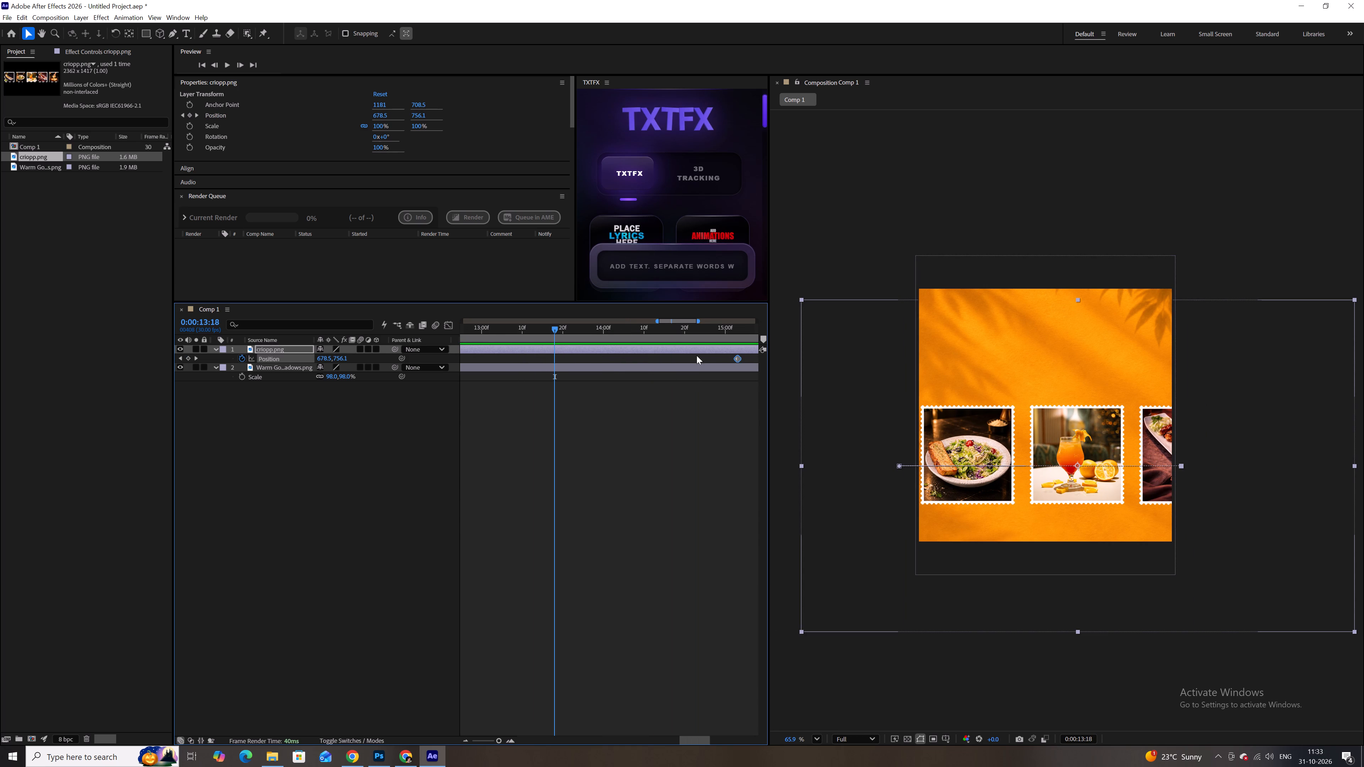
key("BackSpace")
Examine the stamp row's adjacent Position keyframes at 0:00:10:29 and 0:00:11:00 at different timeline scales.
left_click_drag(562, 327, 476, 336)
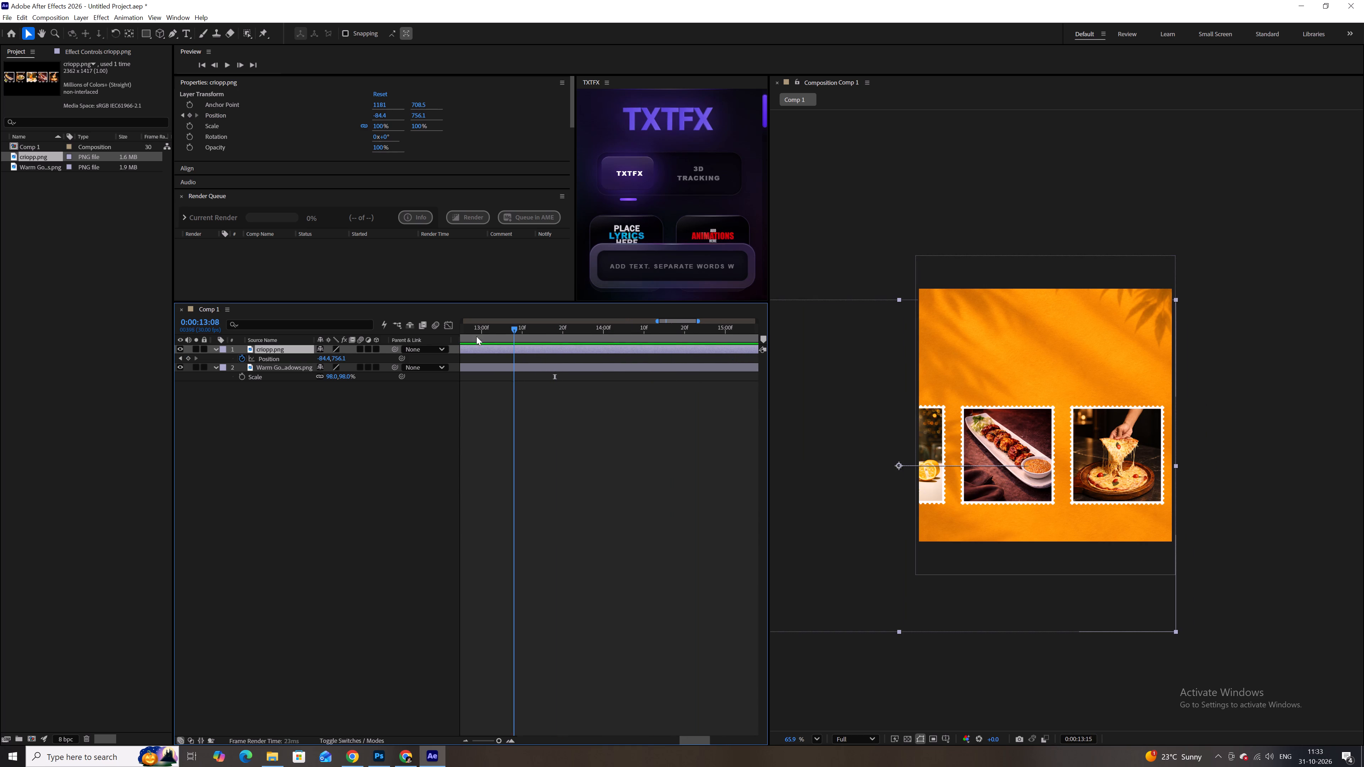
left_click_drag(476, 336, 453, 337)
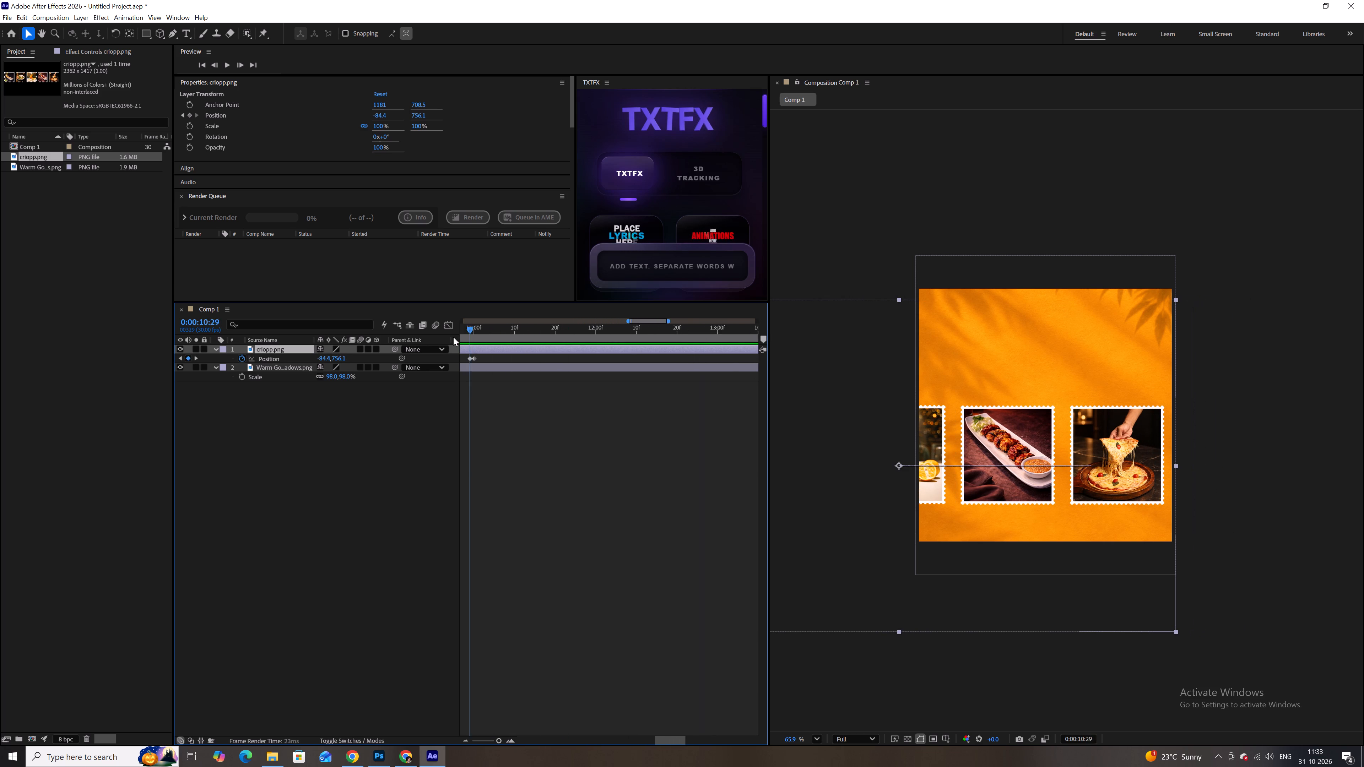
left_click_drag(453, 337, 651, 342)
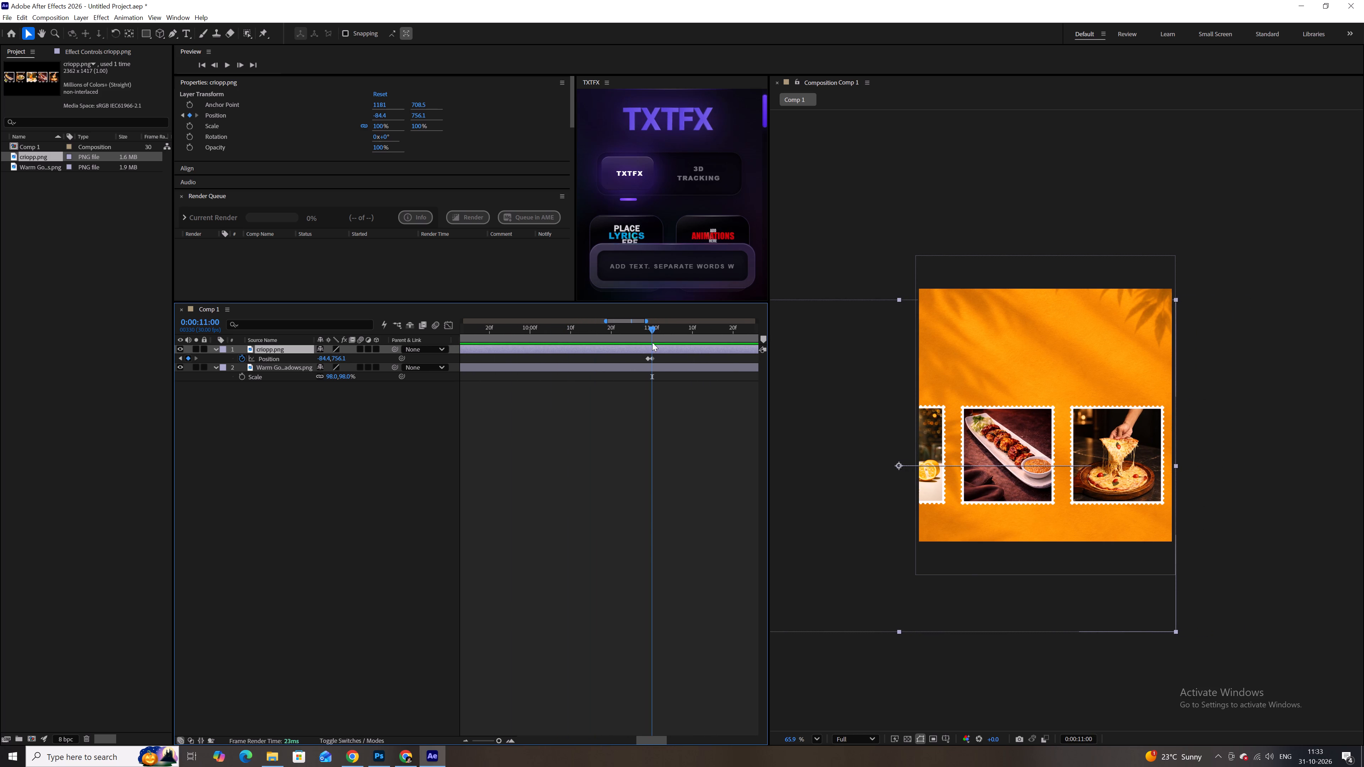
scroll(662, 371, "down", 9, "alt")
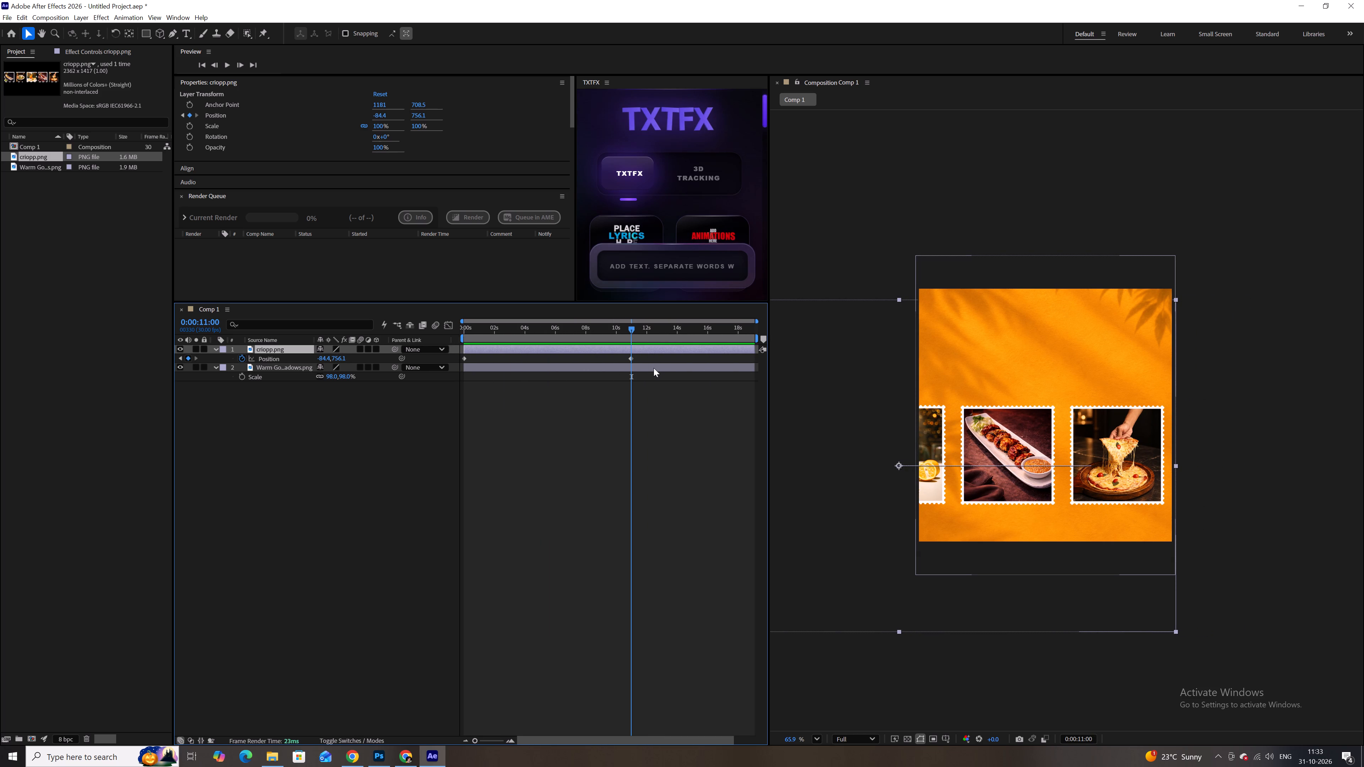
scroll(629, 355, "up", 5, "alt")
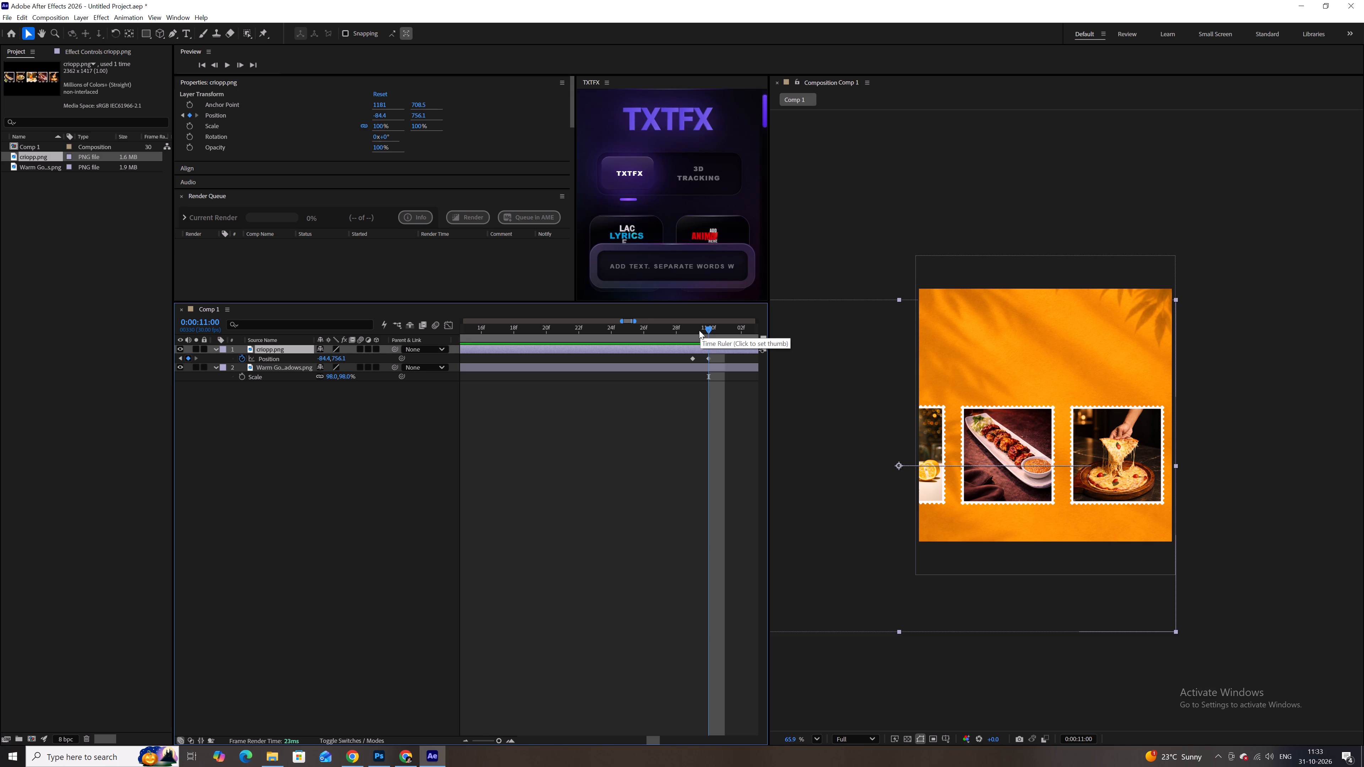
scroll(699, 330, "down", 7, "alt")
scroll(642, 344, "up", 3, "alt")
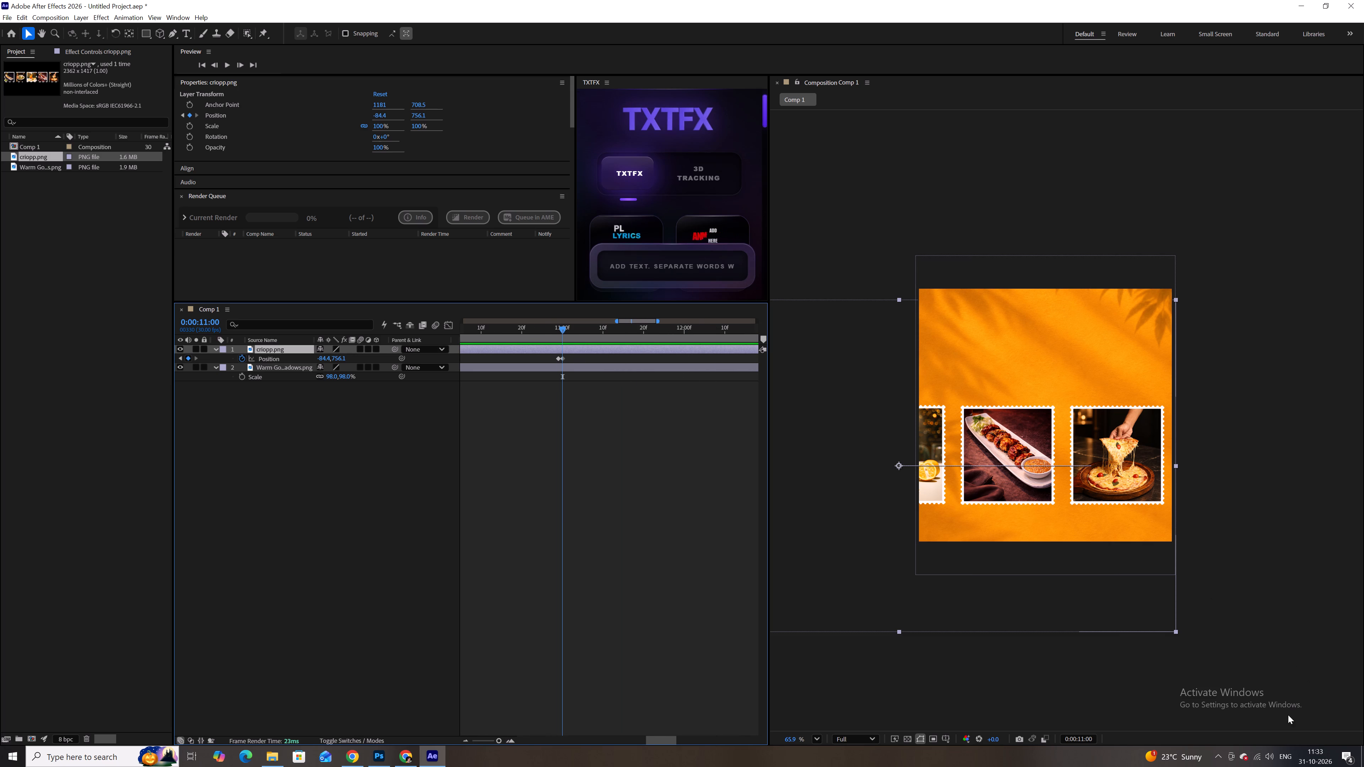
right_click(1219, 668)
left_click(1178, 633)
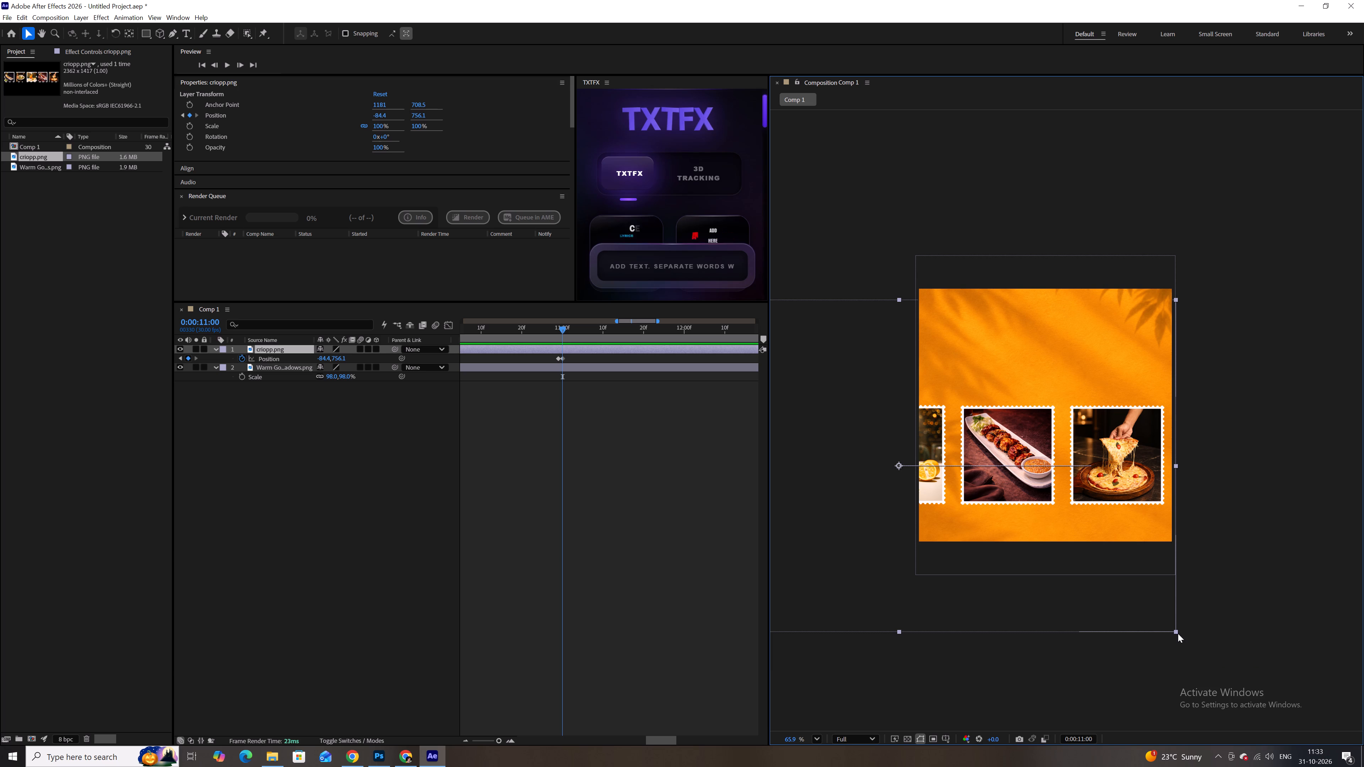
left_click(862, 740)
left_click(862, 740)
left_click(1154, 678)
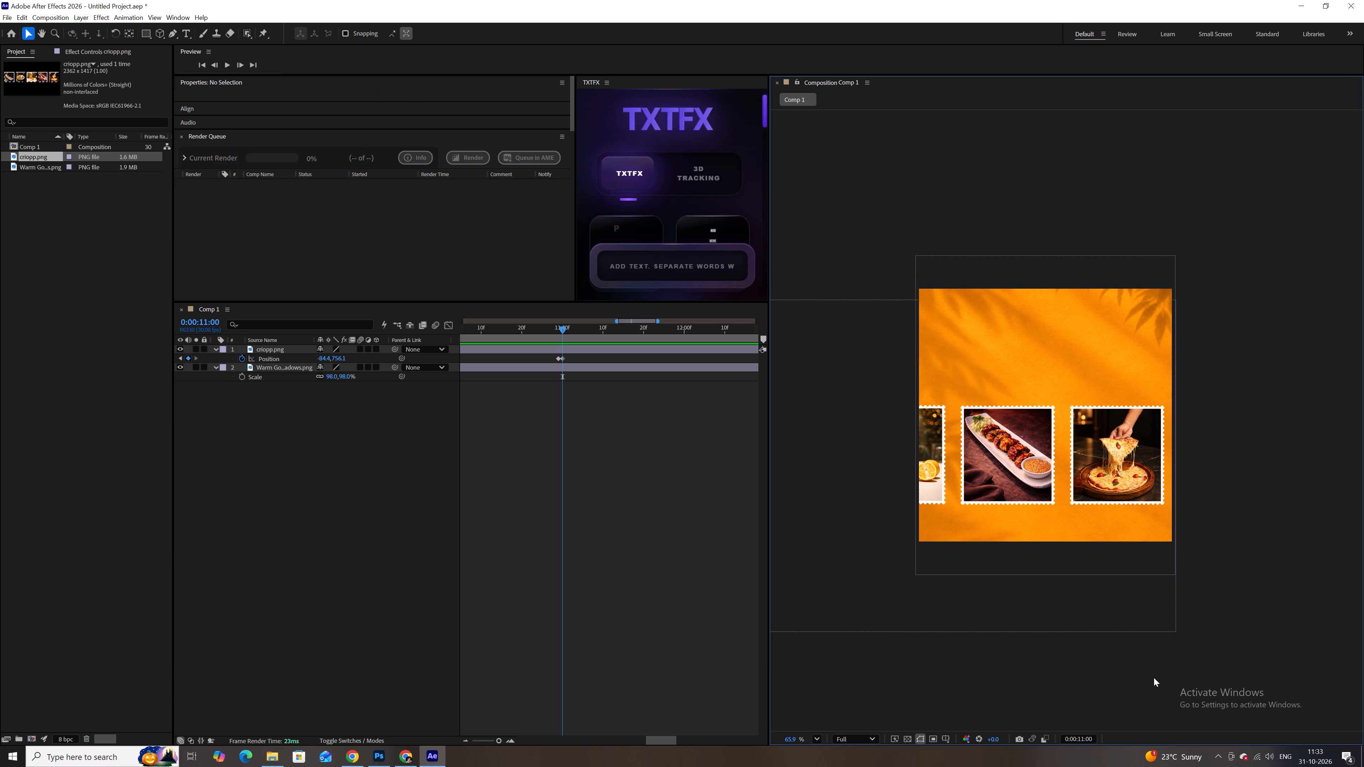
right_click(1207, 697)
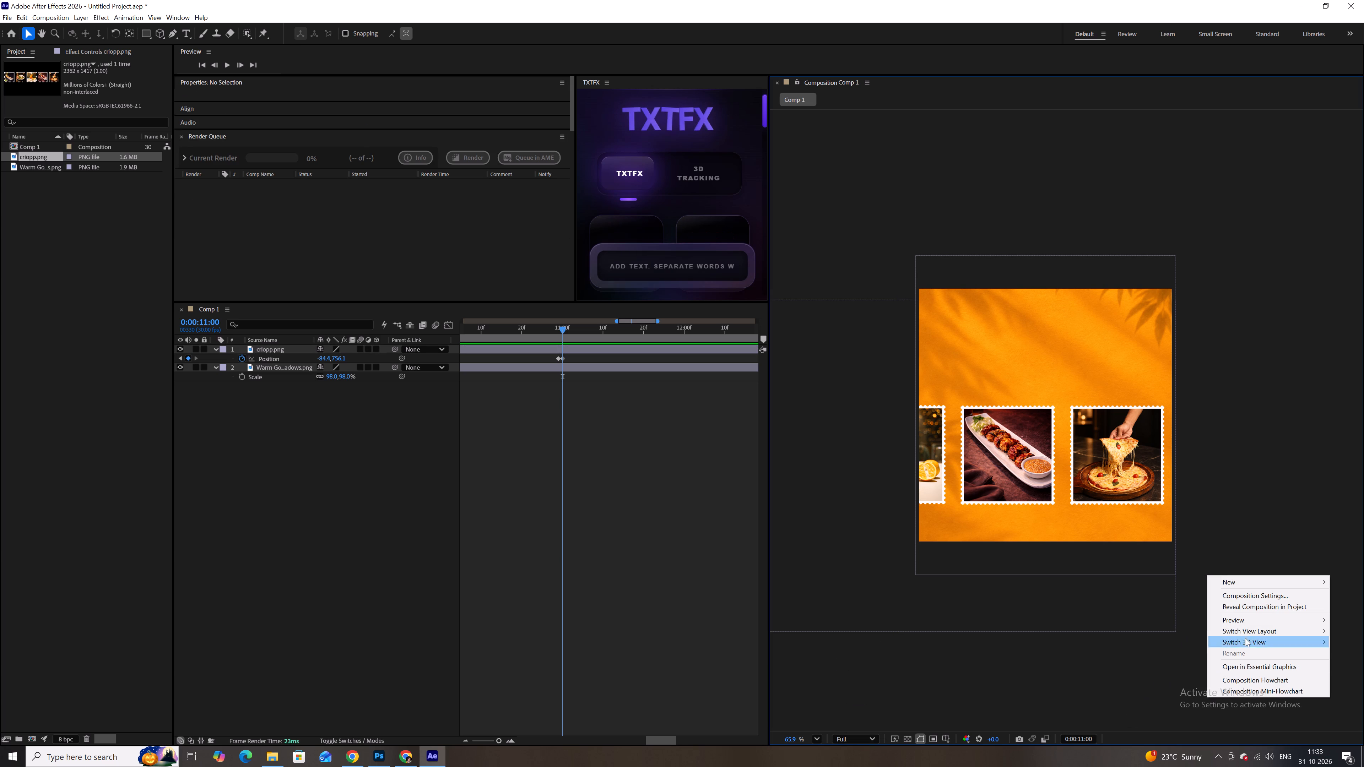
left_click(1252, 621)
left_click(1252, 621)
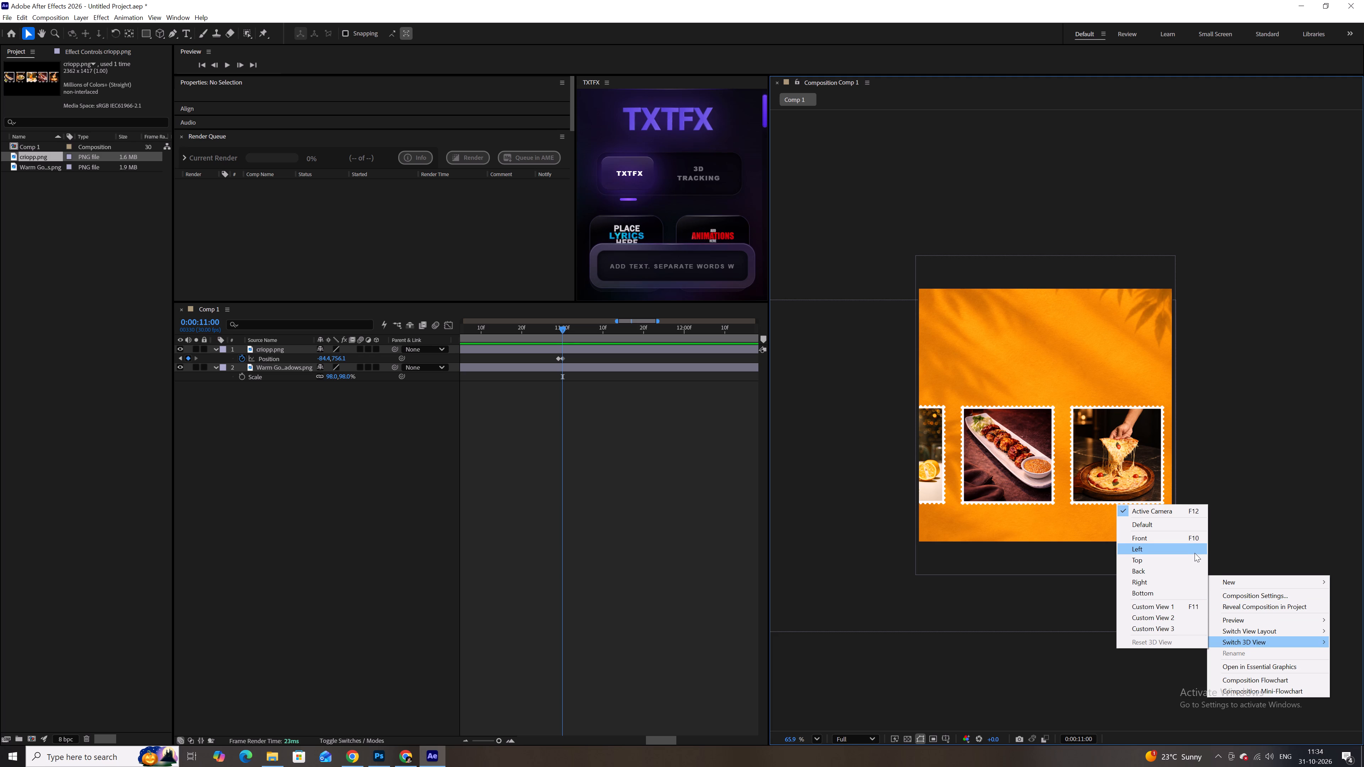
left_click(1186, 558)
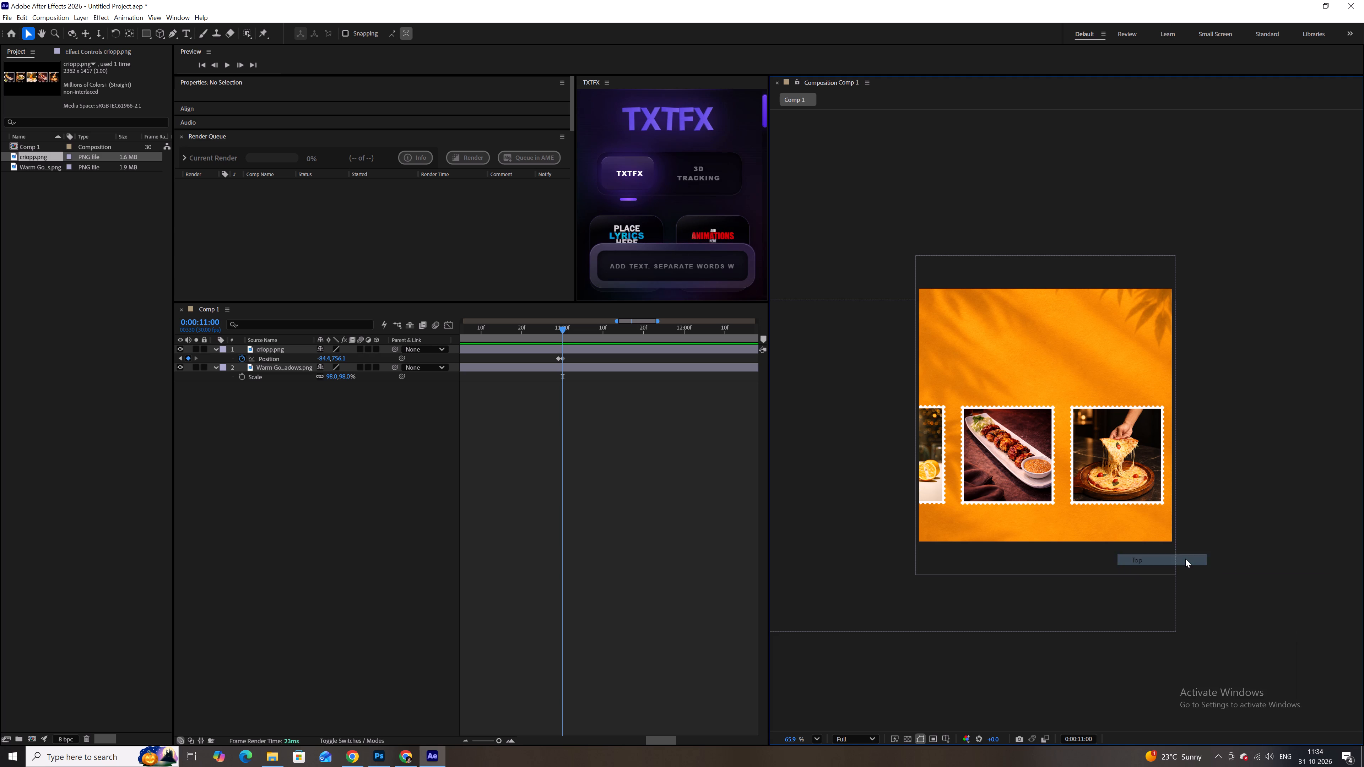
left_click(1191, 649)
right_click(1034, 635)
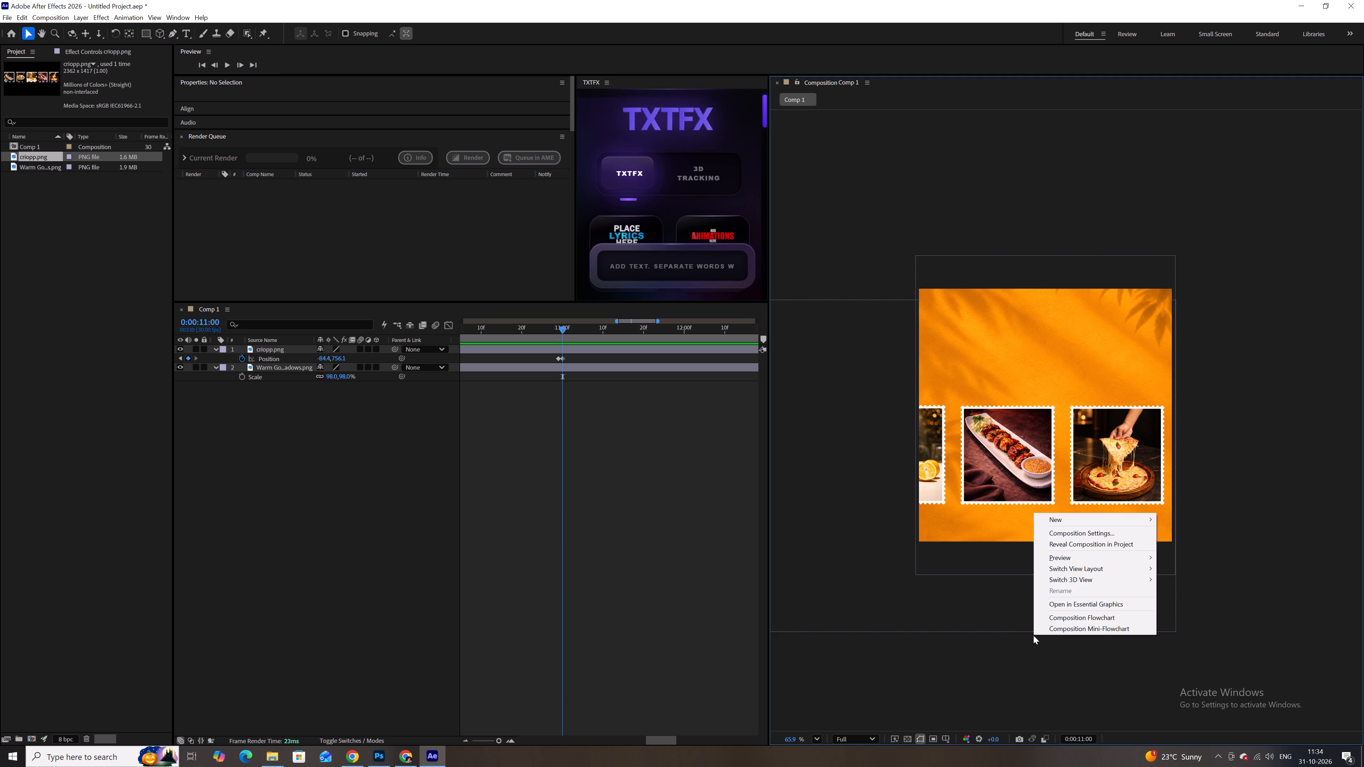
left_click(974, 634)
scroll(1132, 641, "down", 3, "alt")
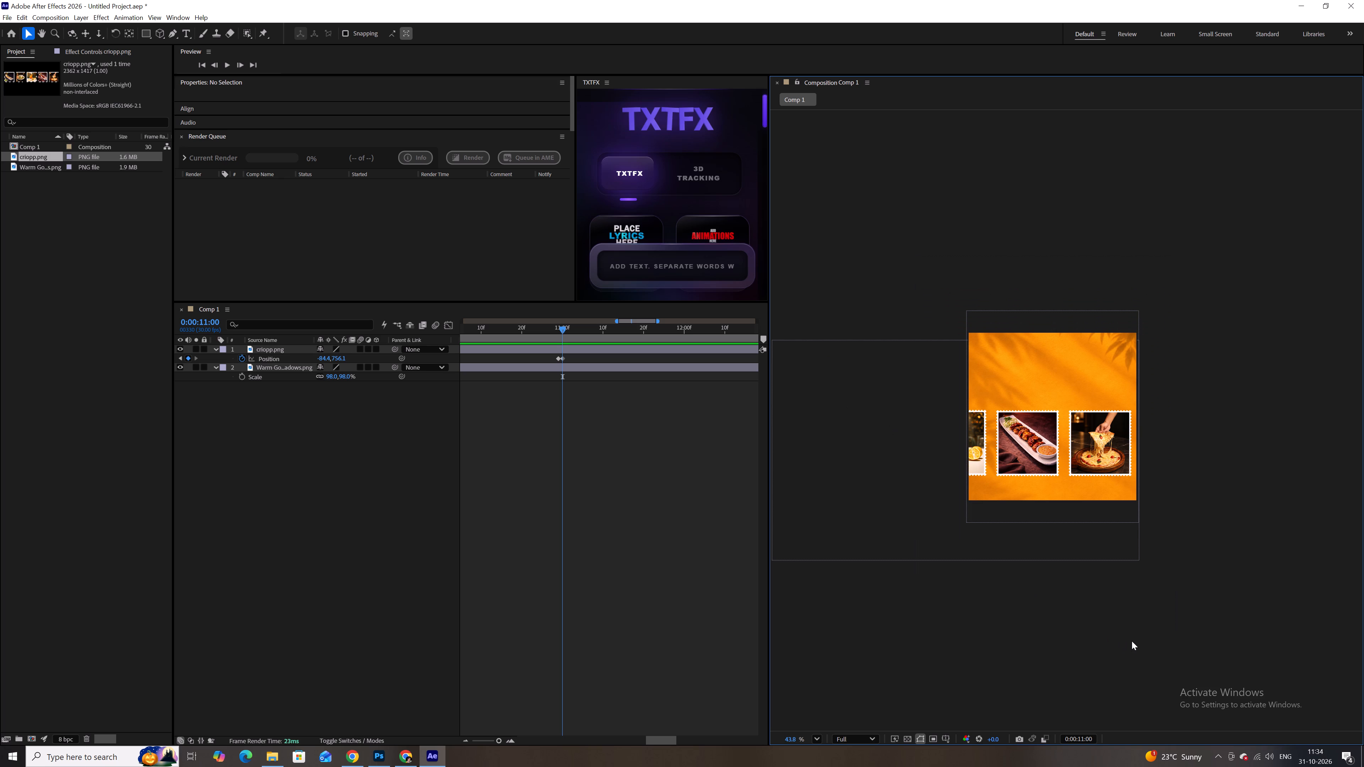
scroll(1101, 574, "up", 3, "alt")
Play the end of the stamp row's slide and delete its extra Position keyframe at 0:00:11:00.
scroll(569, 349, "down", 3, "alt")
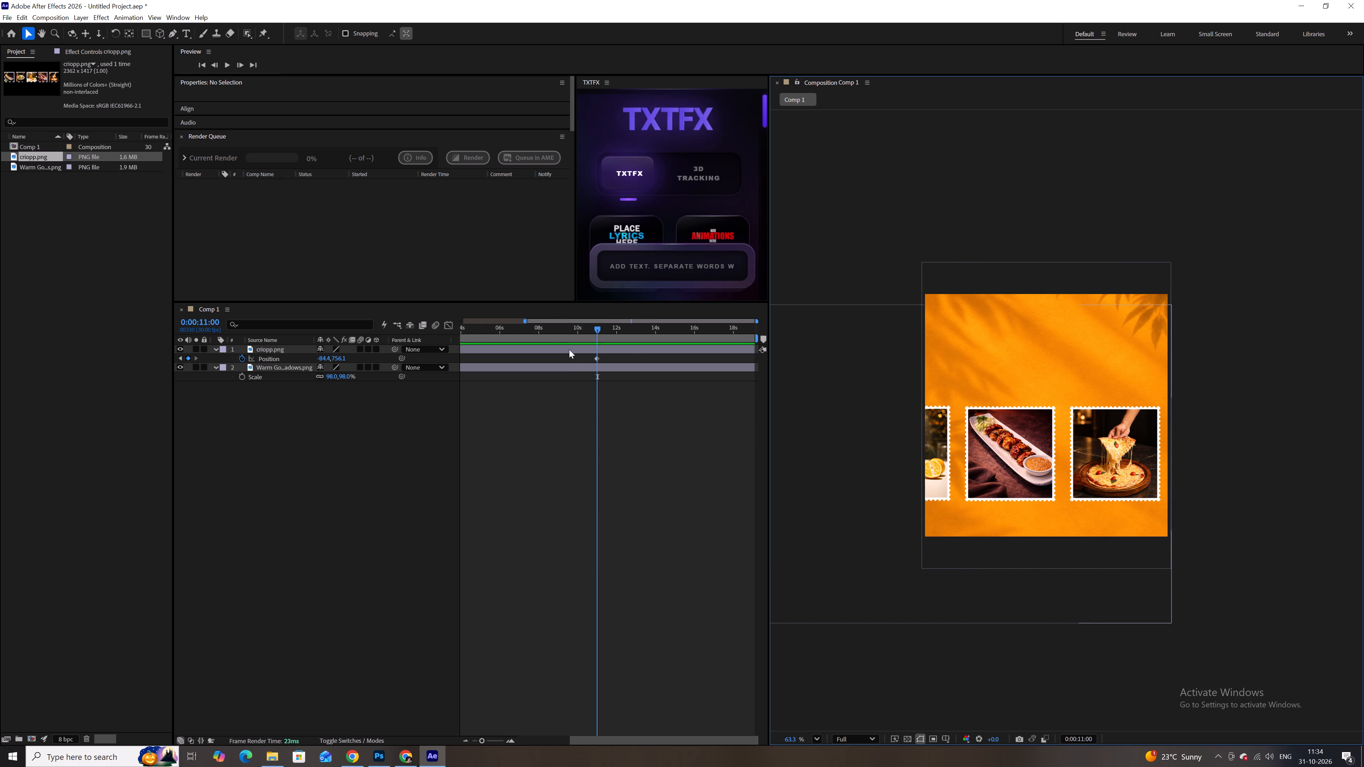
scroll(602, 355, "up", 3, "alt")
left_click_drag(559, 329, 516, 320)
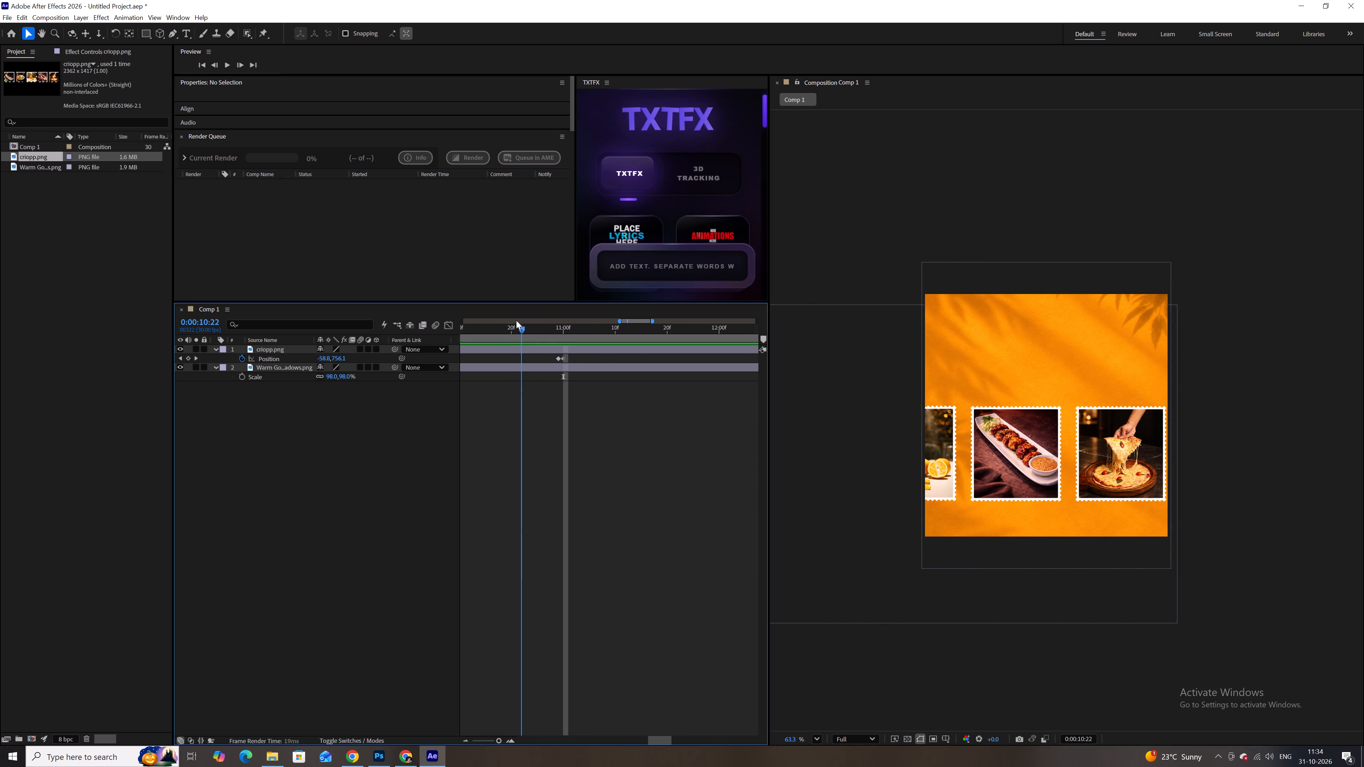
left_click_drag(516, 320, 509, 318)
key("space")
key("space")
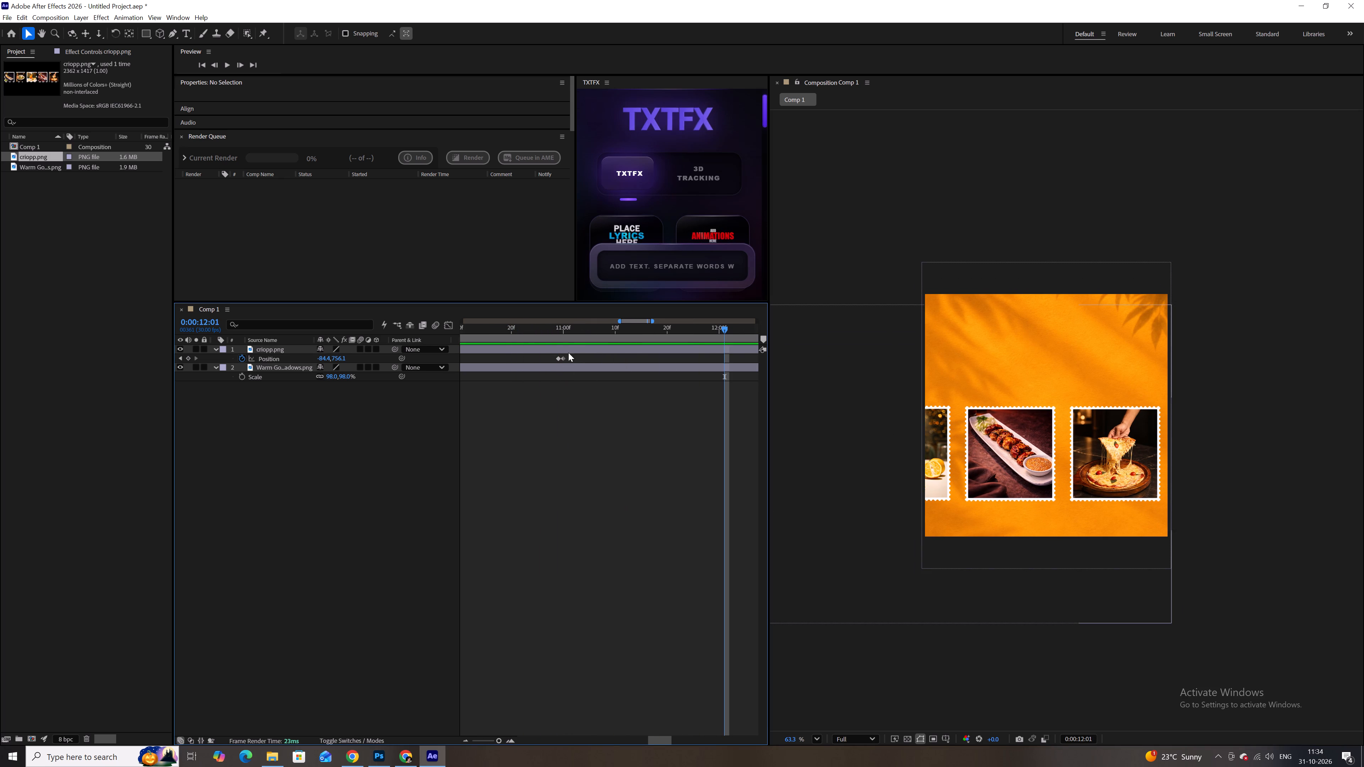
left_click_drag(564, 331, 546, 326)
key("space")
key("space")
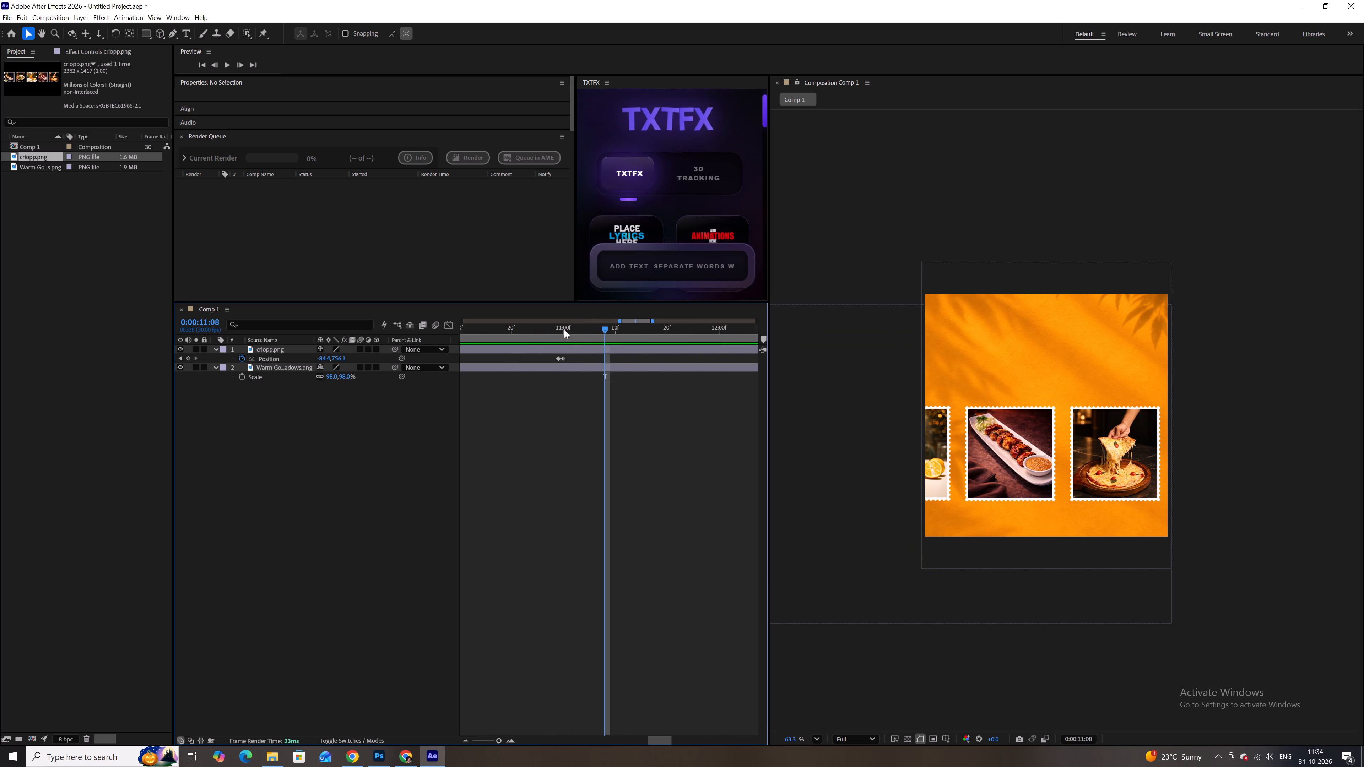
left_click(566, 358)
left_click(564, 358)
key("BackSpace")
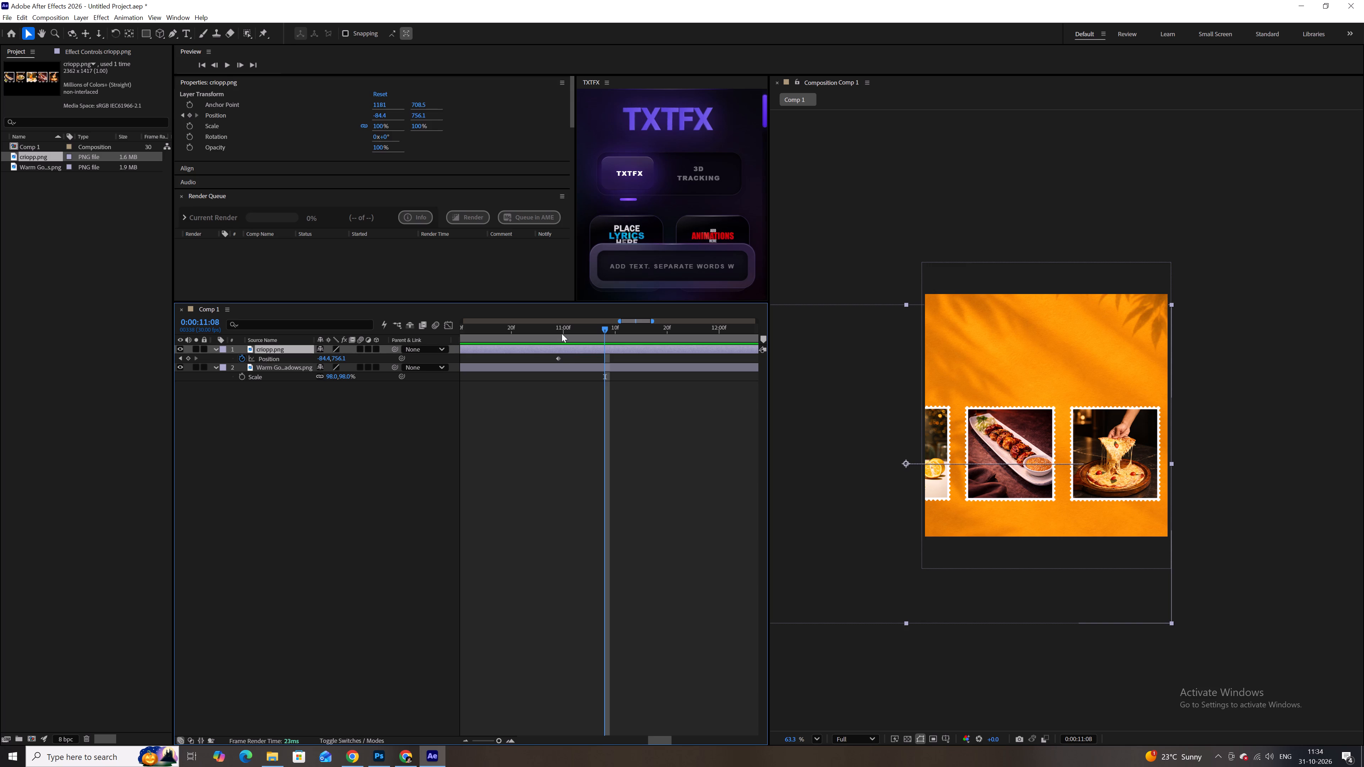
Split the stamp row layer at 0:00:10:29 and delete the part after the split.
left_click_drag(561, 333, 558, 330)
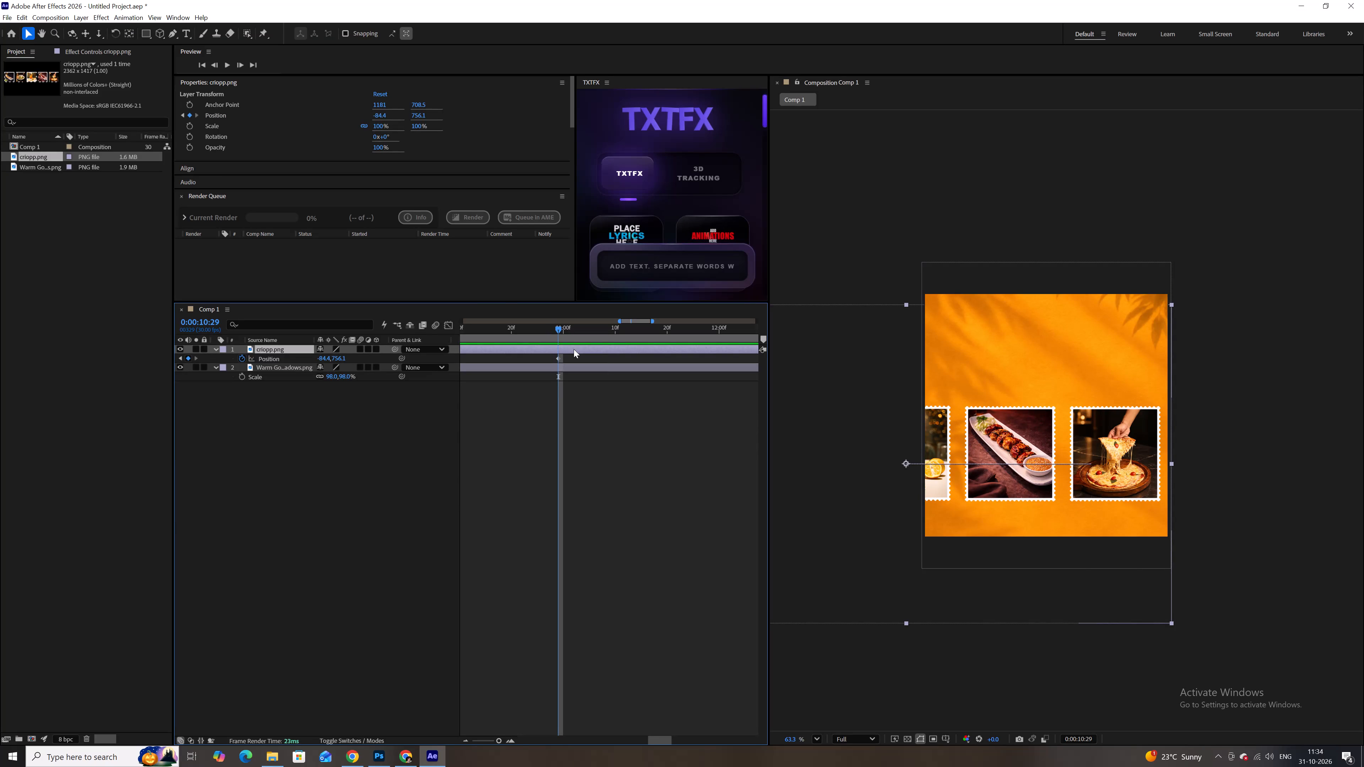
key("ctrl+shift+d")
key("BackSpace")
Duplicate the trimmed stamp row layer and move the copy in time to start at 0:00:10:29, directly after the original.
scroll(574, 349, "down", 4, "alt")
left_click(574, 350)
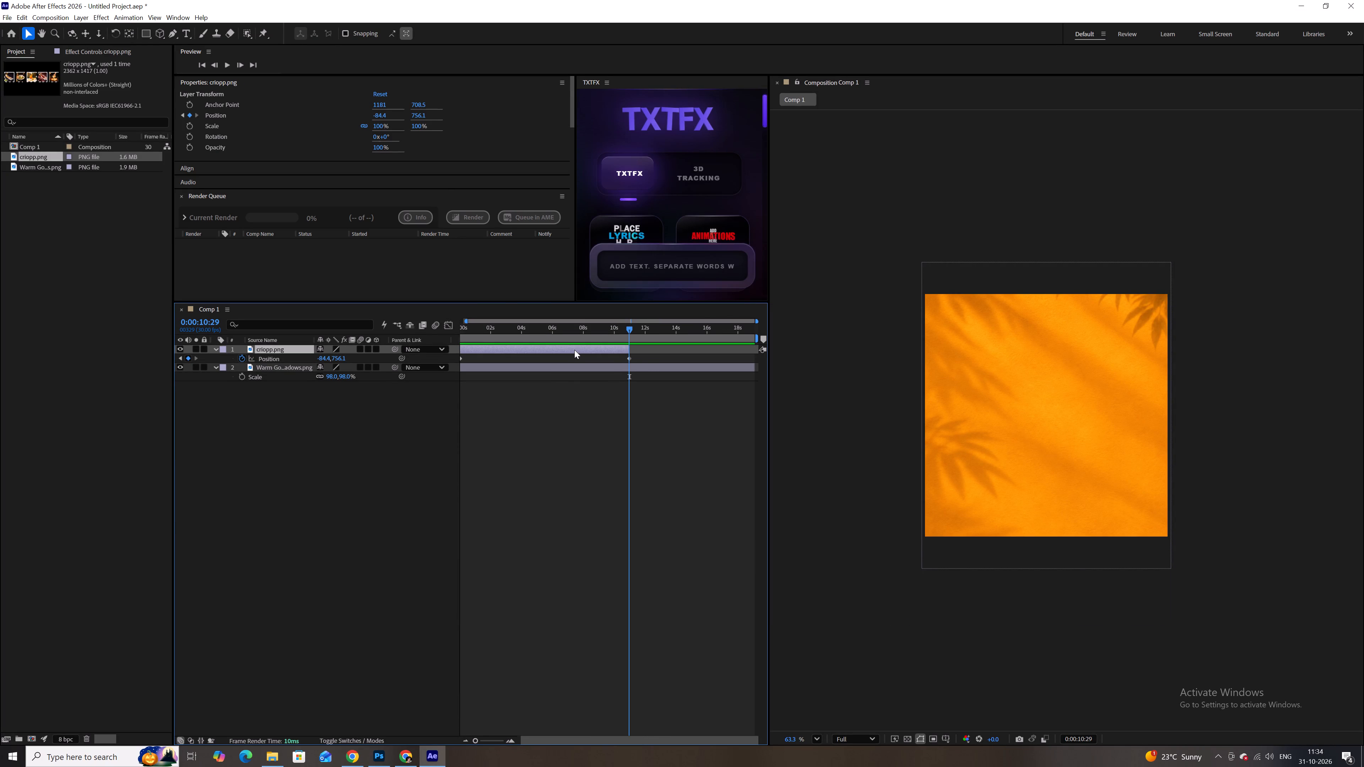
key("ctrl+d")
left_click_drag(466, 348, 635, 349)
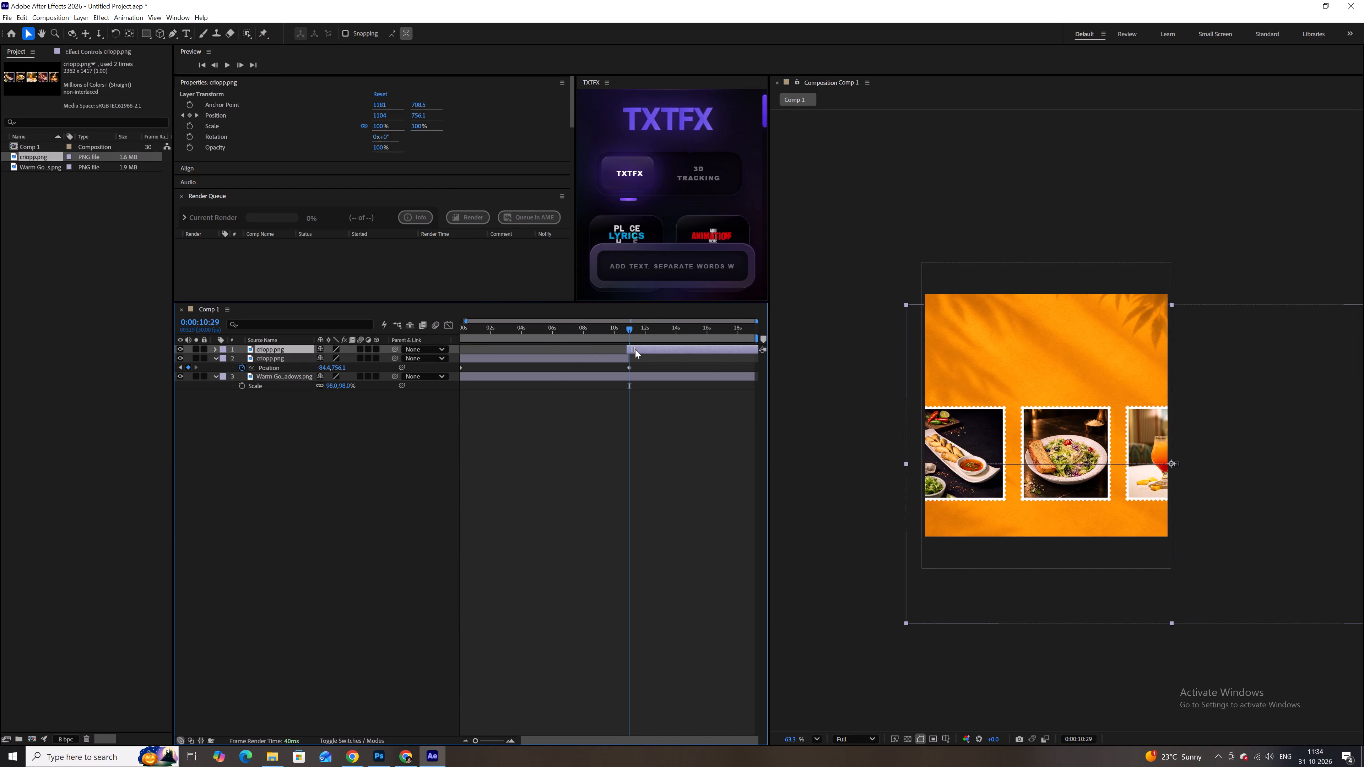
left_click_drag(635, 349, 636, 350)
scroll(636, 350, "up", 4, "alt")
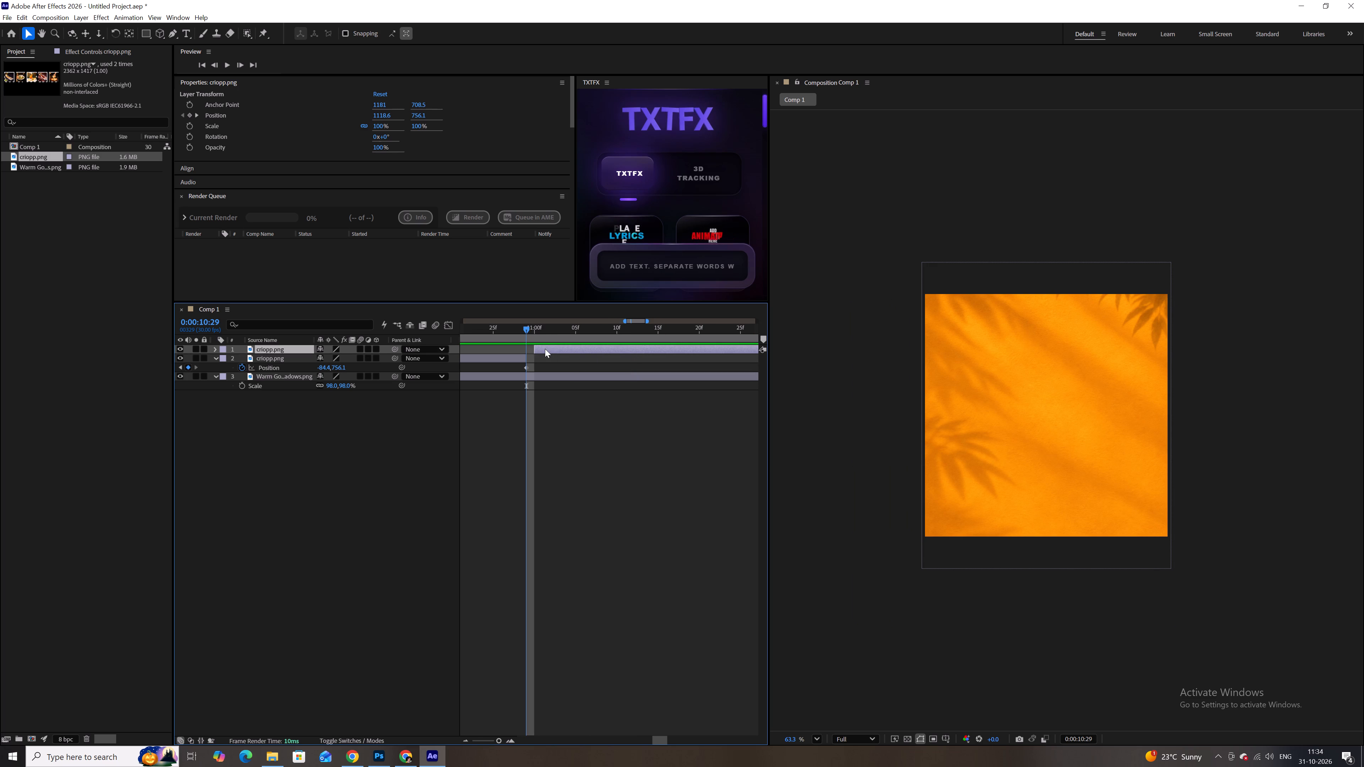
left_click_drag(545, 349, 539, 347)
Play the handover from the original stamp row to its copy, starting just before 0:00:10:29.
left_click_drag(526, 329, 512, 327)
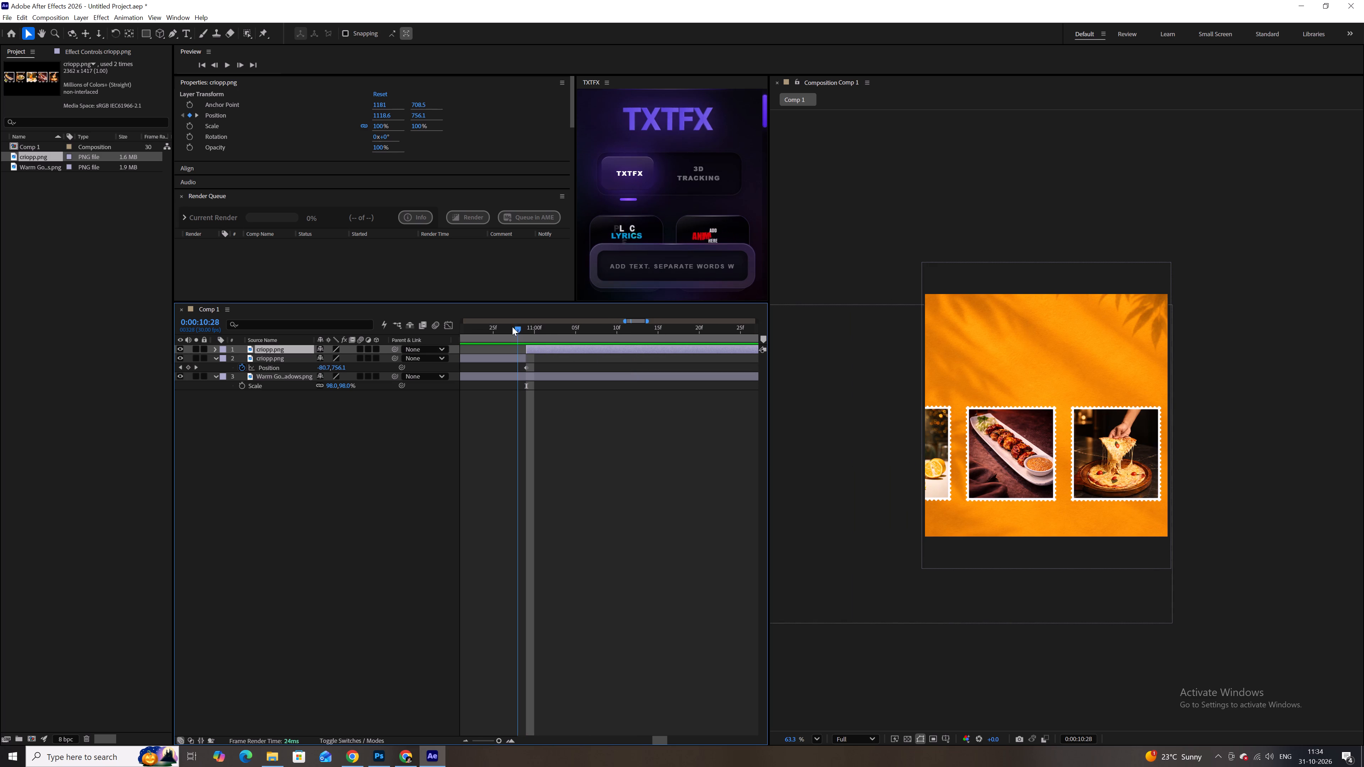
left_click_drag(512, 327, 507, 327)
key("space")
key("space")
Show the rulers and place a vertical guide along the pizza stamp's outer perforated edge at frame 0:00:10:28.
left_click_drag(507, 327, 519, 329)
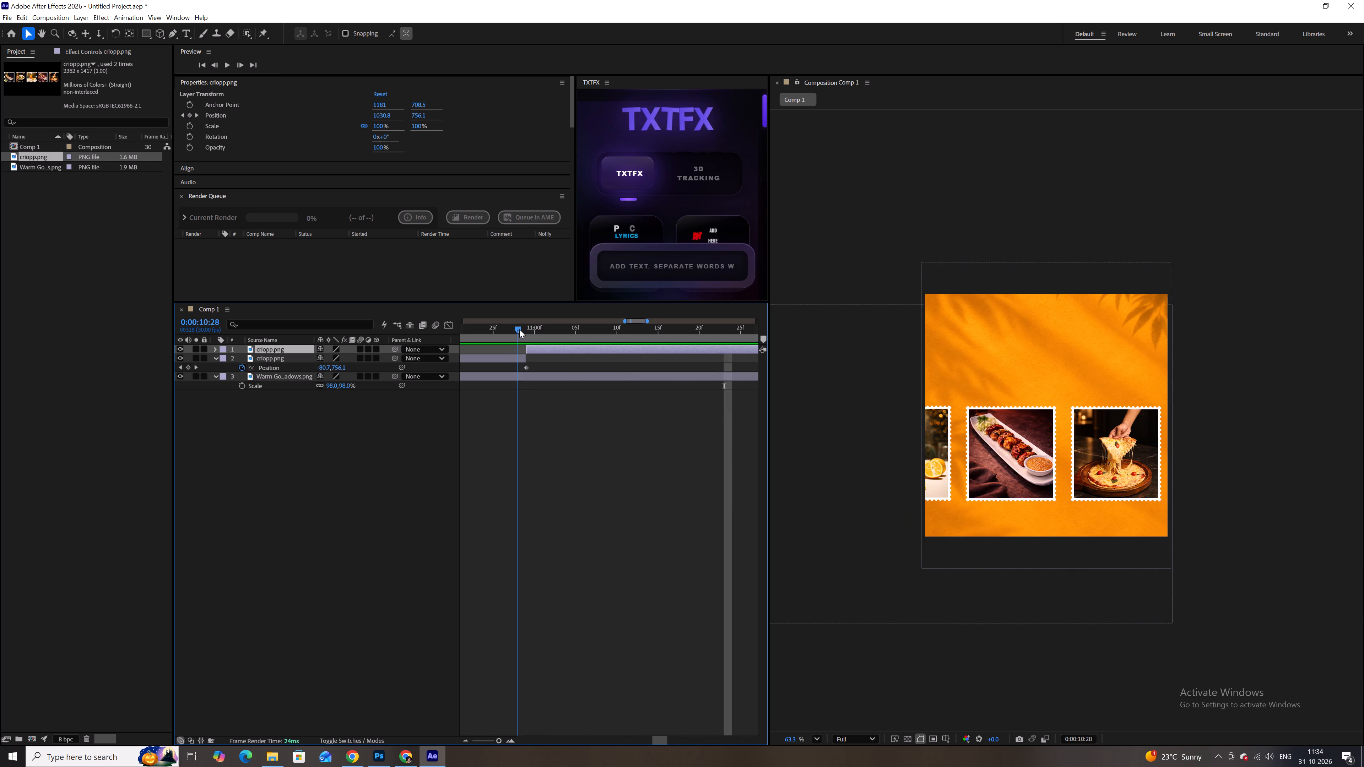
left_click_drag(519, 329, 521, 329)
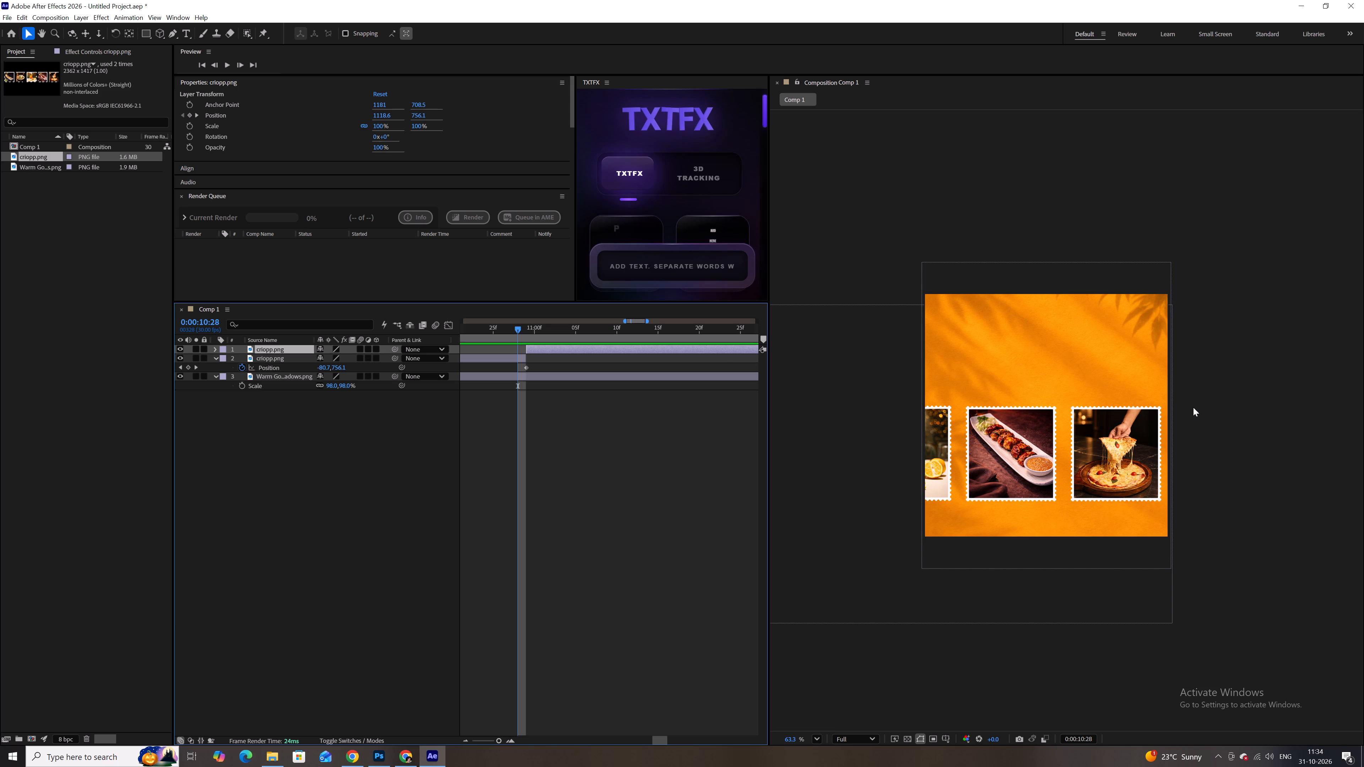
scroll(1193, 407, "up", 6, "alt")
scroll(1254, 407, "up", 3, "alt")
key("space")
key("space")
key("space")
key("space")
key("space")
key("space")
key("space")
left_click_drag(1291, 397, 1228, 397)
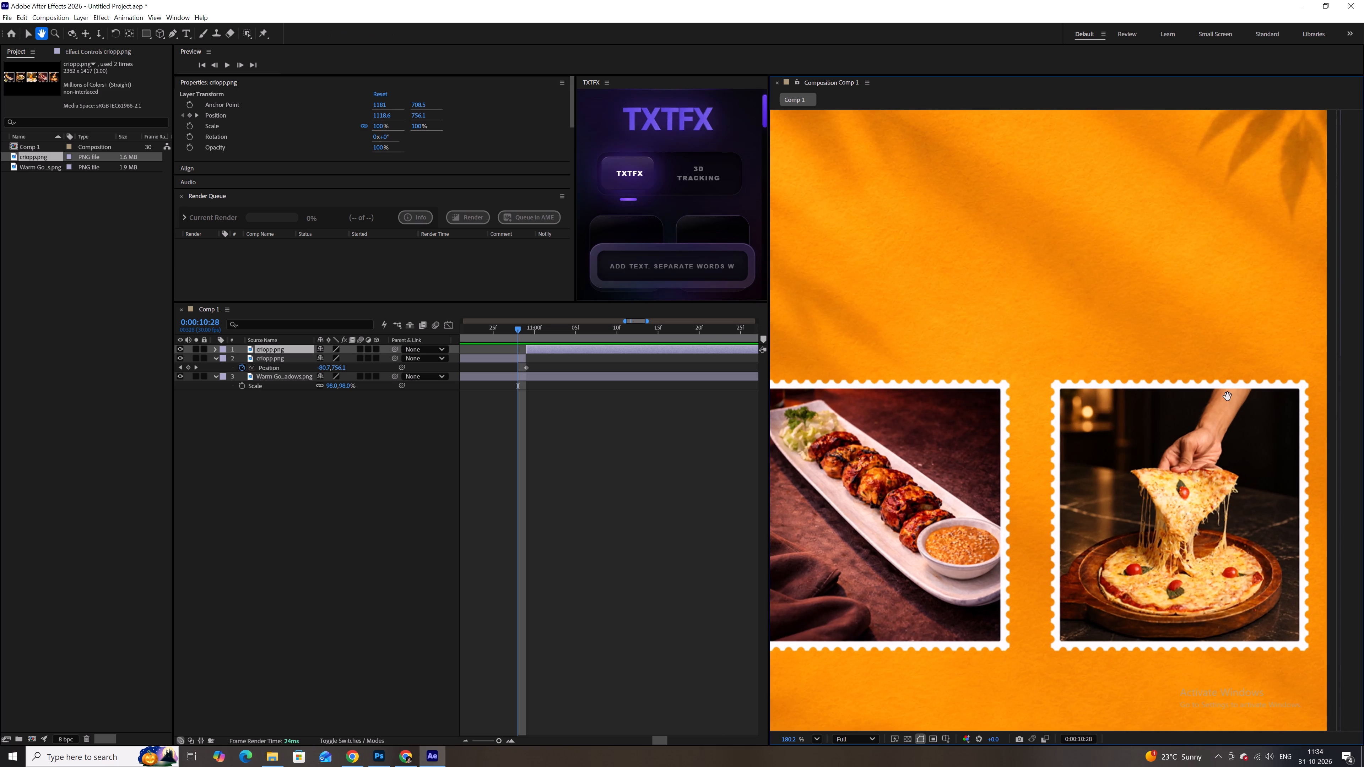
left_click_drag(1228, 397, 976, 377)
scroll(1039, 388, "up", 4, "alt")
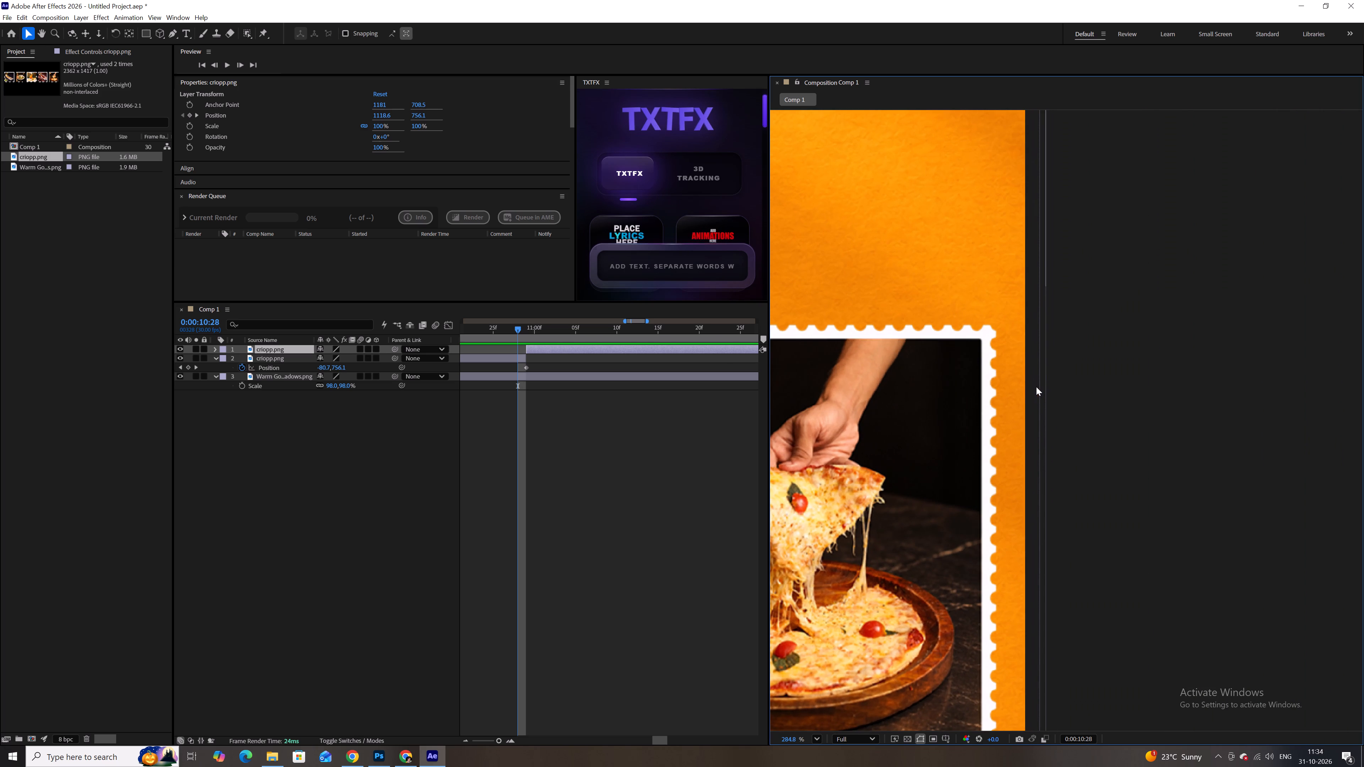
key("ctrl+r")
left_click_drag(777, 393, 809, 395)
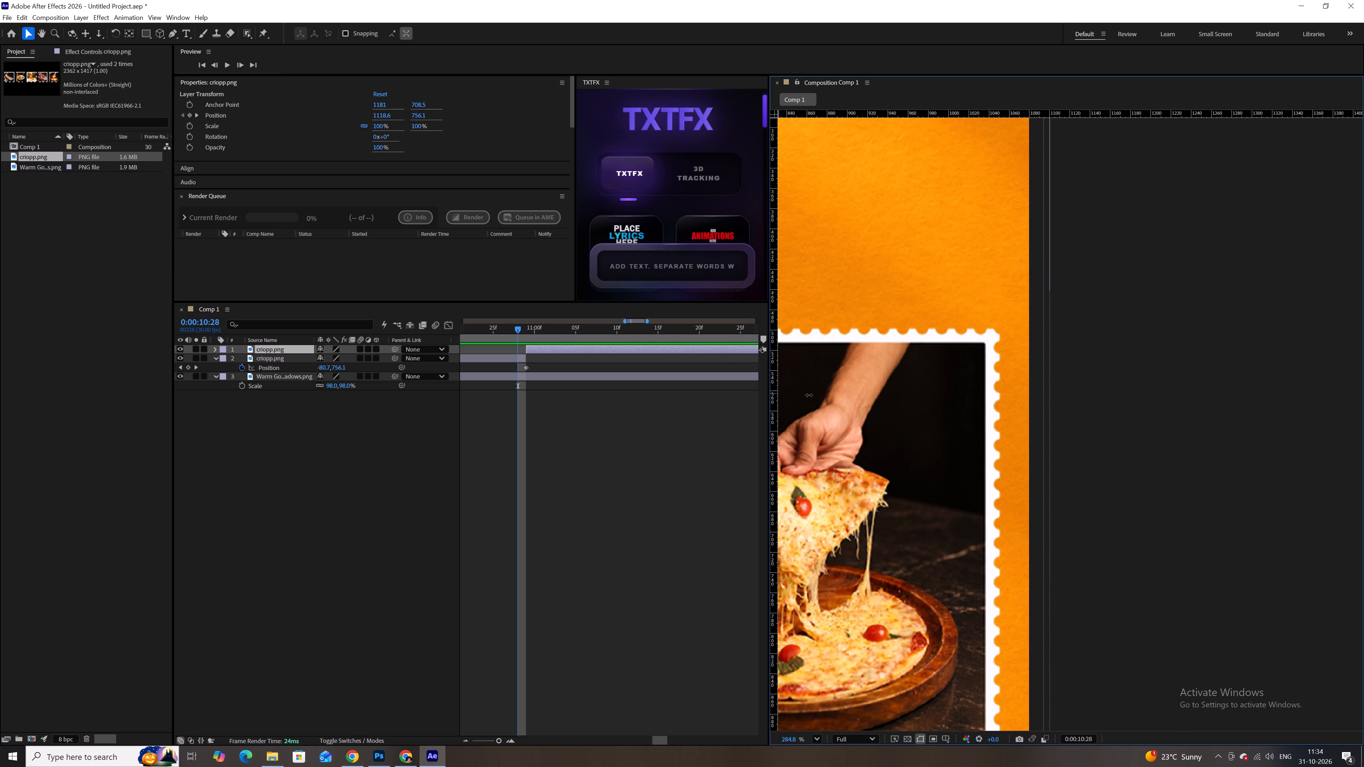
left_click_drag(809, 395, 999, 398)
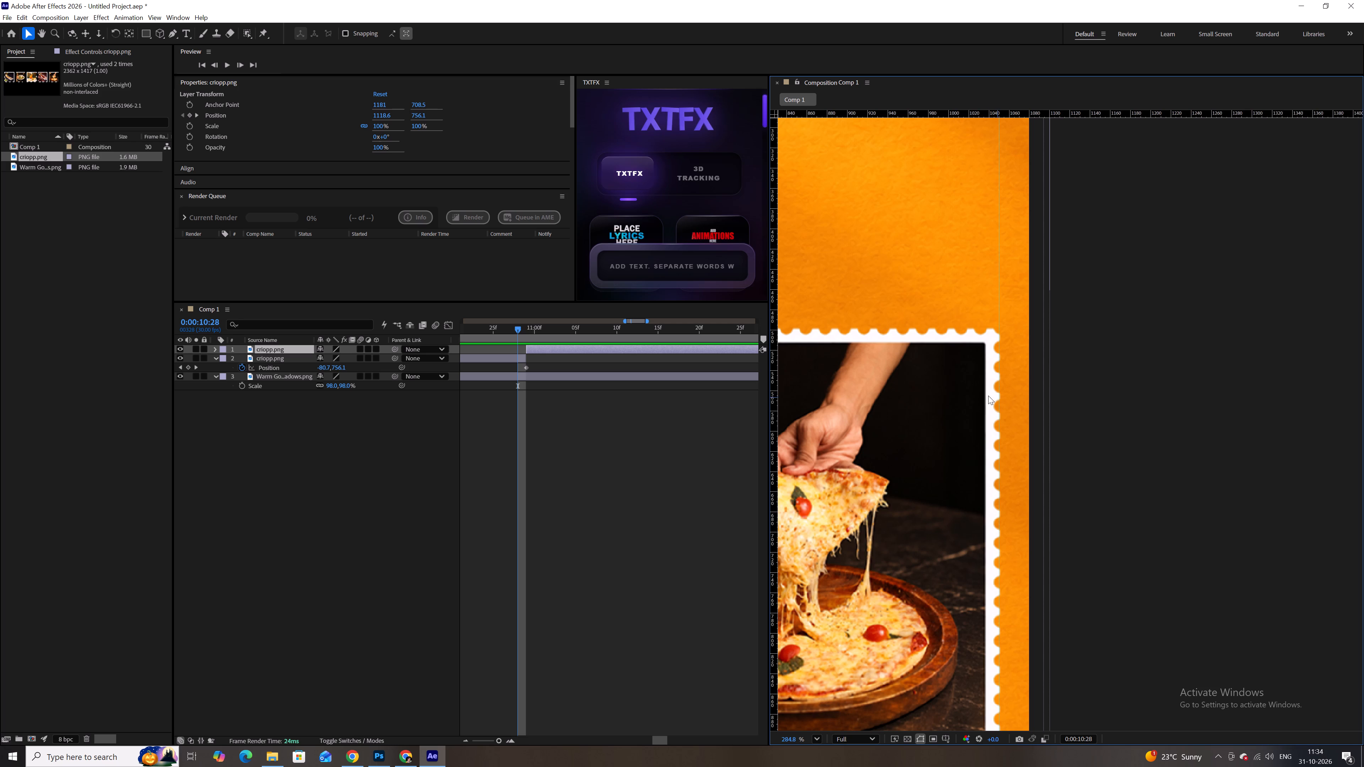
Set the copied stamp row's X position to -81.4 at 0:00:10:29, aligning its pizza stamp's outer edge with the vertical guide.
left_click(525, 331)
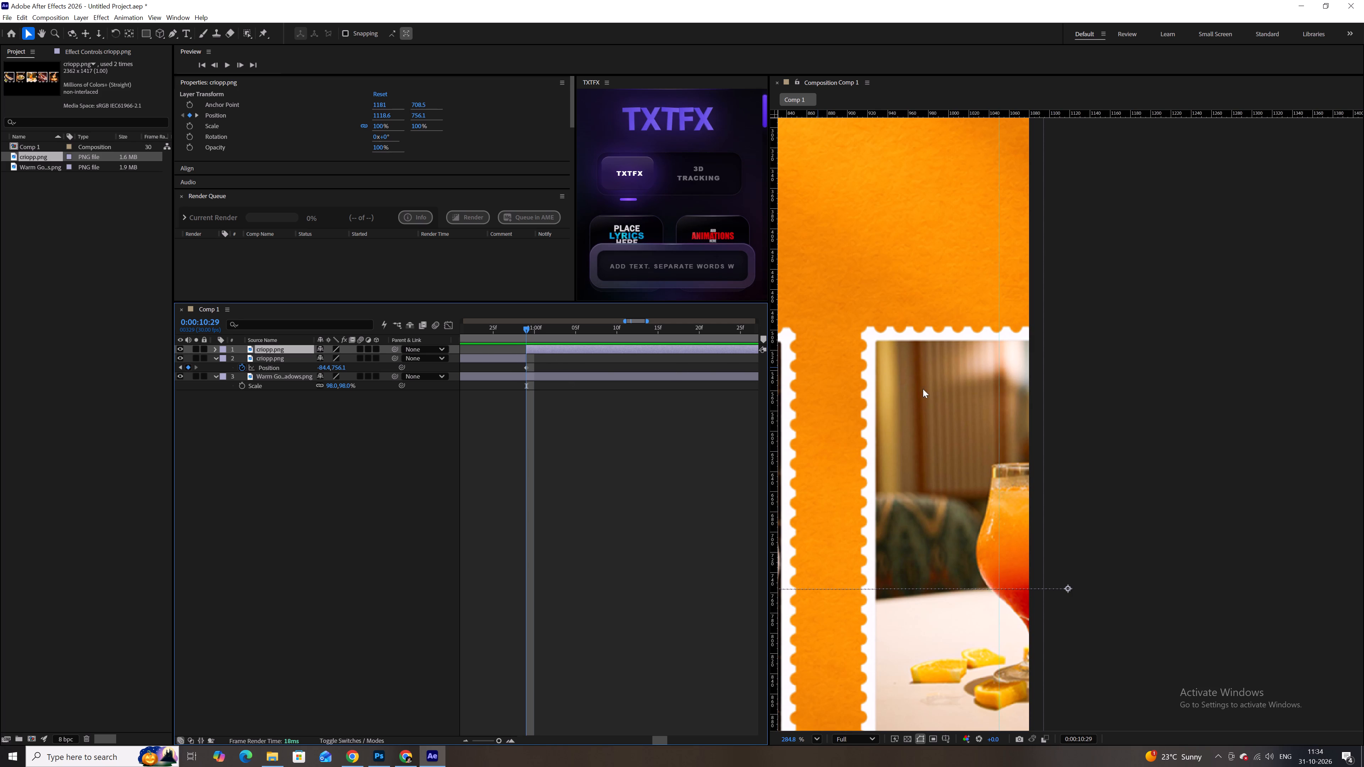
scroll(992, 395, "down", 5, "alt")
left_click(550, 350)
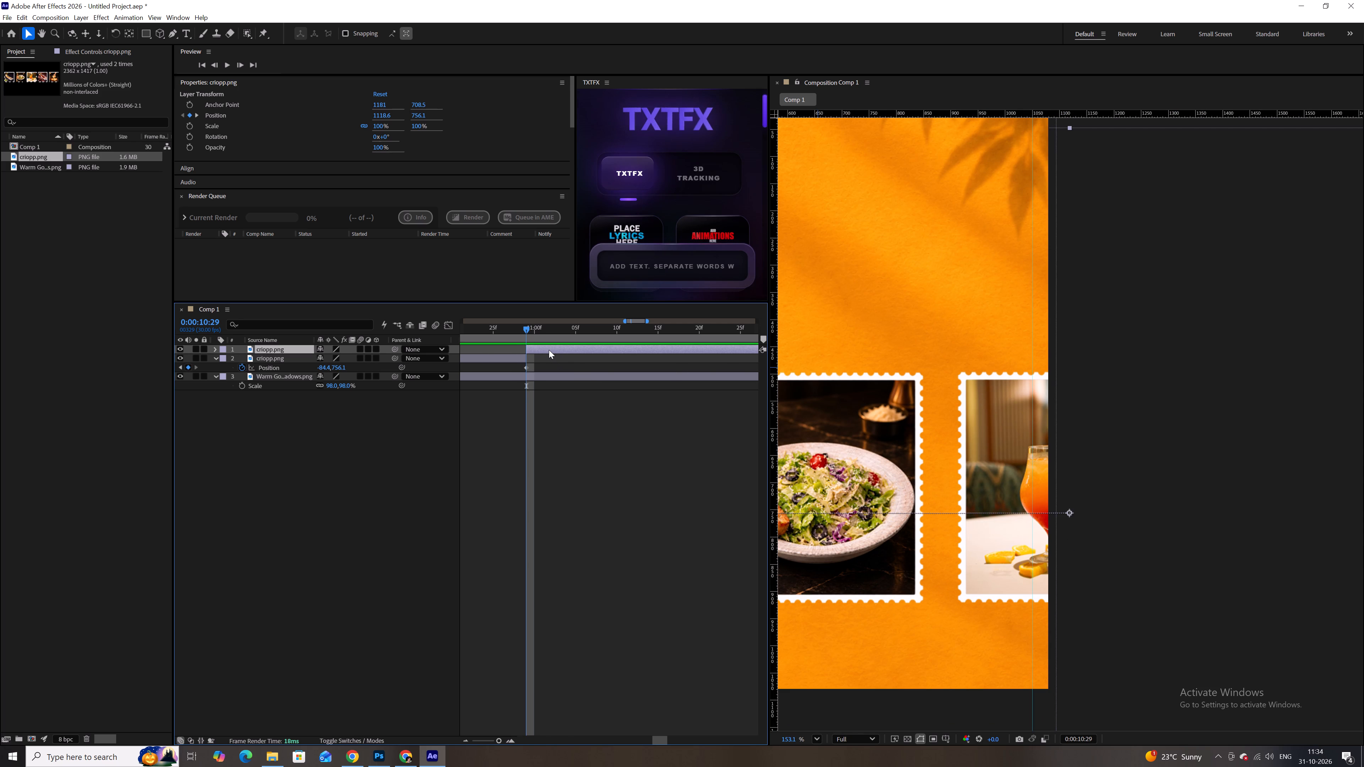
key("u")
left_click_drag(326, 357, 43, 369)
left_click_drag(321, 359, 0, 377)
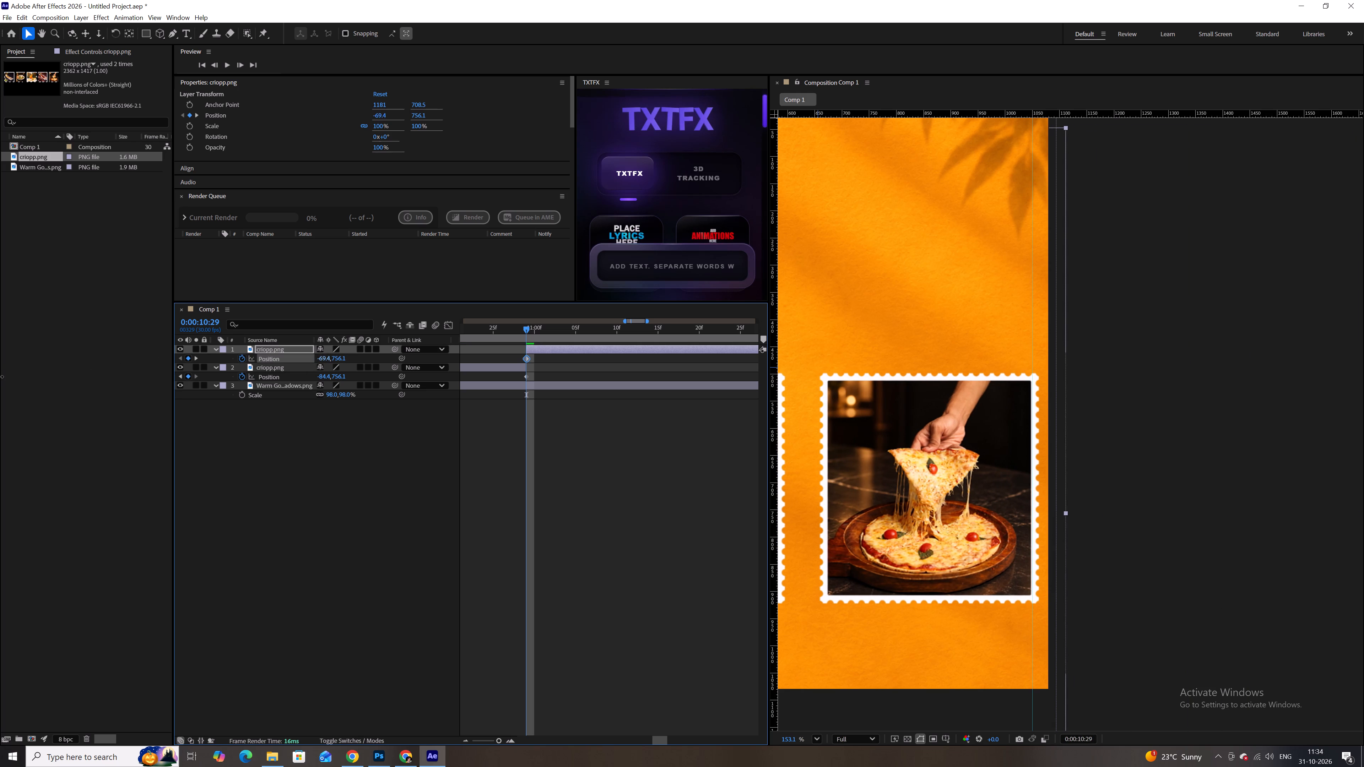
left_click_drag(0, 377, 1, 380)
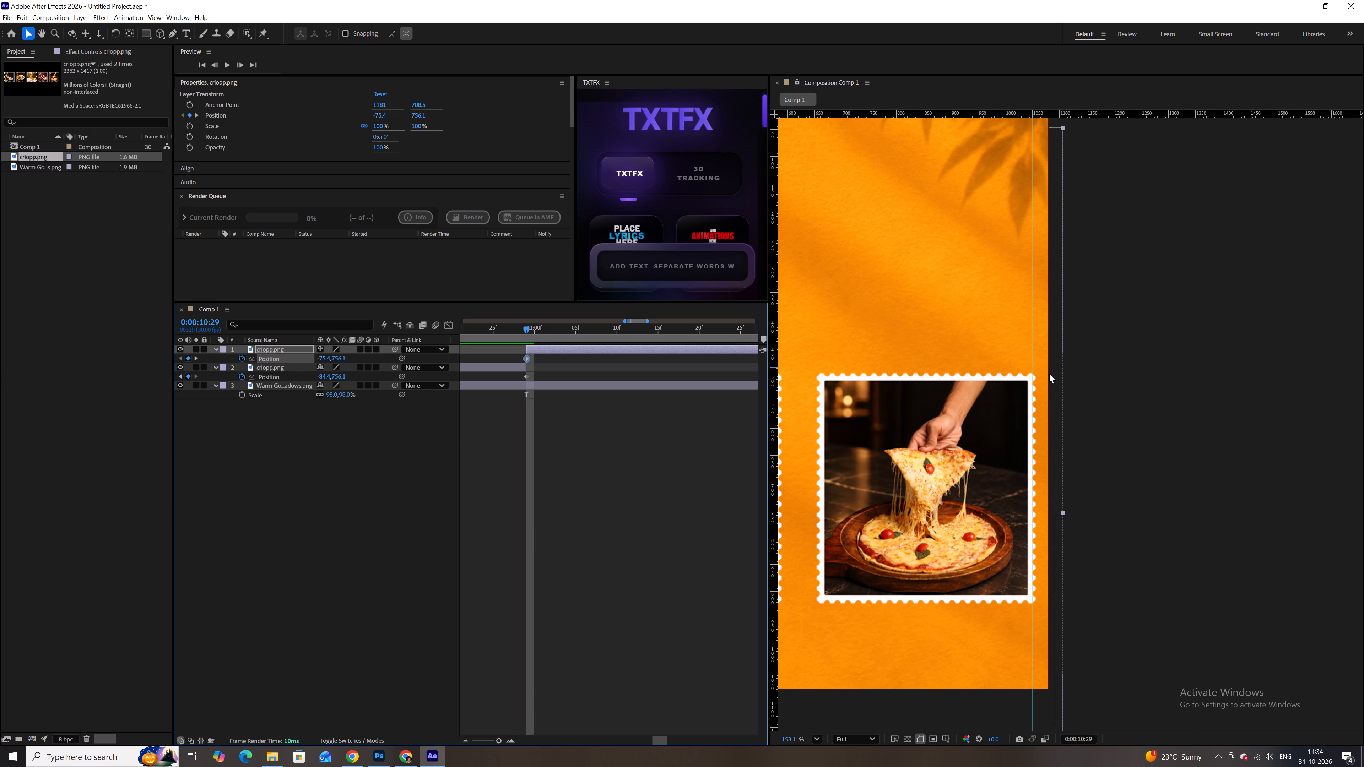
scroll(1050, 373, "up", 11)
scroll(1016, 391, "up", 3)
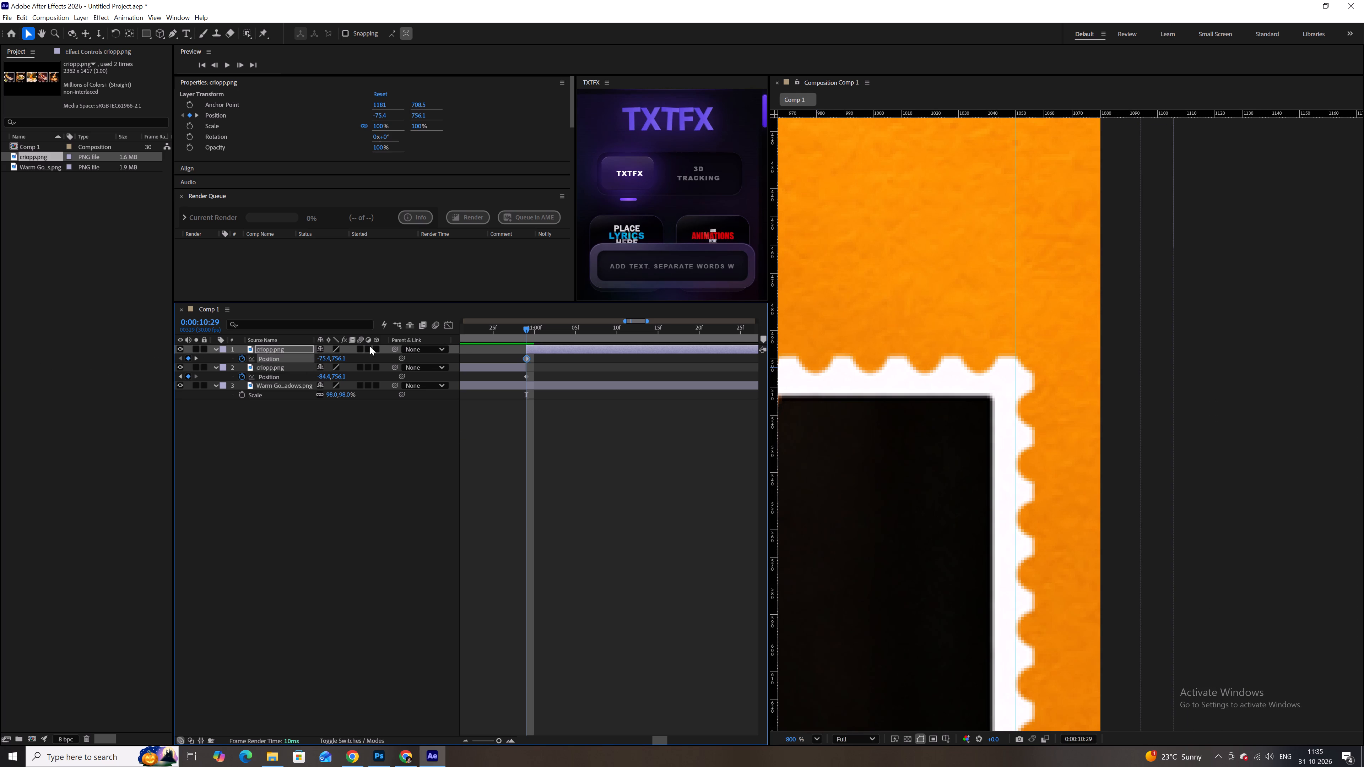
left_click_drag(325, 360, 318, 358)
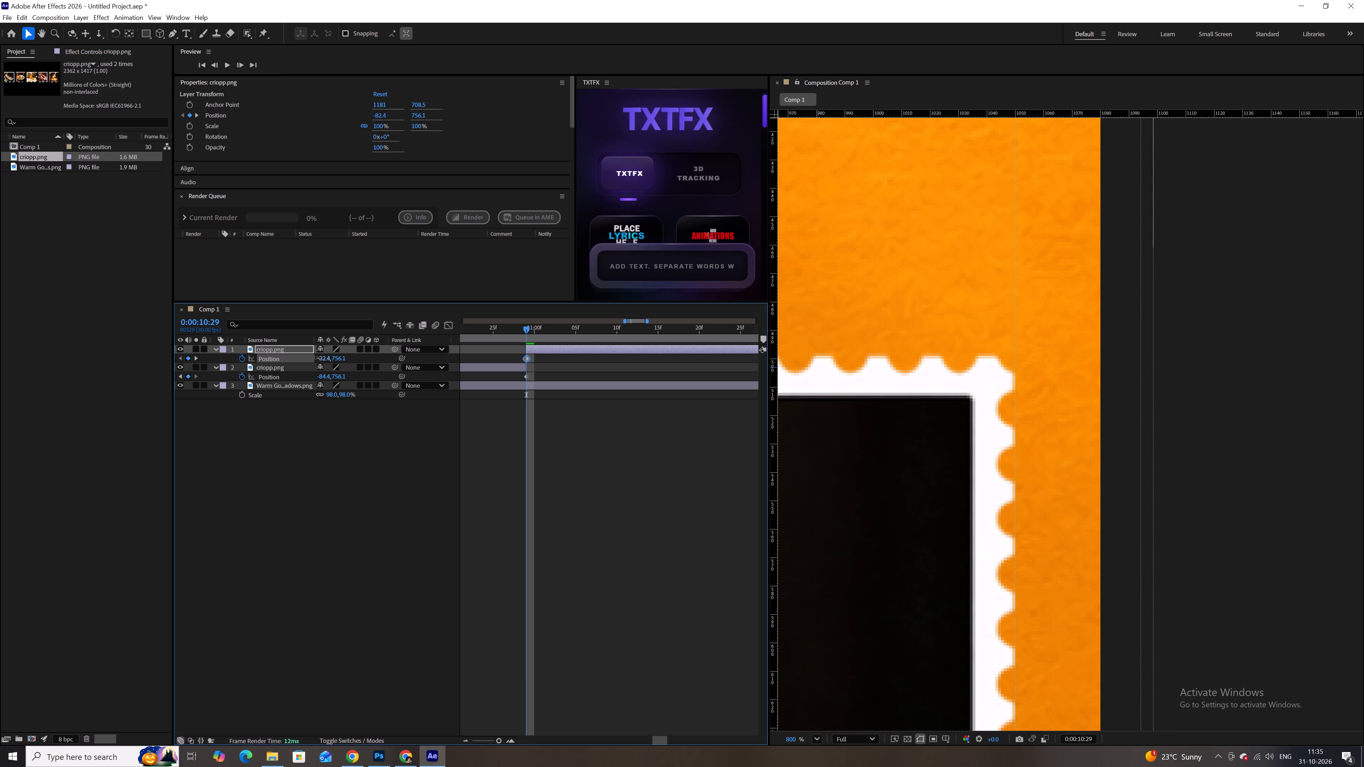
left_click_drag(318, 358, 318, 358)
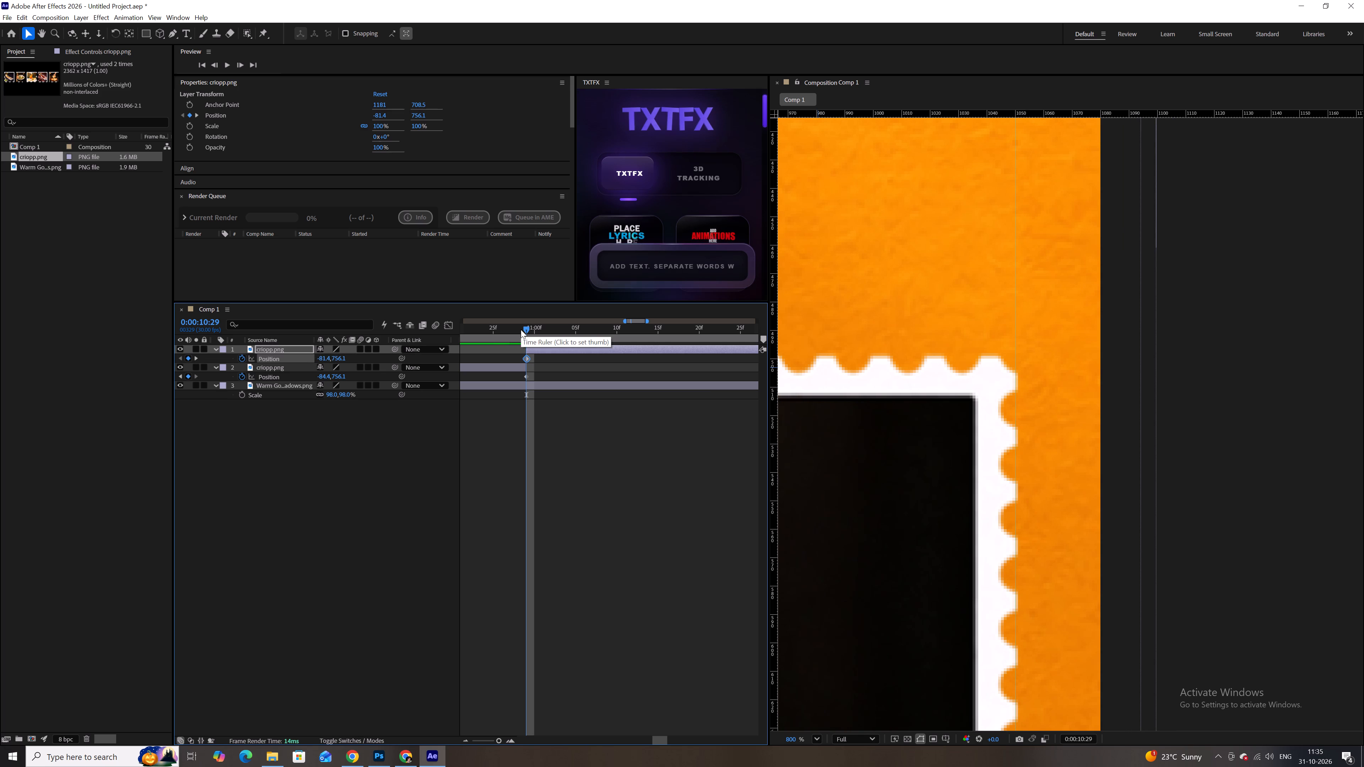
left_click(526, 328)
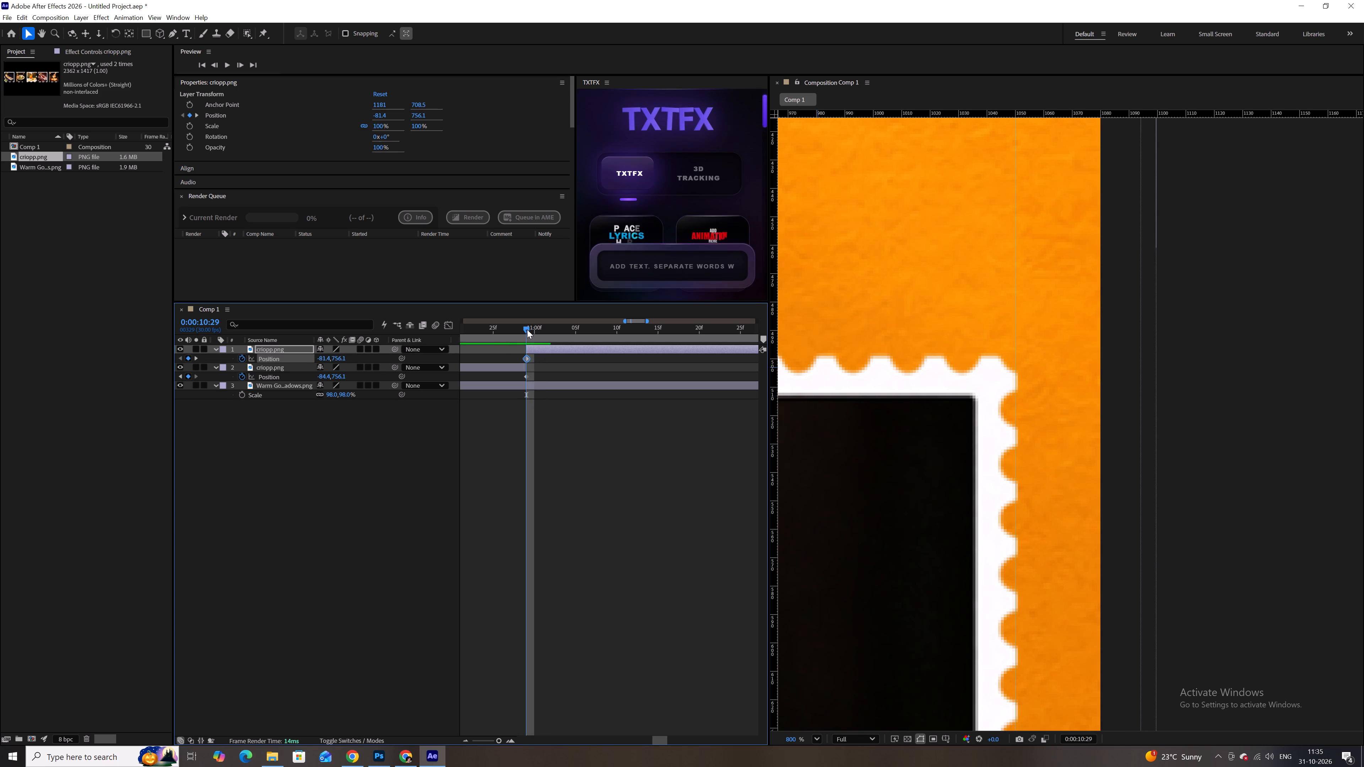
left_click(526, 331)
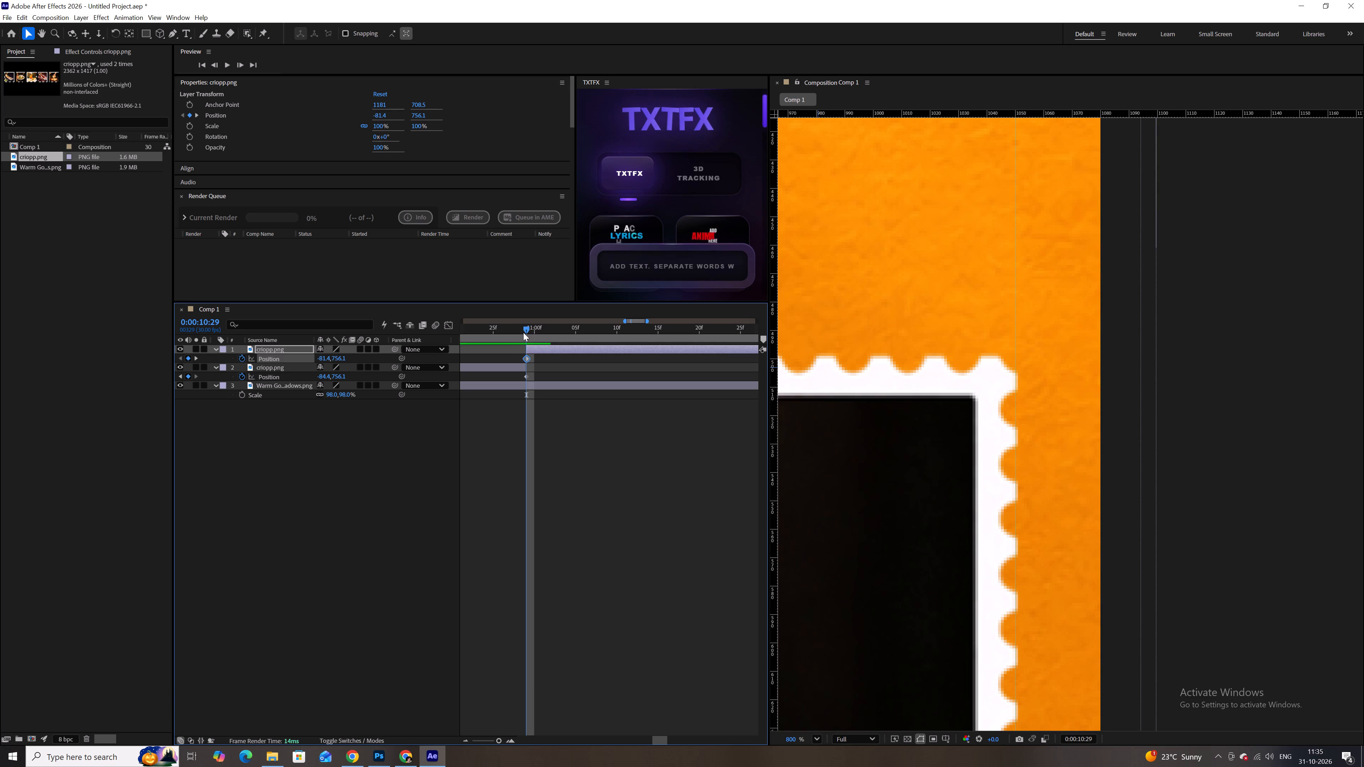
left_click_drag(328, 359, 329, 359)
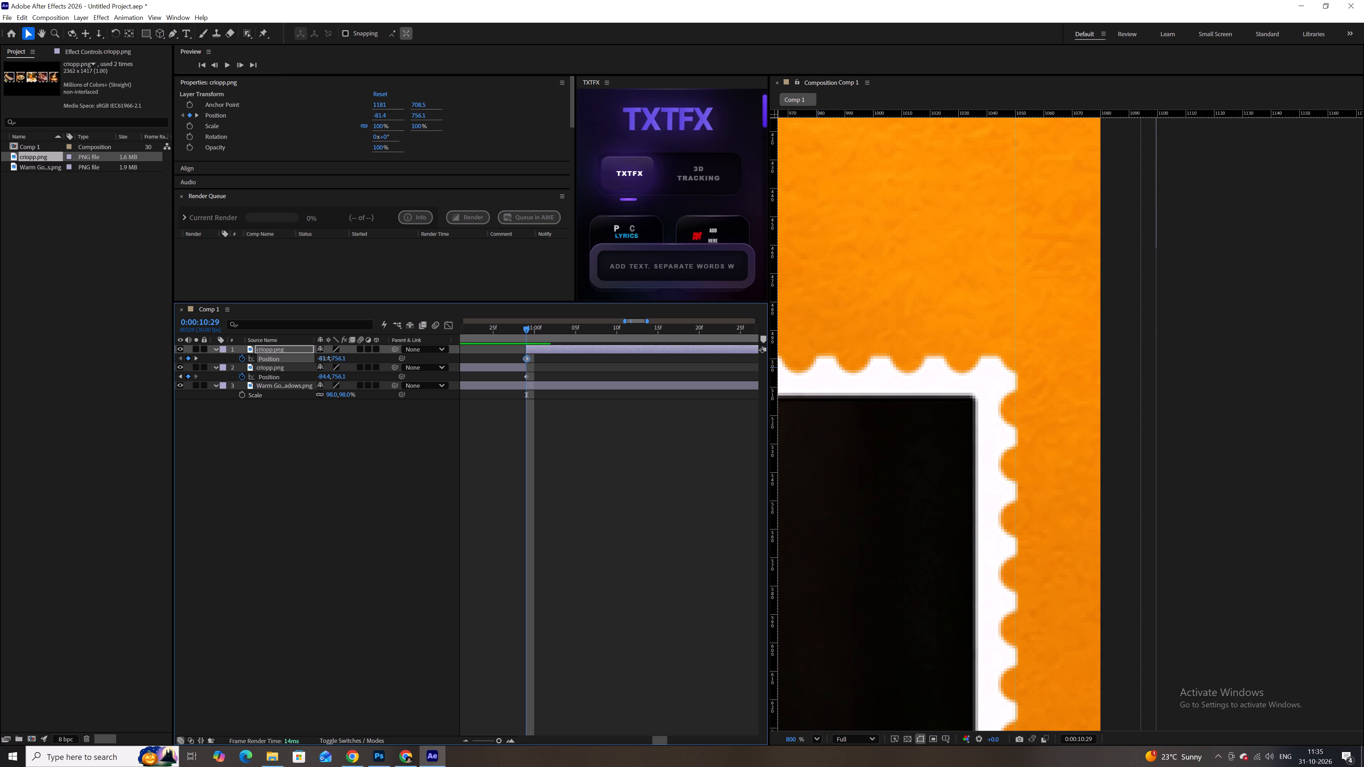
left_click_drag(329, 359, 325, 355)
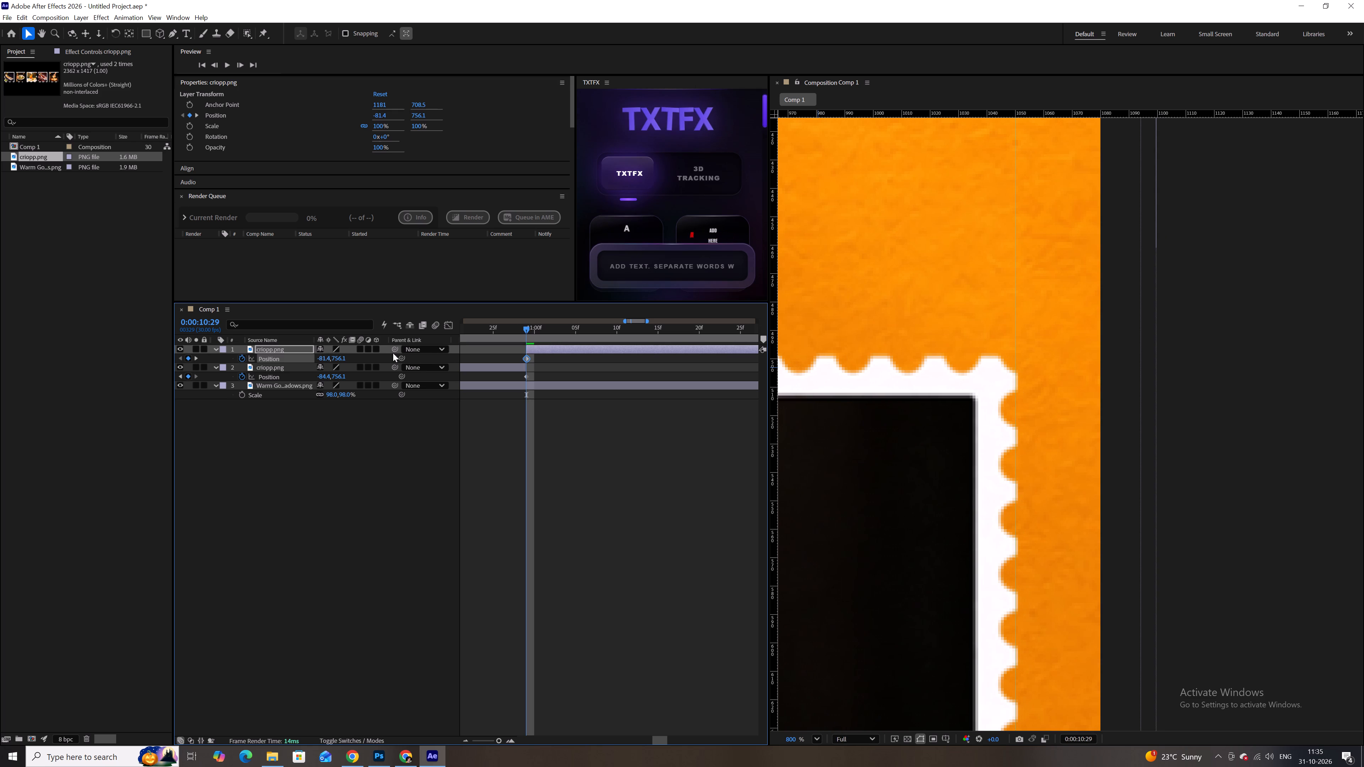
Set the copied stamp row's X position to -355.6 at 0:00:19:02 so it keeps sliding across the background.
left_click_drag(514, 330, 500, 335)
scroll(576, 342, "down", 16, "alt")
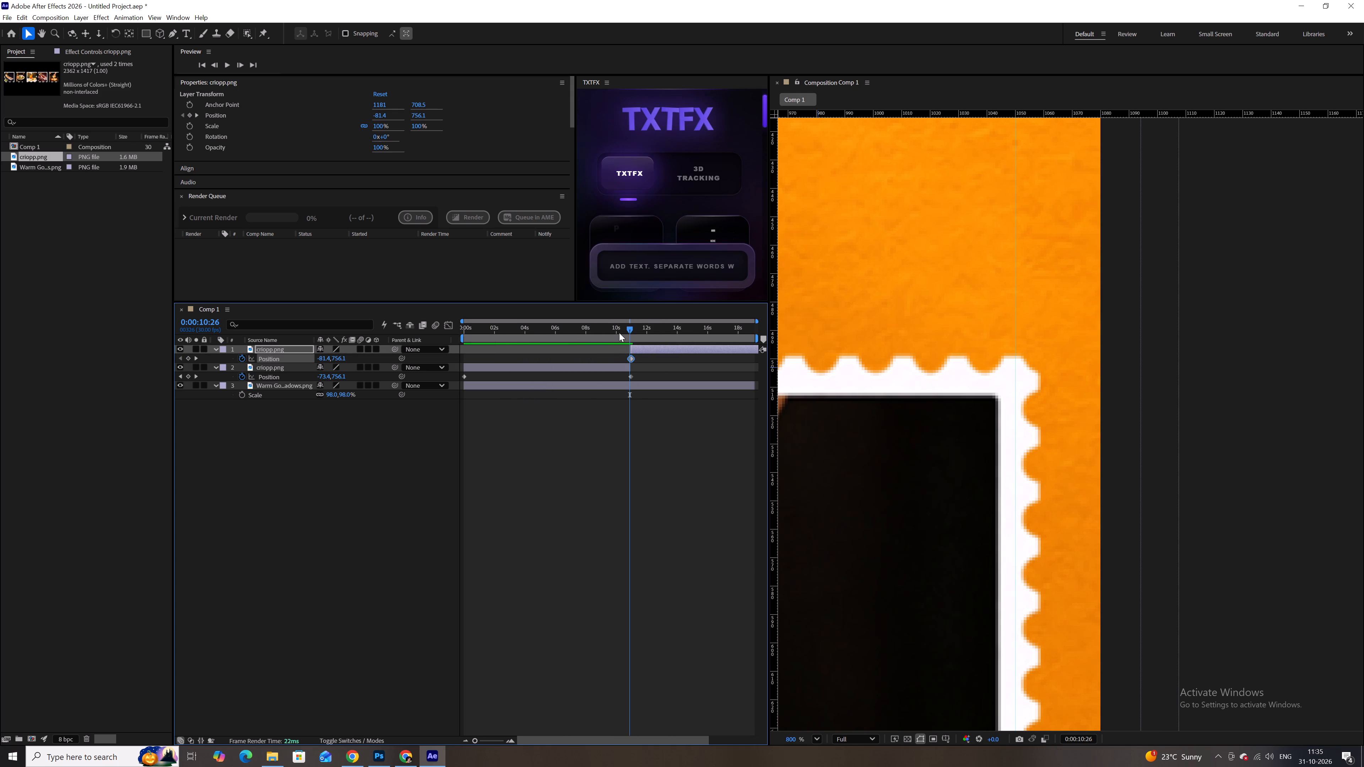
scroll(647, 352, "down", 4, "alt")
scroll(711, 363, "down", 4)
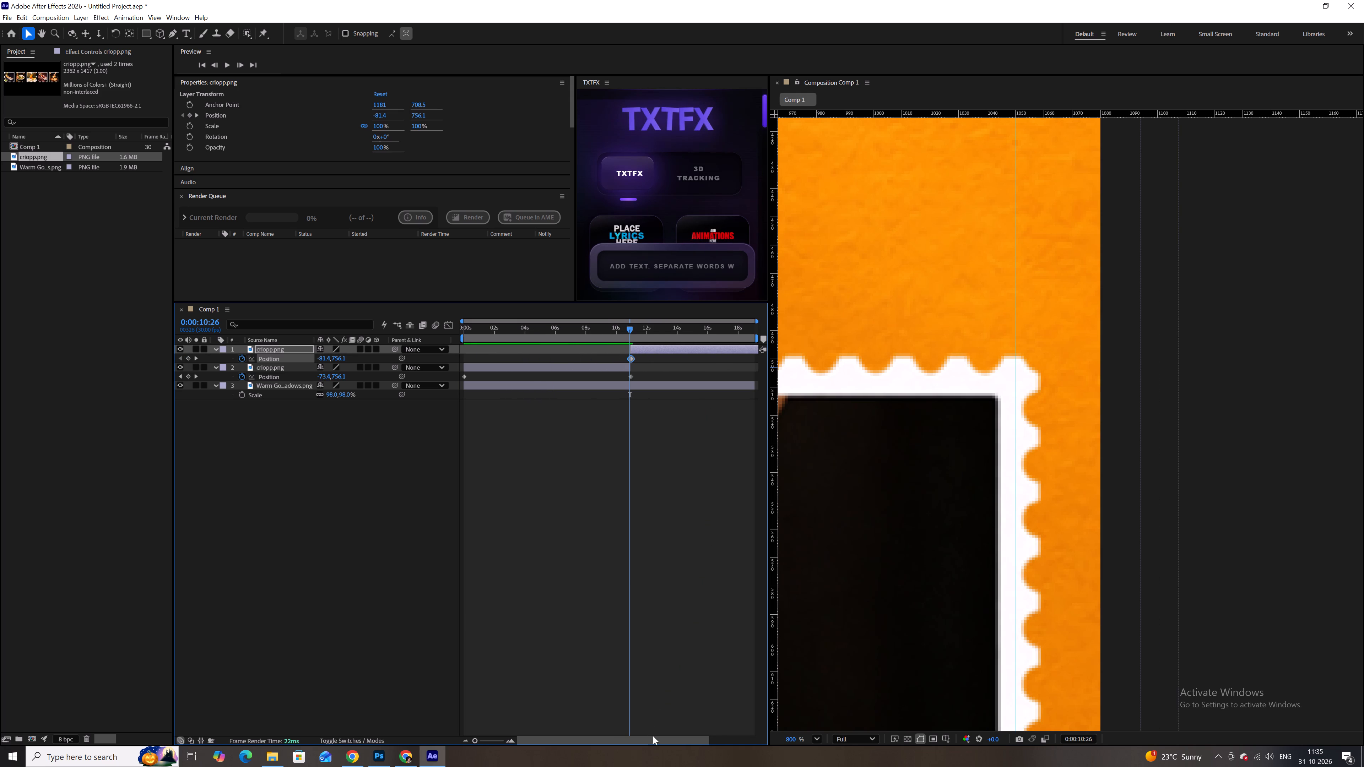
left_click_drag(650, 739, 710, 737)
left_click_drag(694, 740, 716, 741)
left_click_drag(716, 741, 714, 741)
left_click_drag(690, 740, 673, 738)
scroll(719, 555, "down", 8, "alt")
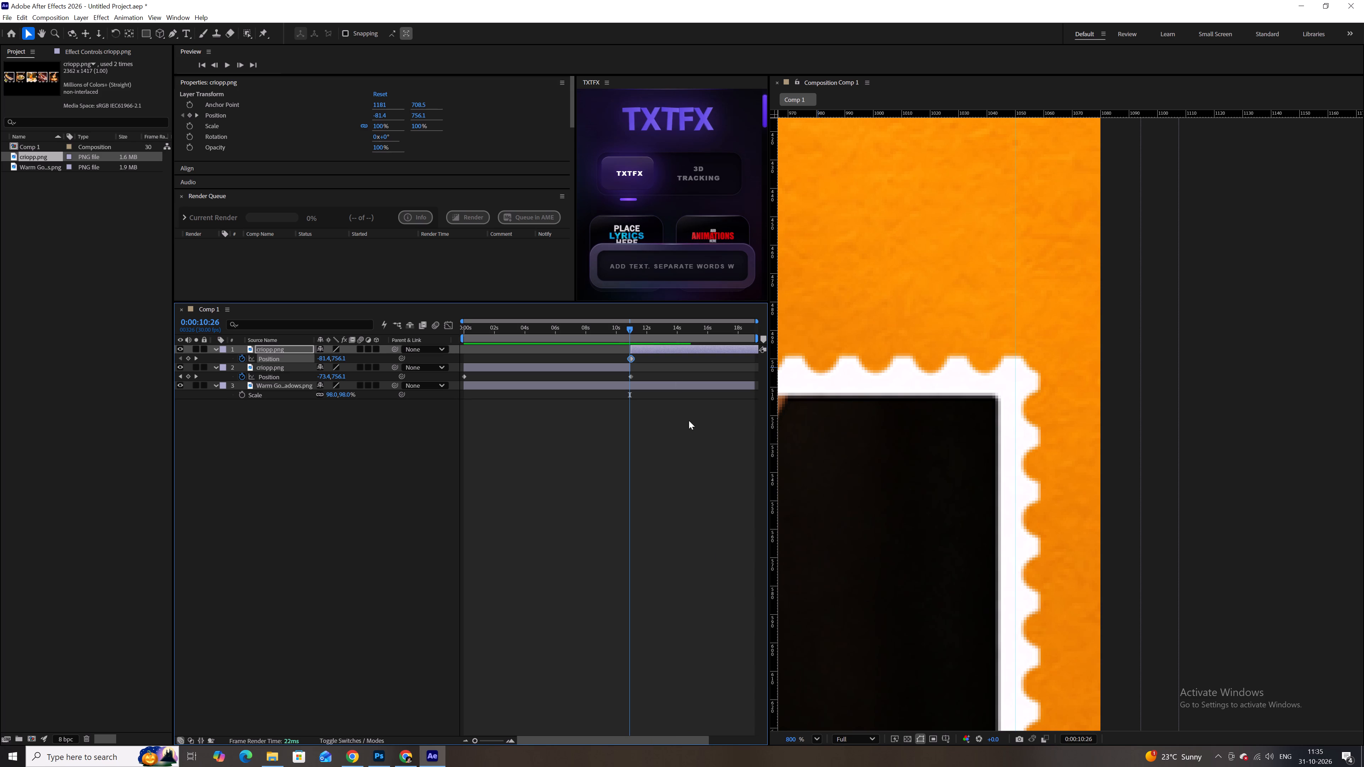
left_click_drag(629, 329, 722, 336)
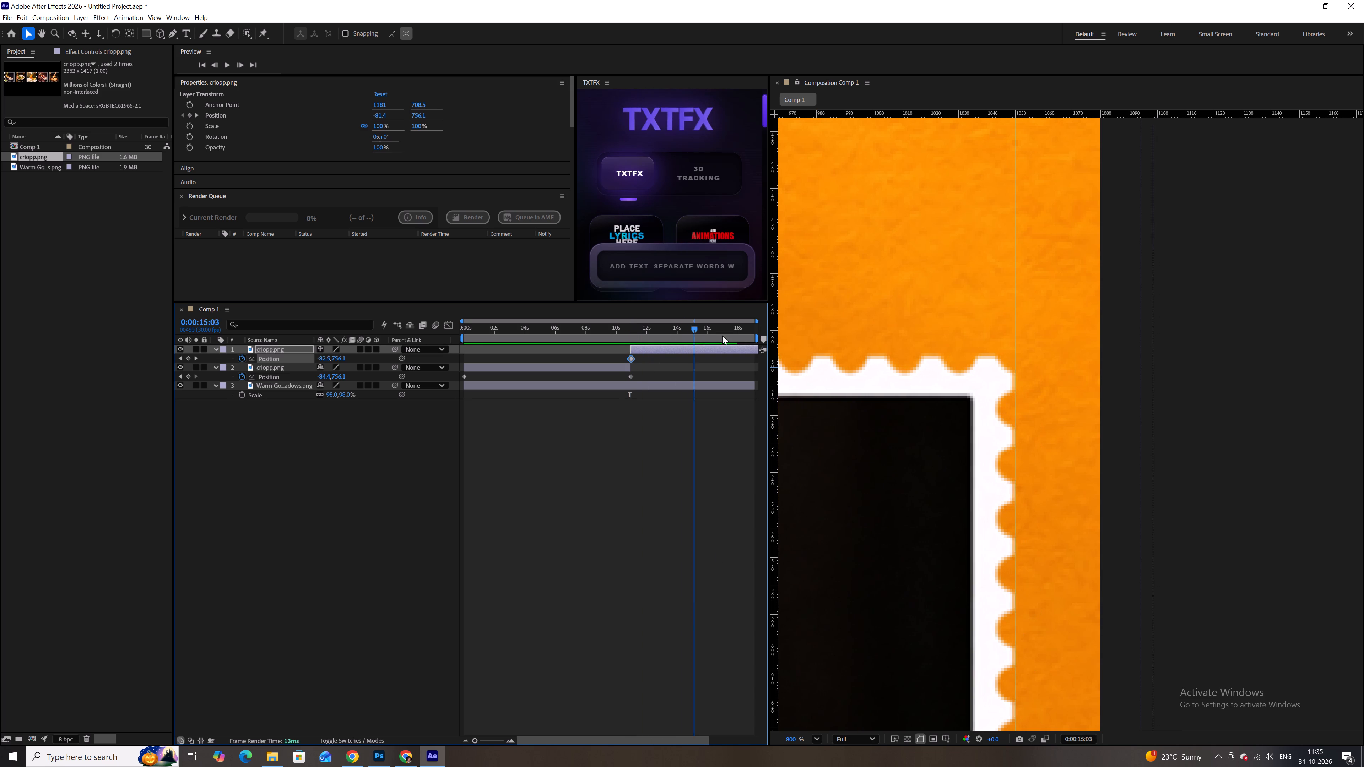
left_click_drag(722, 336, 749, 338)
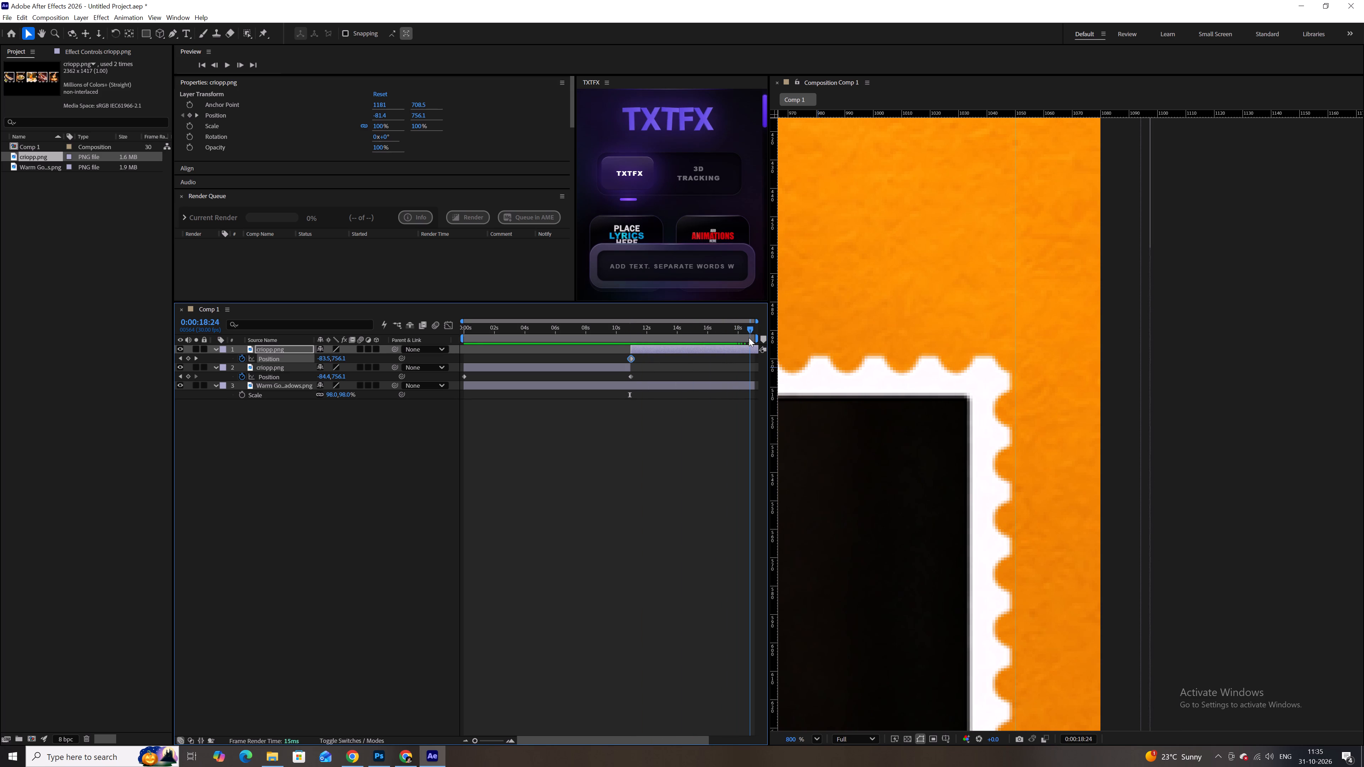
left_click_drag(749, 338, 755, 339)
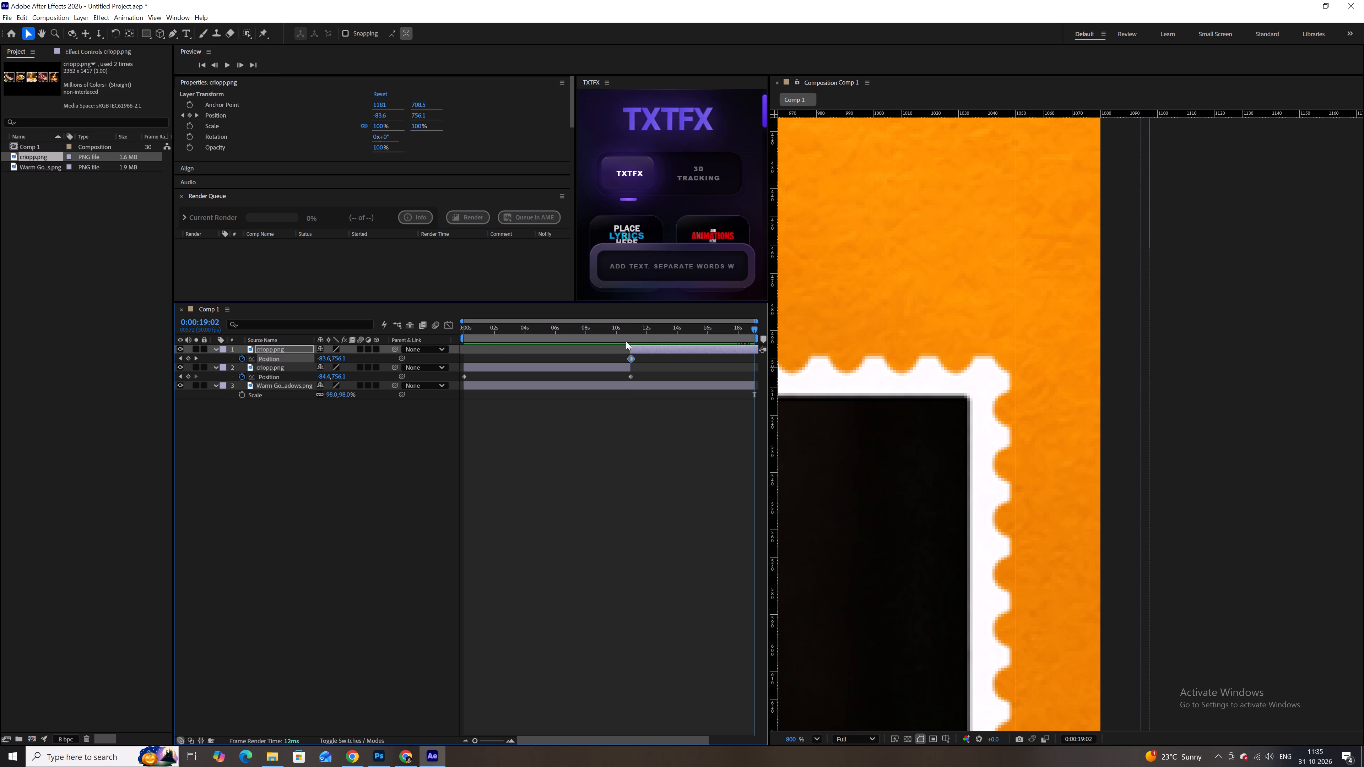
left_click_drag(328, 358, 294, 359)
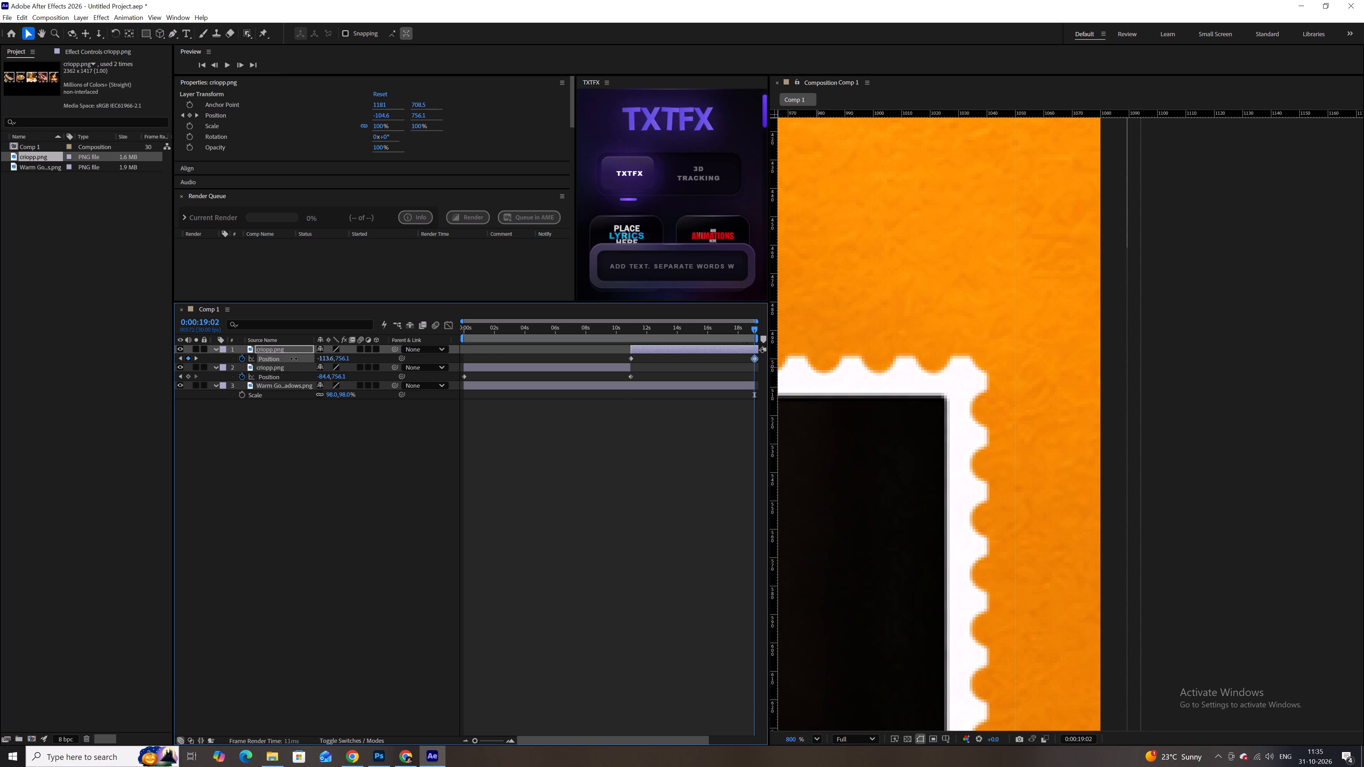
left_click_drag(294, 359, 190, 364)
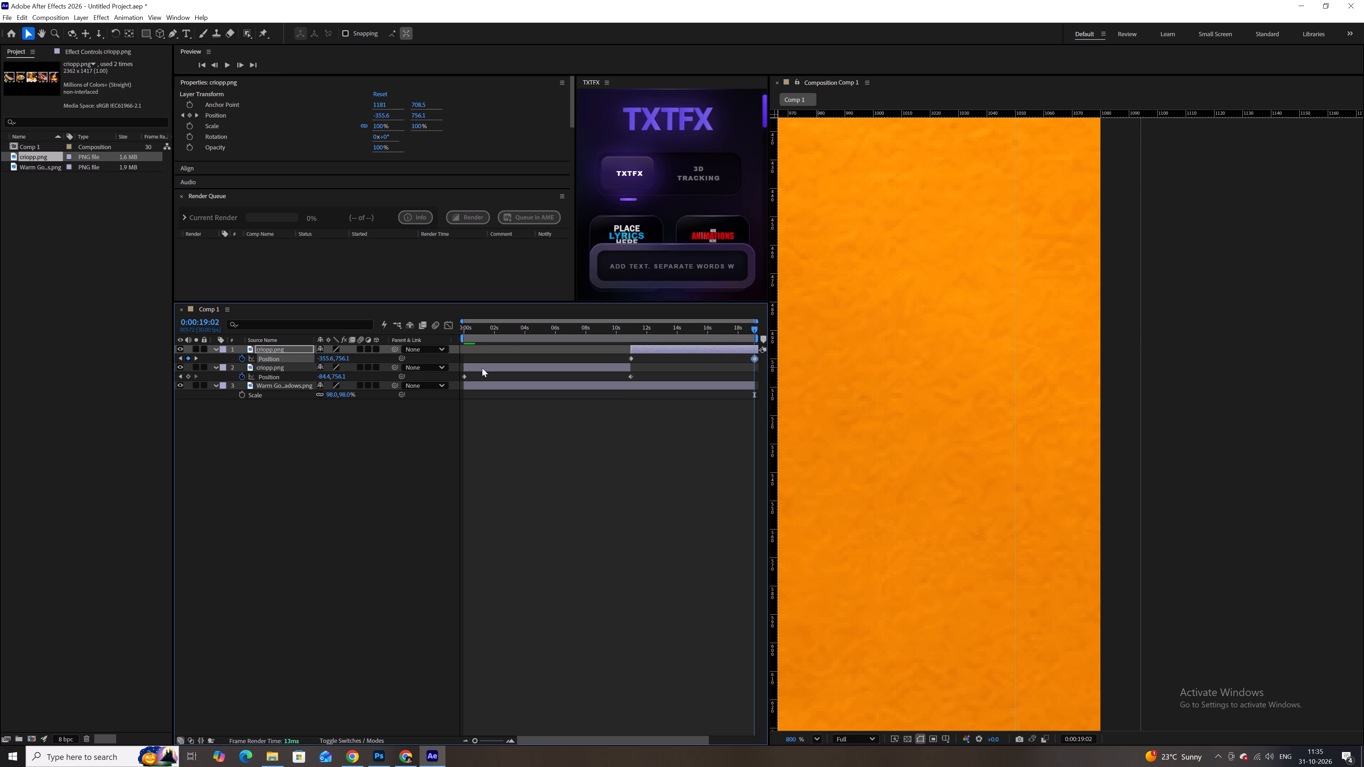
Play the handover from the original stamp row to its copy, starting at 0:00:08:11.
scroll(647, 373, "down", 3, "alt")
scroll(919, 353, "down", 16, "alt")
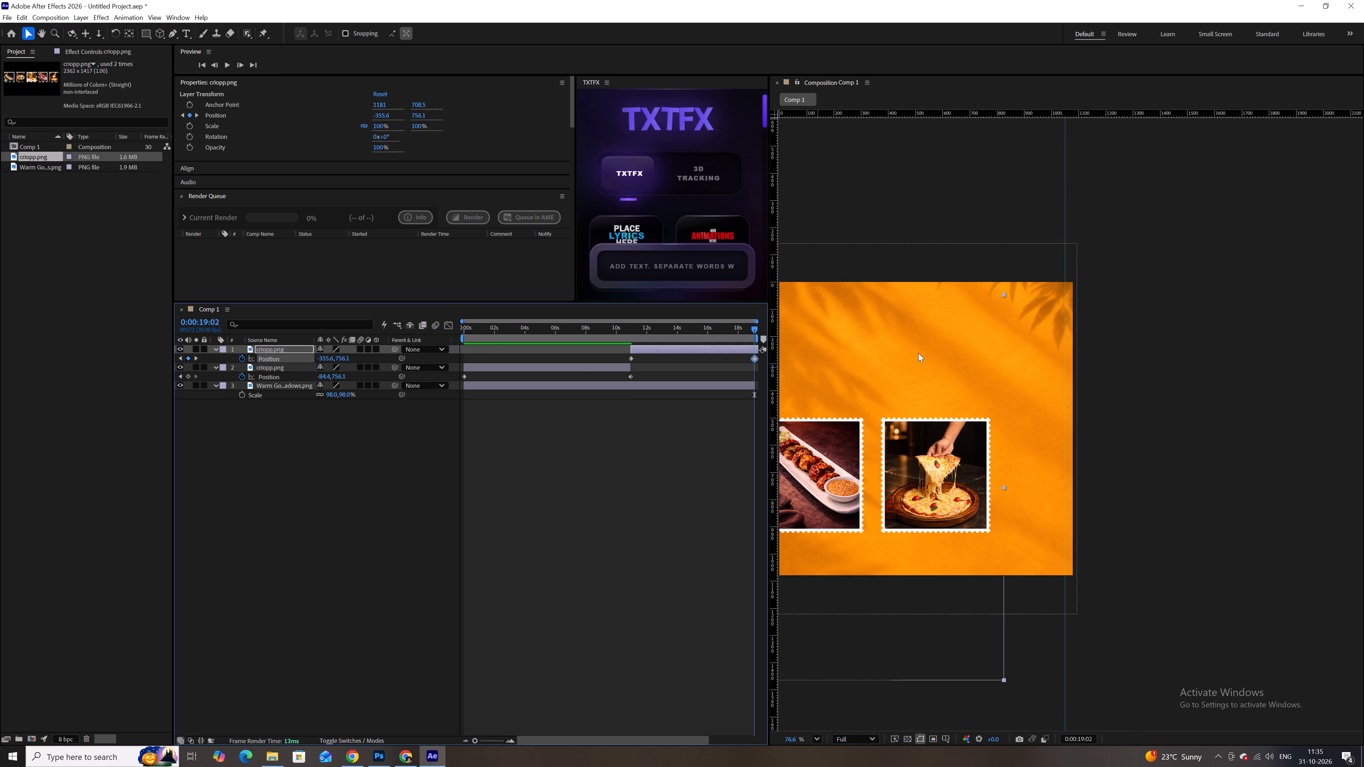
scroll(918, 353, "down", 4, "alt")
scroll(993, 344, "up", 4, "alt")
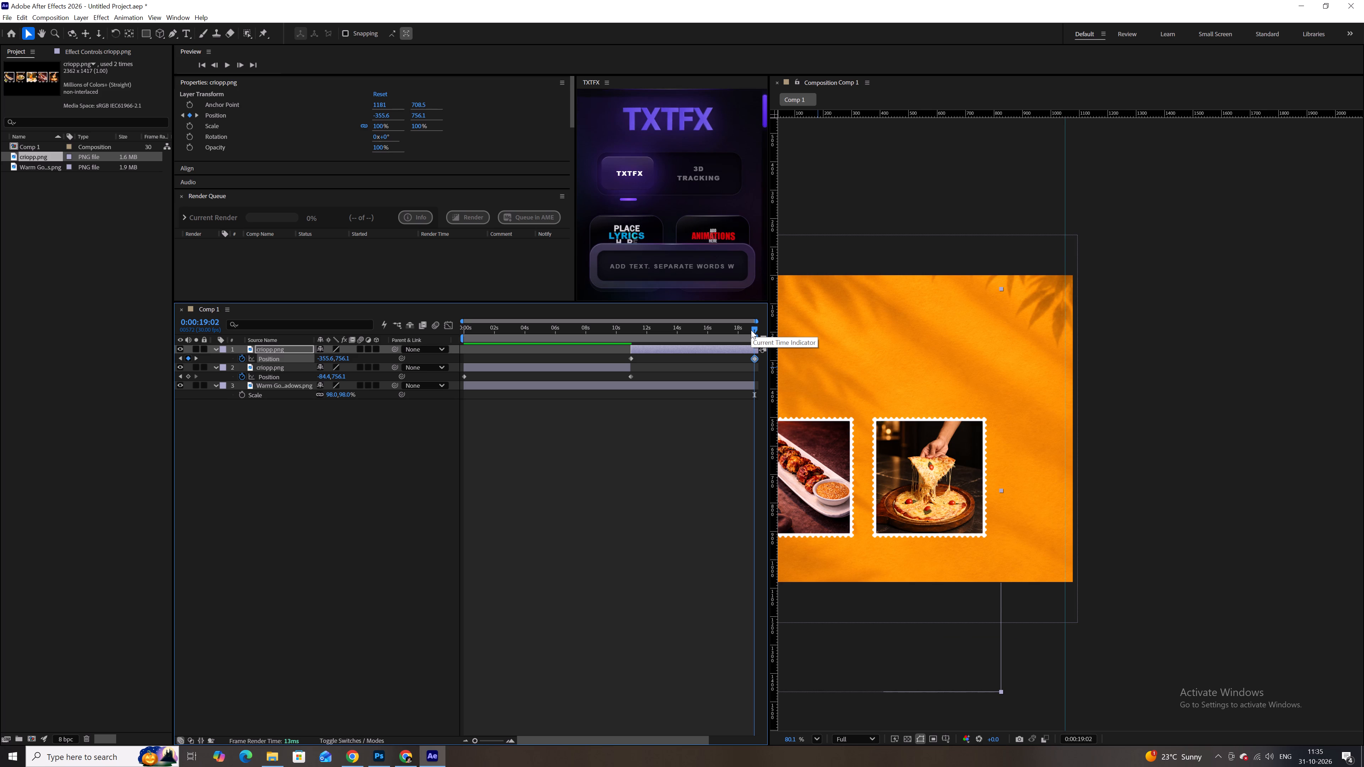
left_click_drag(750, 329, 611, 324)
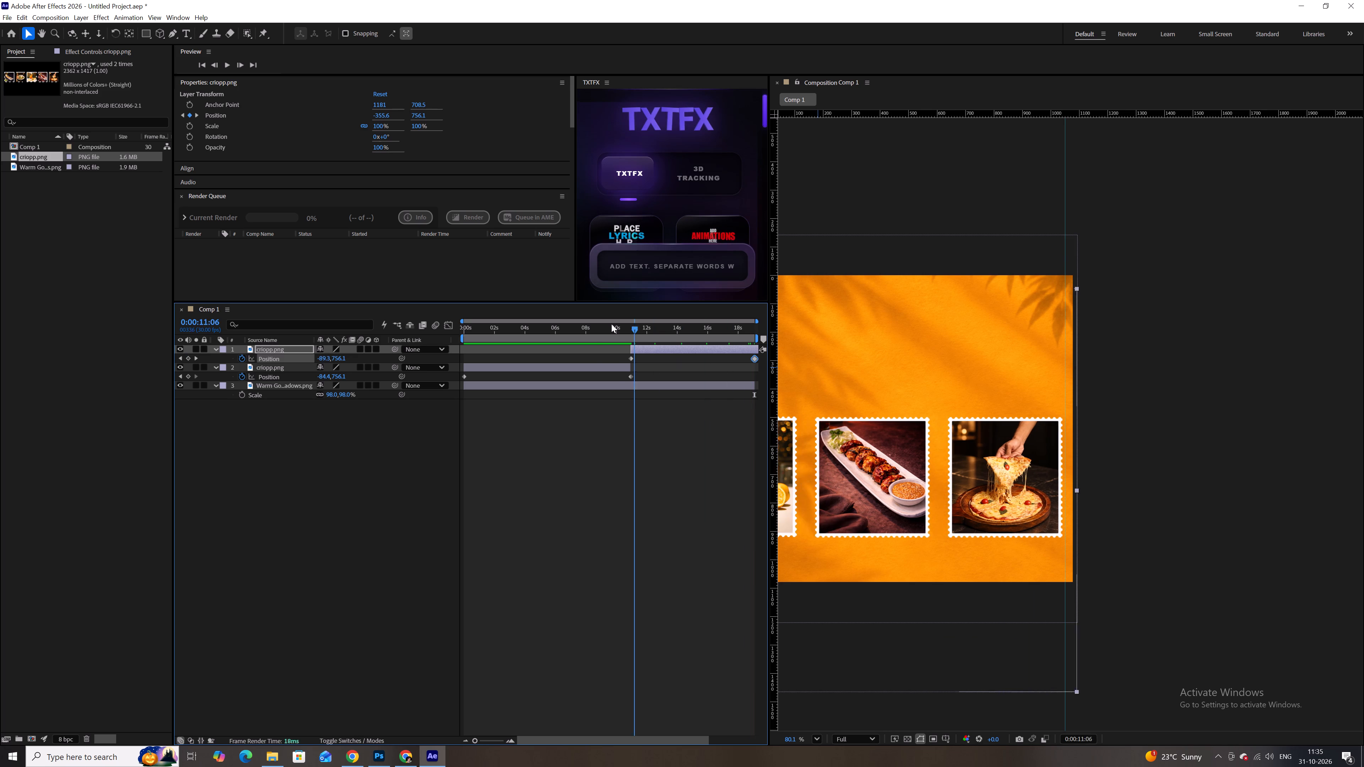
left_click_drag(611, 324, 591, 326)
key("space")
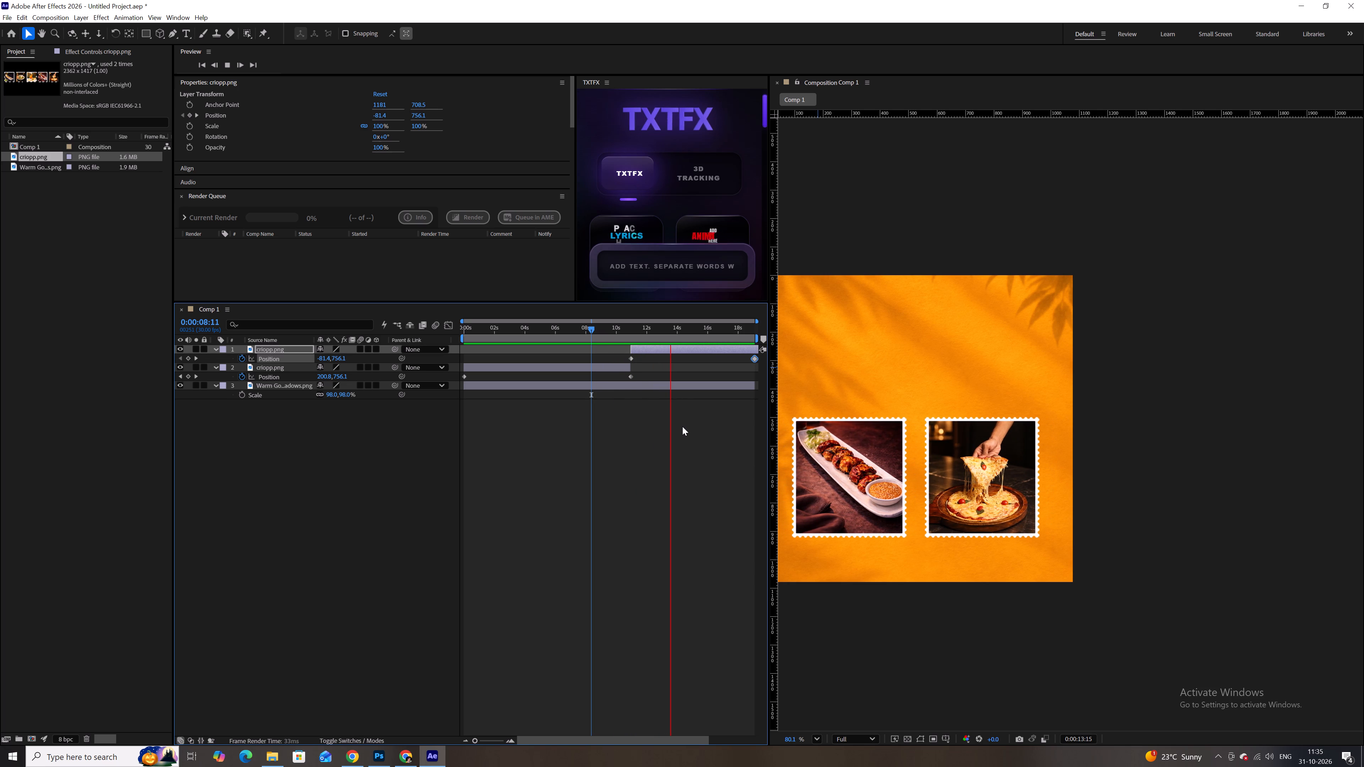
key("space")
Delete the copied stamp row's end position keyframe and the copied layer itself.
key("BackSpace")
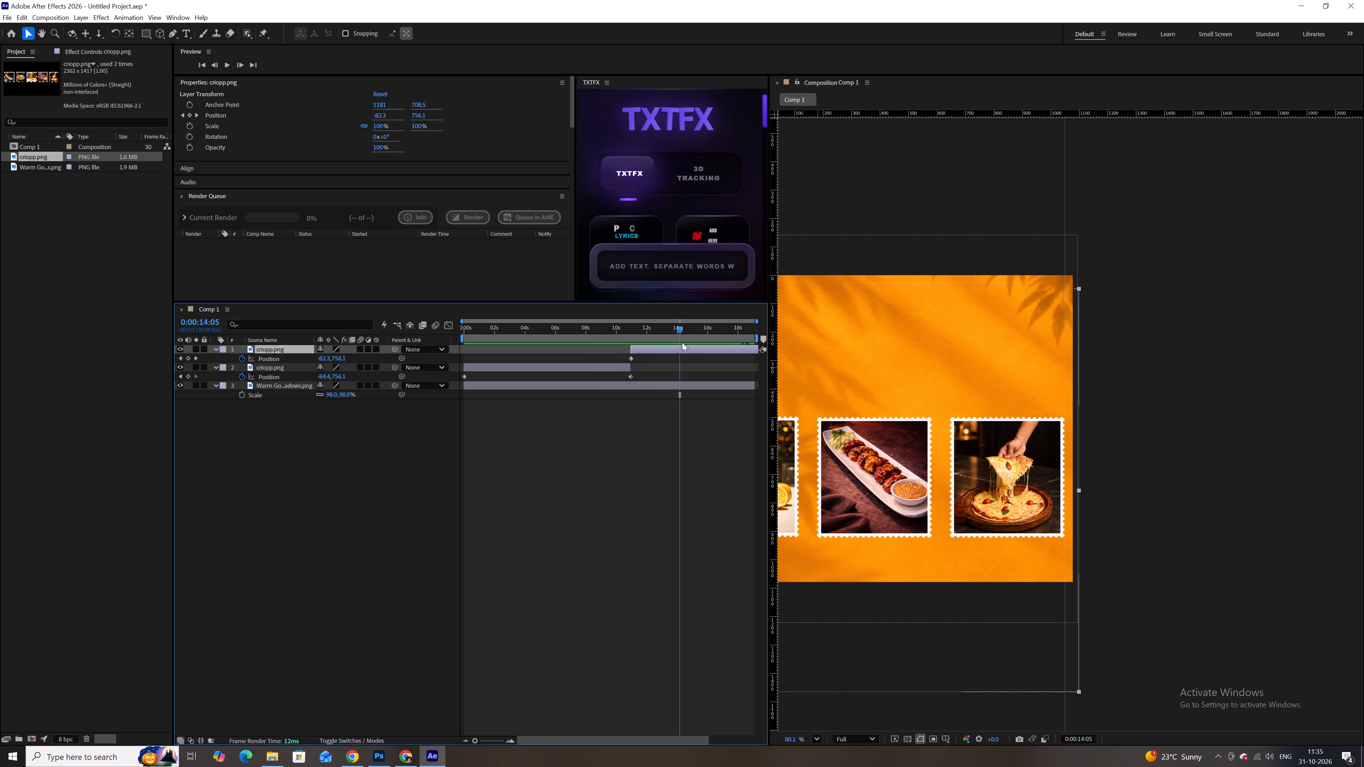
left_click(709, 456)
left_click(707, 352)
key("BackSpace")
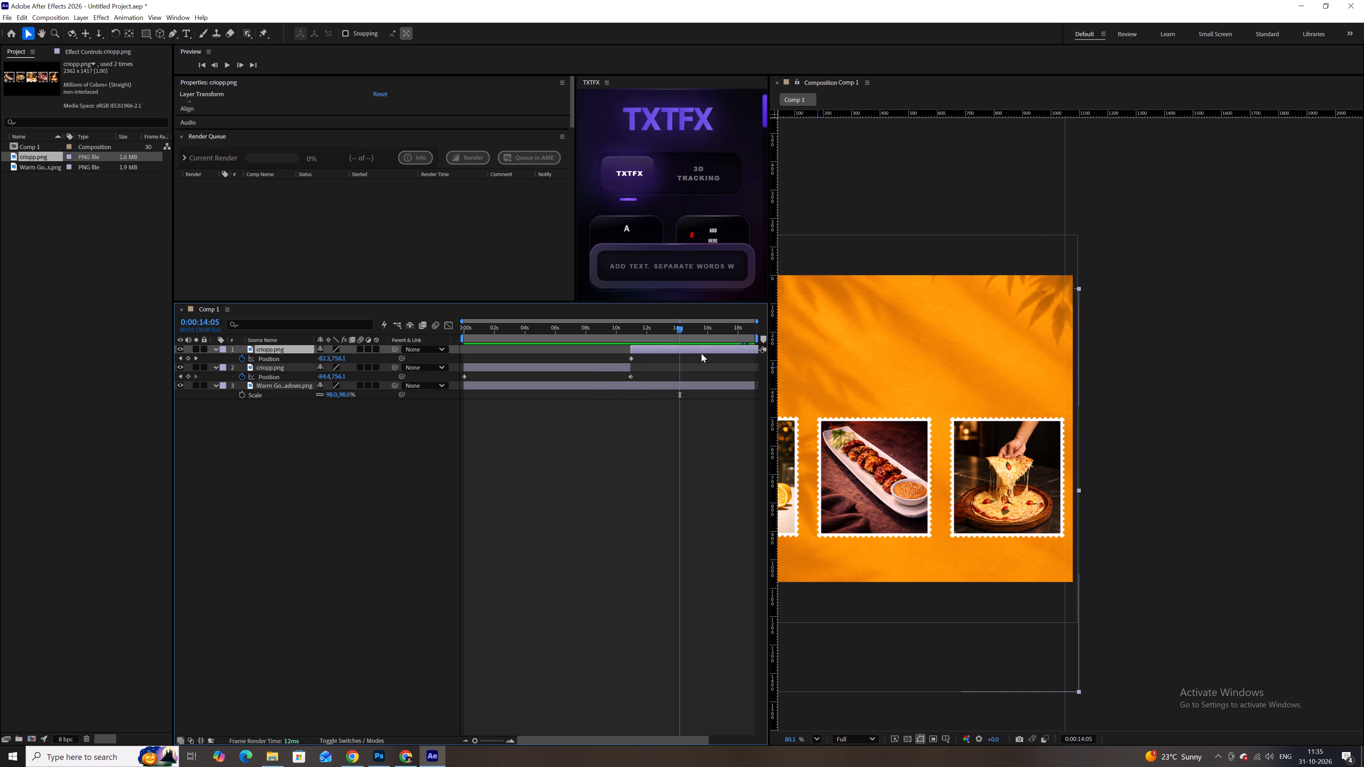
Split the golden foliage background layer at 0:00:10:29 and delete the part after it.
left_click_drag(654, 330, 631, 328)
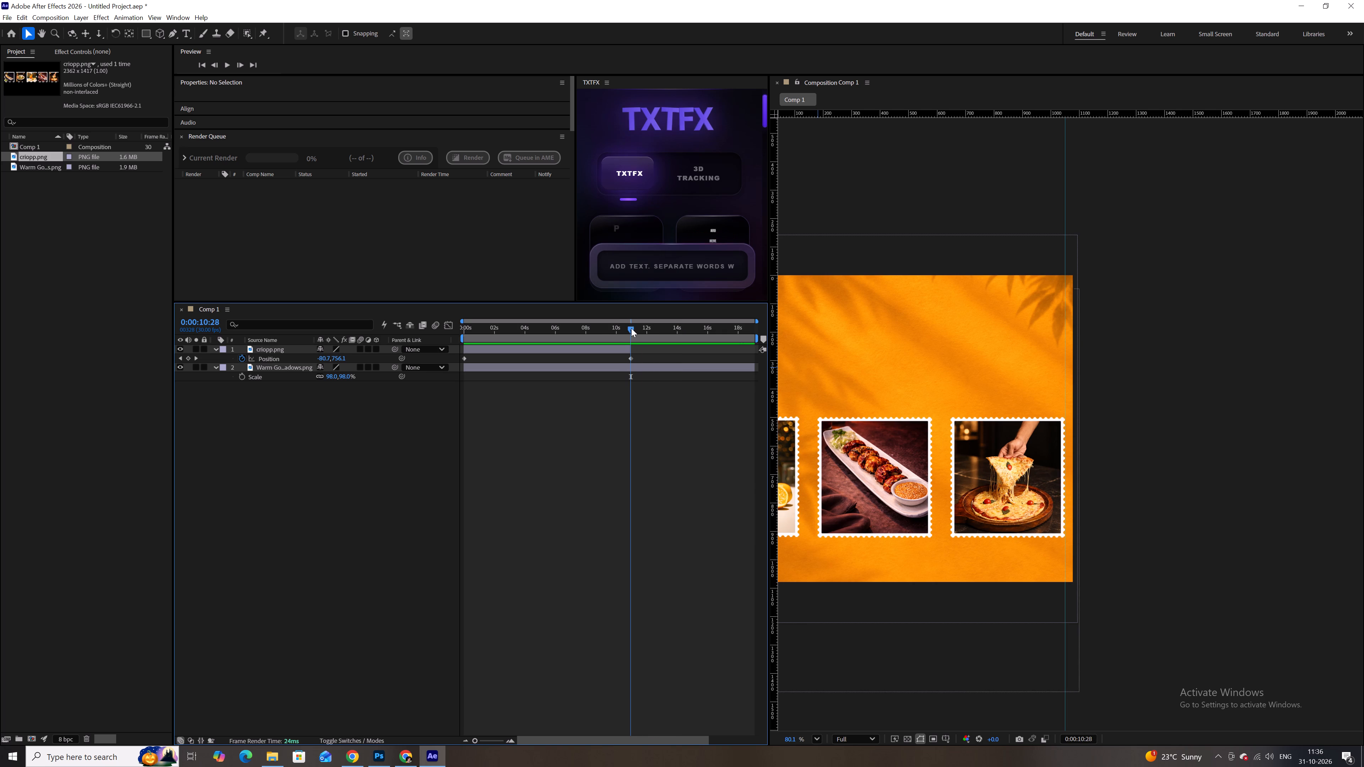
scroll(631, 352, "up", 6, "alt")
left_click(615, 327)
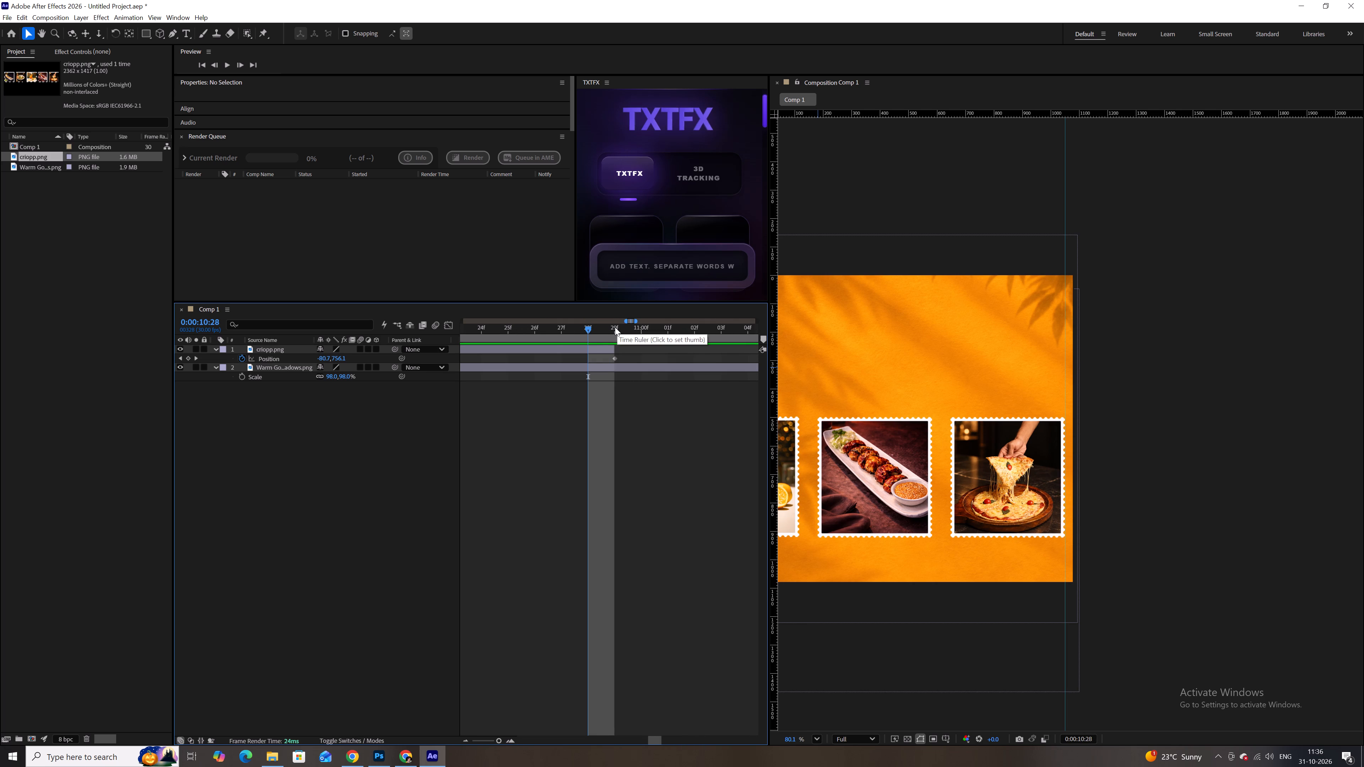
left_click(627, 370)
key("ctrl+shift+d")
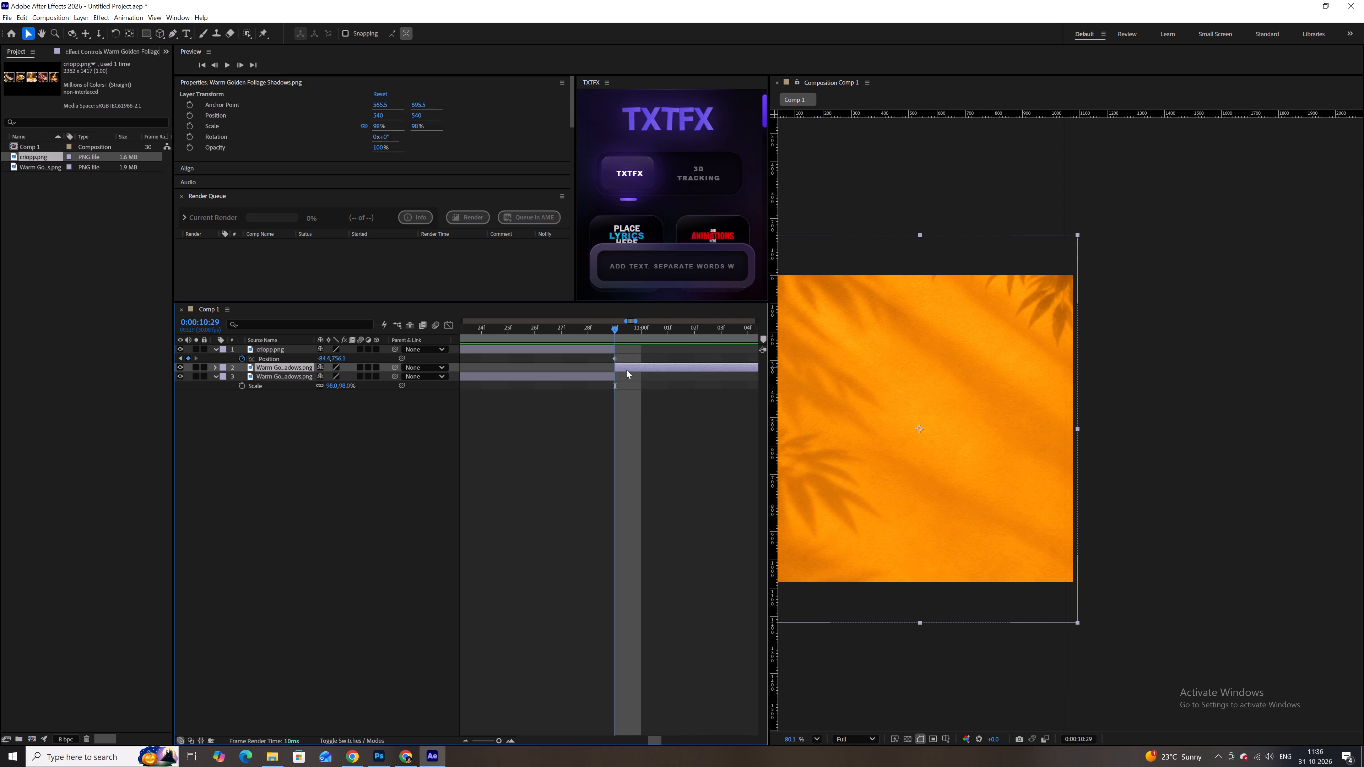
key("BackSpace")
Play the shortened stamp row animation from 0:00:00:00 and scrub back to the first frame.
scroll(626, 370, "down", 12, "alt")
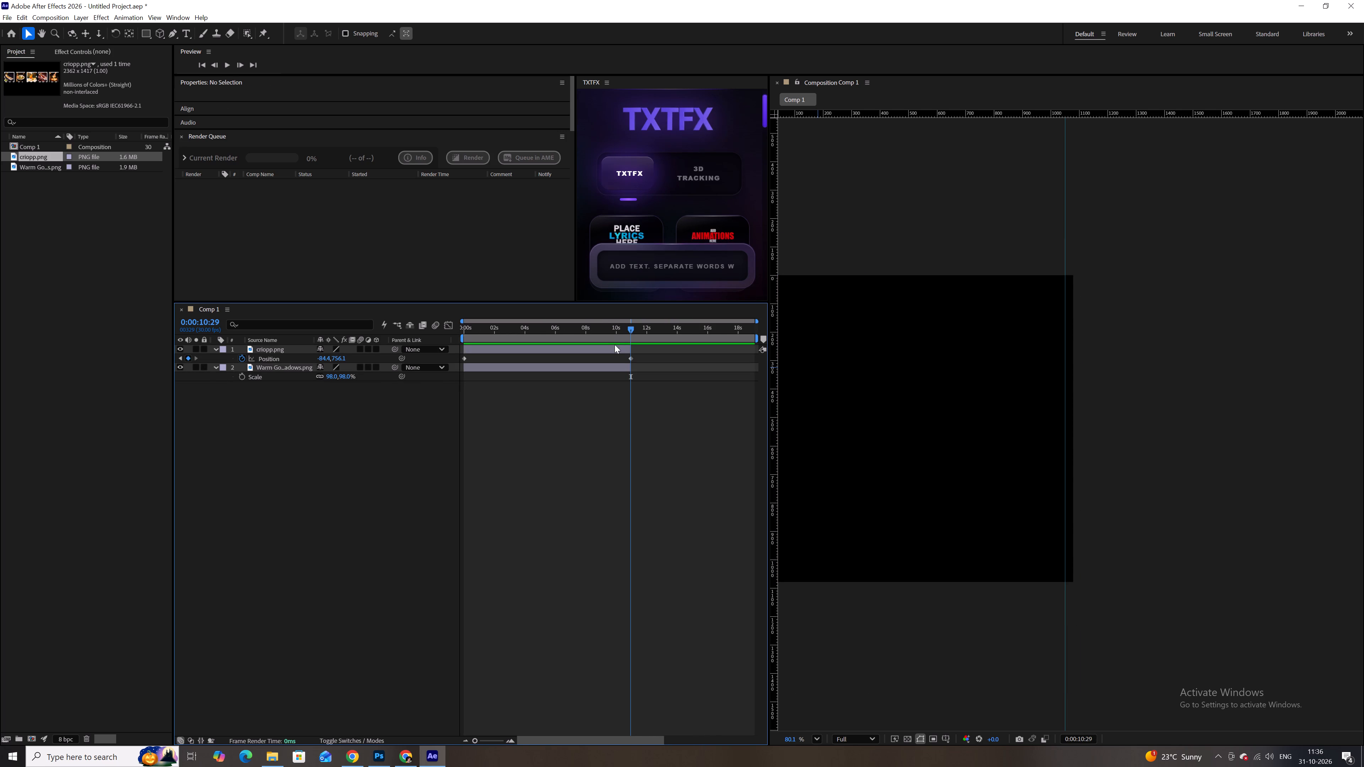
left_click_drag(607, 331, 432, 328)
key("space")
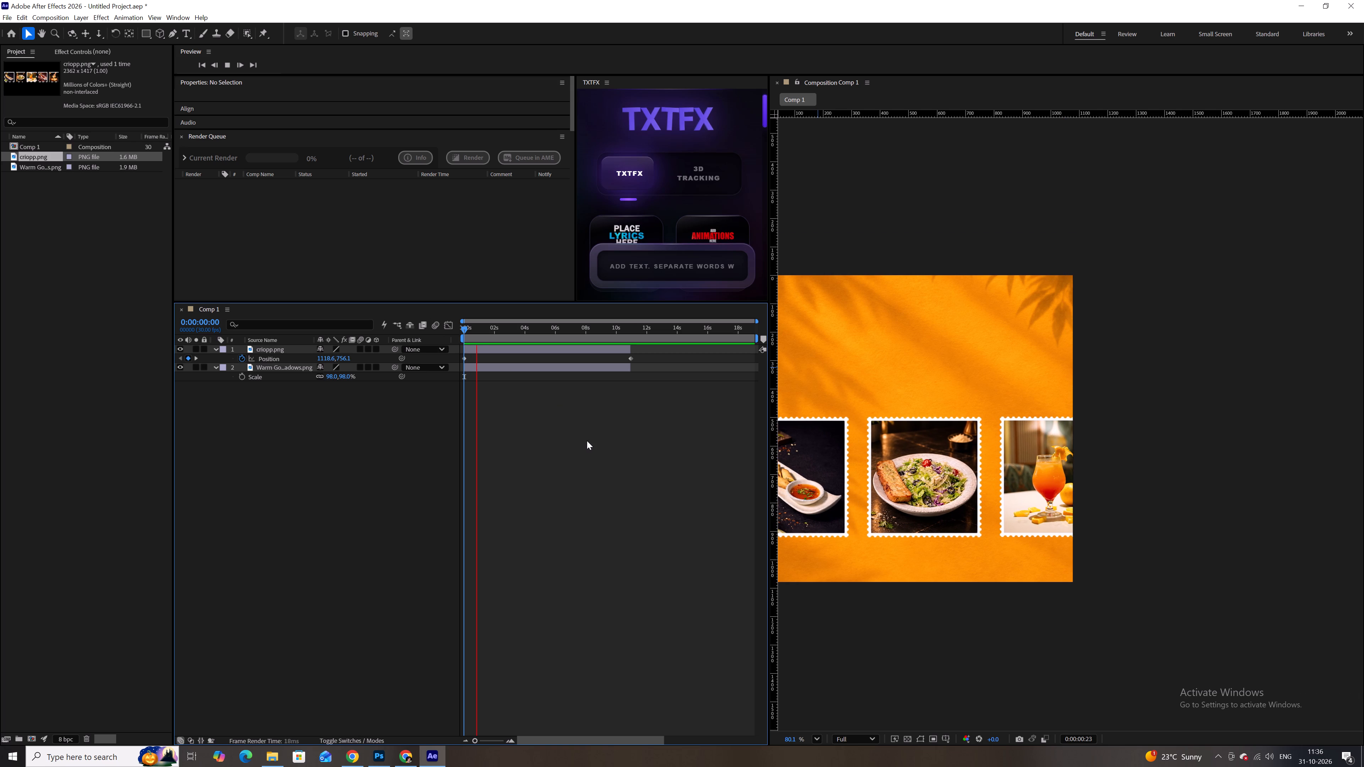
key("space")
key("space")
key("space")
key("space")
key("space")
key("space")
key("space")
key("space")
key("space")
key("space")
key("space")
key("space")
key("space")
key("space")
key("space")
left_click_drag(889, 392, 961, 377)
scroll(963, 368, "up", 1)
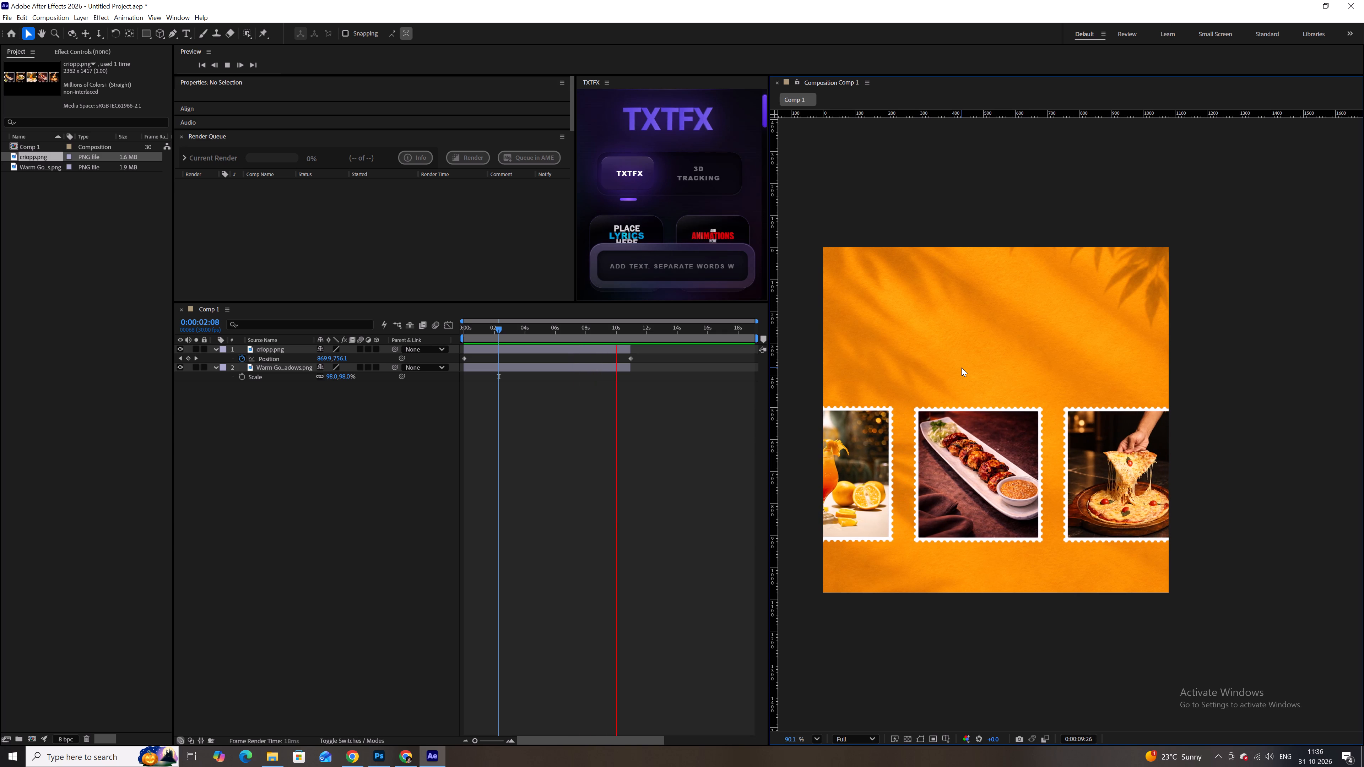
key("space")
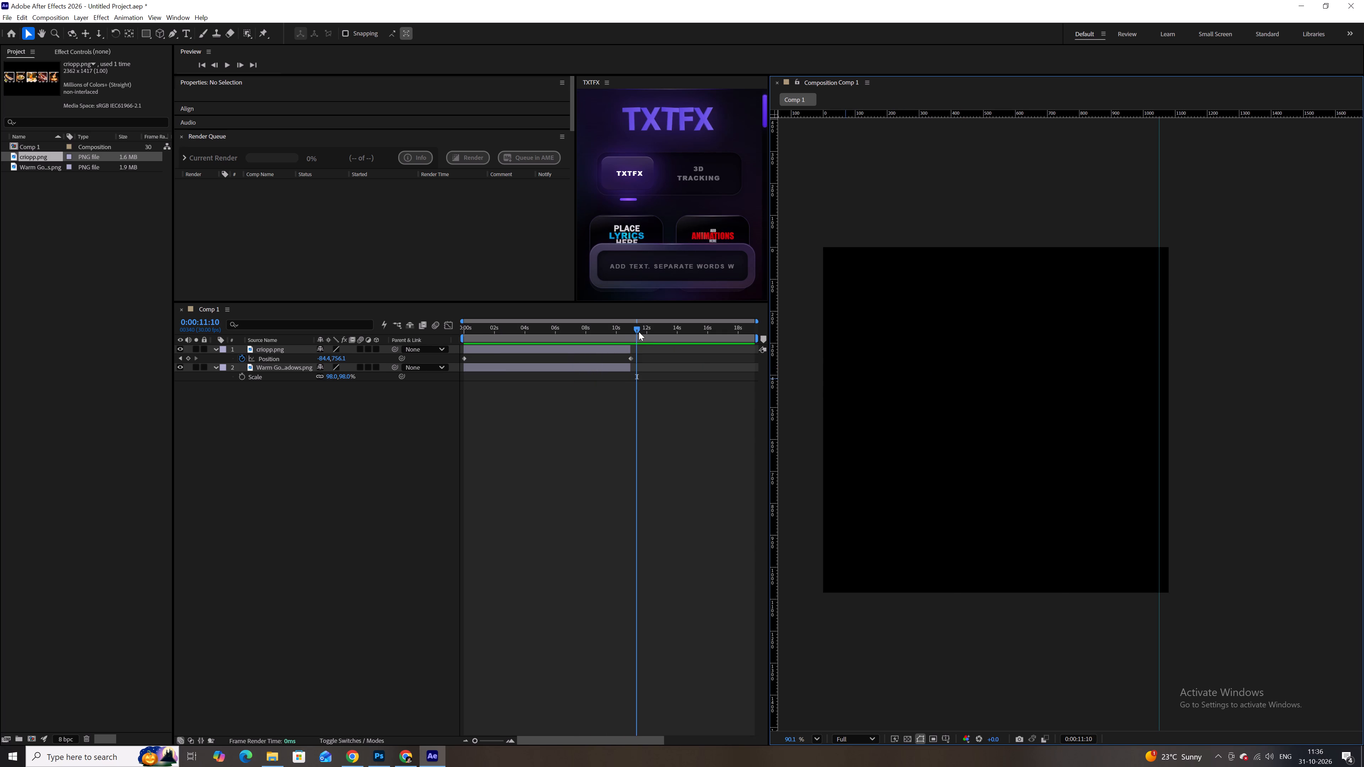
left_click_drag(639, 332, 401, 332)
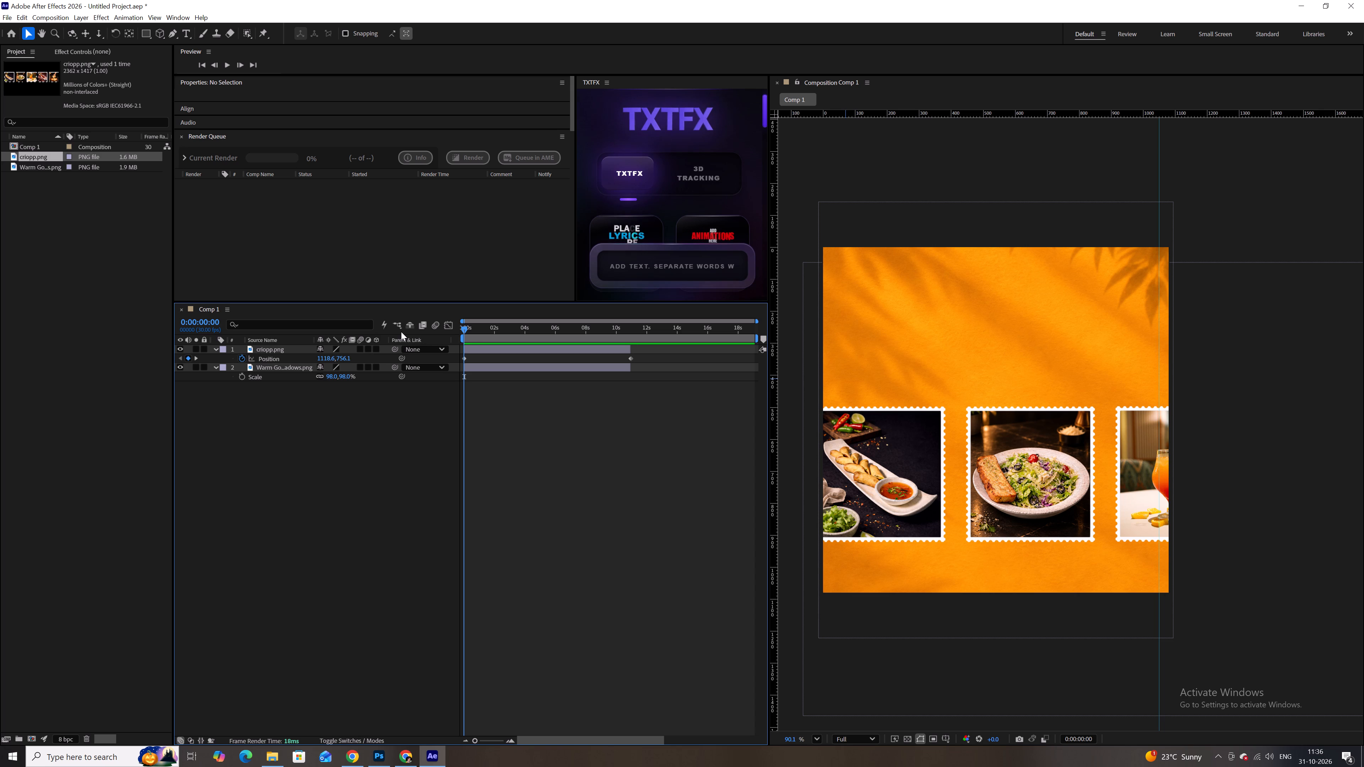
left_click_drag(558, 338, 564, 337)
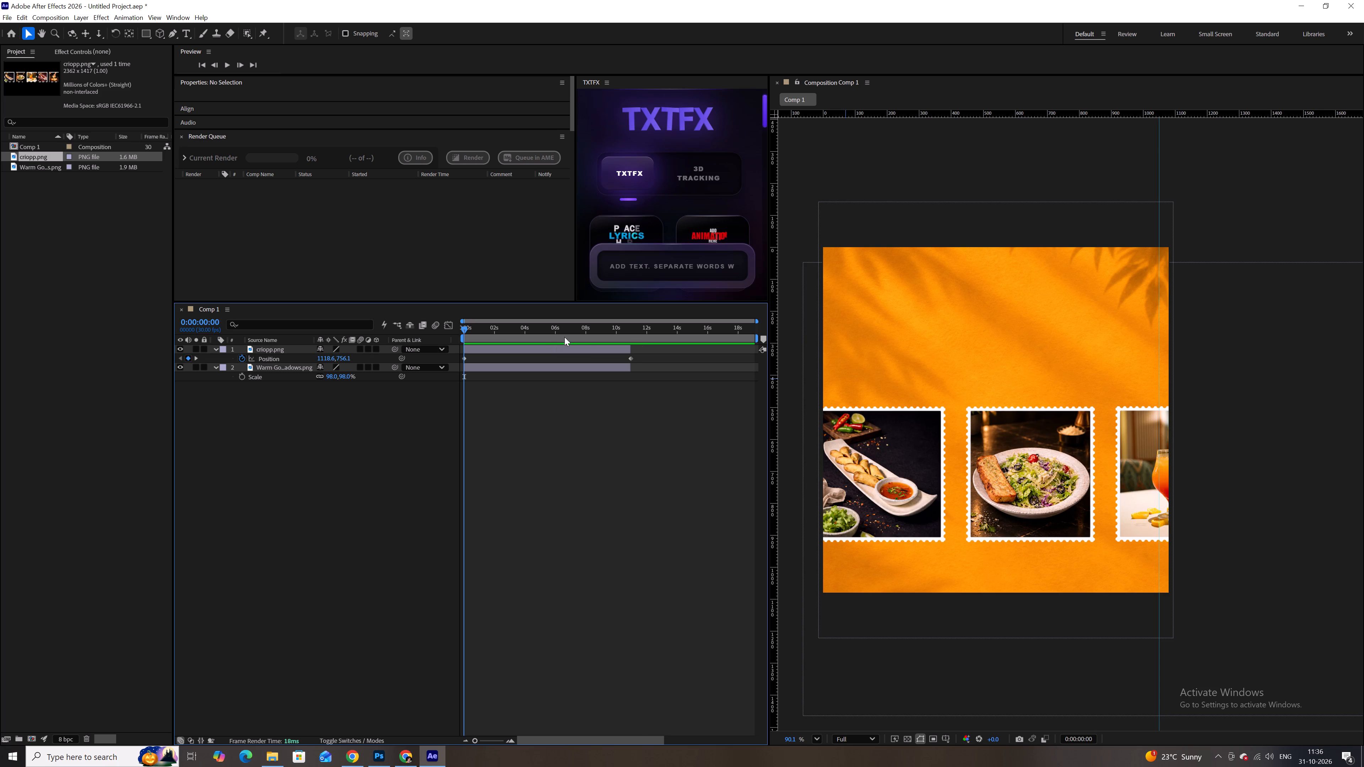
left_click_drag(564, 337, 443, 333)
Save the untitled project as an After Effects project file.
key("ctrl+s")
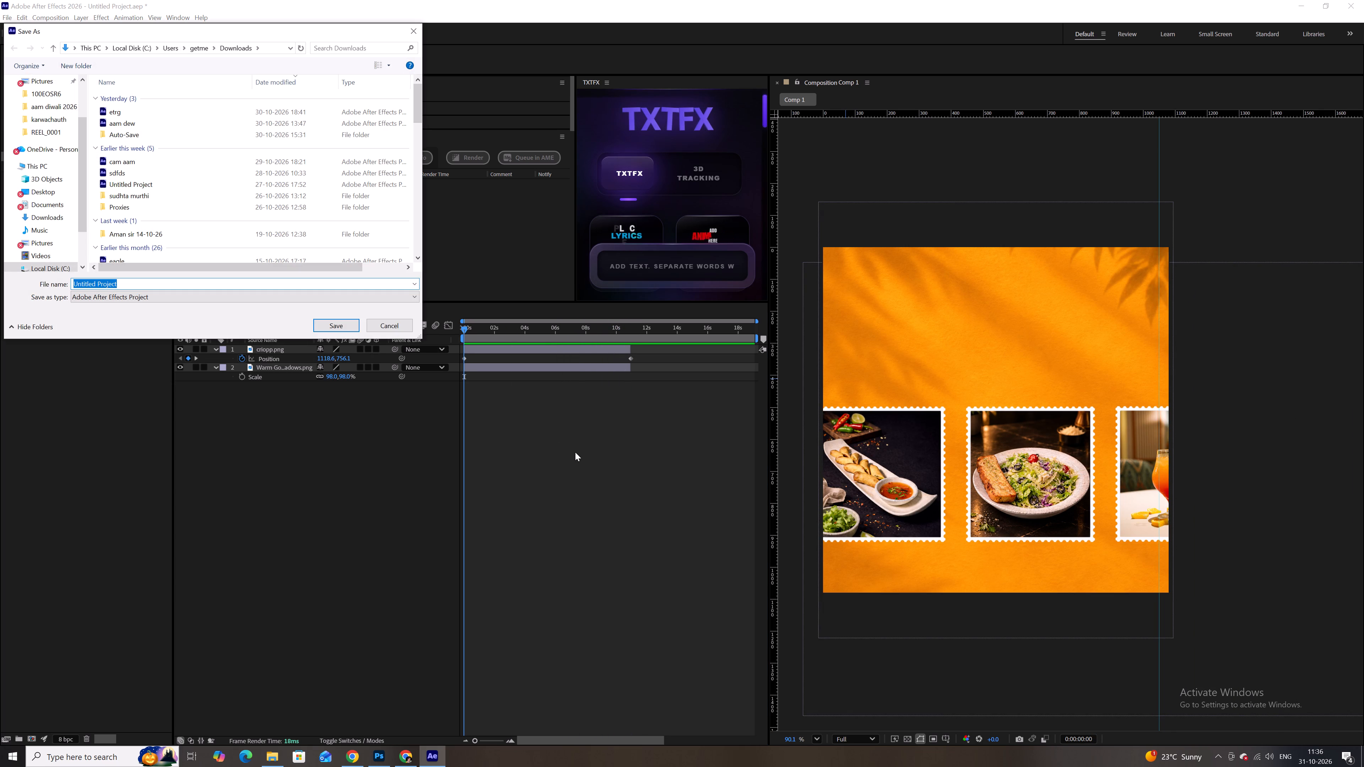
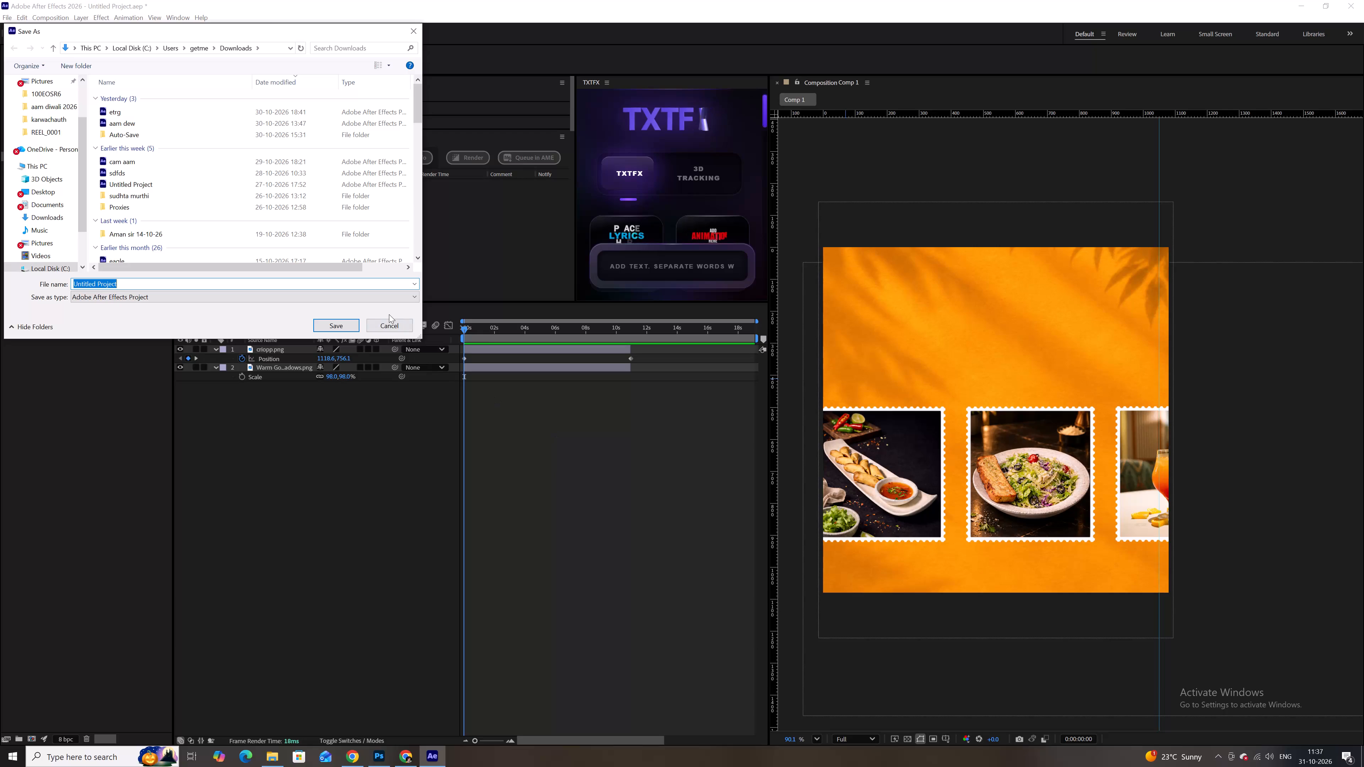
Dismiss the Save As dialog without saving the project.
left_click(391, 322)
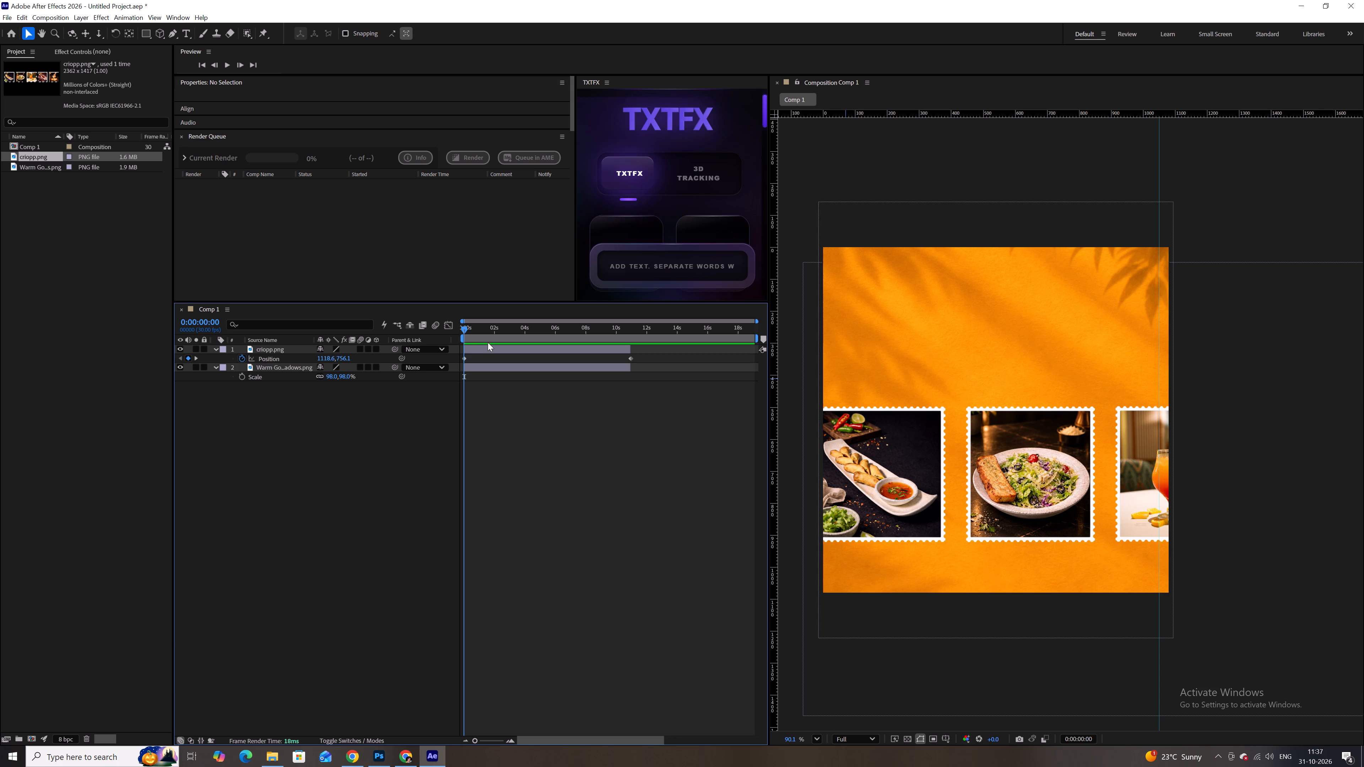
Preview the sliding stamp row animation from 0:00:00:00 and stop playback at about 0:00:05:01.
key("space")
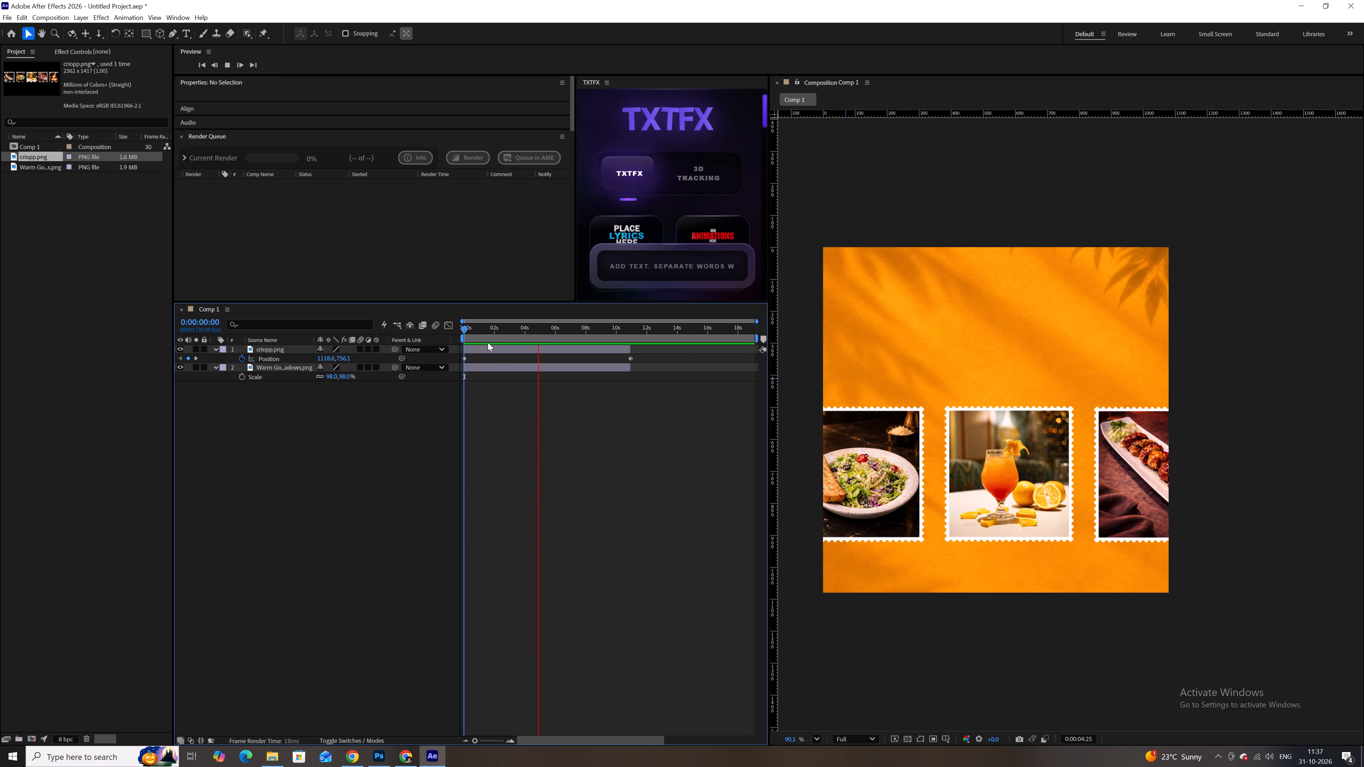
key("space")
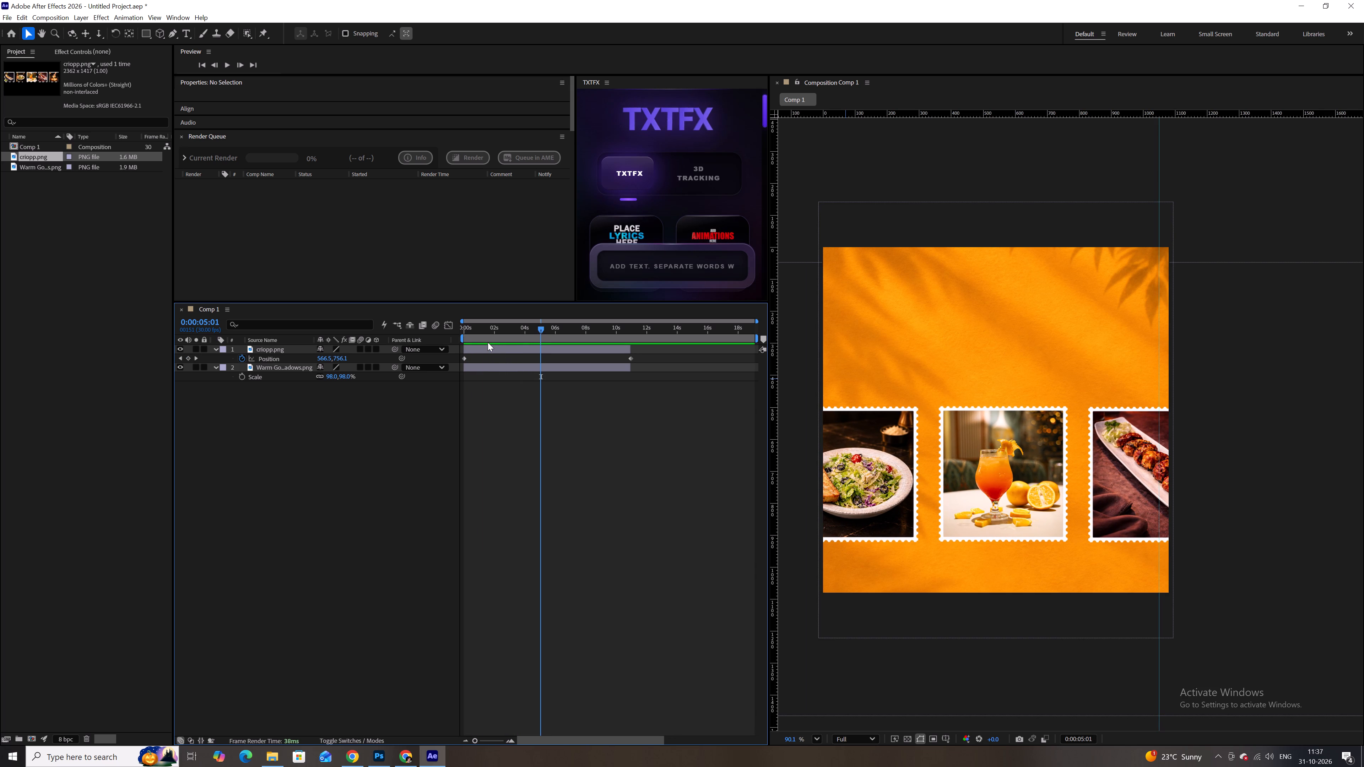
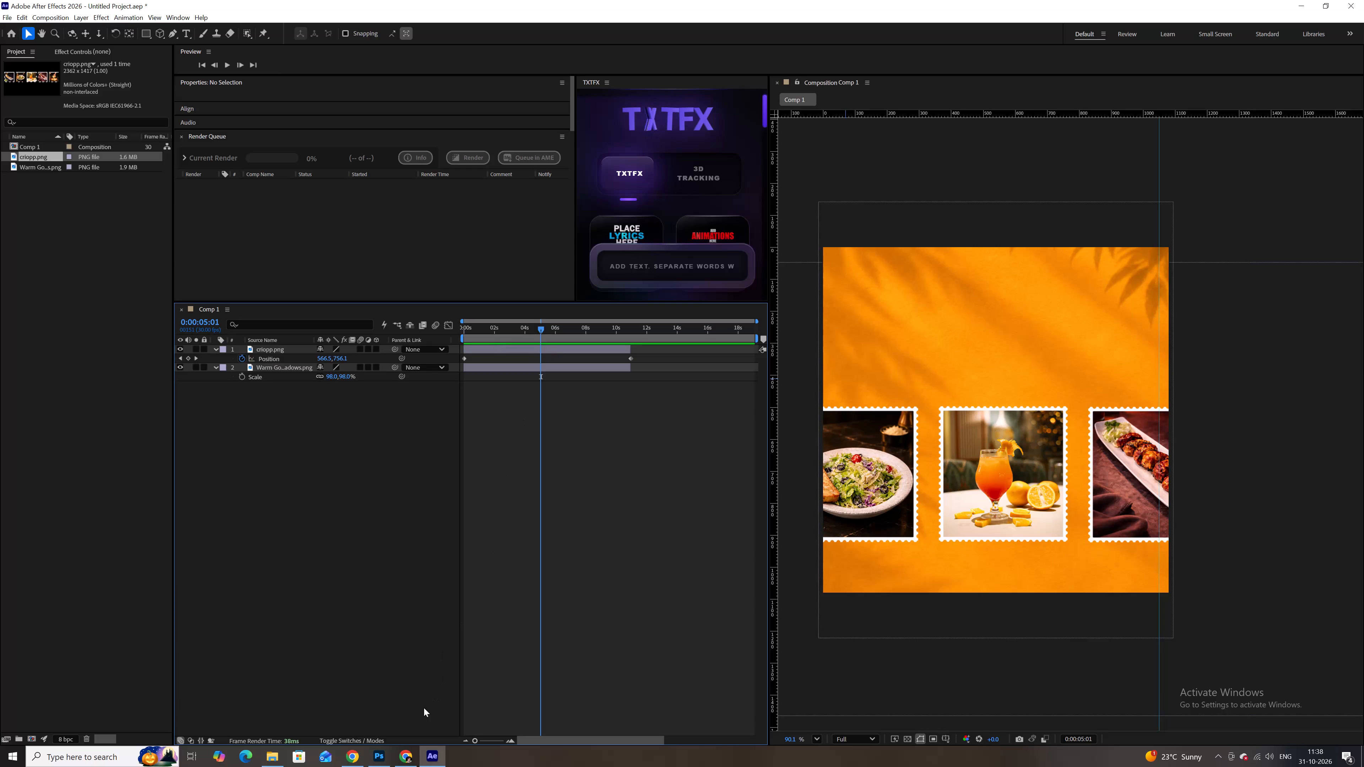
Find the AAM logo with removed background in Downloads using the search "aam logo" and add it as Comp 1's top layer.
left_click(275, 758)
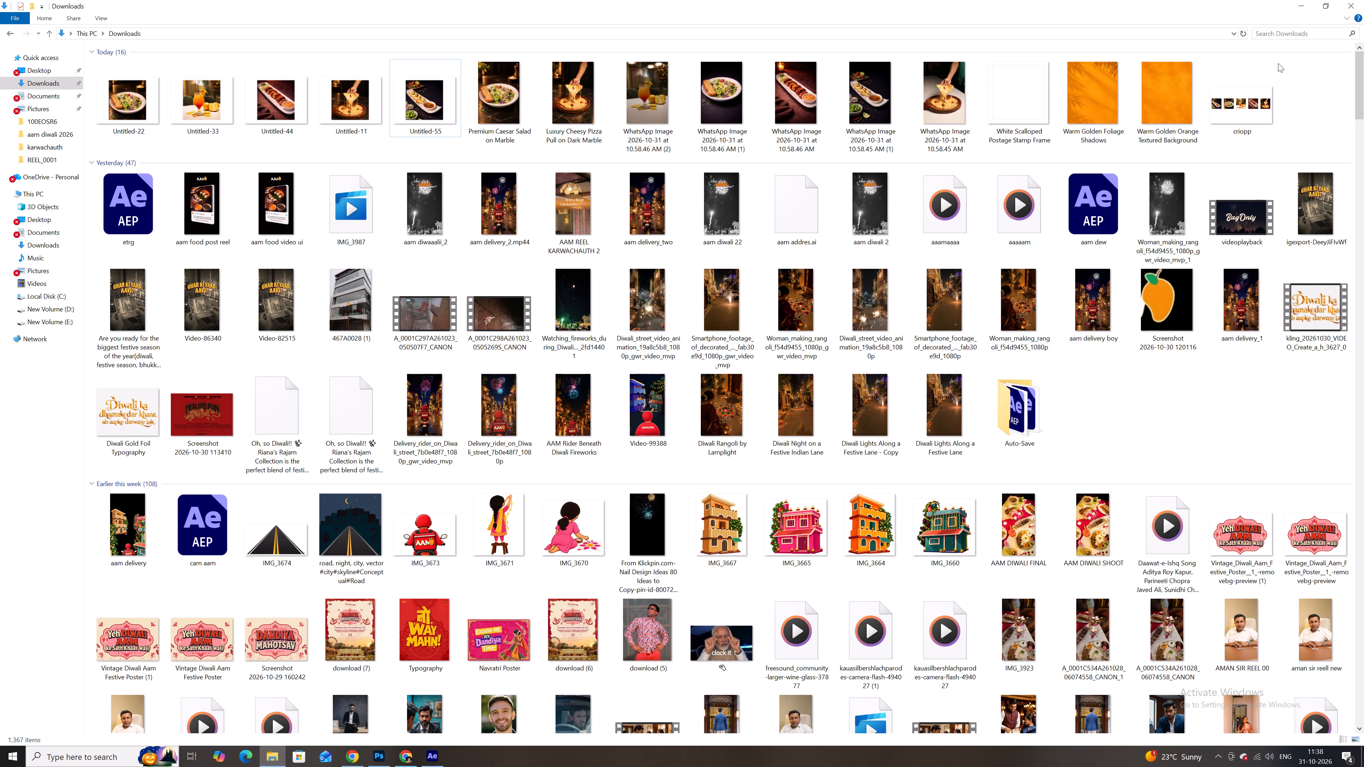
left_click_drag(1288, 39, 1282, 35)
left_click(1281, 35)
type("aam logo")
key("Return")
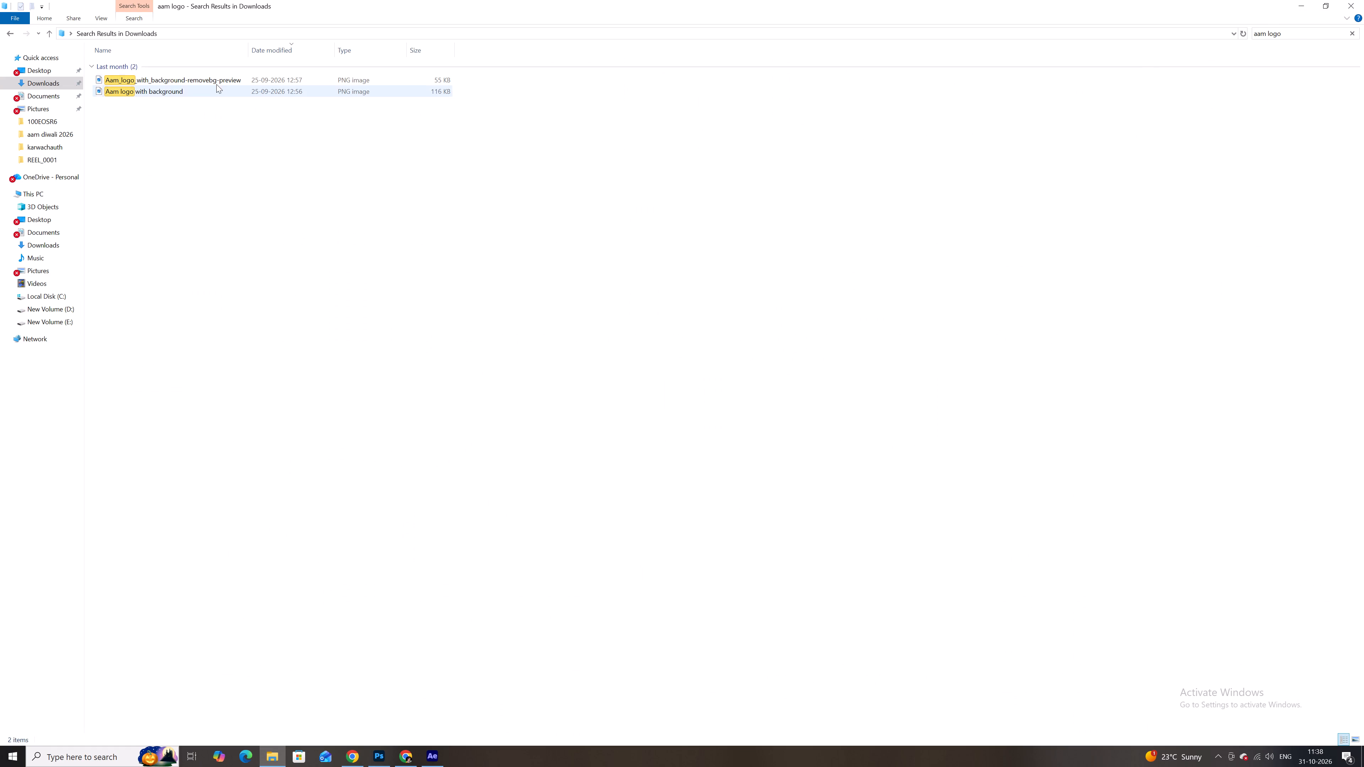
left_click(212, 81)
left_click_drag(216, 80, 505, 343)
key("alt+Tab")
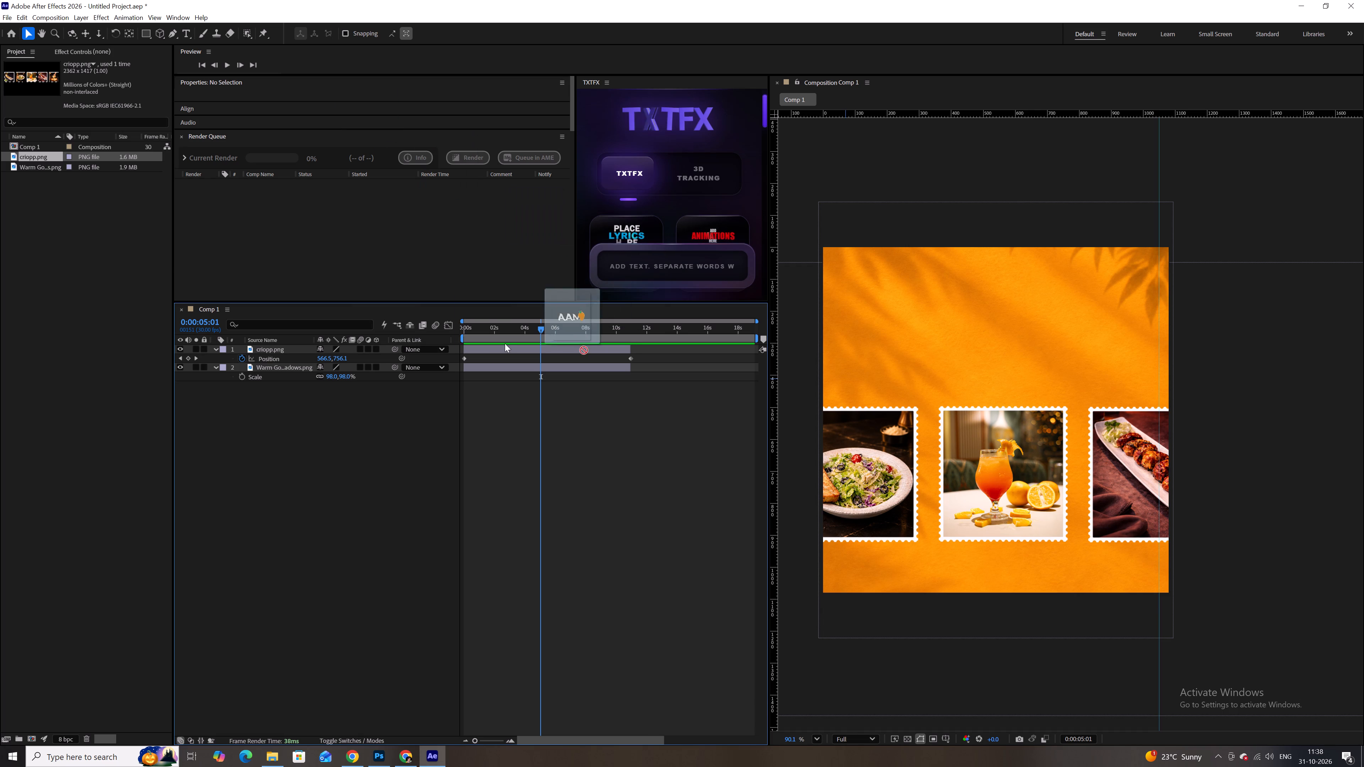
left_click_drag(505, 343, 234, 349)
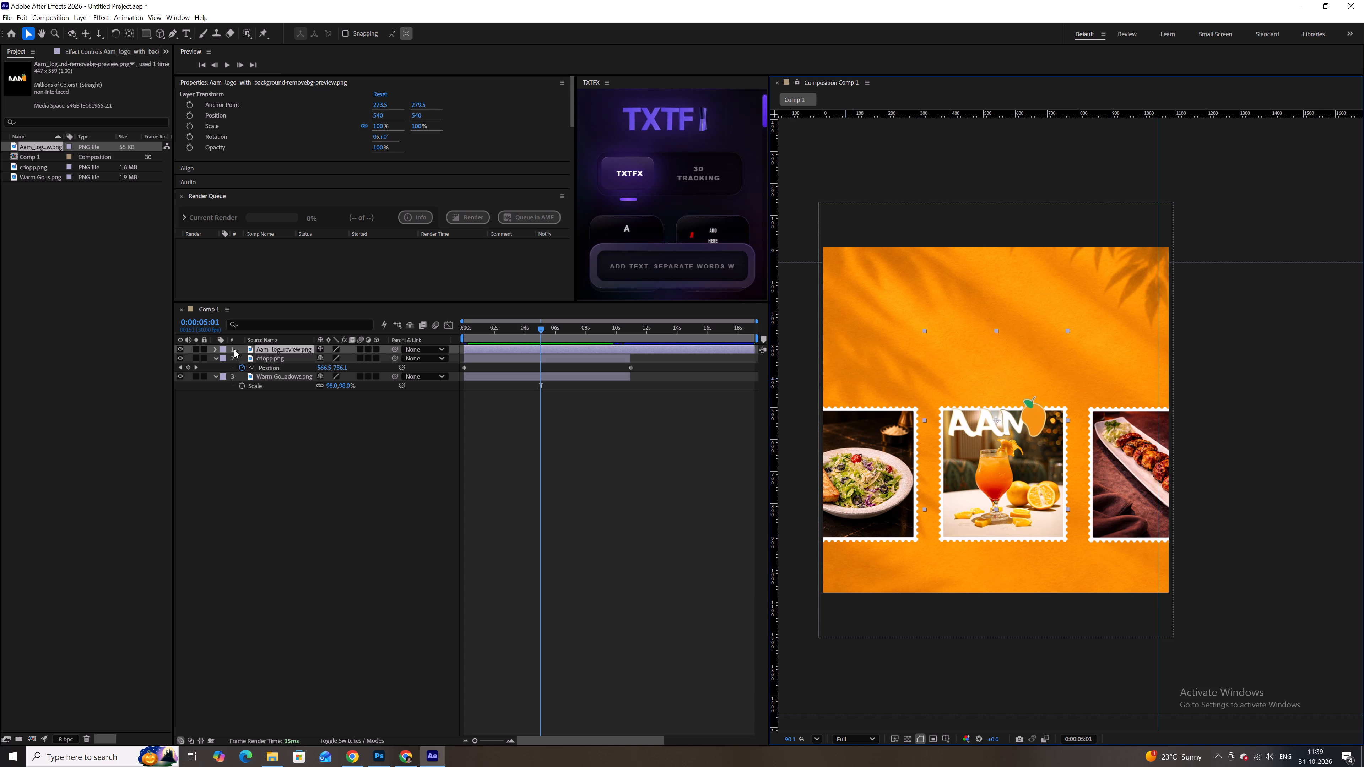
Preview Comp 1 with the added logo layer.
key("space")
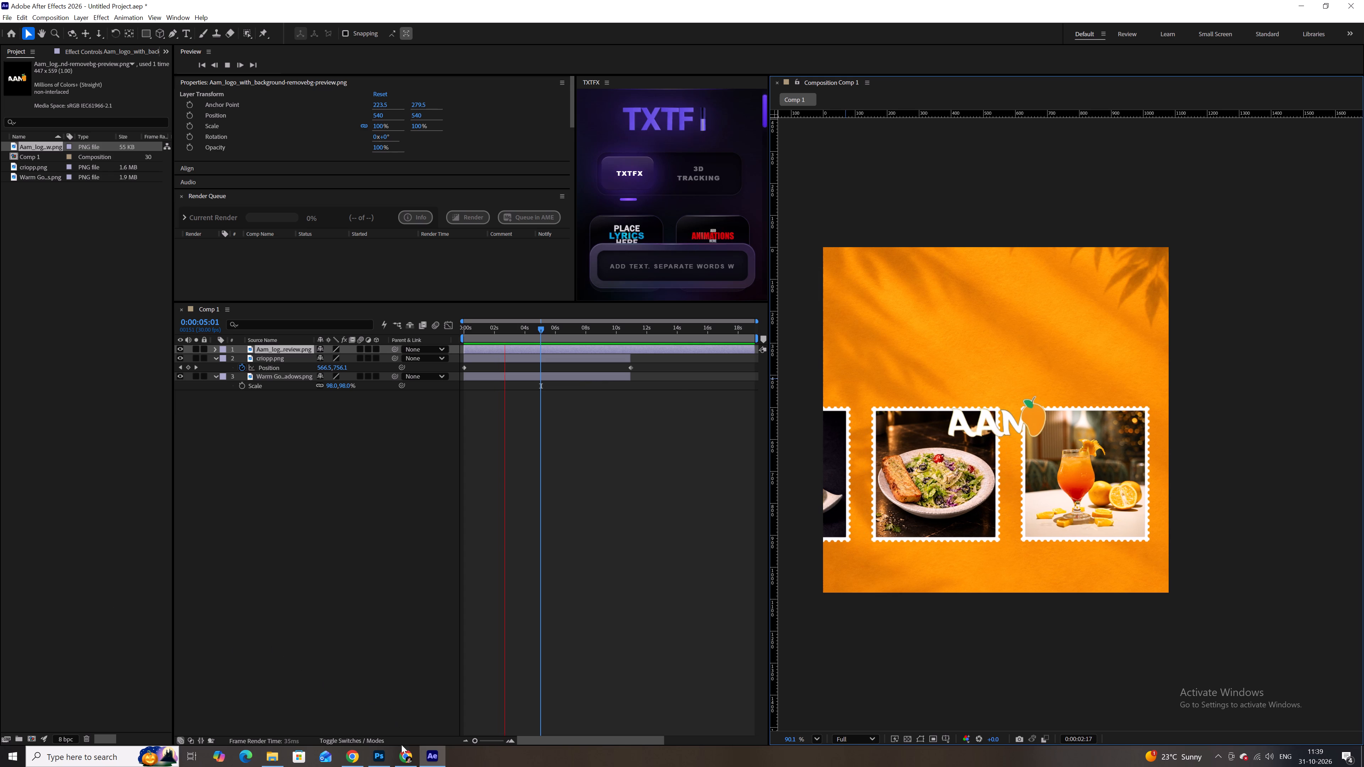
left_click(407, 761)
left_click(148, 5)
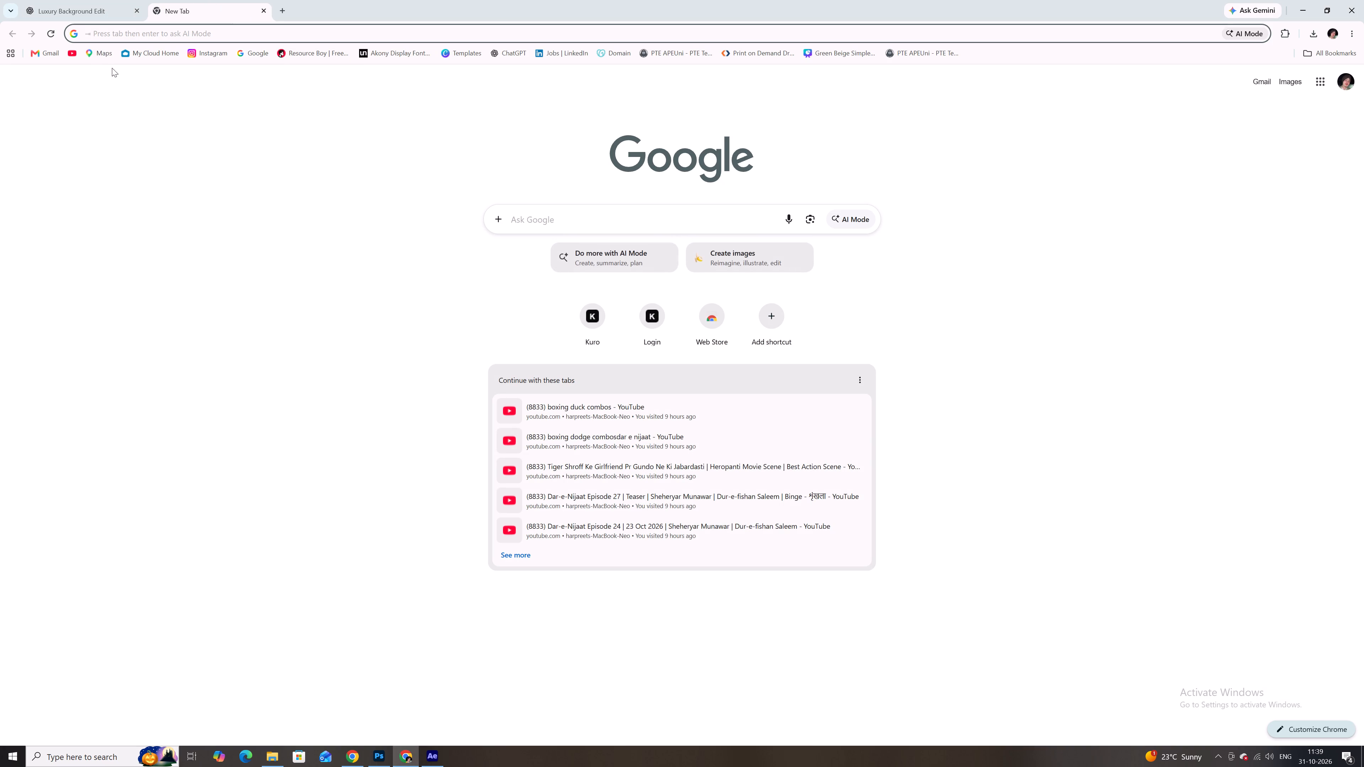
left_click(73, 53)
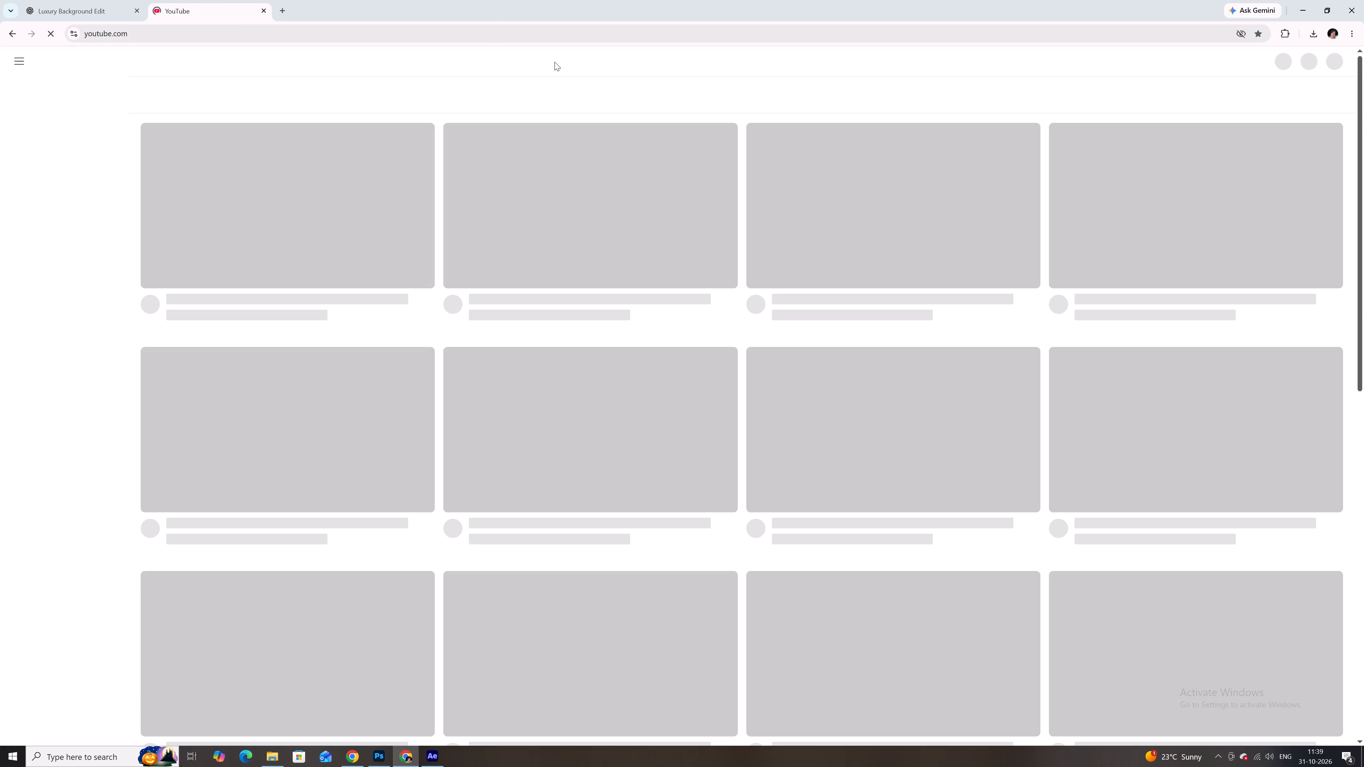
left_click(554, 62)
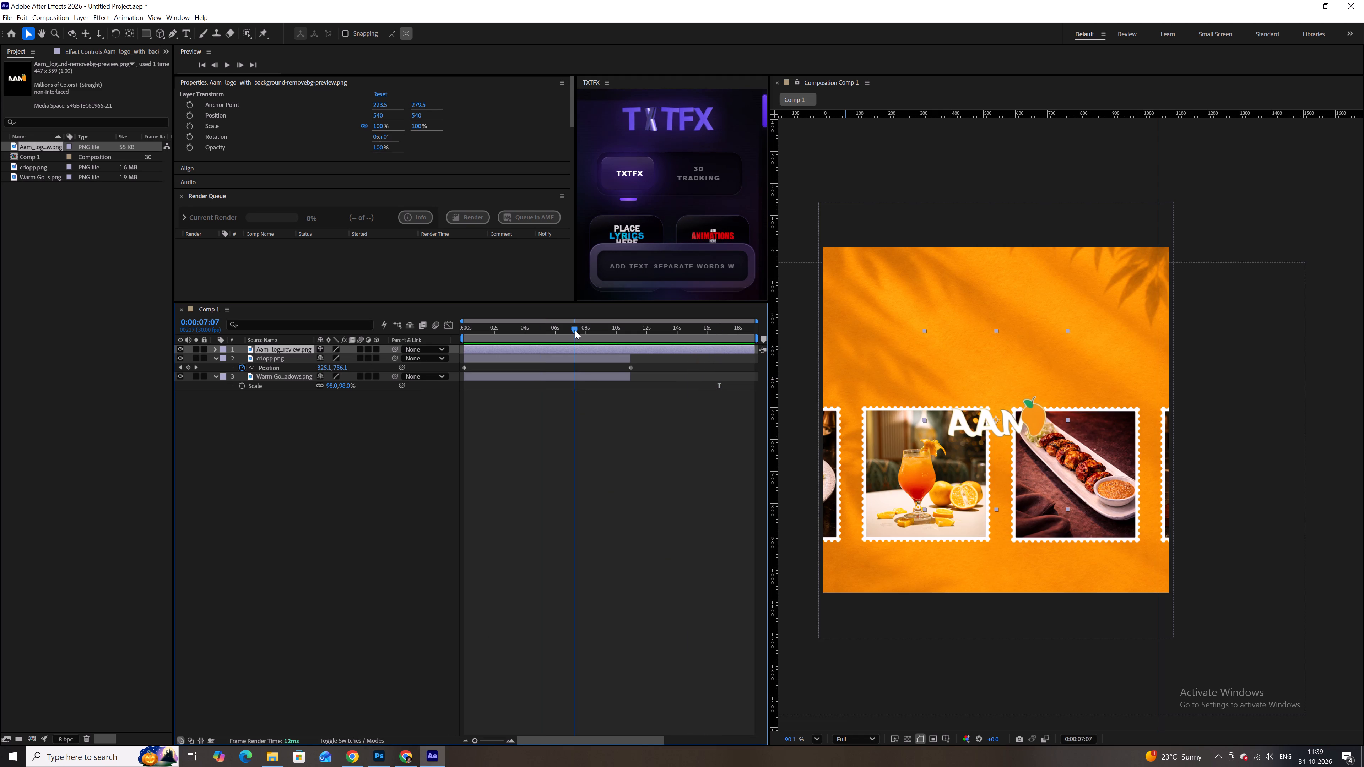
left_click_drag(575, 330, 621, 327)
scroll(631, 339, "up", 8, "alt")
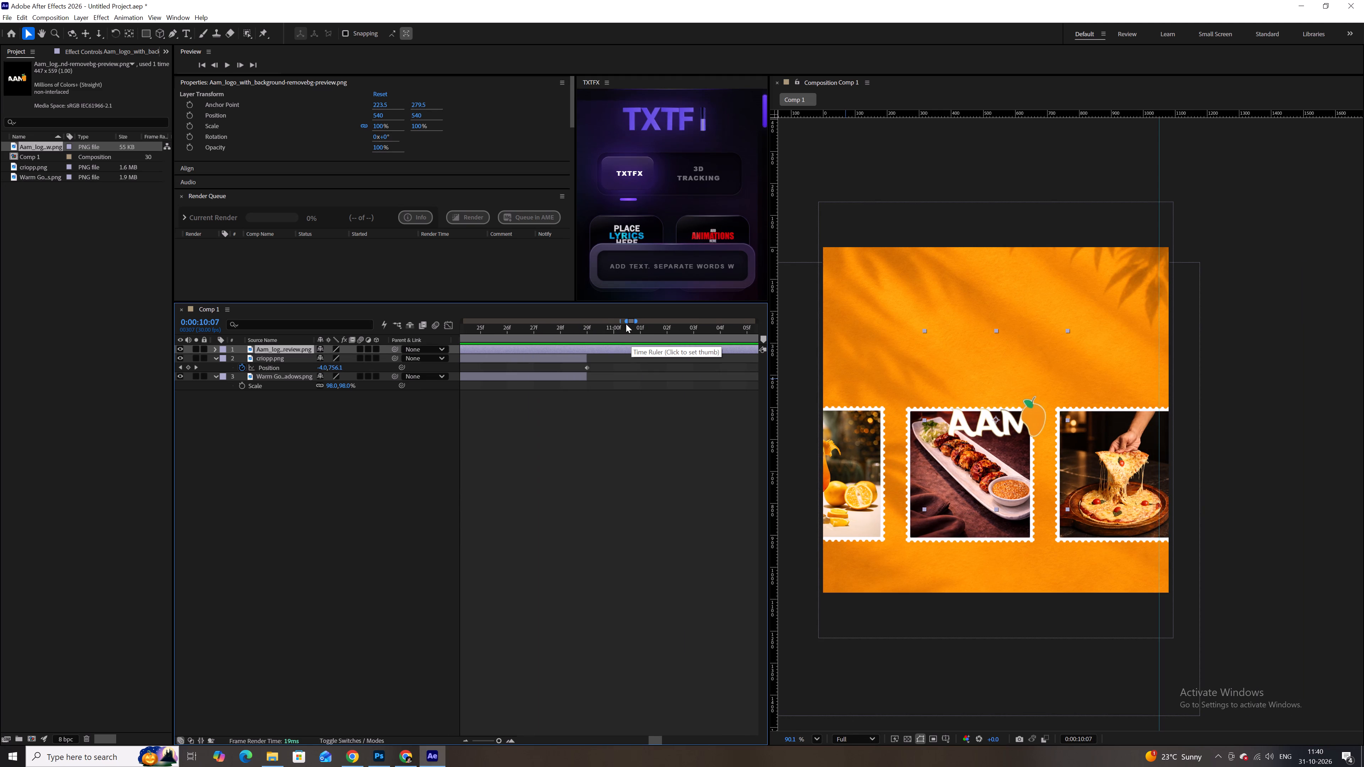
left_click(587, 332)
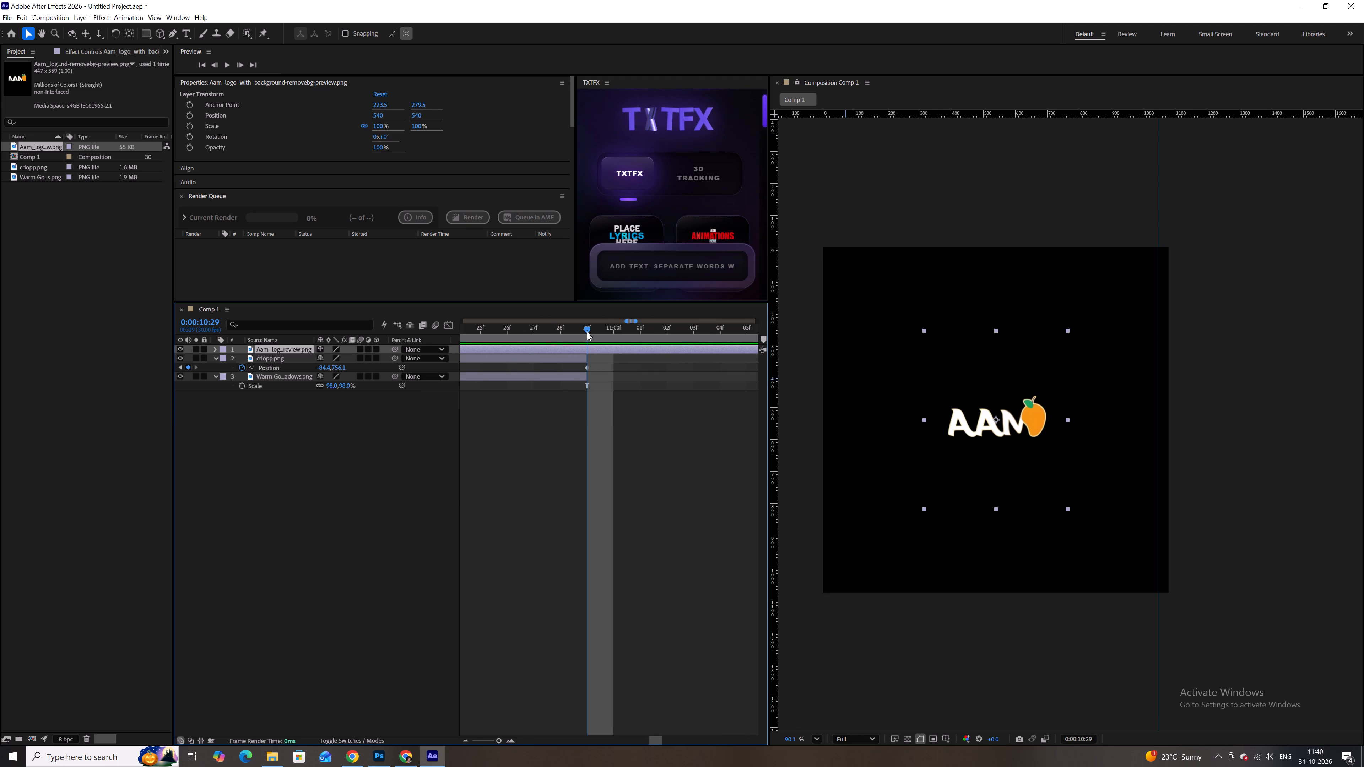
key("ctrl+k")
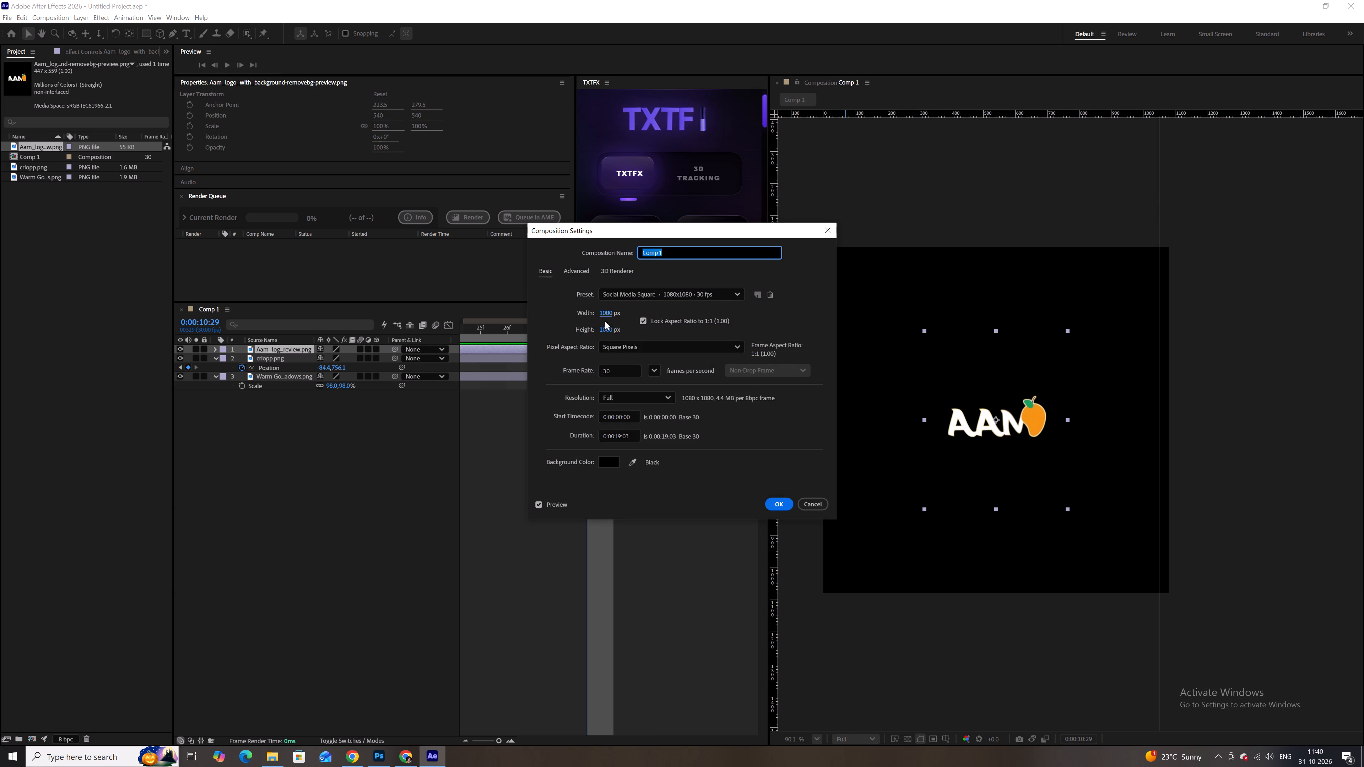
left_click(619, 439)
key("BackSpace")
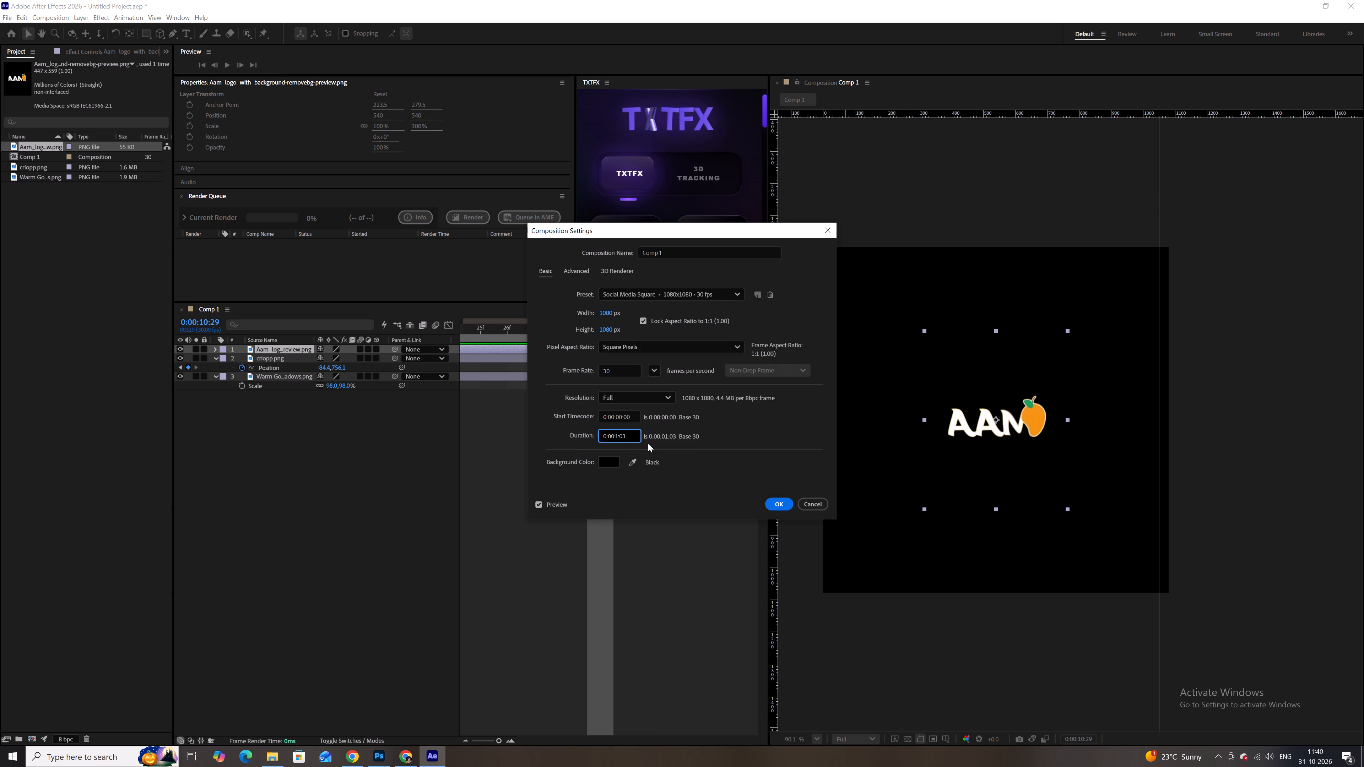
key("BackSpace")
type("10")
key("Right")
key("Right")
key("Right")
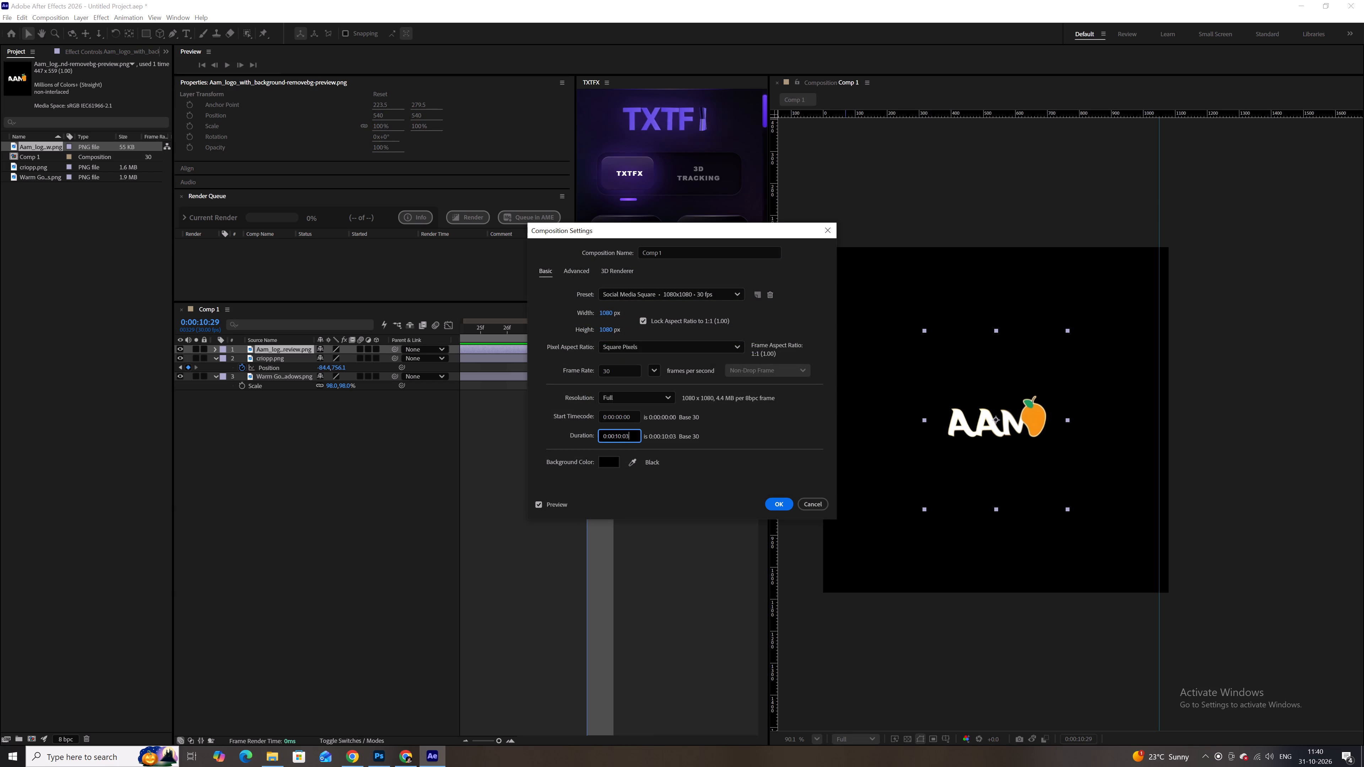
key("Right")
key("BackSpace")
key("BackSpace")
type("29")
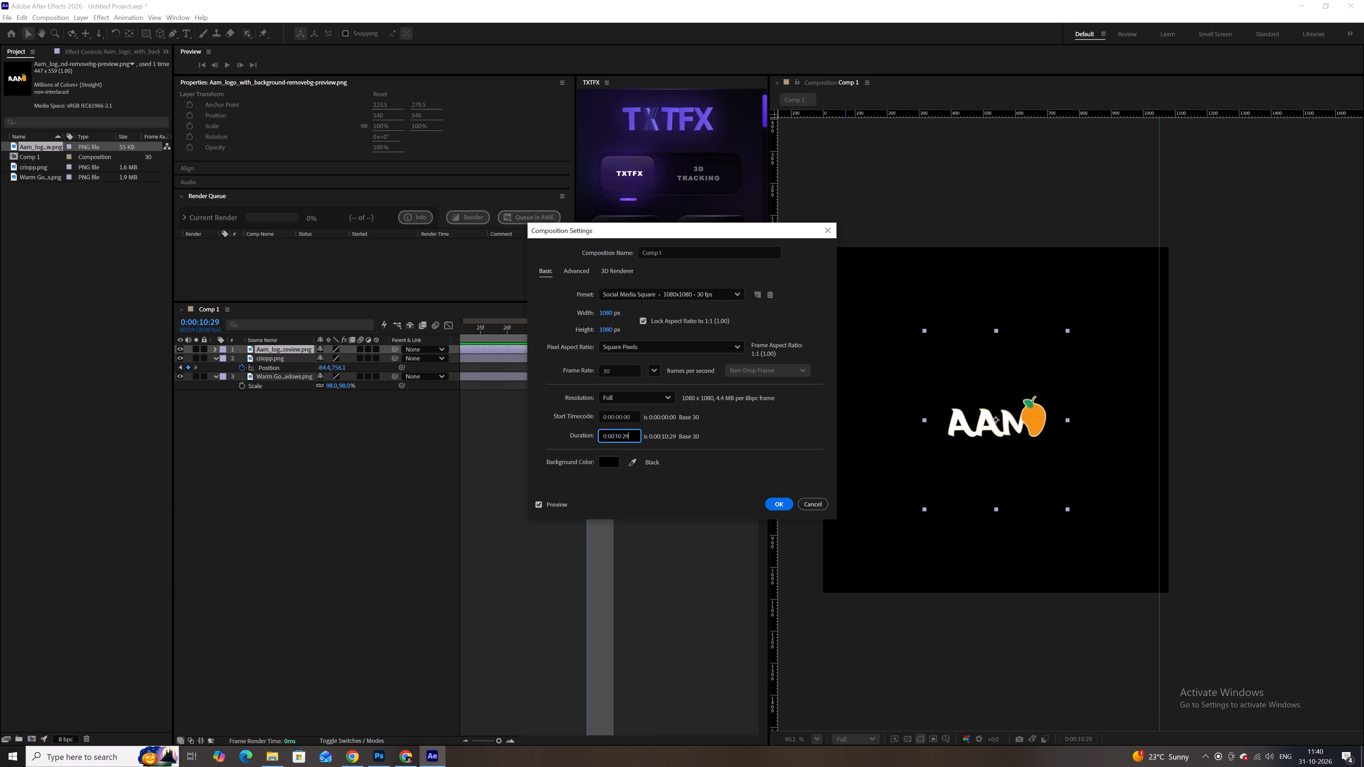
key("Return")
Move the AAM logo up to position 540, 120, centred above the stamp row near the composition's upper edge.
scroll(663, 457, "down", 2, "alt")
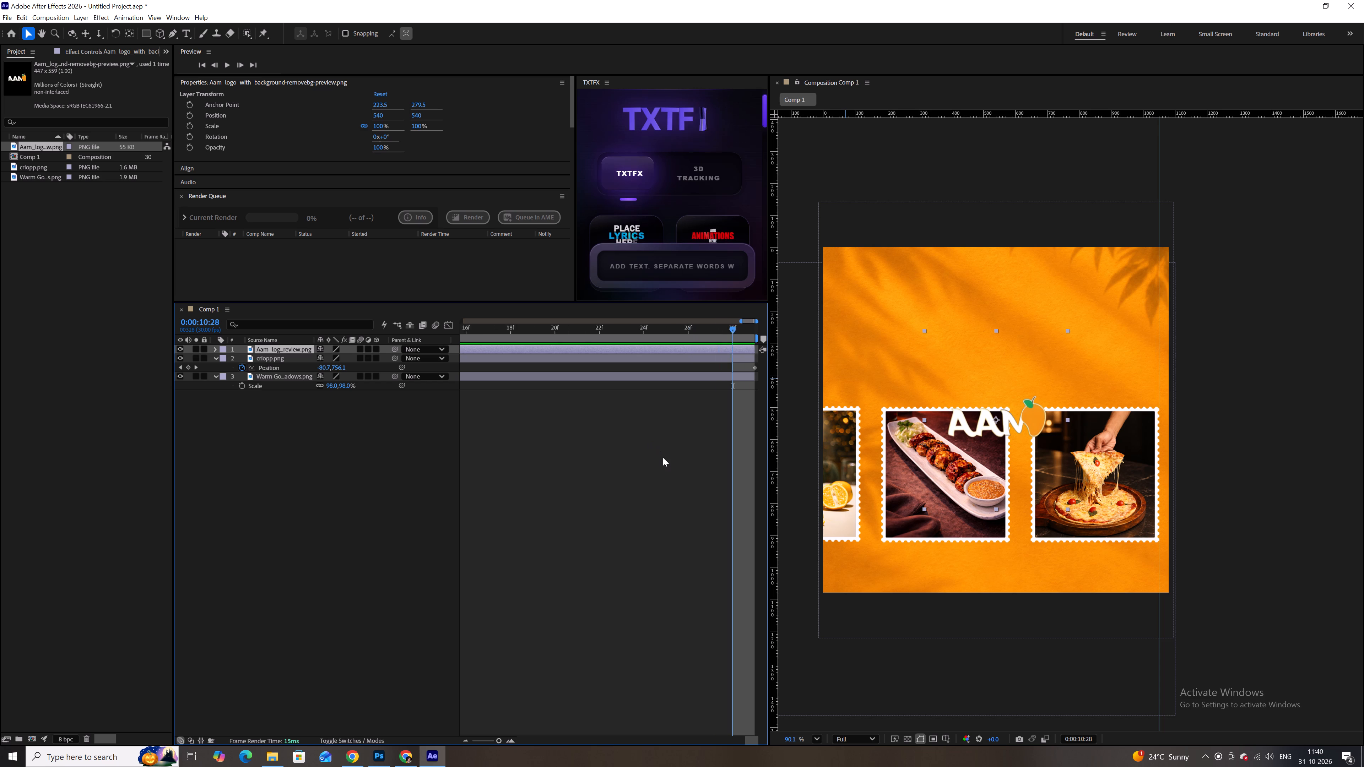
scroll(663, 457, "down", 18, "alt")
left_click_drag(498, 334, 468, 332)
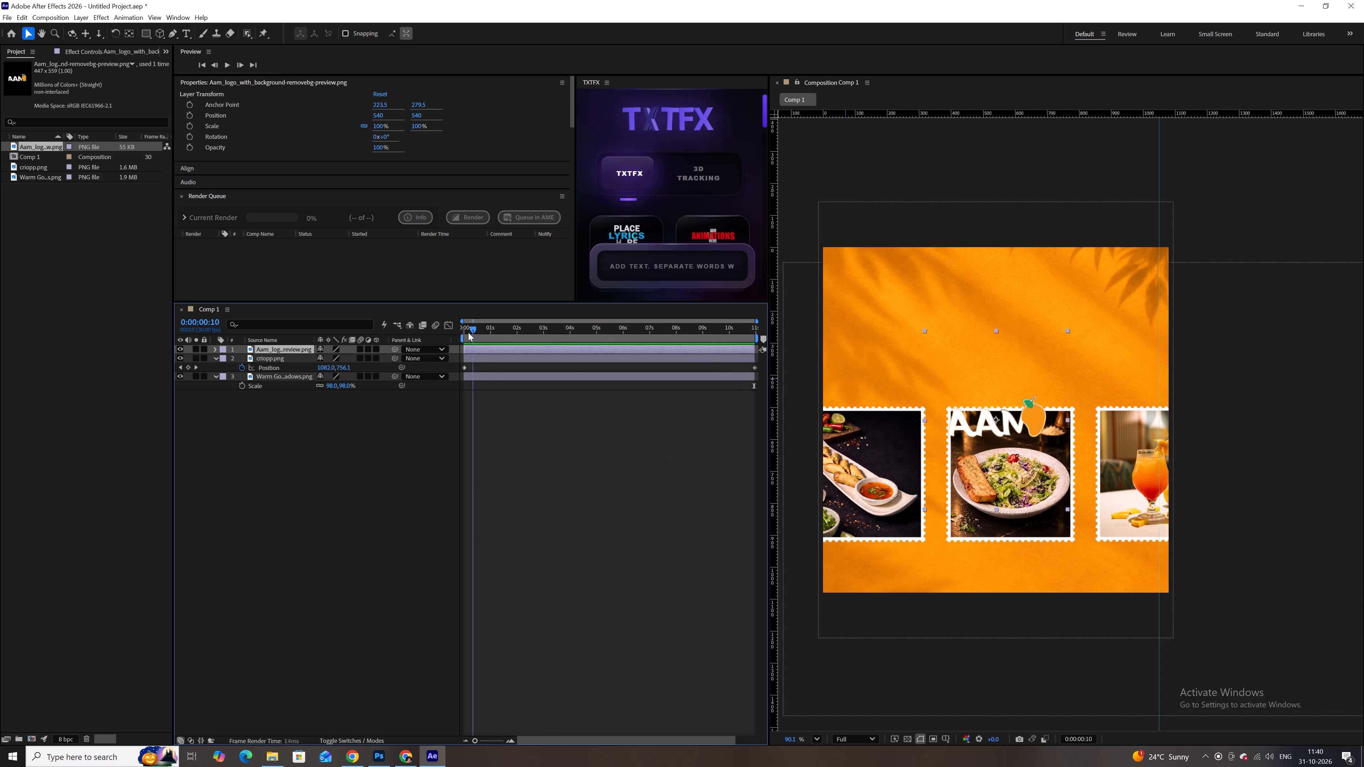
left_click_drag(468, 332, 467, 332)
key("shift+Up")
key("shift+Up")
key("shift+Up")
key("shift+Up")
key("shift+Up")
key("shift+Up")
key("shift+Up")
key("shift+Up")
key("shift+Up")
key("shift+Up")
key("shift+Up")
key("shift+Up")
key("shift+Up")
key("shift+Up")
key("shift+Up")
key("shift+Up")
key("shift+Up")
key("shift+Up")
key("shift+Up")
key("shift+Up")
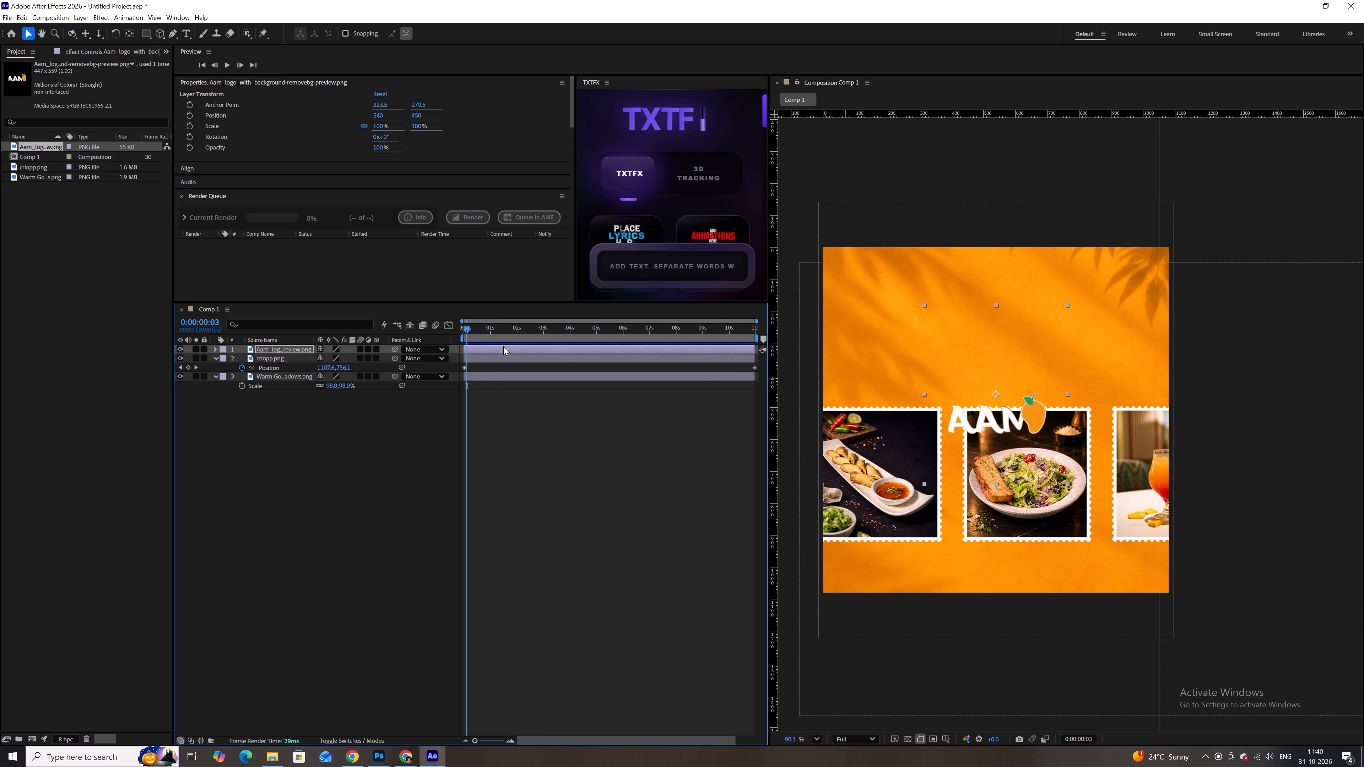
key("p")
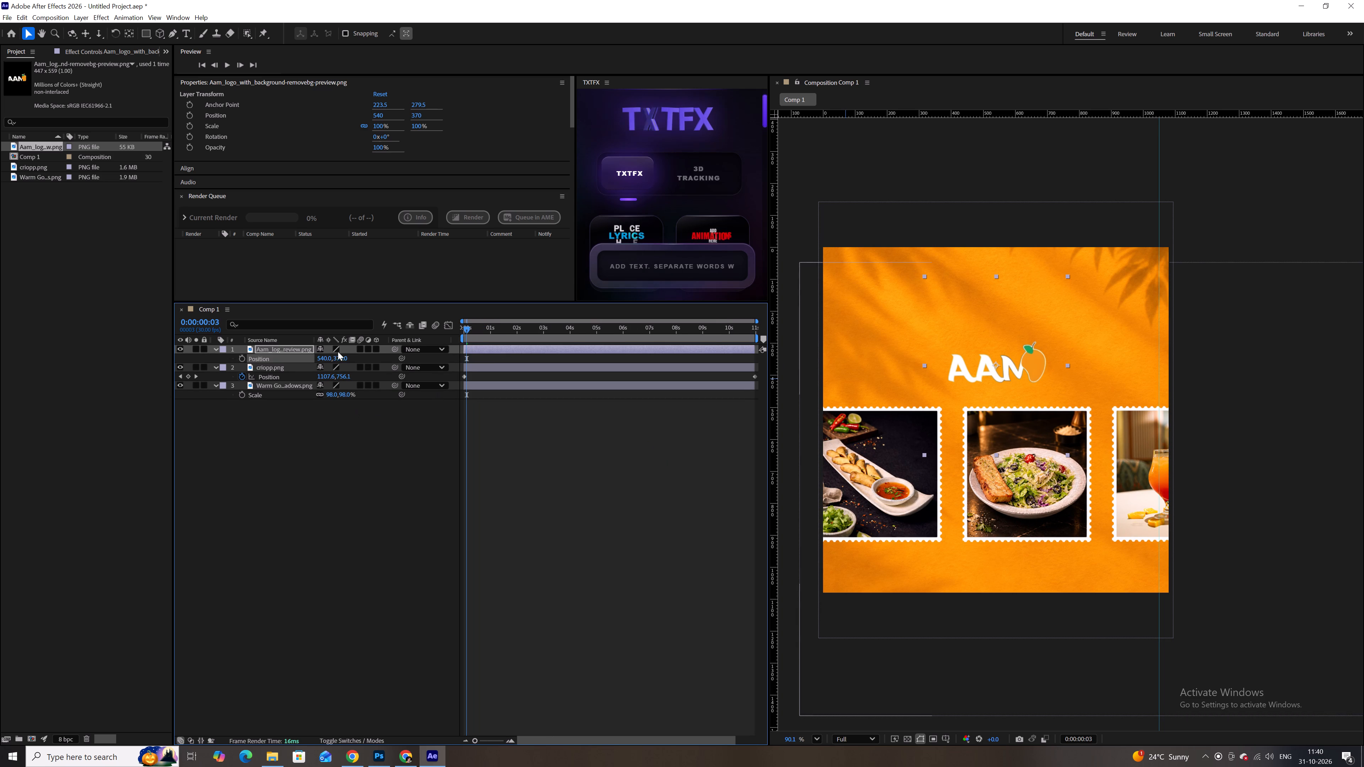
left_click_drag(338, 357, 187, 365)
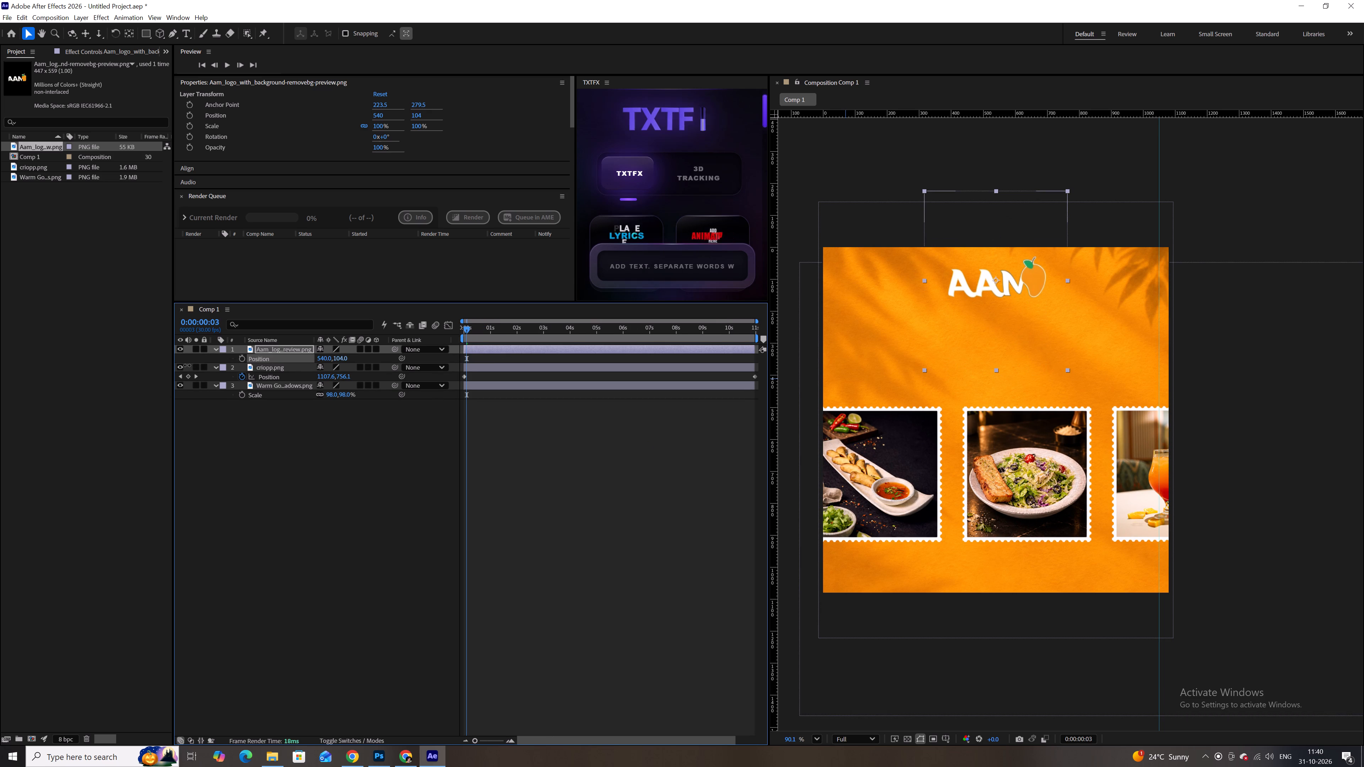
left_click_drag(187, 365, 198, 363)
Scale the AAM logo layer down to 75%.
key("s")
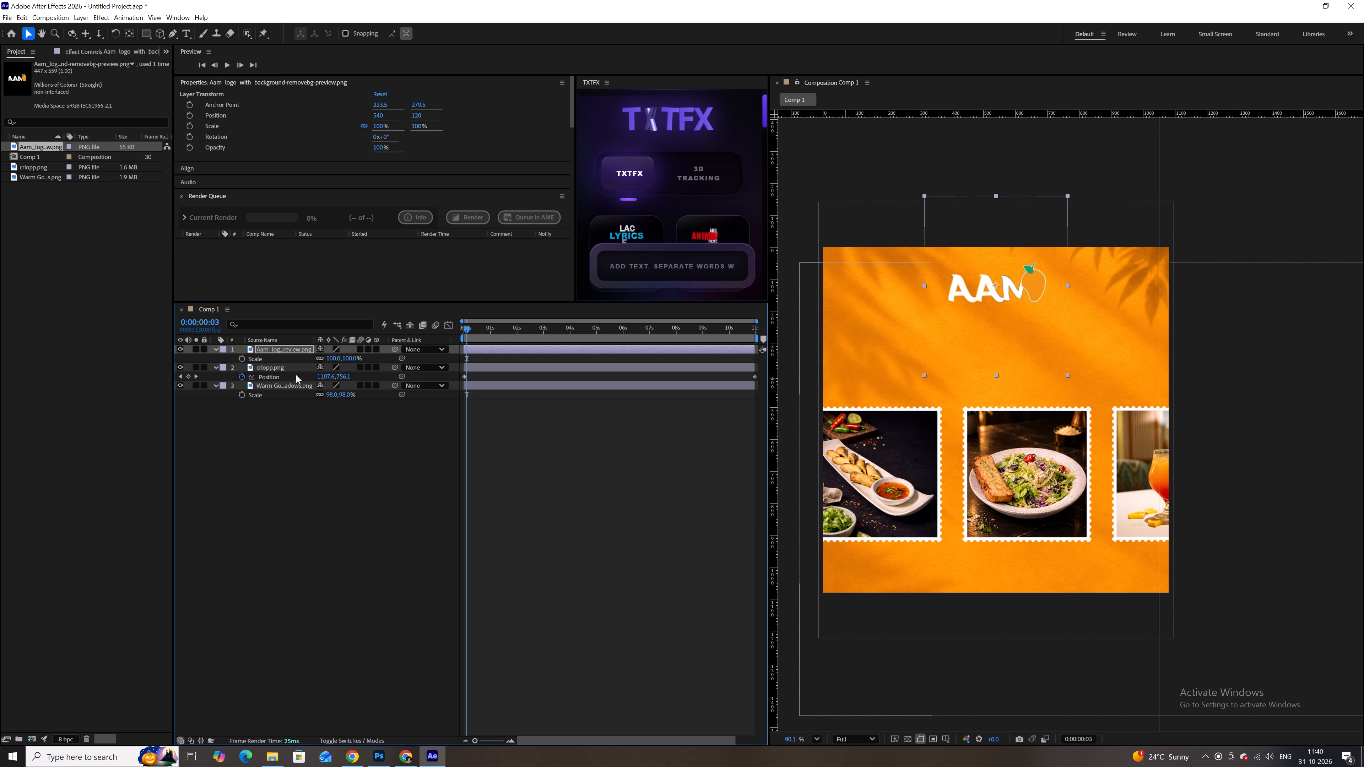
left_click_drag(335, 359, 314, 353)
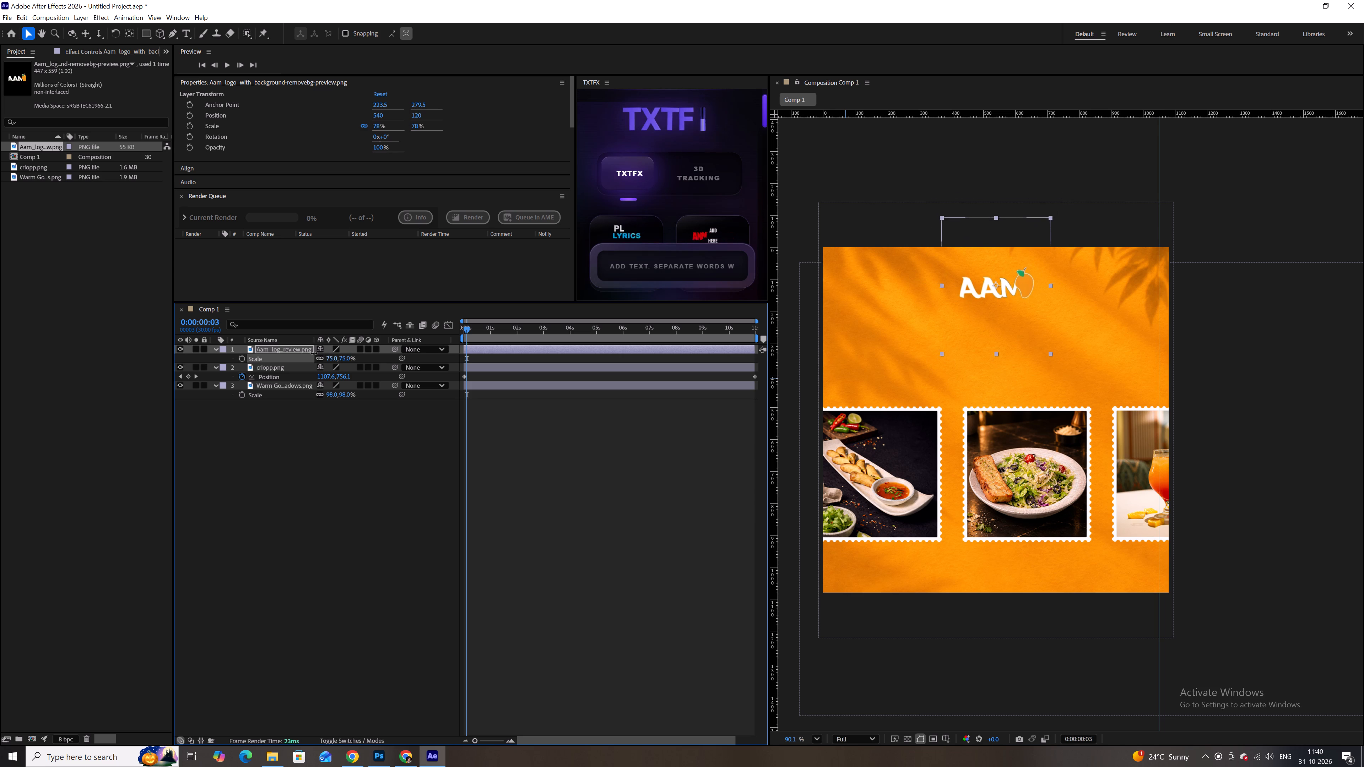
left_click_drag(314, 353, 316, 353)
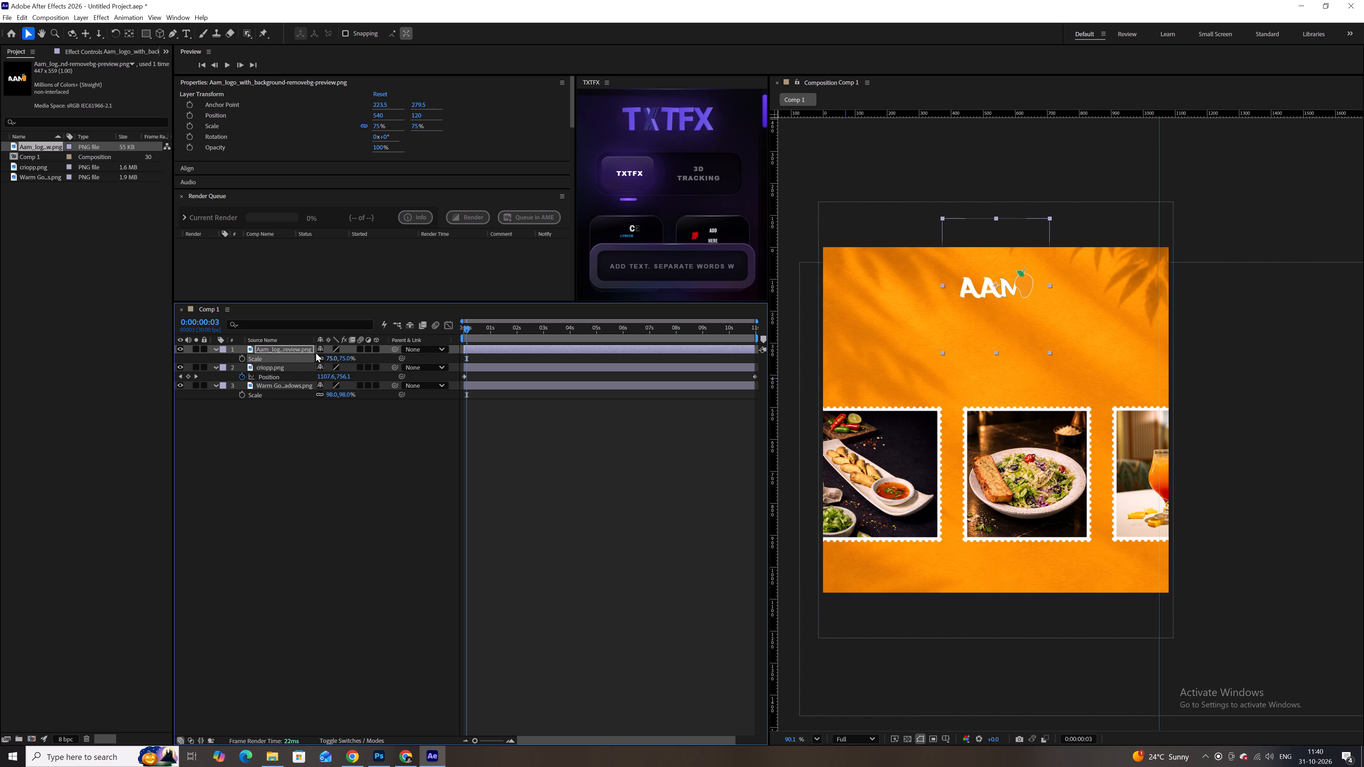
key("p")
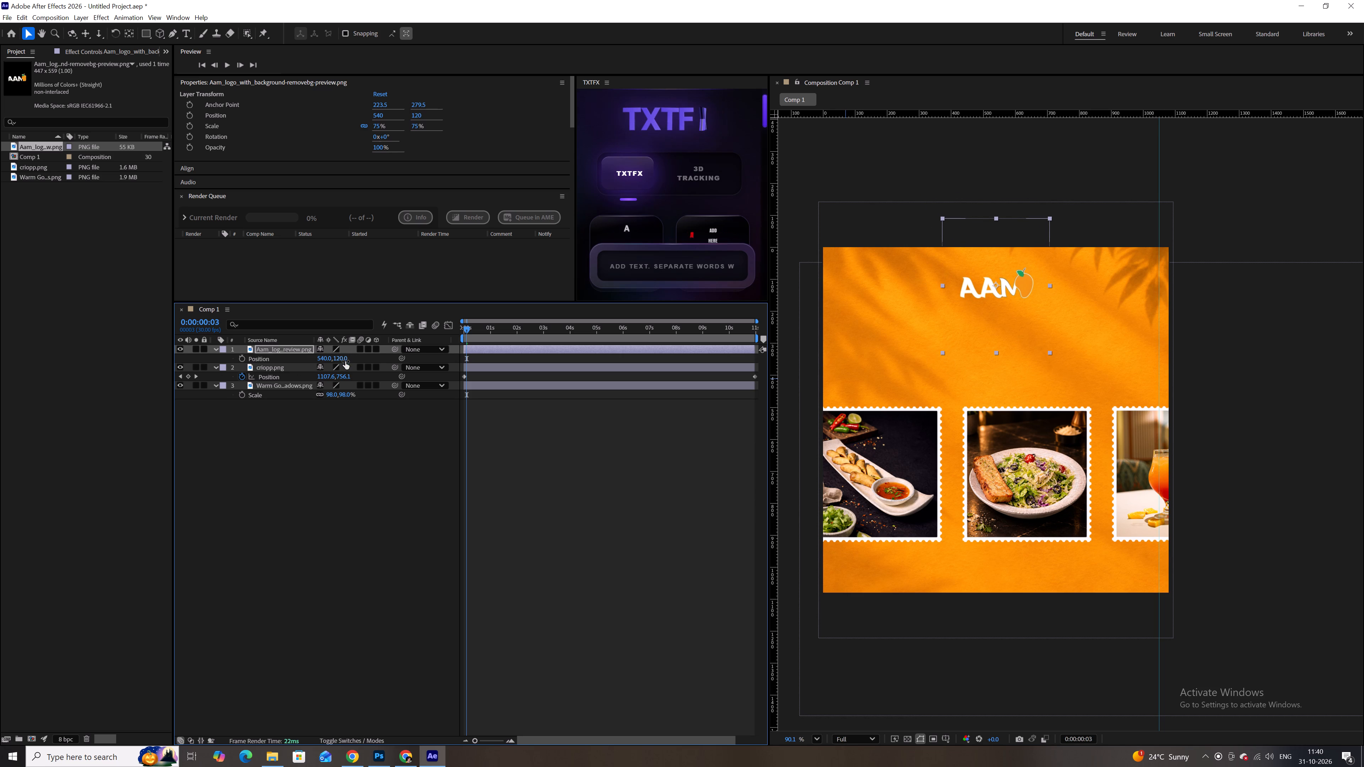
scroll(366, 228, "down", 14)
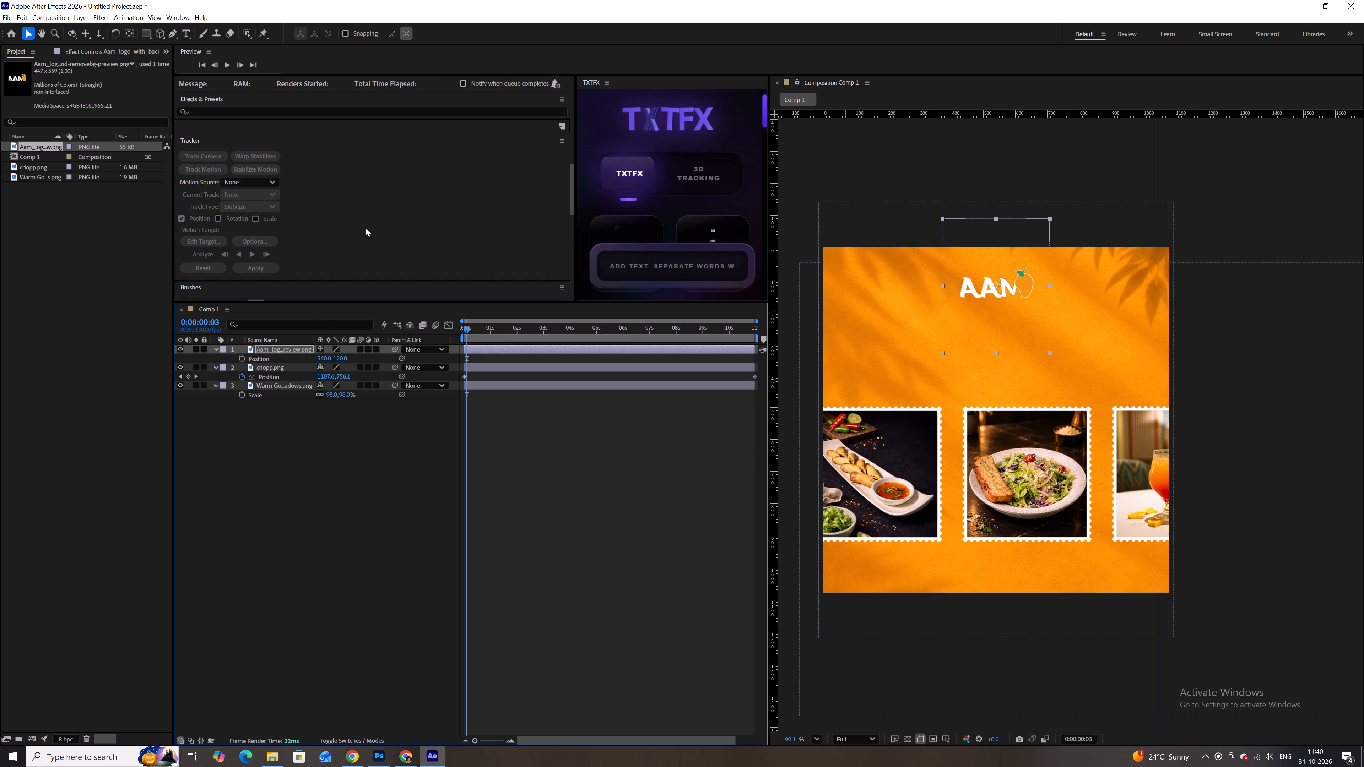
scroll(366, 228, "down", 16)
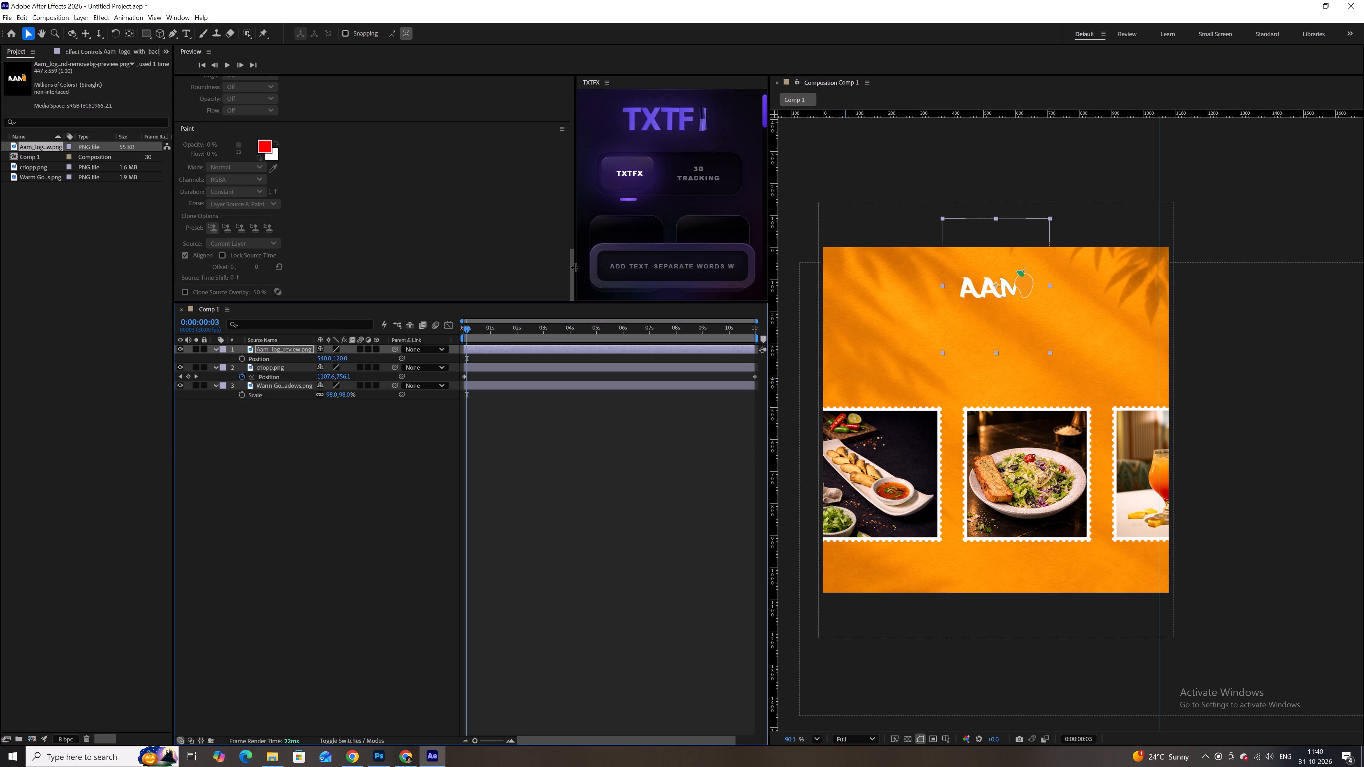
Centre the AAM logo layer horizontally in the composition.
left_click(575, 267)
left_click_drag(572, 267, 561, 194)
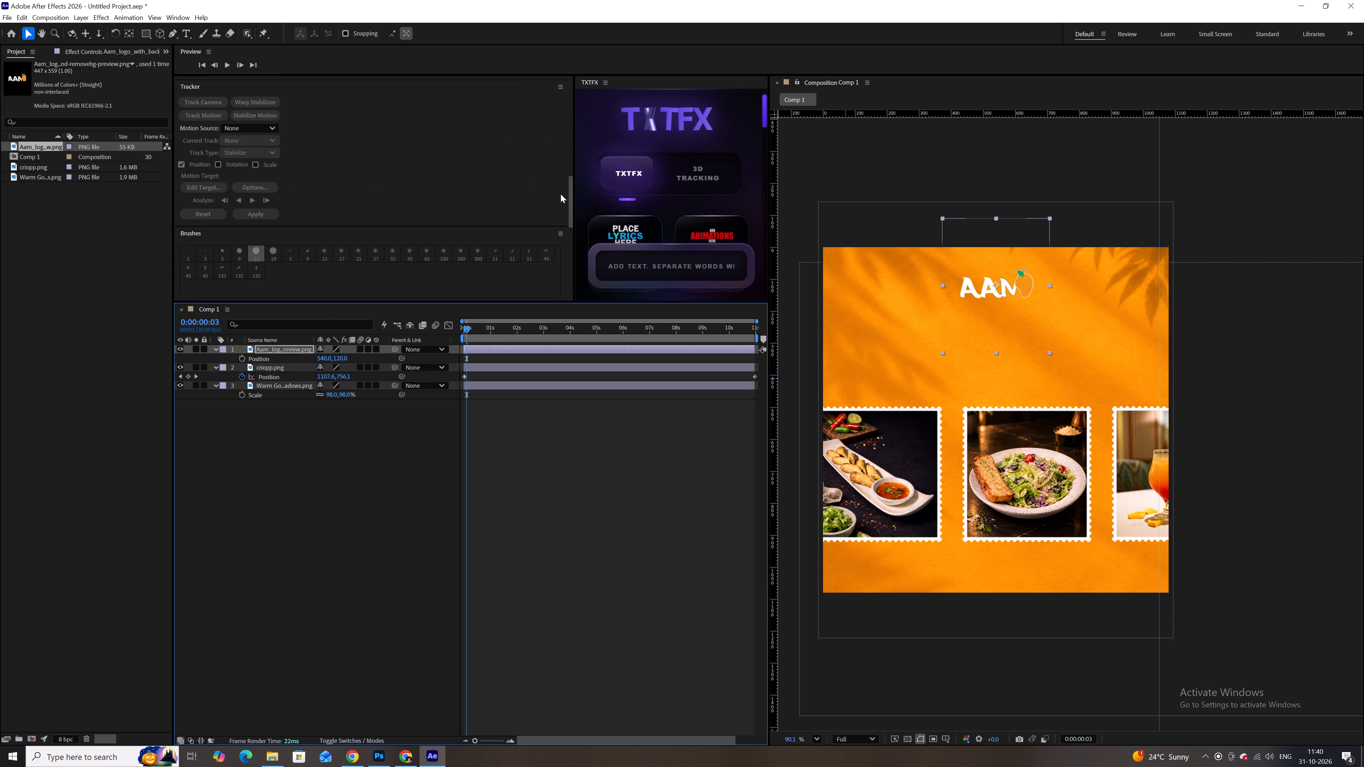
left_click_drag(561, 194, 555, 119)
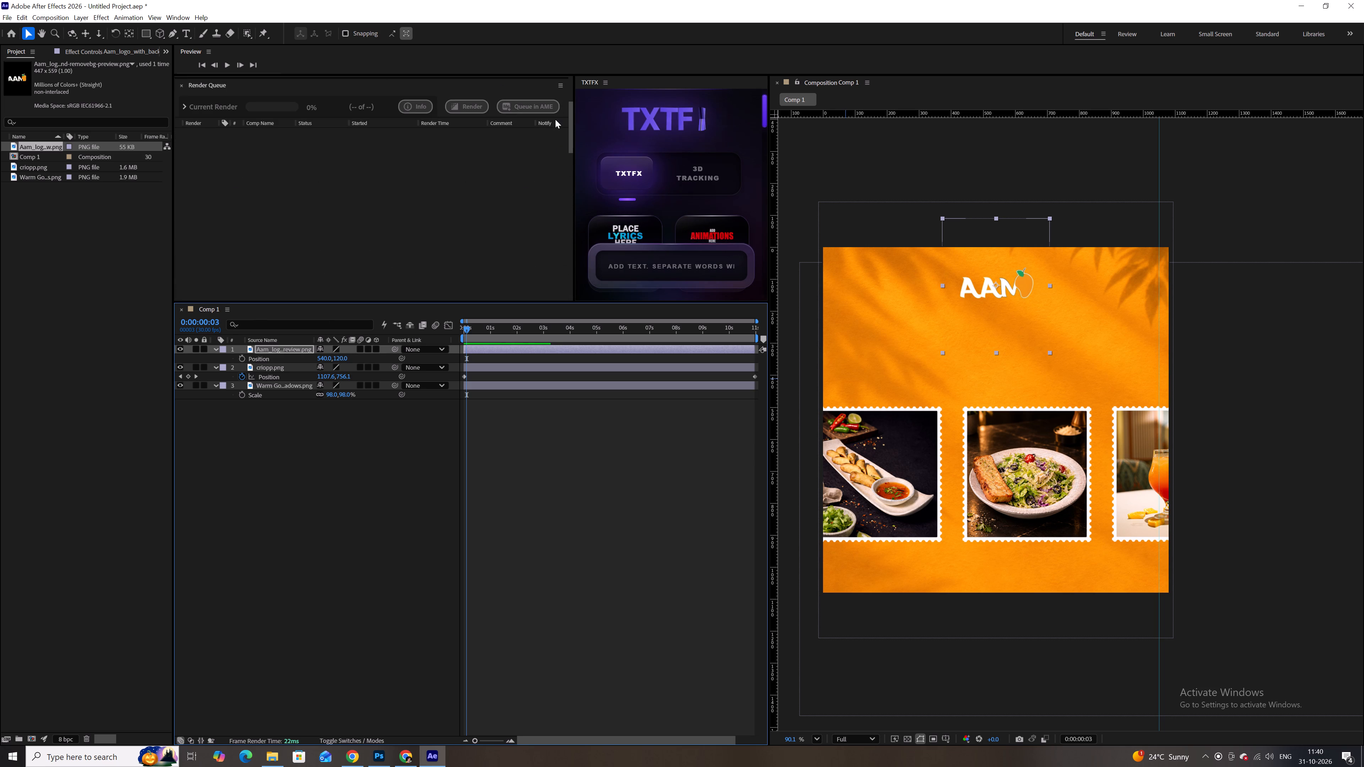
left_click_drag(555, 119, 547, 105)
left_click(236, 121)
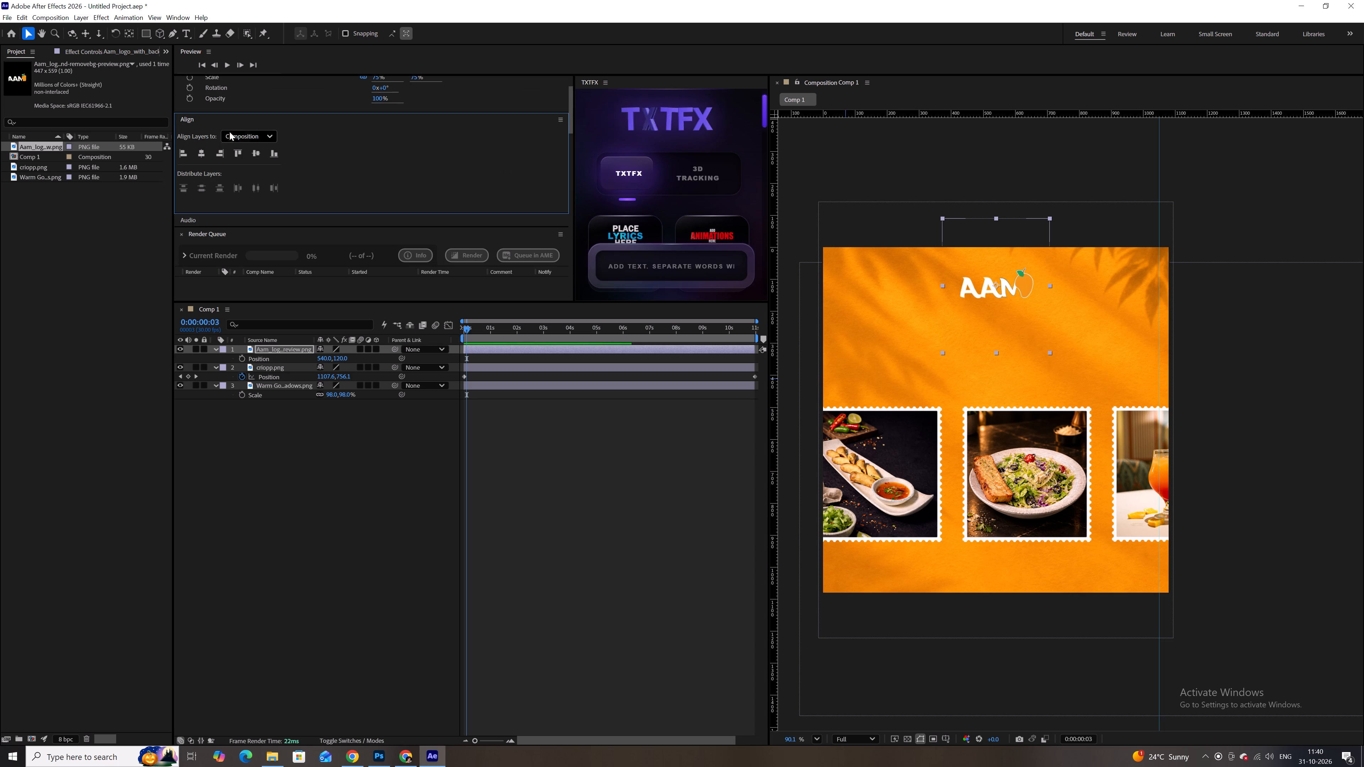
left_click(205, 149)
left_click(277, 446)
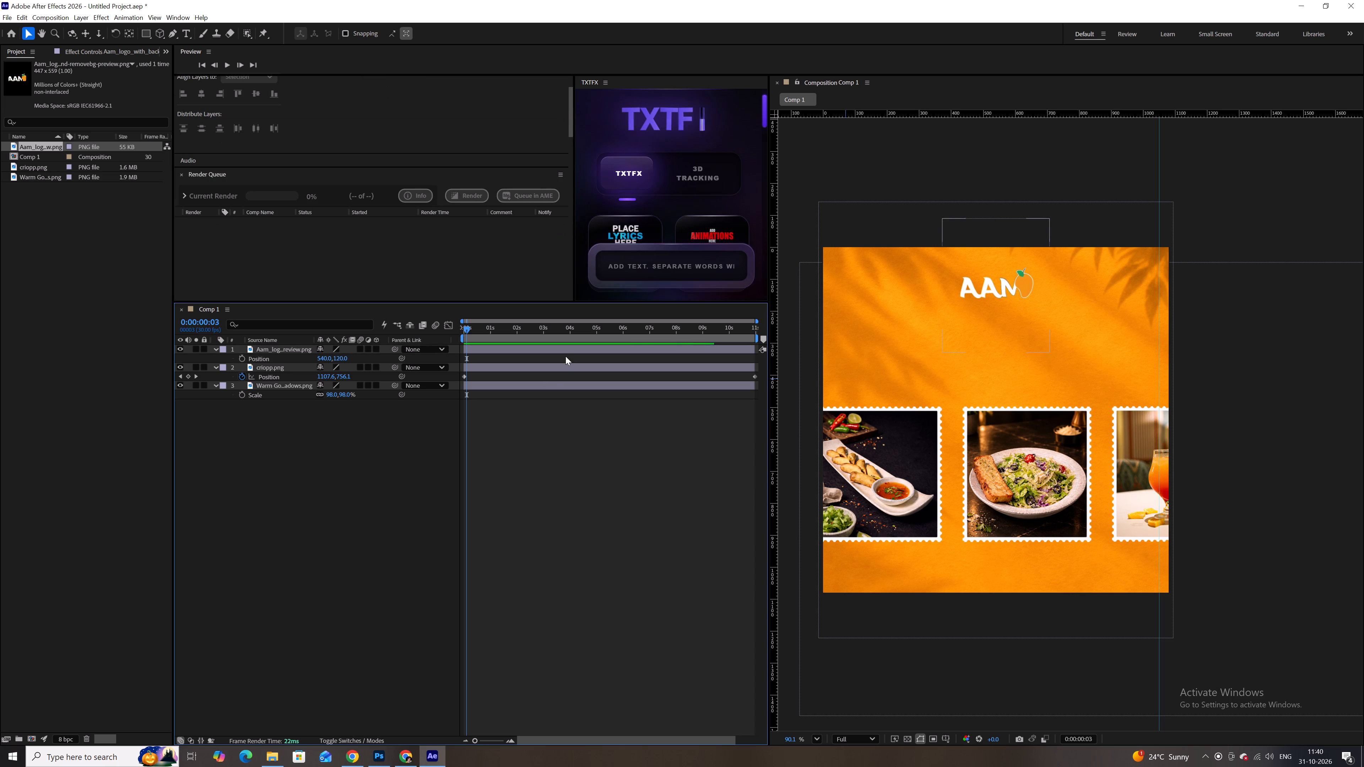
Add a Drop Shadow layer style to the AAM logo layer.
left_click(516, 353)
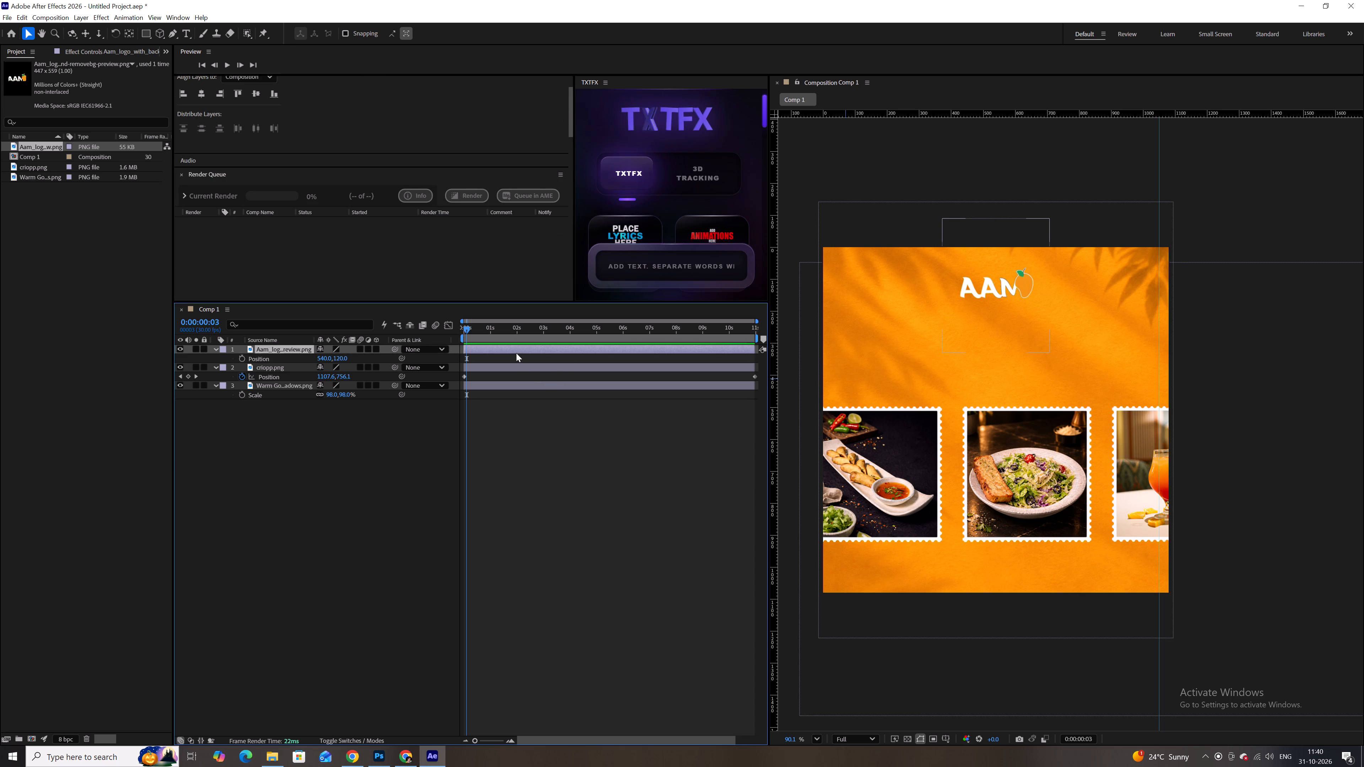
right_click(516, 353)
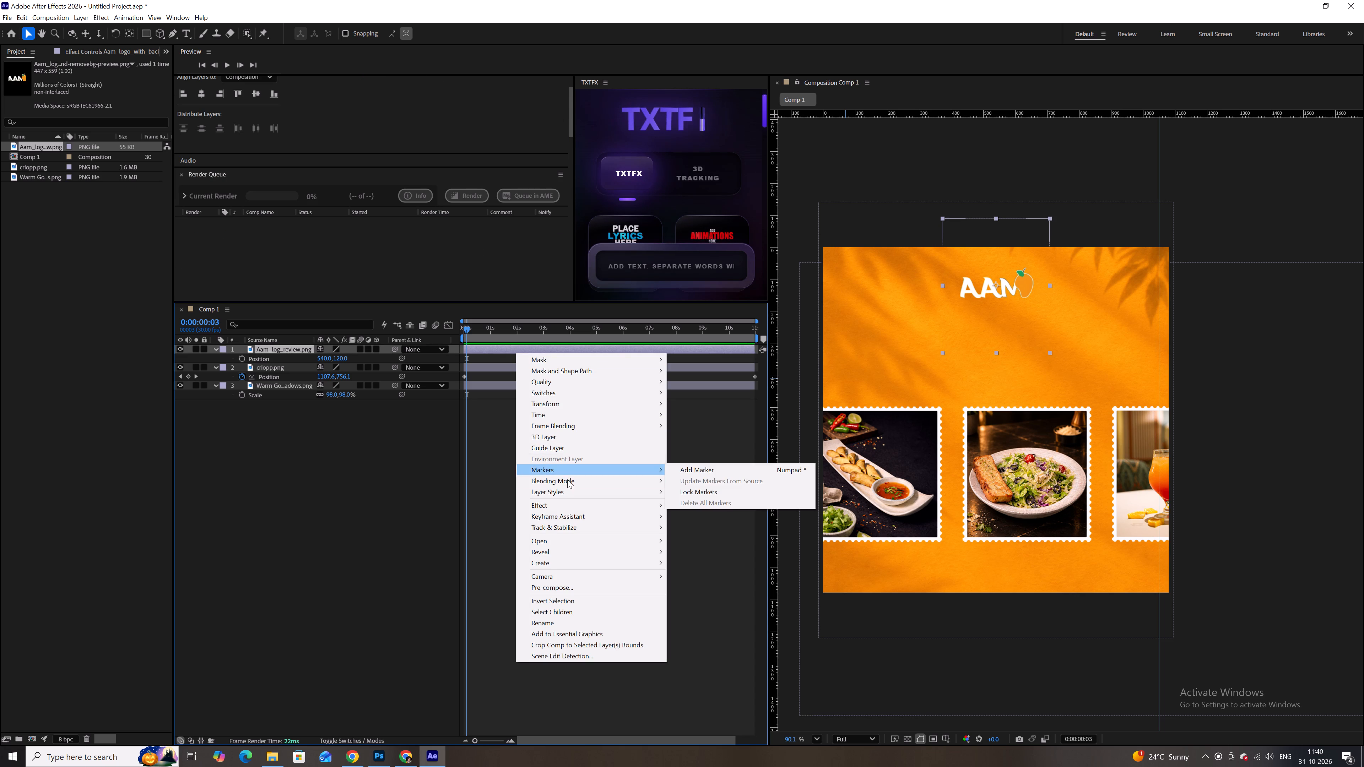
left_click(568, 489)
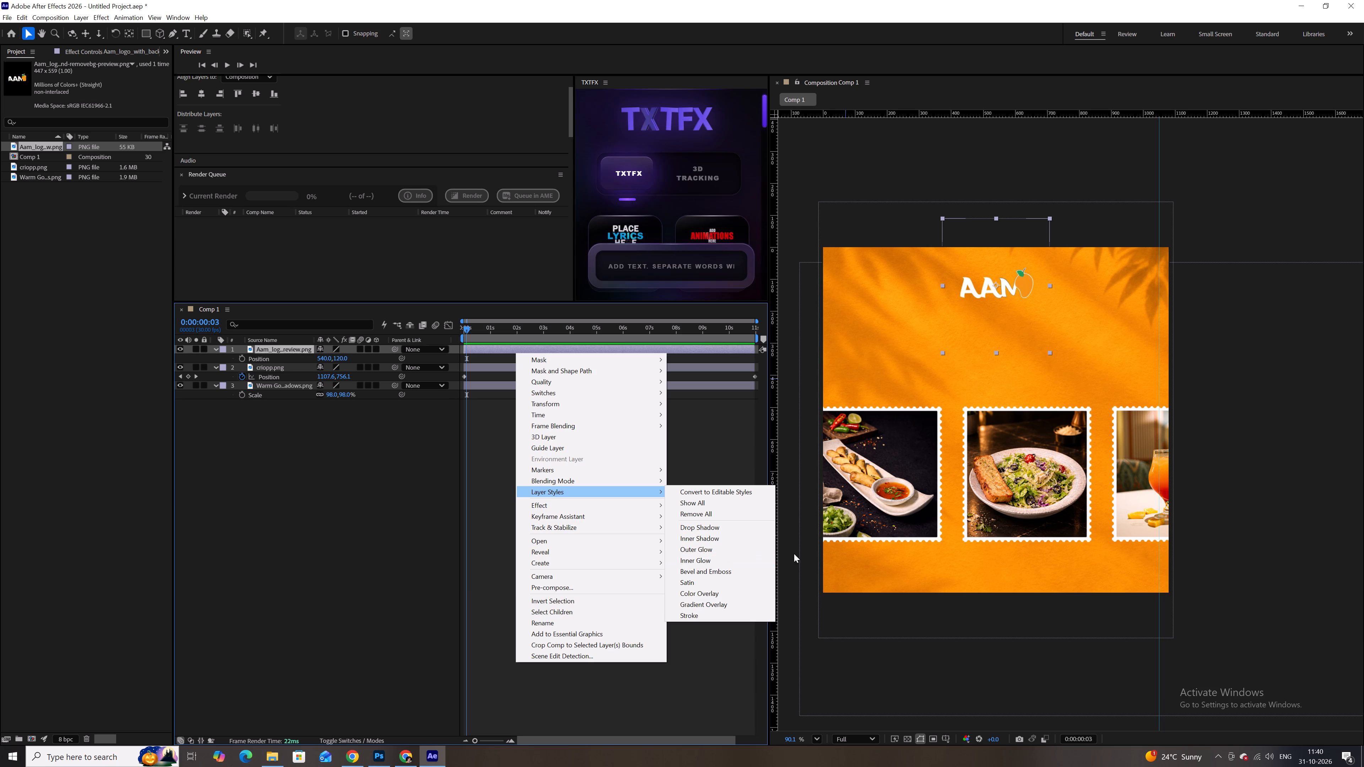
left_click(724, 527)
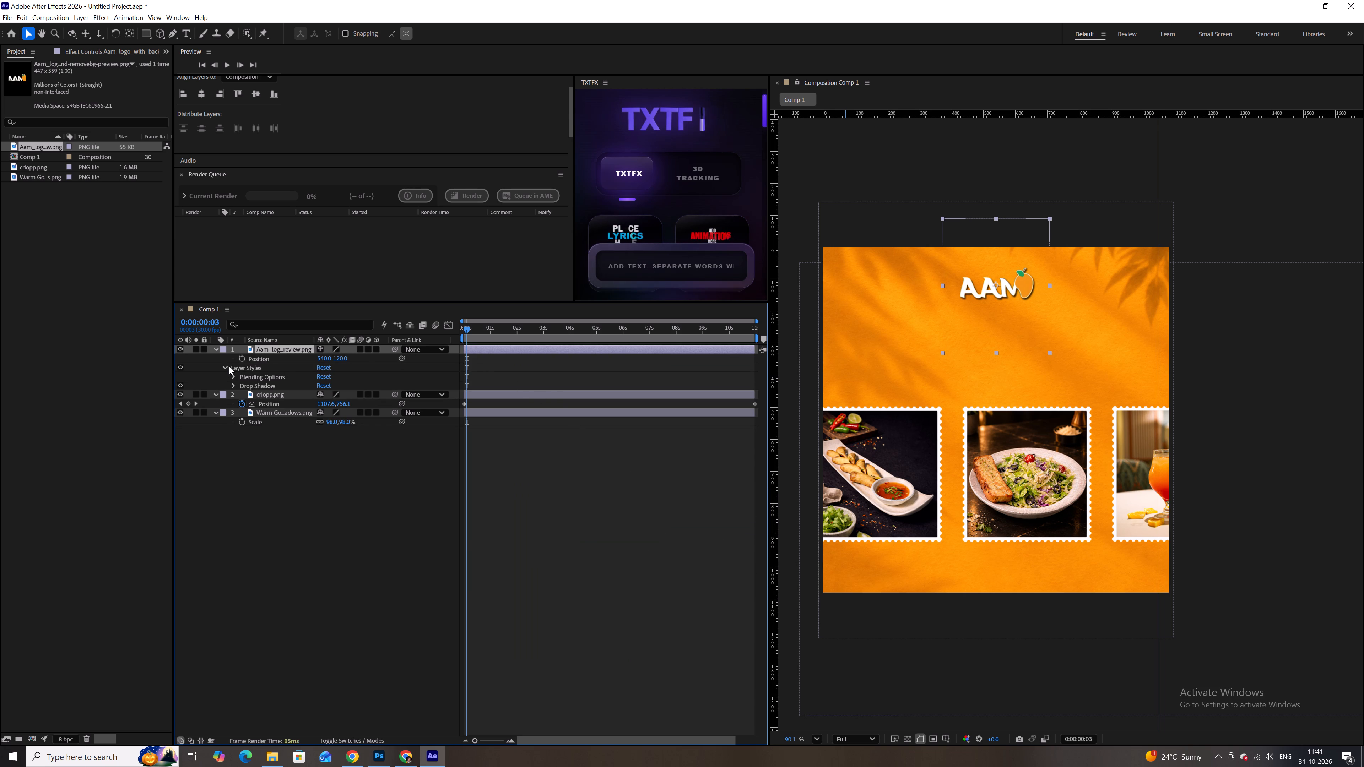
Set the logo's drop shadow to distance 10, angle about 145° and opacity 52%.
left_click(231, 385)
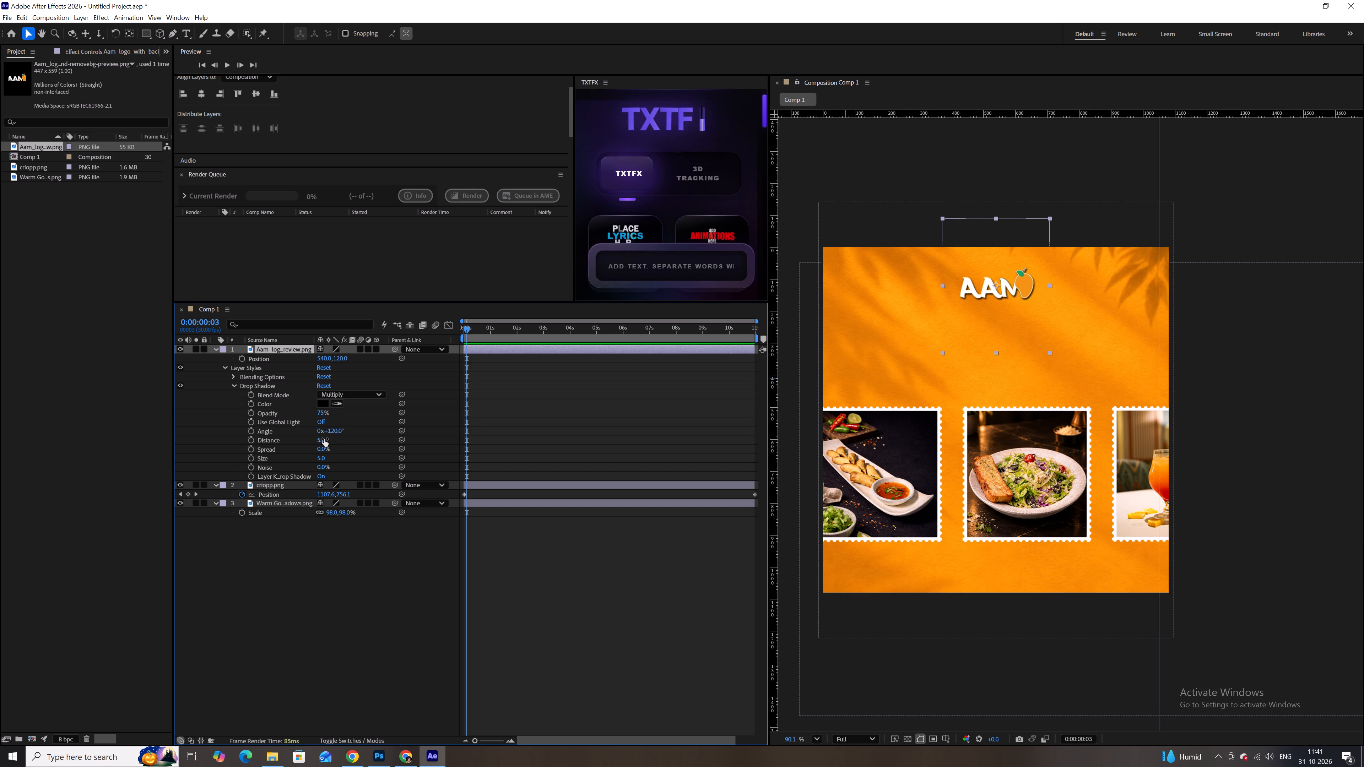
left_click(324, 439)
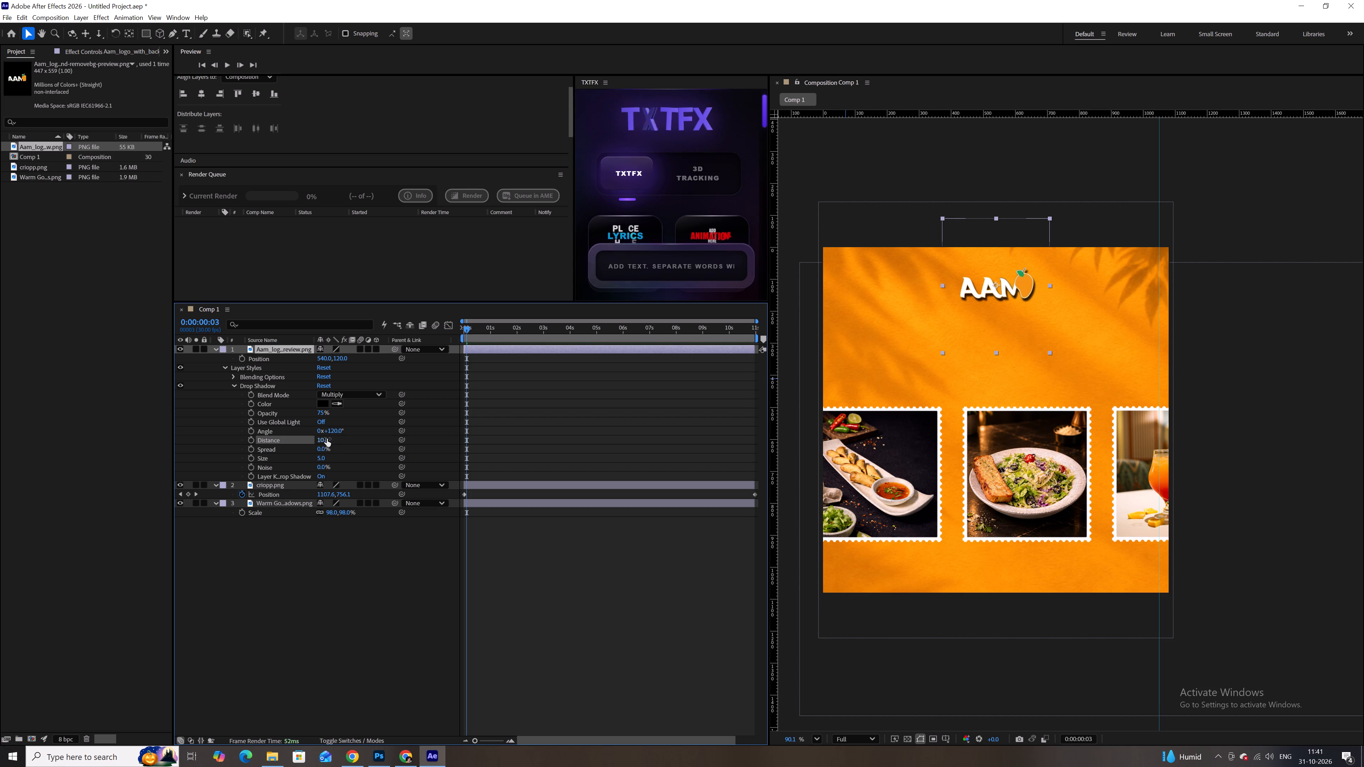
left_click_drag(332, 432, 330, 431)
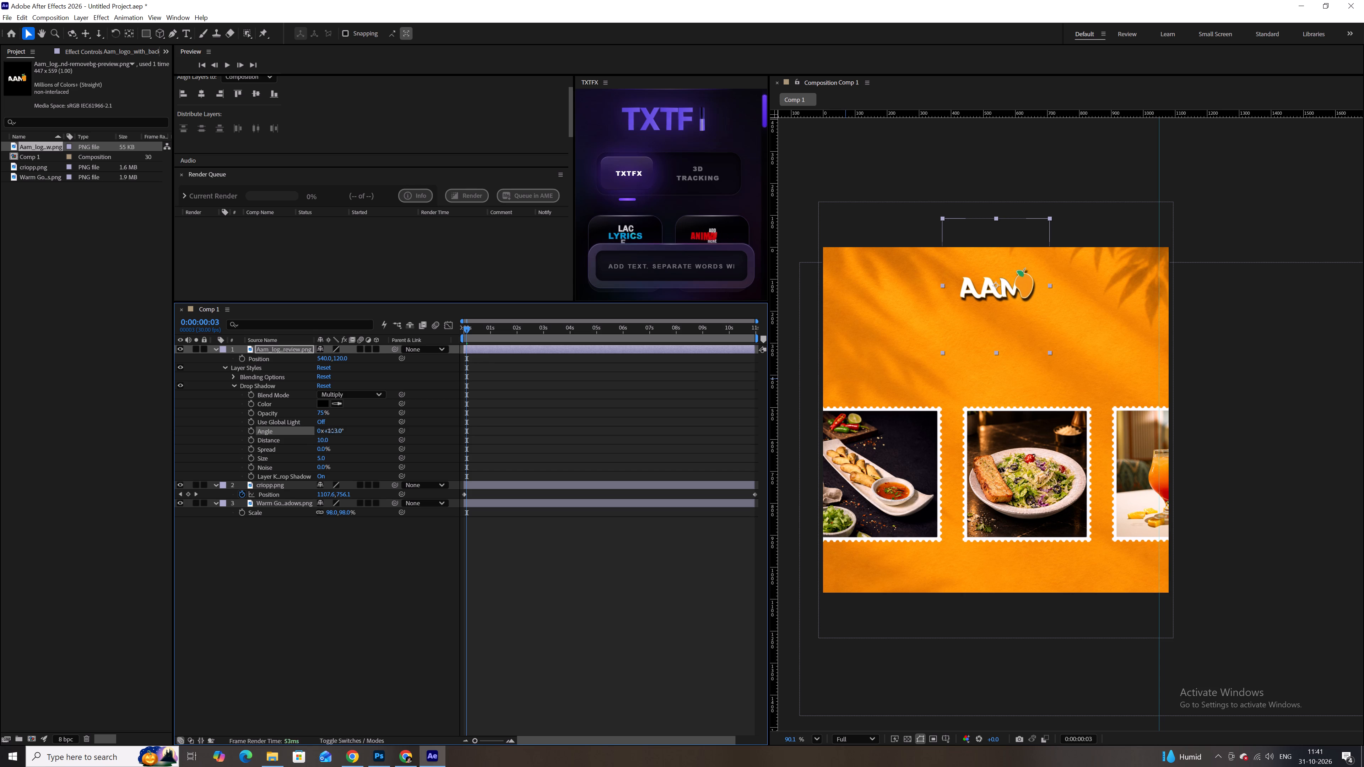
left_click_drag(330, 431, 342, 430)
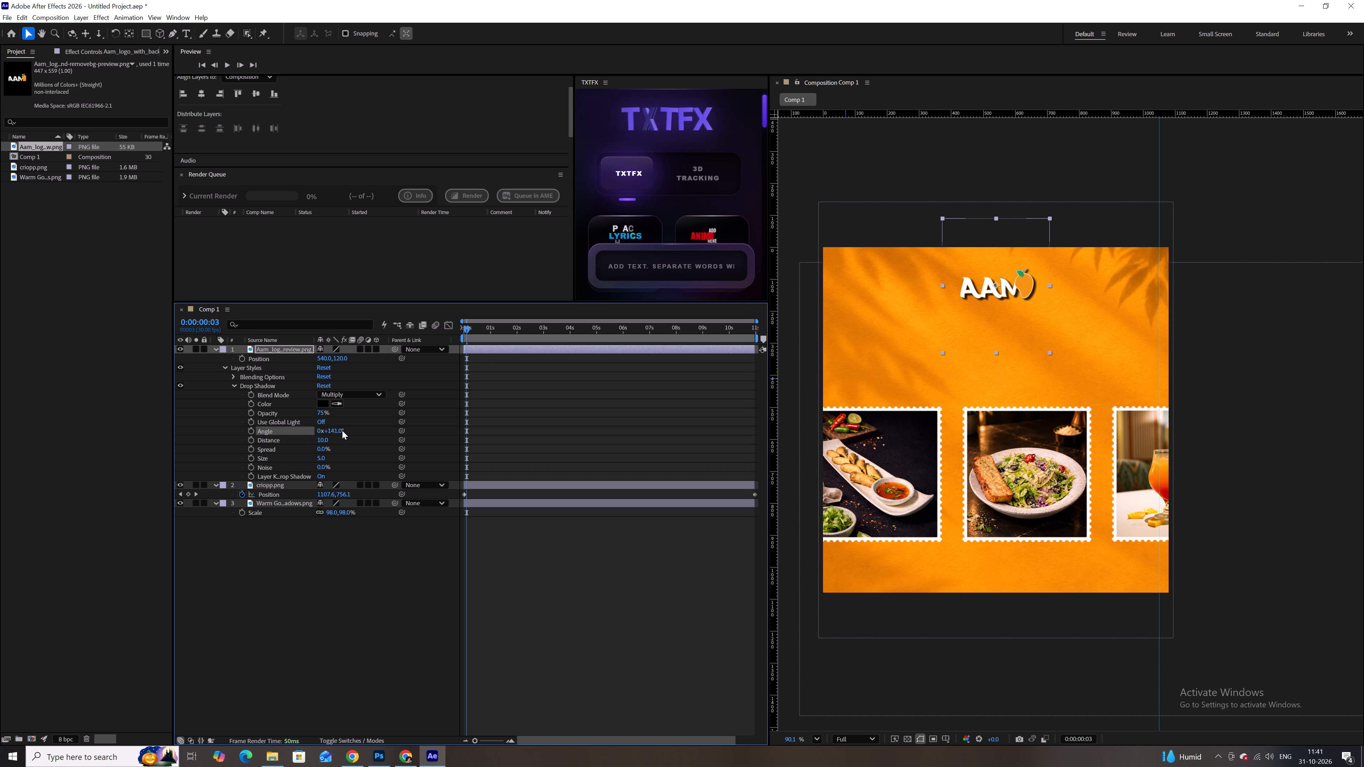
left_click_drag(321, 413, 316, 413)
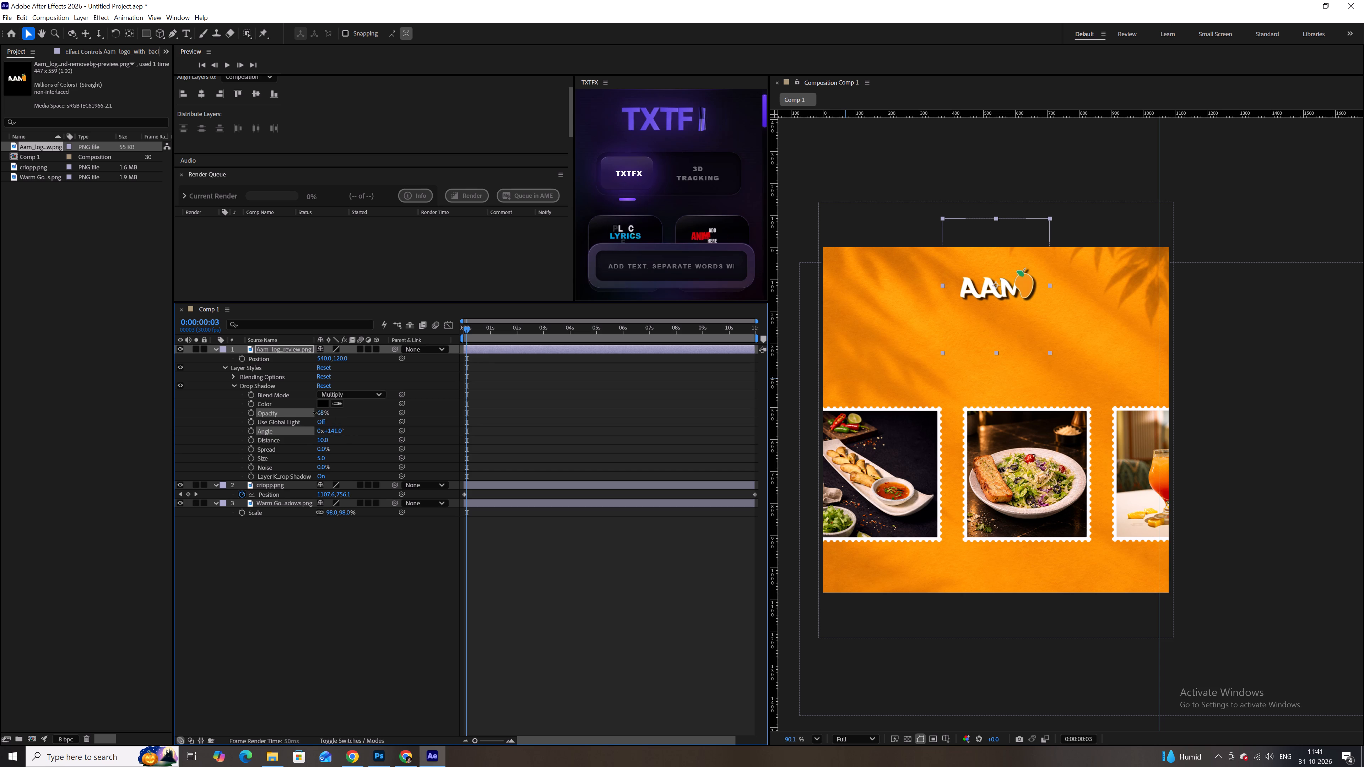
left_click_drag(316, 413, 310, 413)
left_click(288, 662)
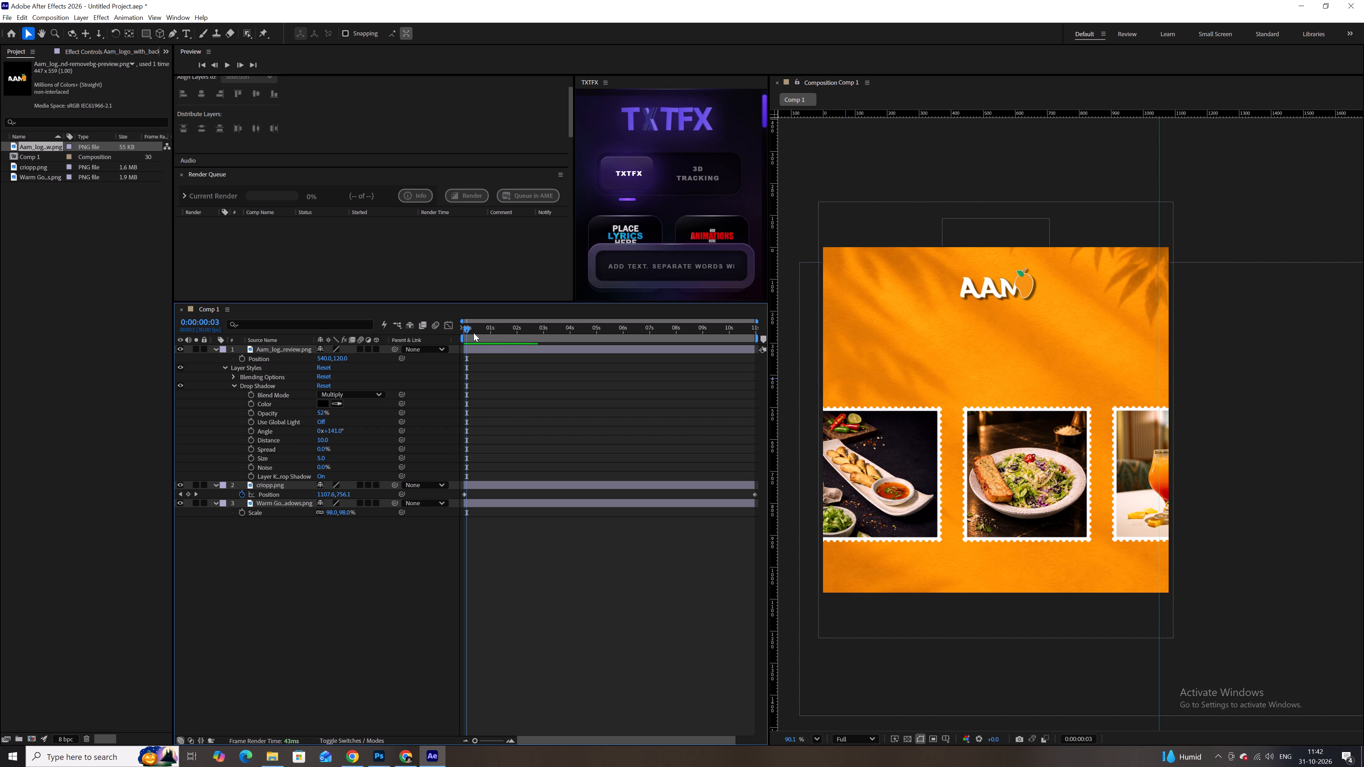
At 0:00:00:00, move the AAM logo up to position 540, 92.
left_click_drag(473, 332, 456, 328)
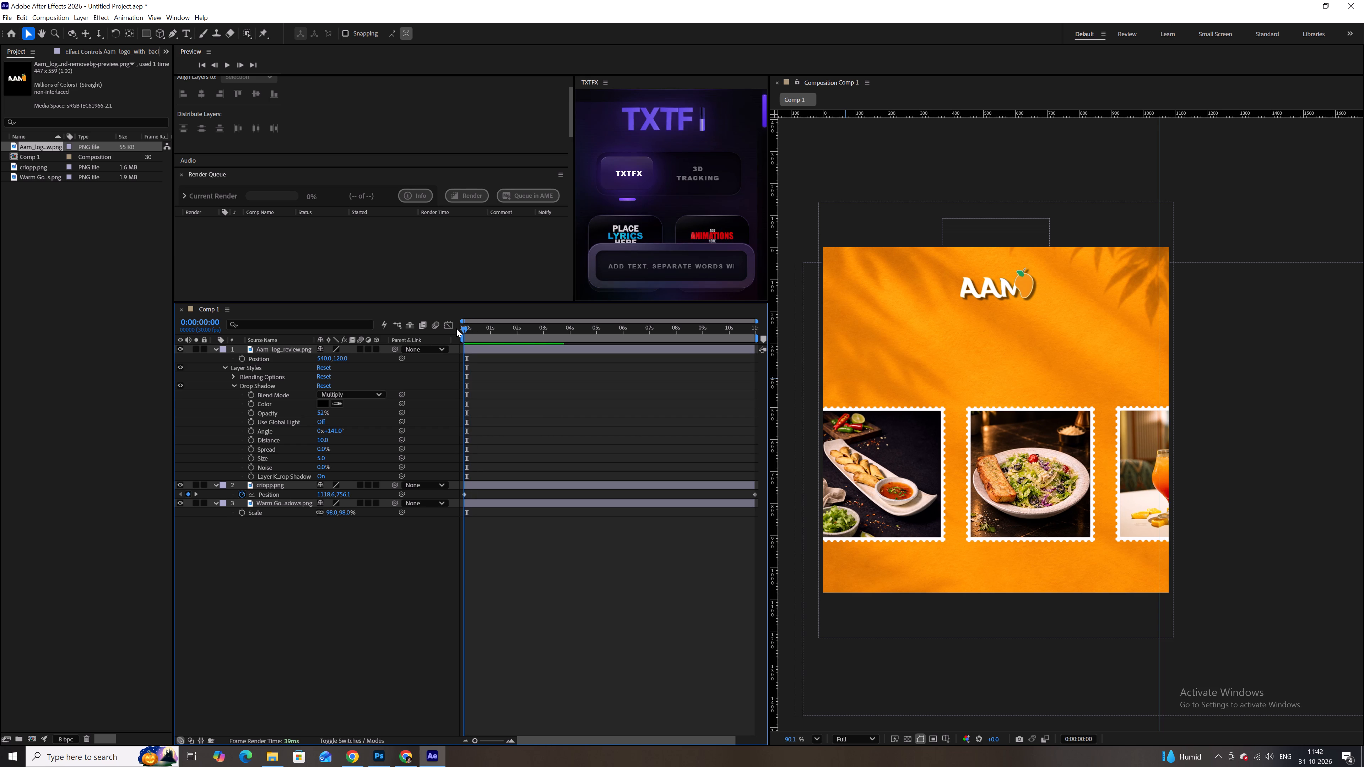
left_click_drag(456, 328, 411, 328)
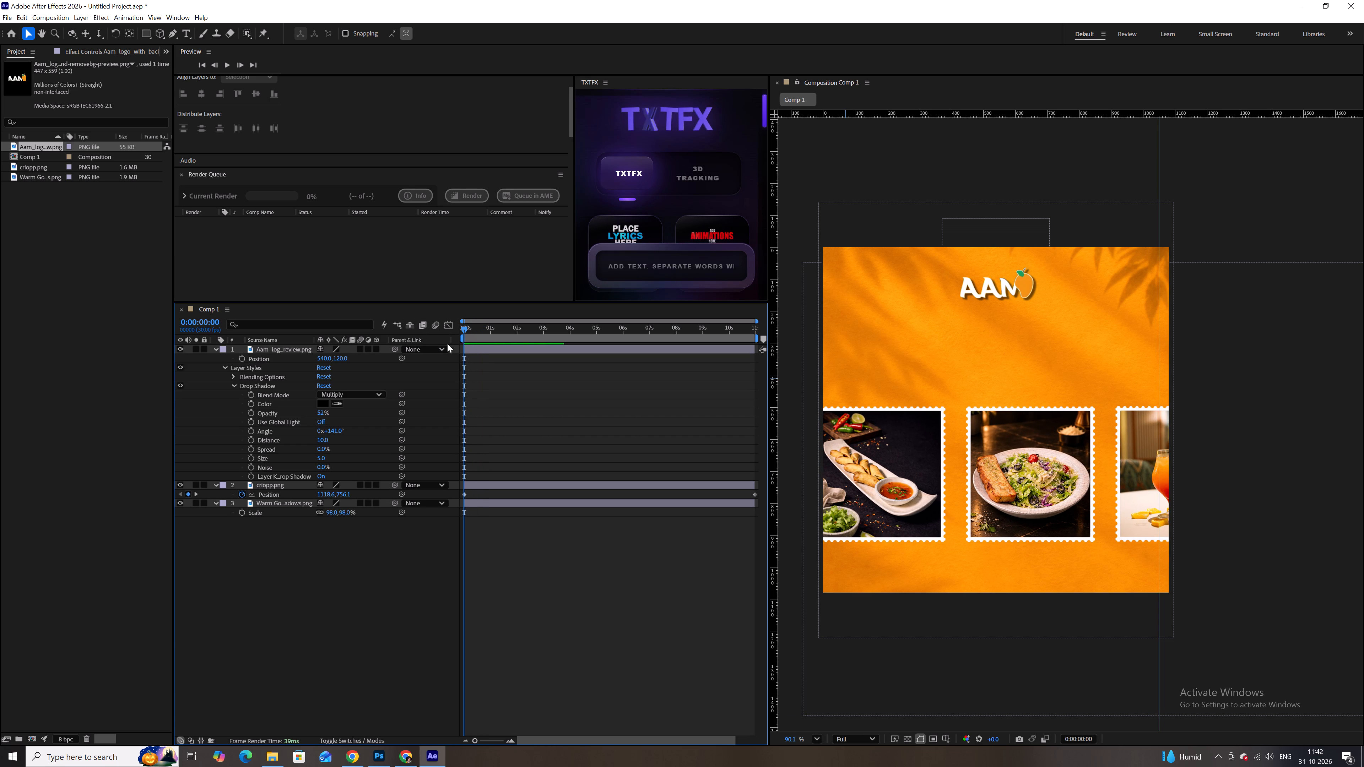
left_click(478, 350)
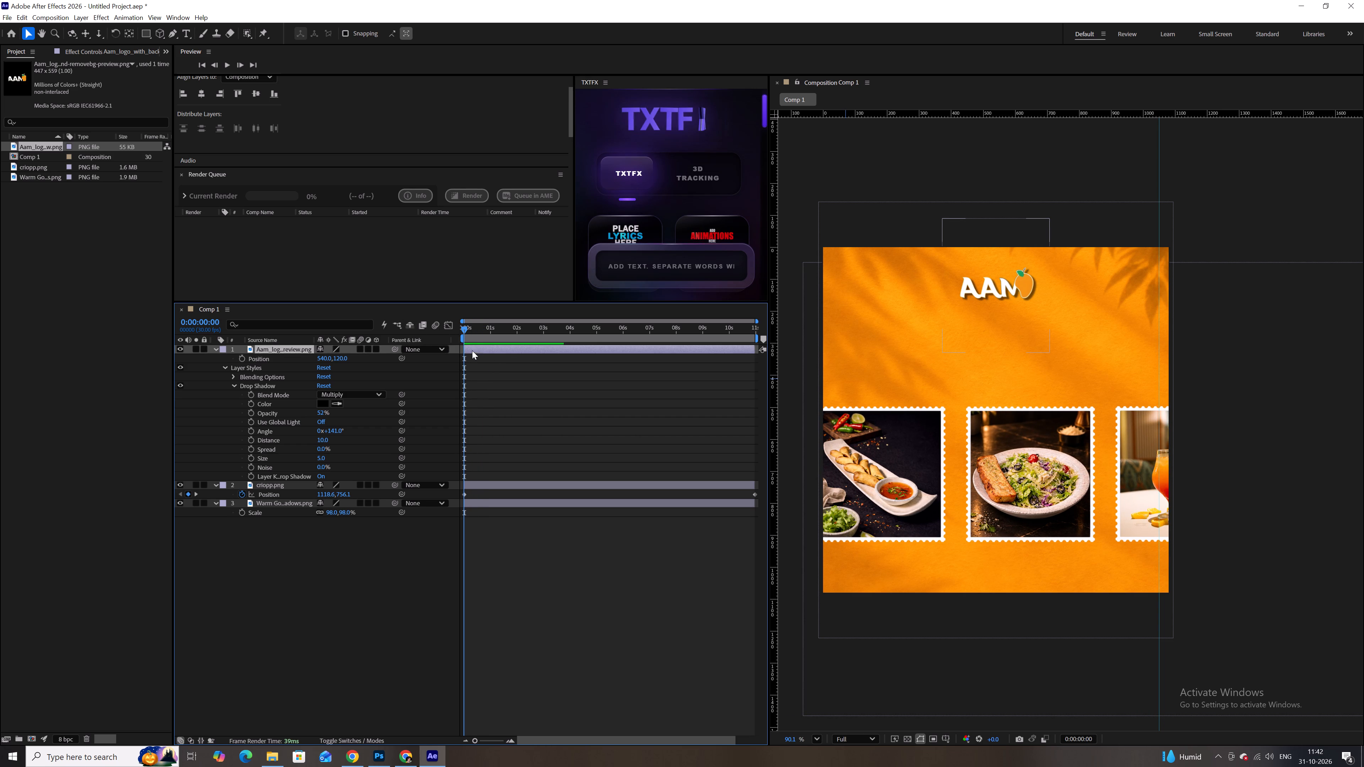
left_click_drag(321, 361, 315, 358)
key("ctrl+z")
left_click_drag(345, 360, 332, 359)
Scale the AAM logo layer down to 66%.
key("s")
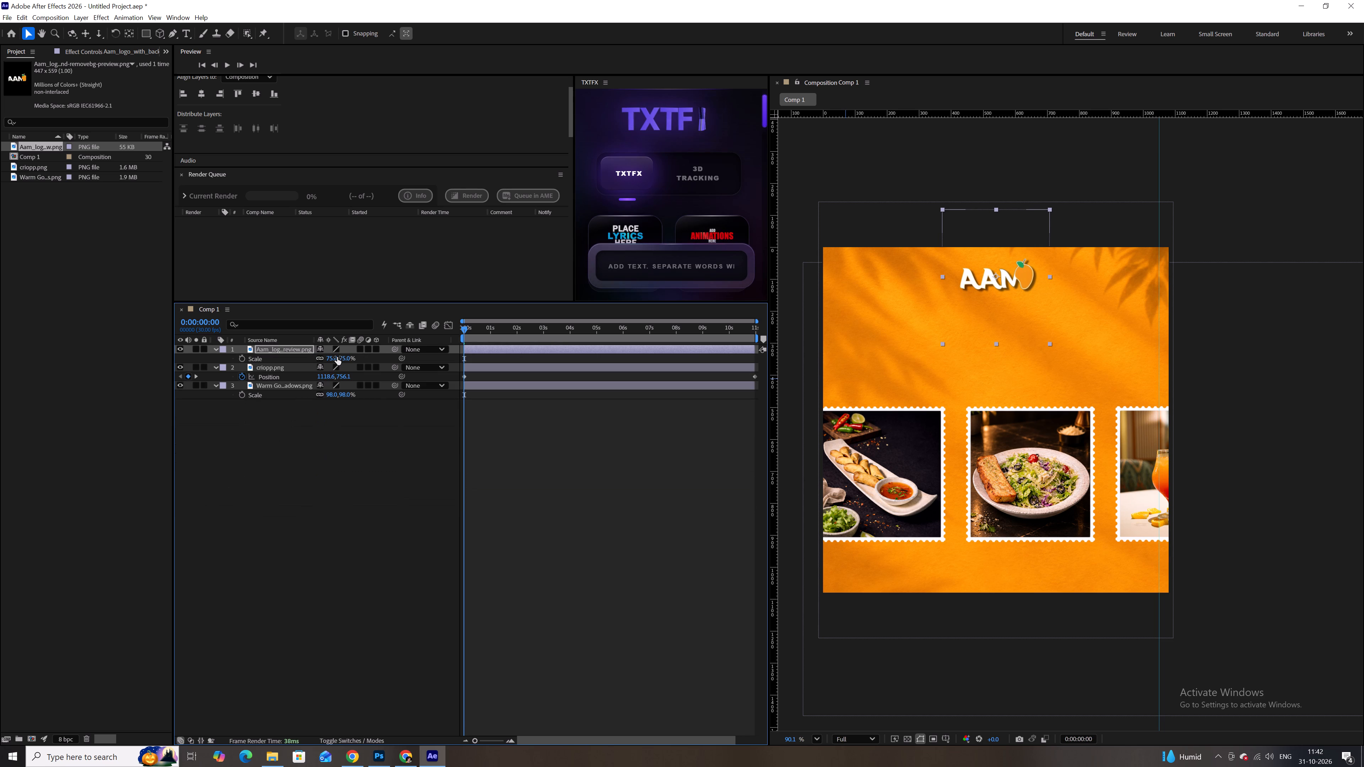
left_click_drag(337, 357, 332, 356)
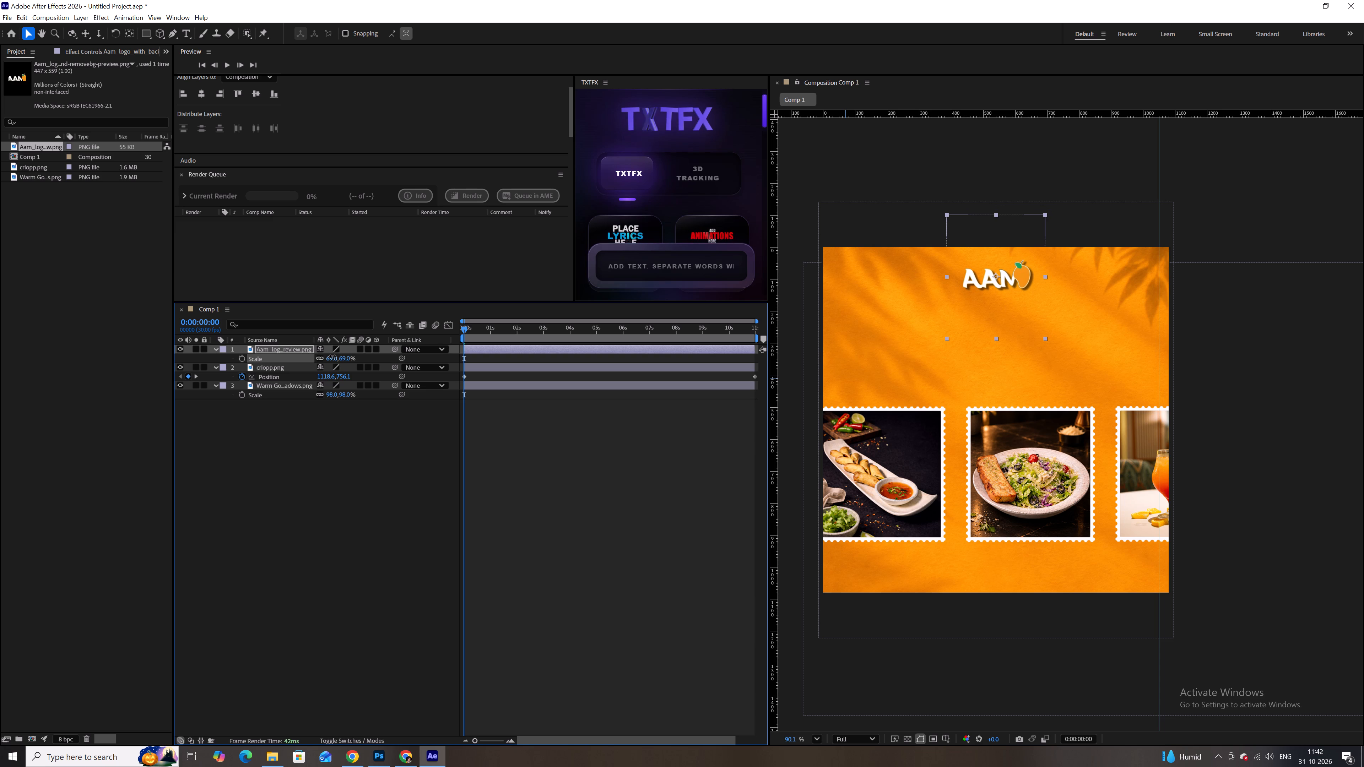
left_click_drag(332, 356, 331, 356)
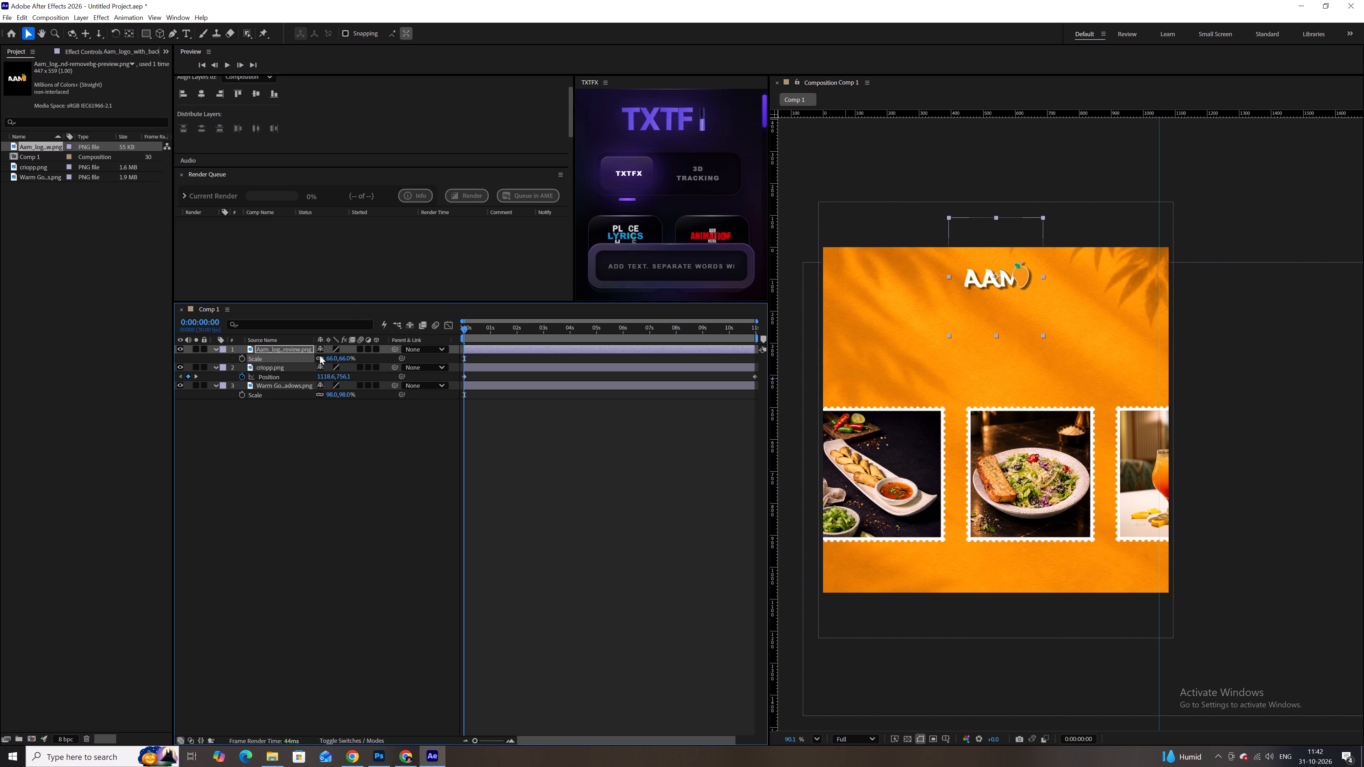
Centre the resized AAM logo layer horizontally in the composition.
left_click(298, 351)
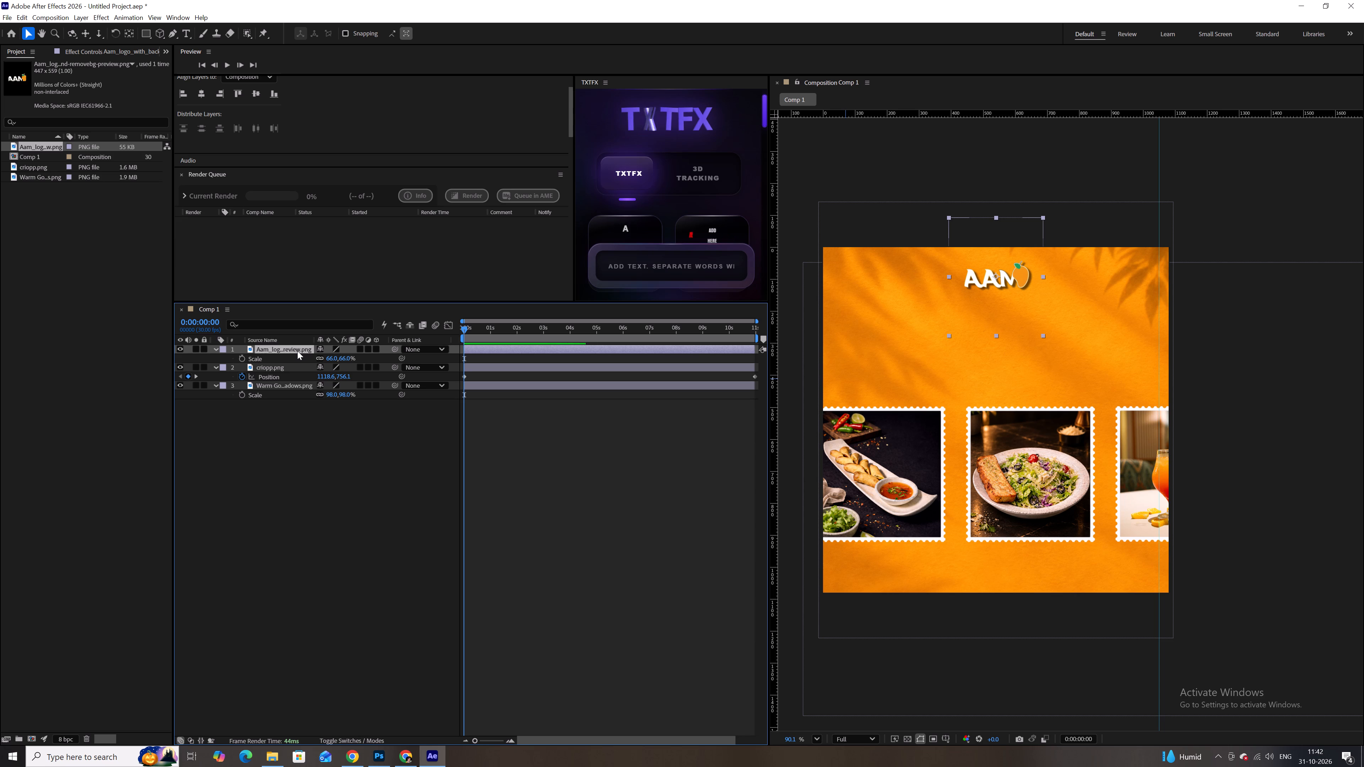
left_click(295, 354)
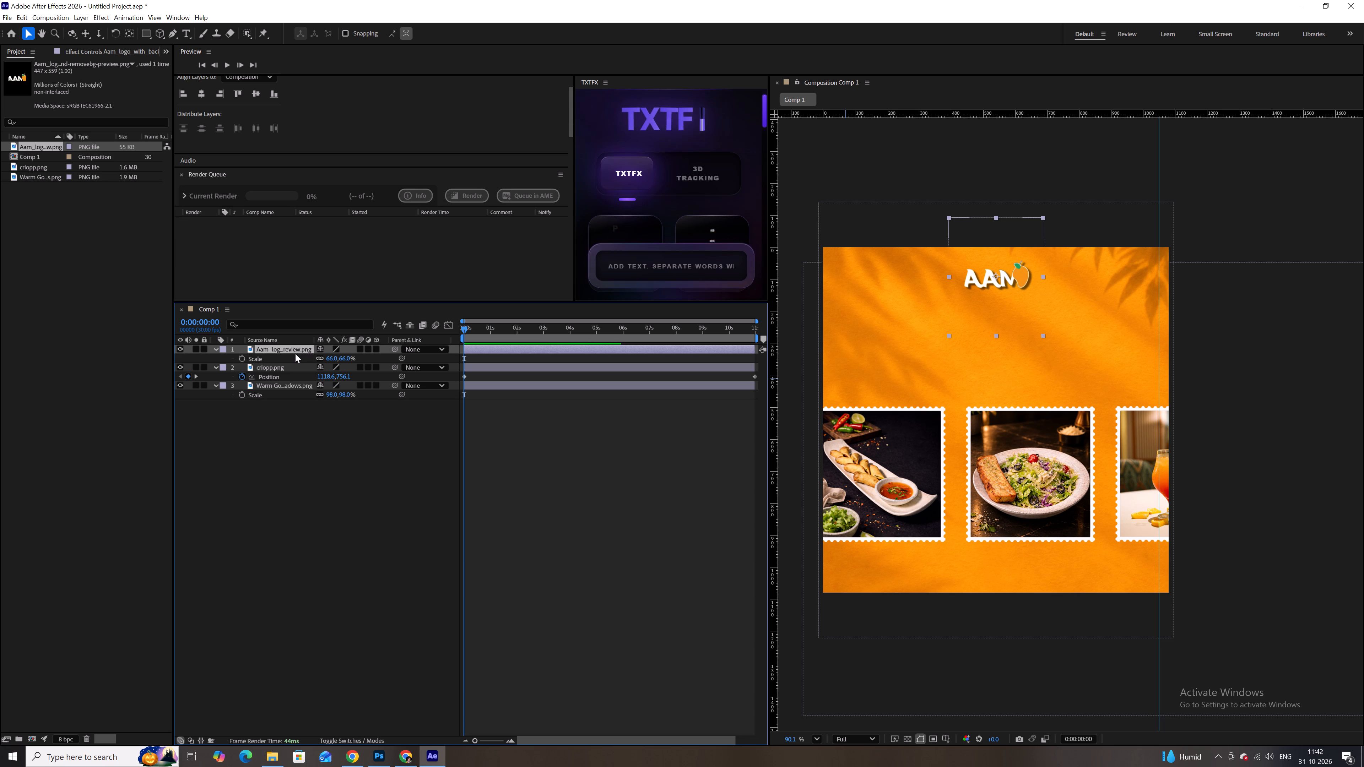
key("p")
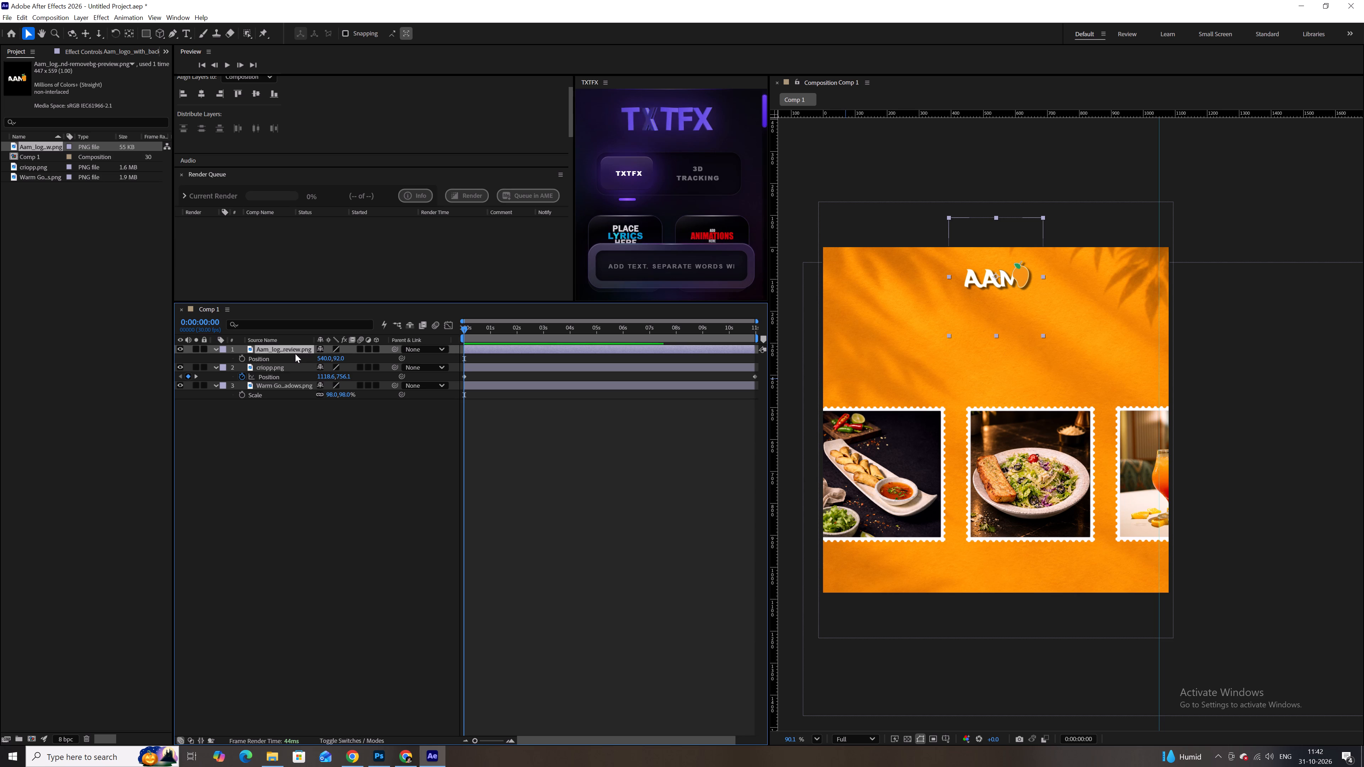
key("s")
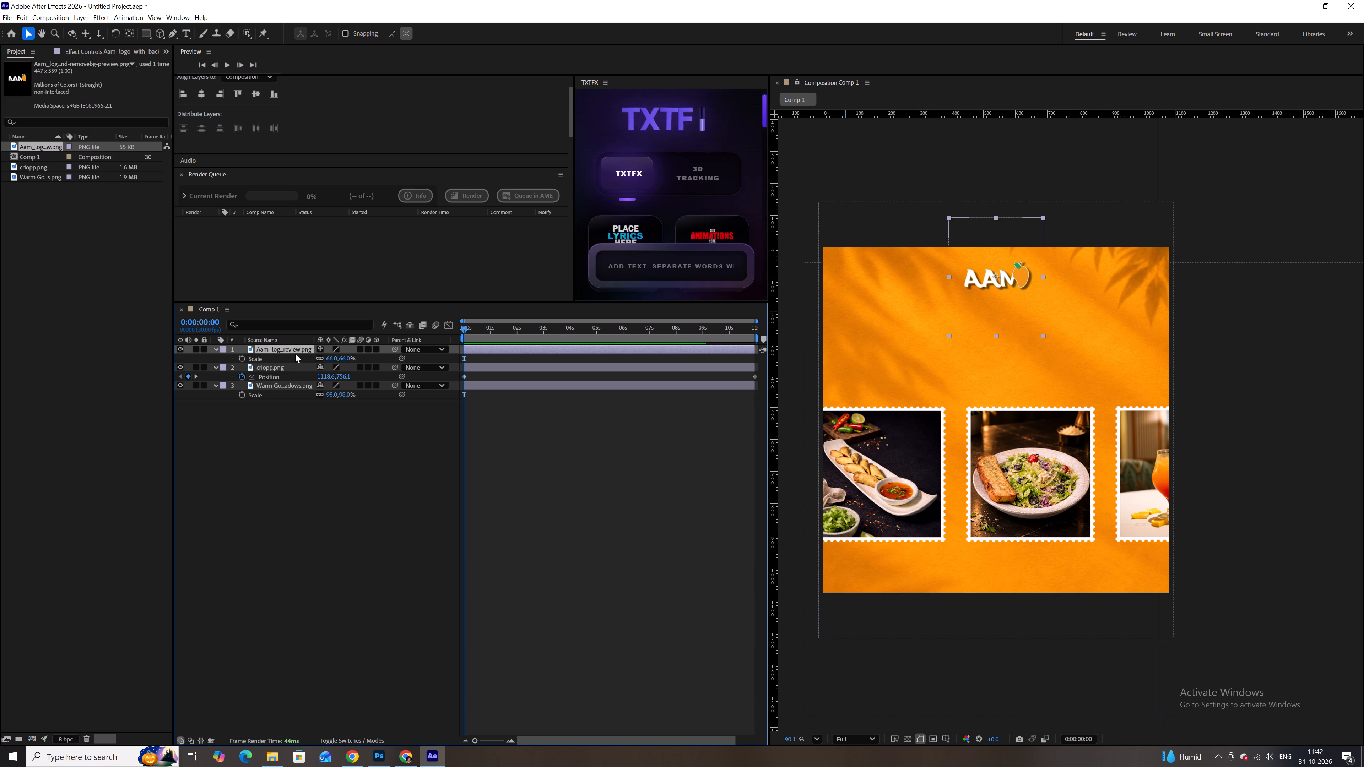
left_click(206, 97)
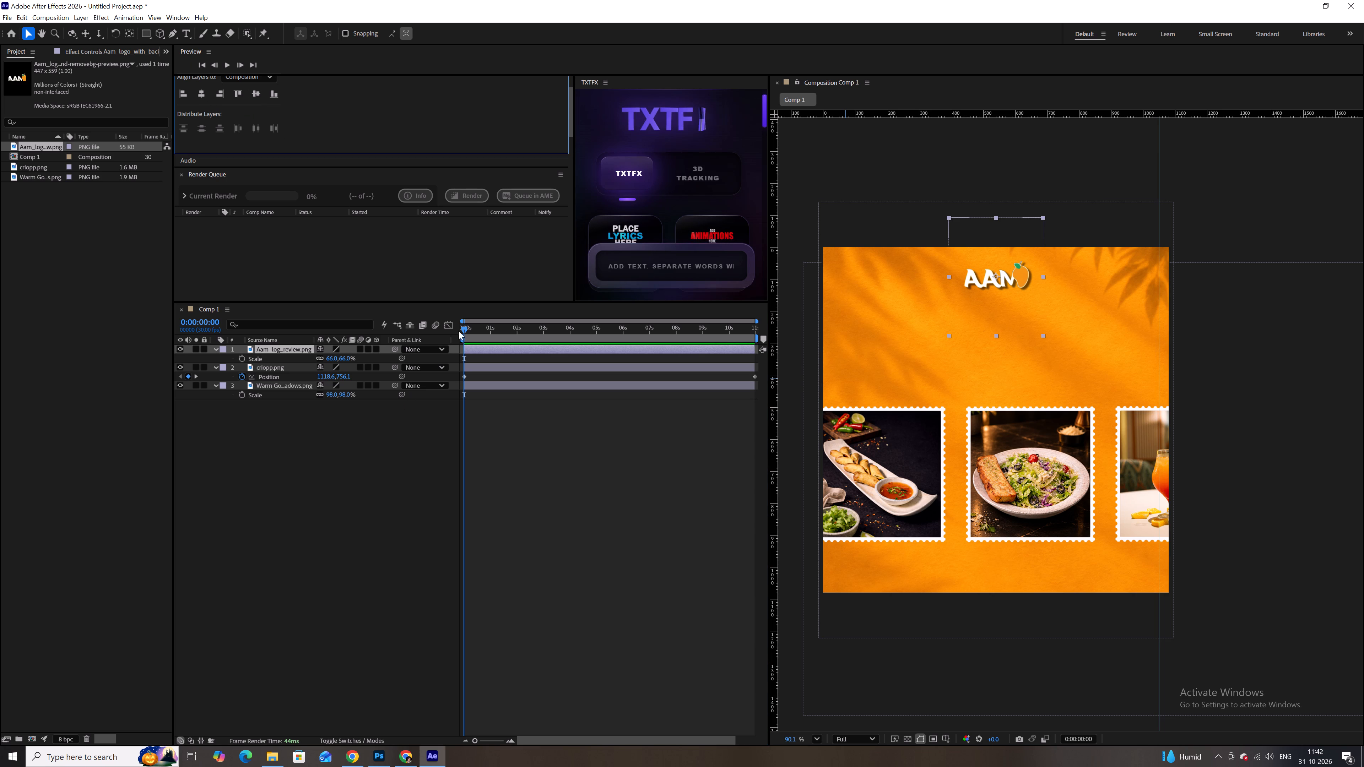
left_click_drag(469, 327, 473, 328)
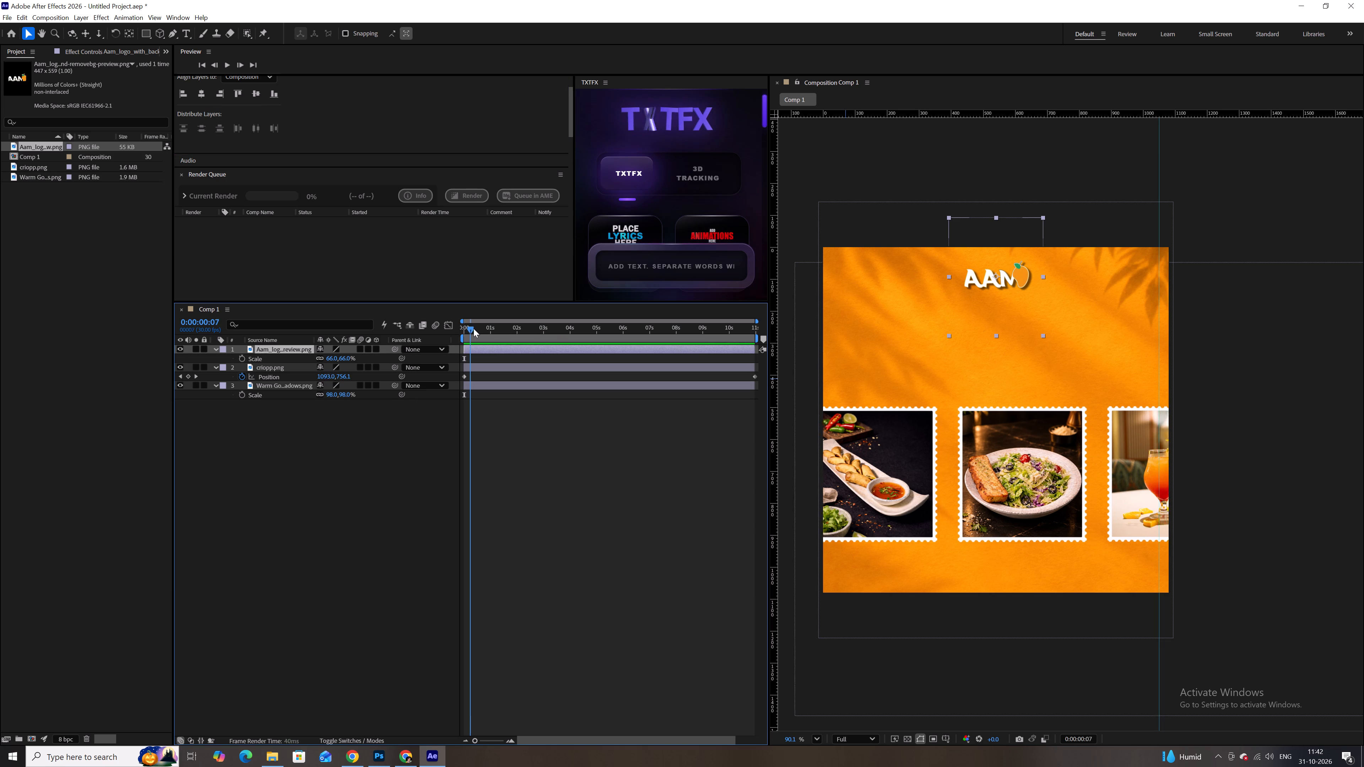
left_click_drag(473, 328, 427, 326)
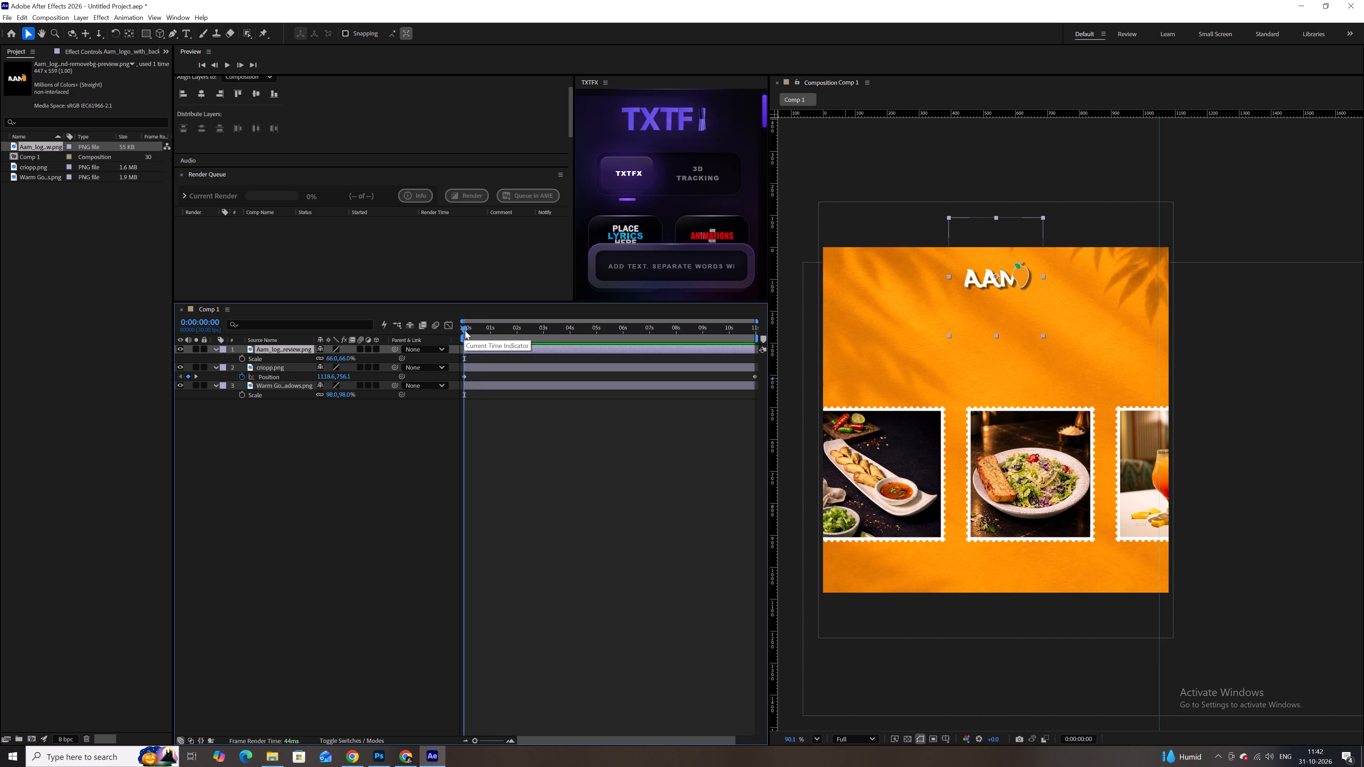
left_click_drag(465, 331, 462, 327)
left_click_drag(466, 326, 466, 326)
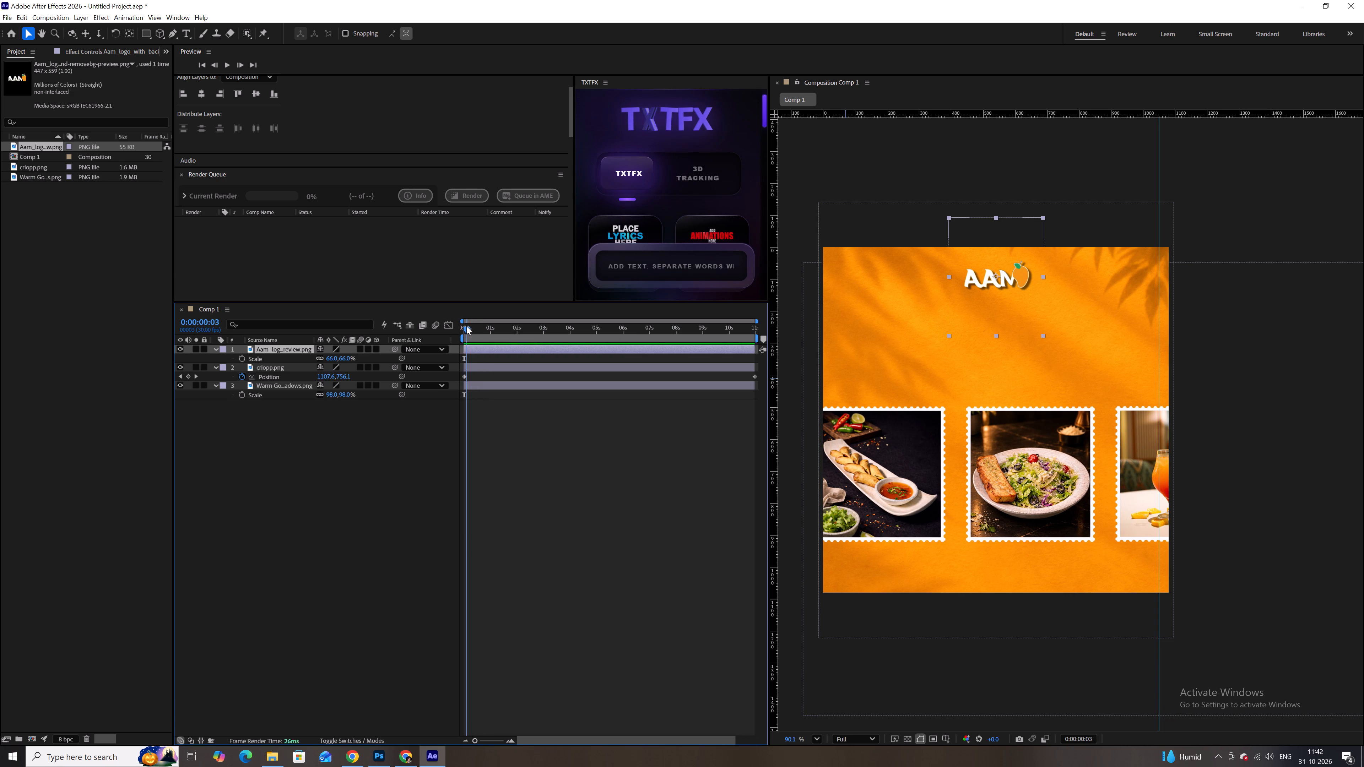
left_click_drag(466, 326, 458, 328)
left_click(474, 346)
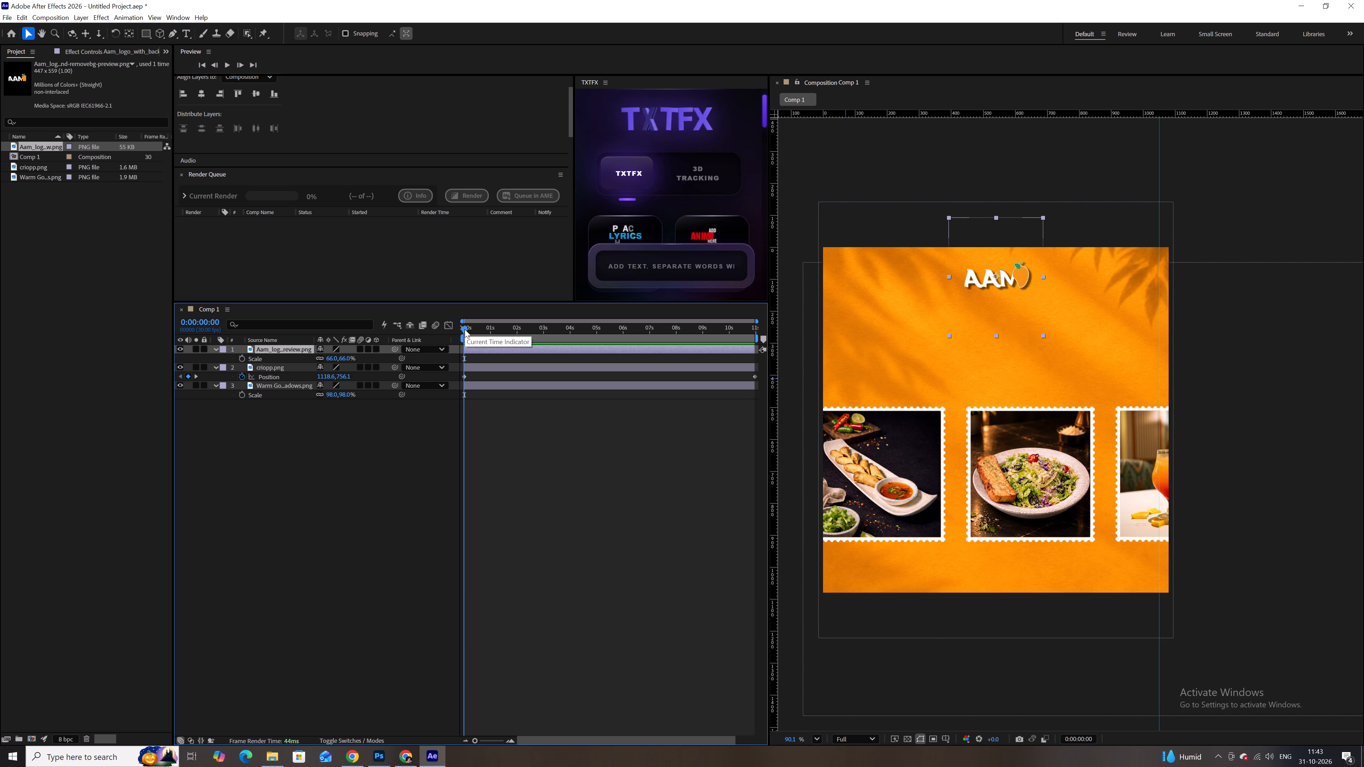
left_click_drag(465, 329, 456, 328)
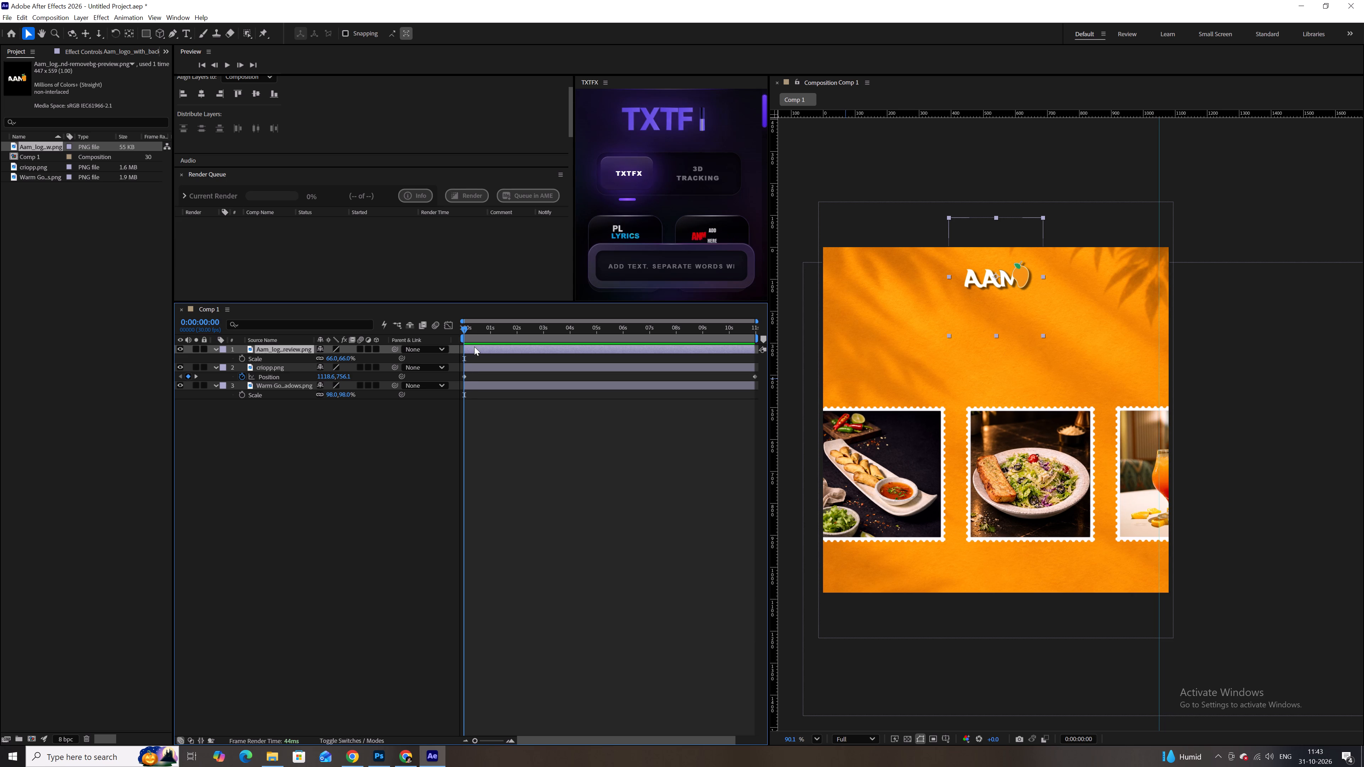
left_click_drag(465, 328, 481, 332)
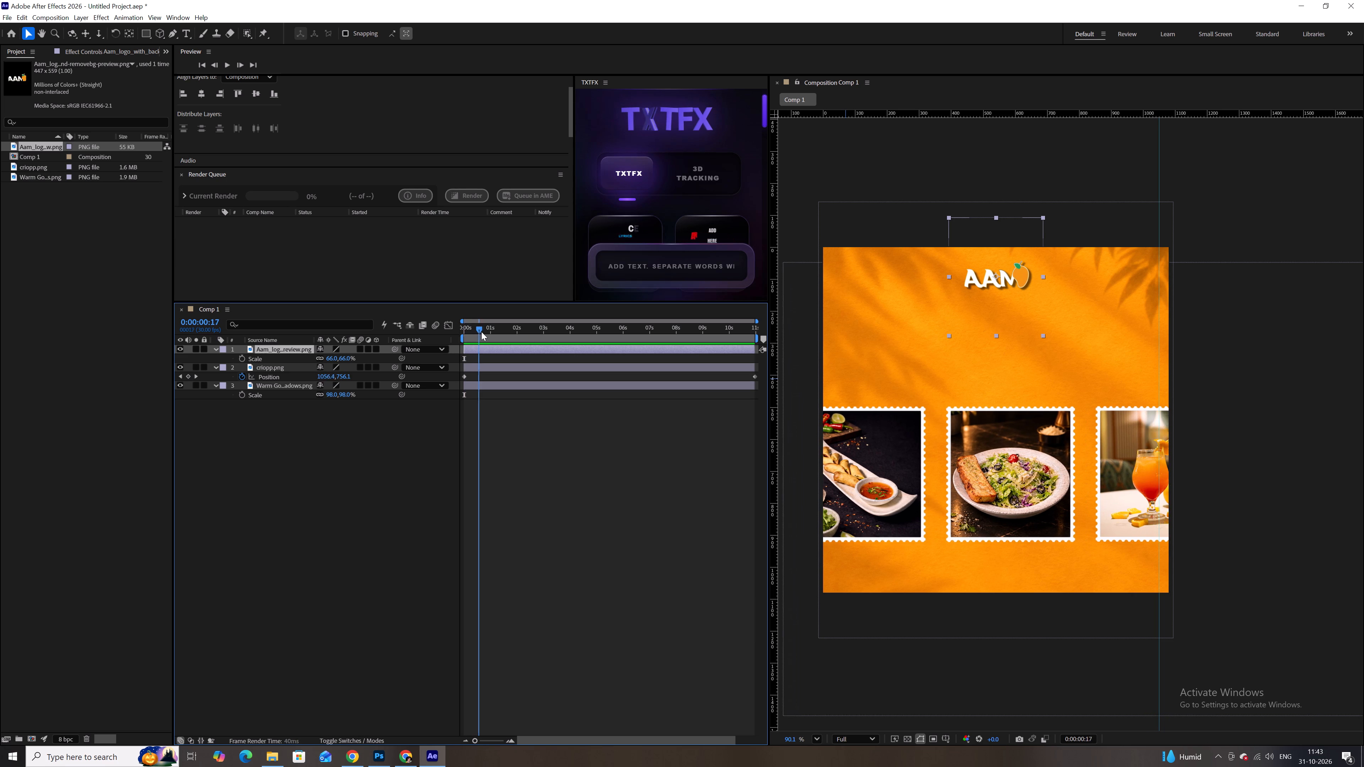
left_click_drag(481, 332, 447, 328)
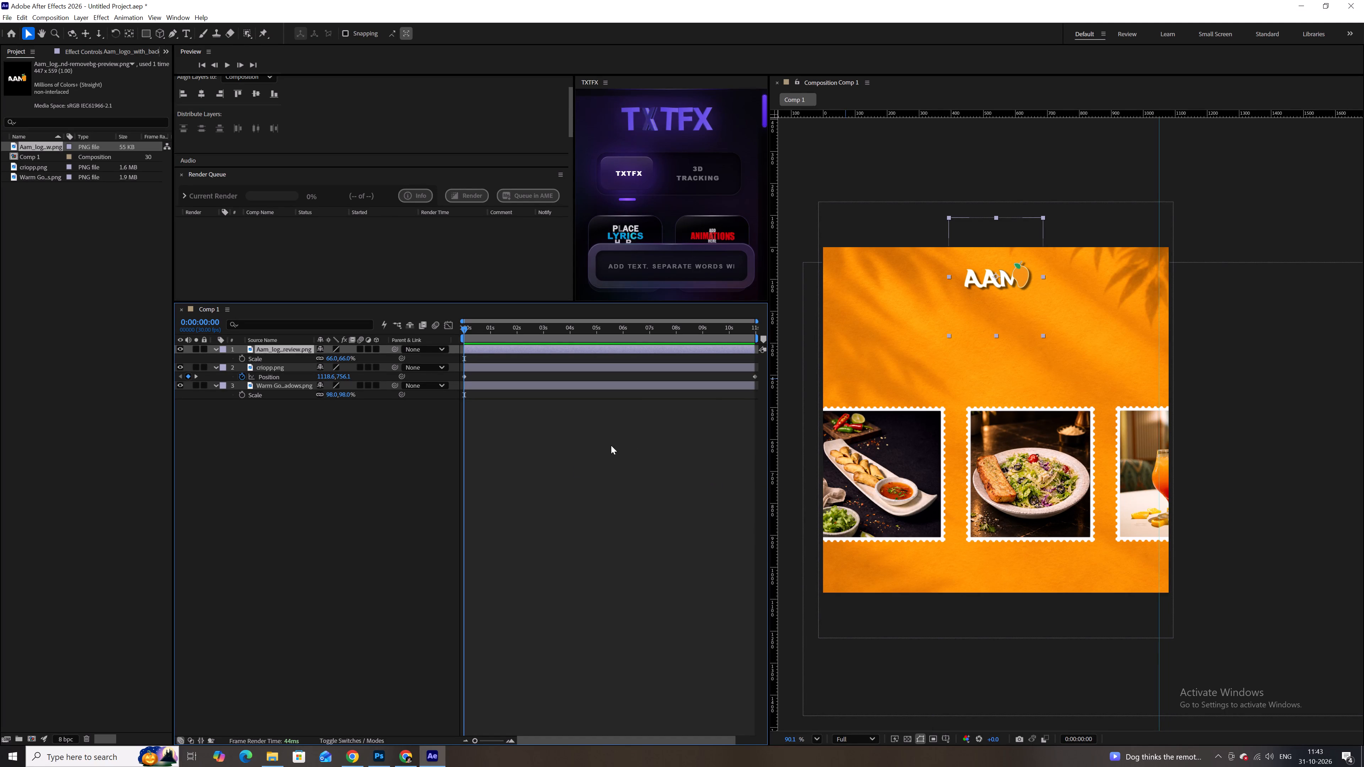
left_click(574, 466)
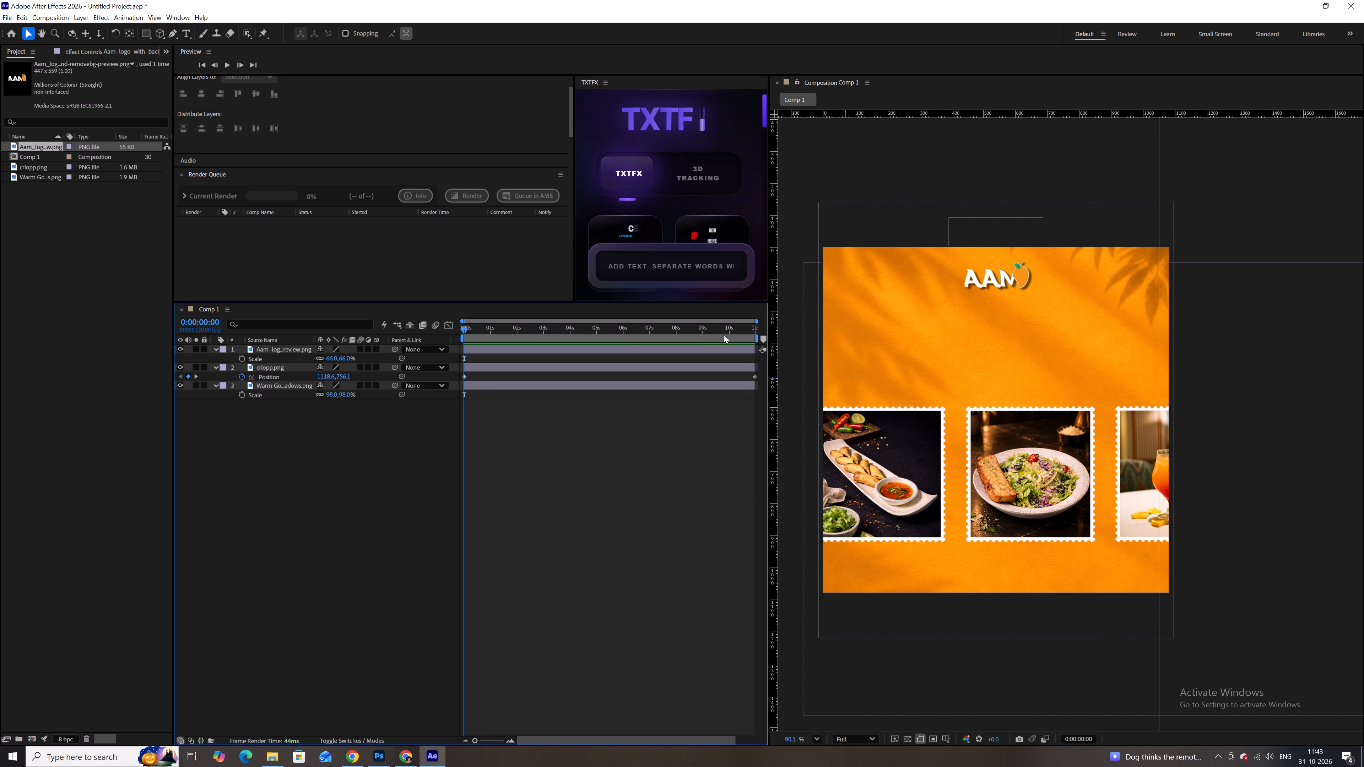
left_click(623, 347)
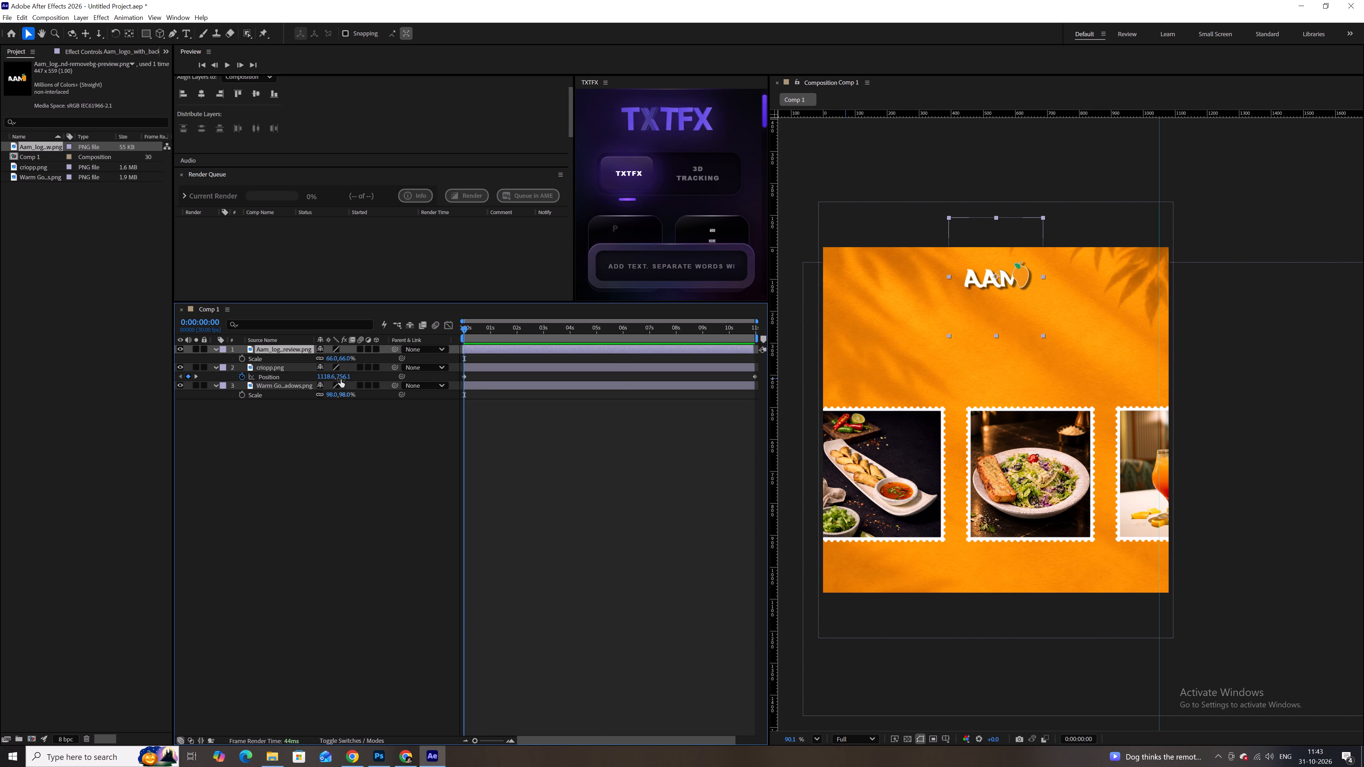
Move the AAM logo layer up slightly to position 540, 82.
key("p")
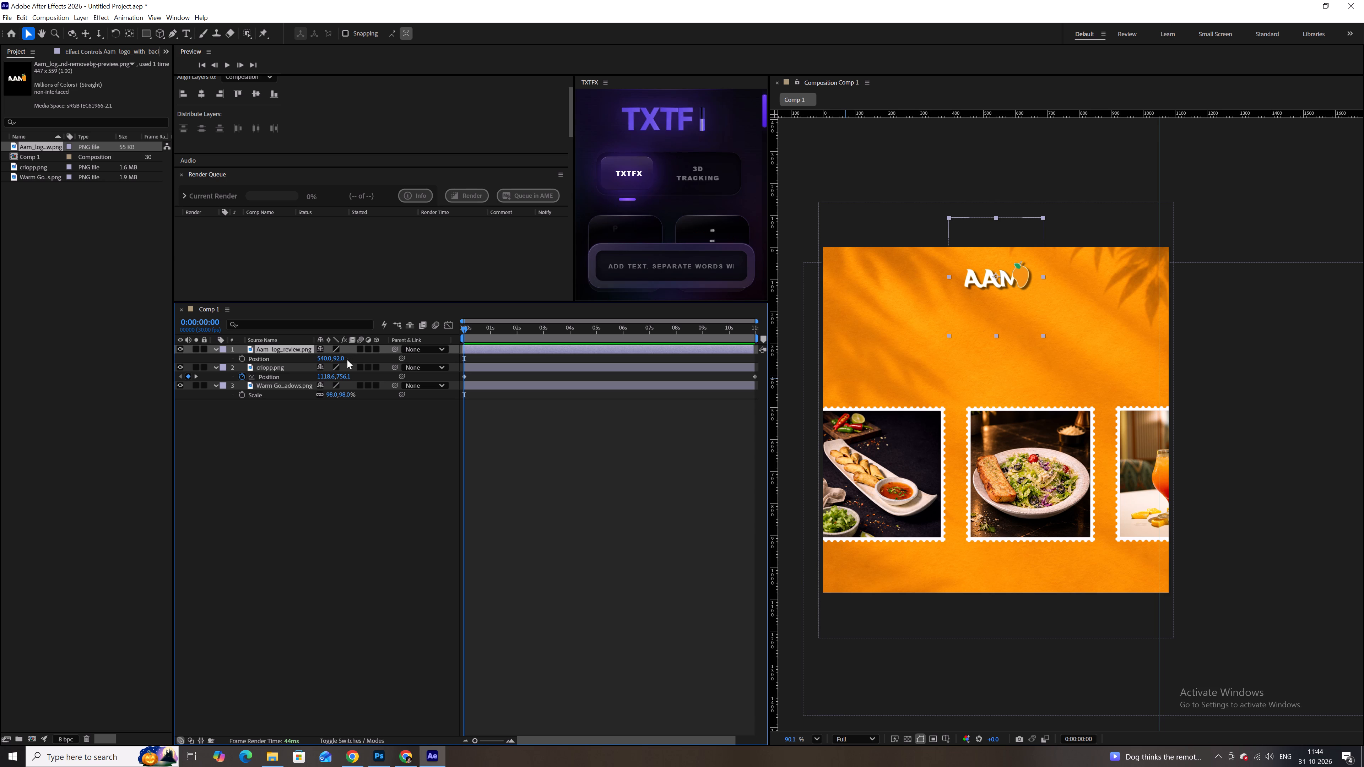
left_click_drag(342, 357, 337, 357)
left_click(556, 483)
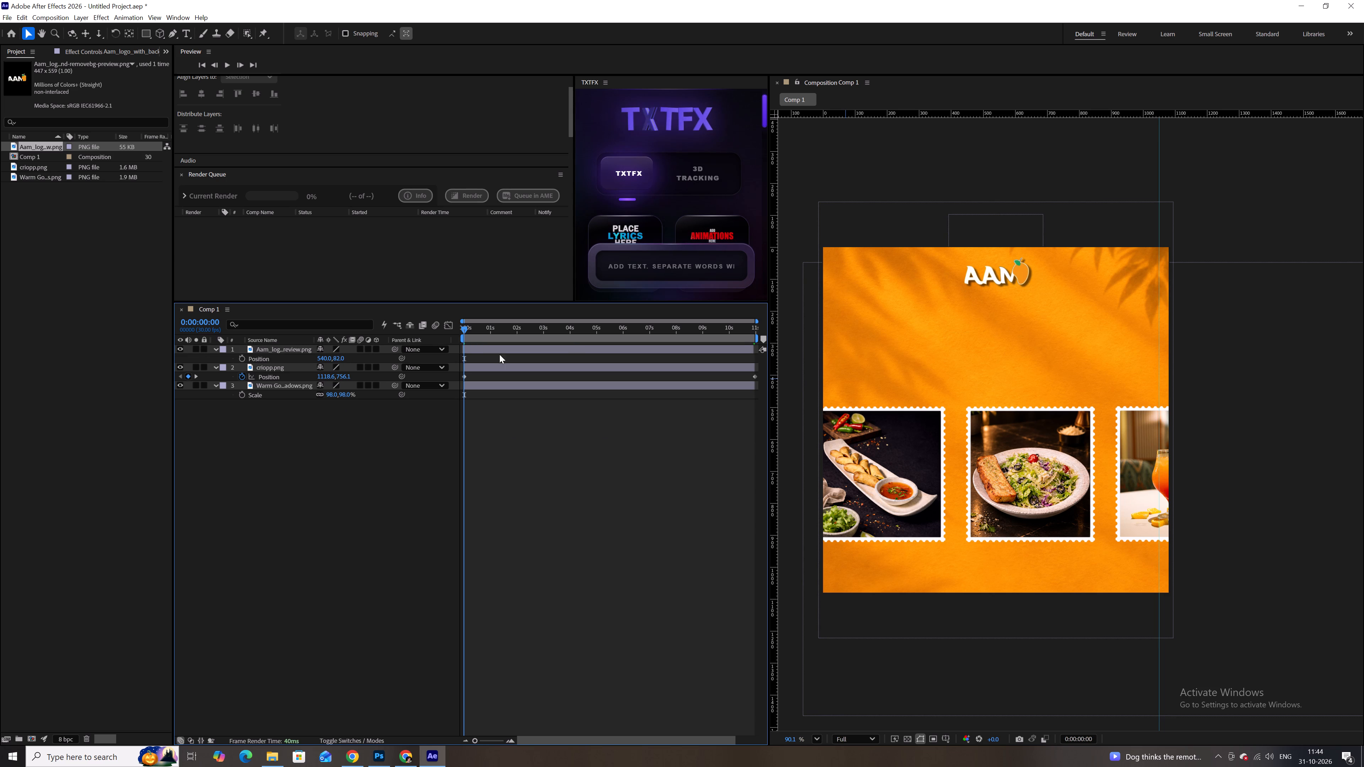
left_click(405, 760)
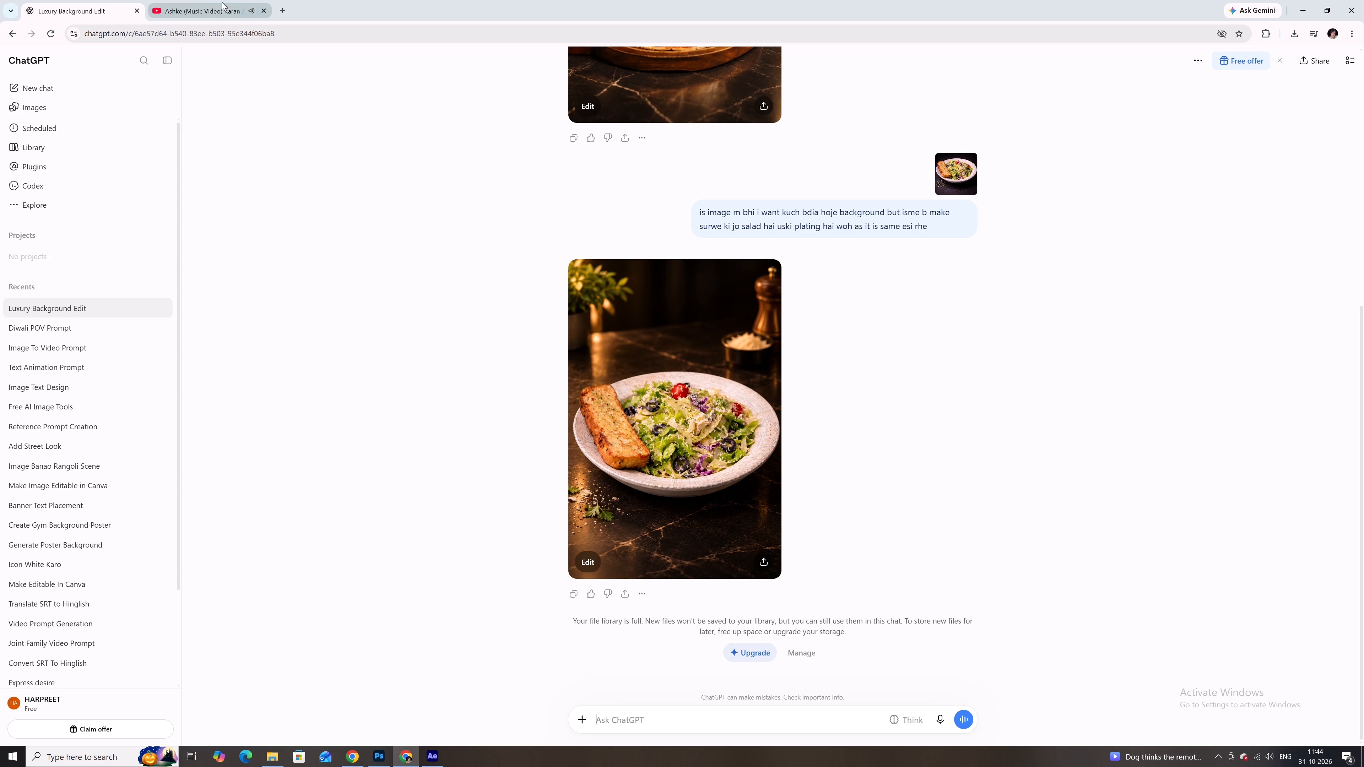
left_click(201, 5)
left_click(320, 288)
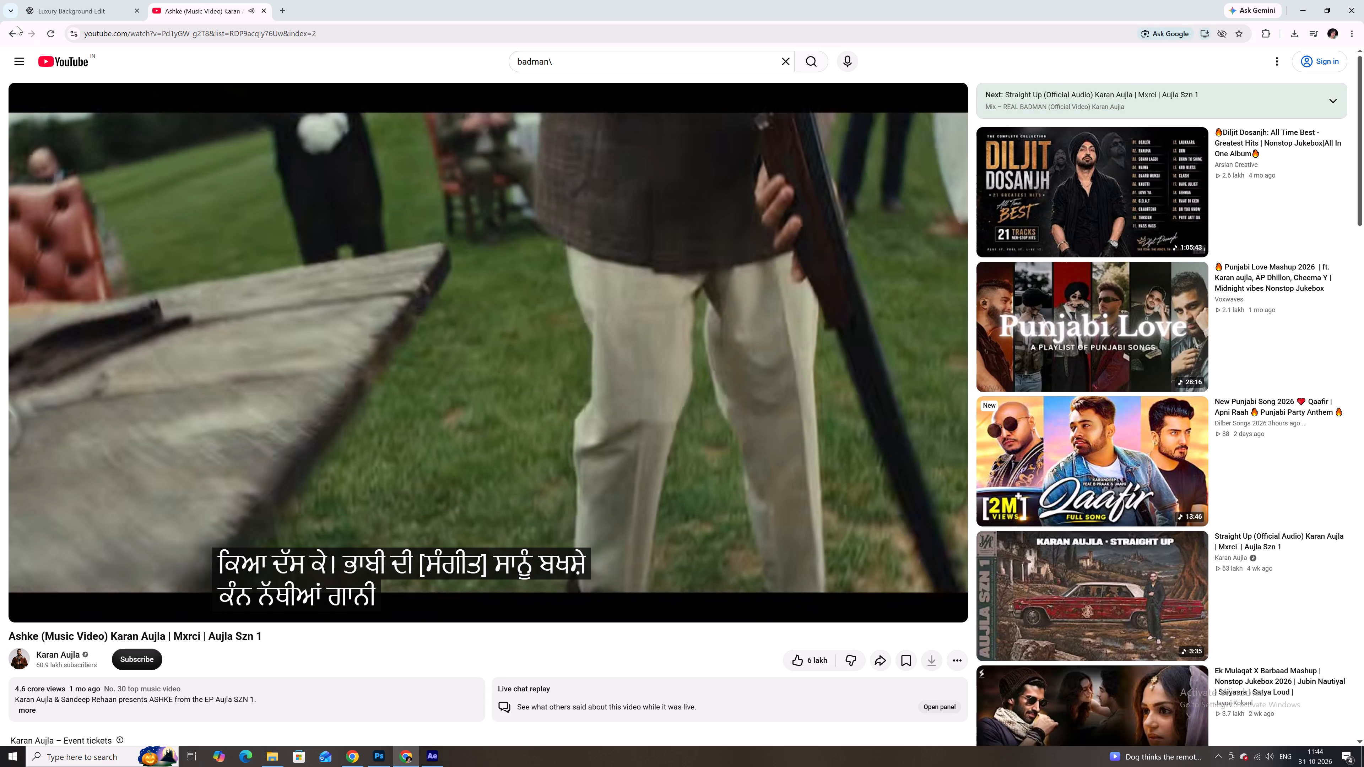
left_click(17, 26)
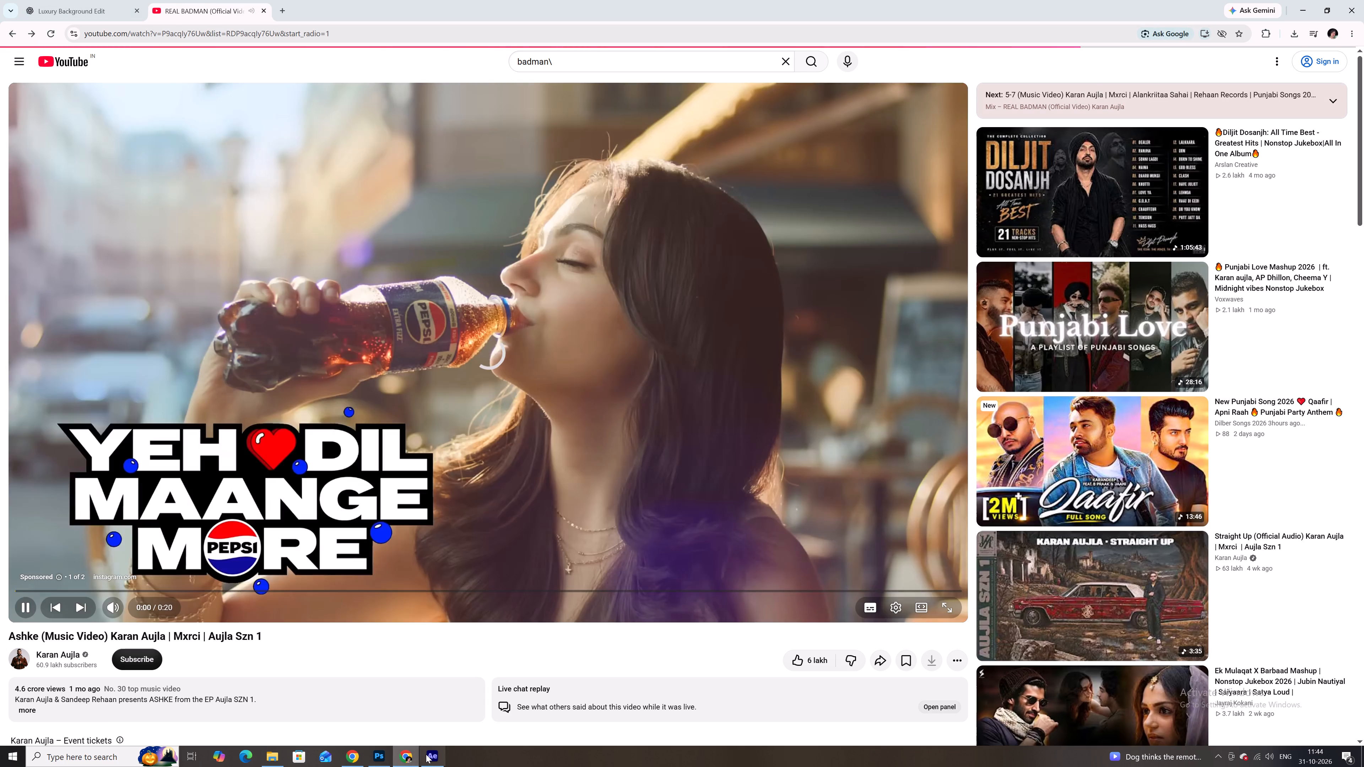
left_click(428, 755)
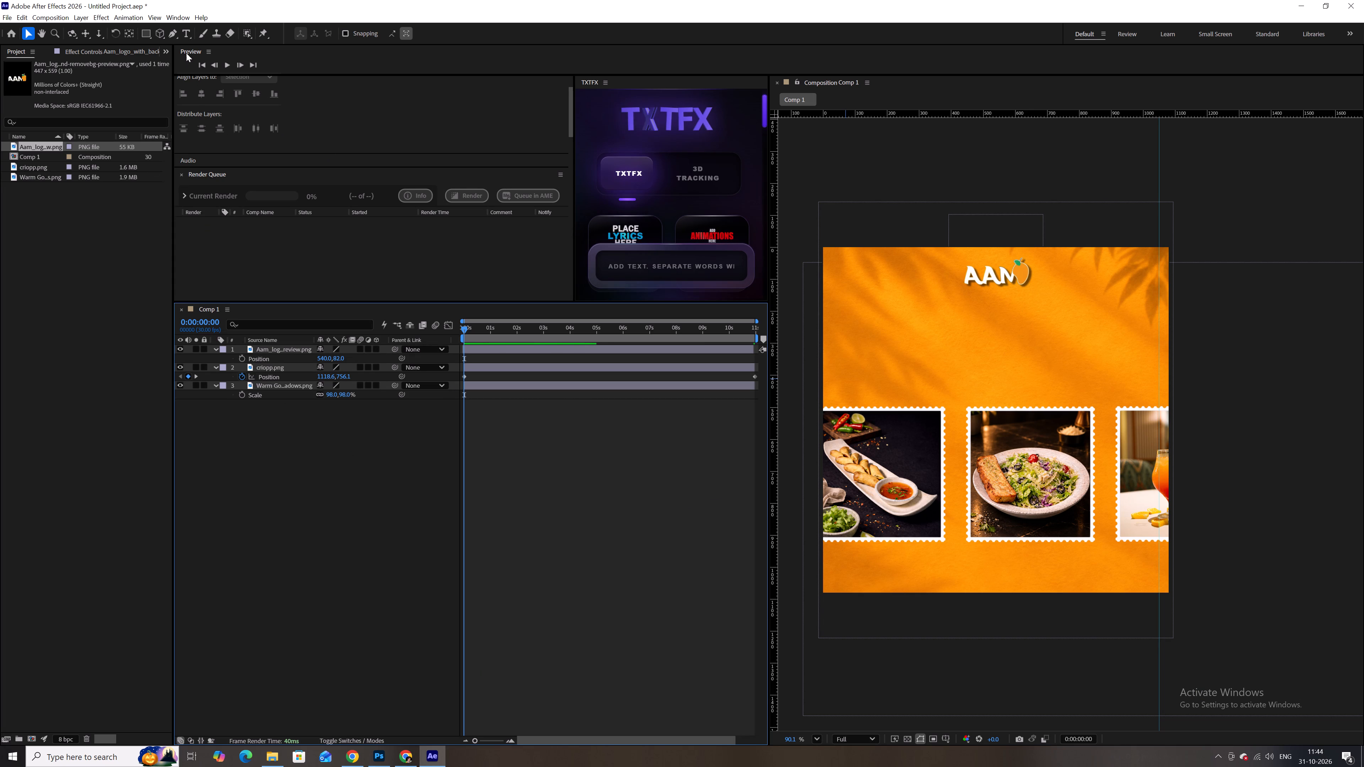
Add a text layer reading "Timeless" just below the AAM logo with the Type tool.
left_click(184, 37)
left_click(957, 310)
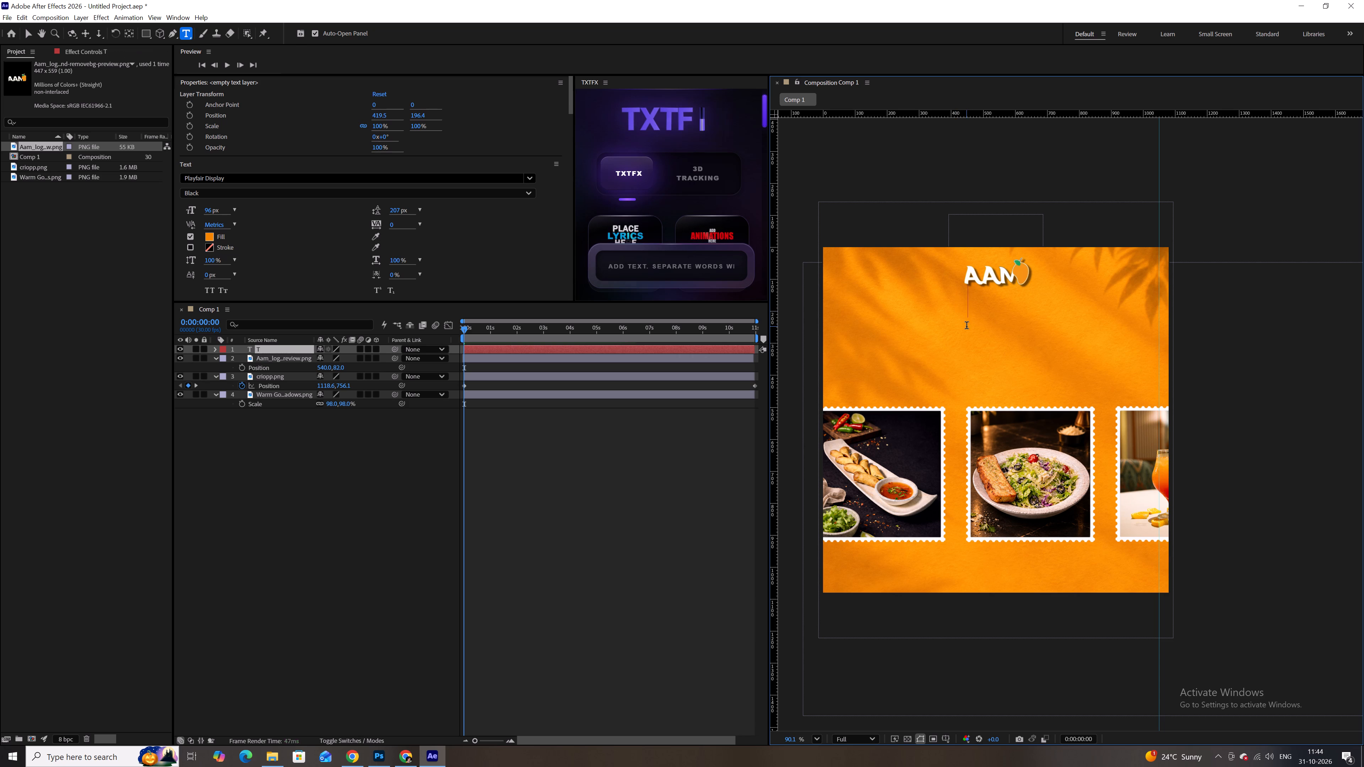
type("ime")
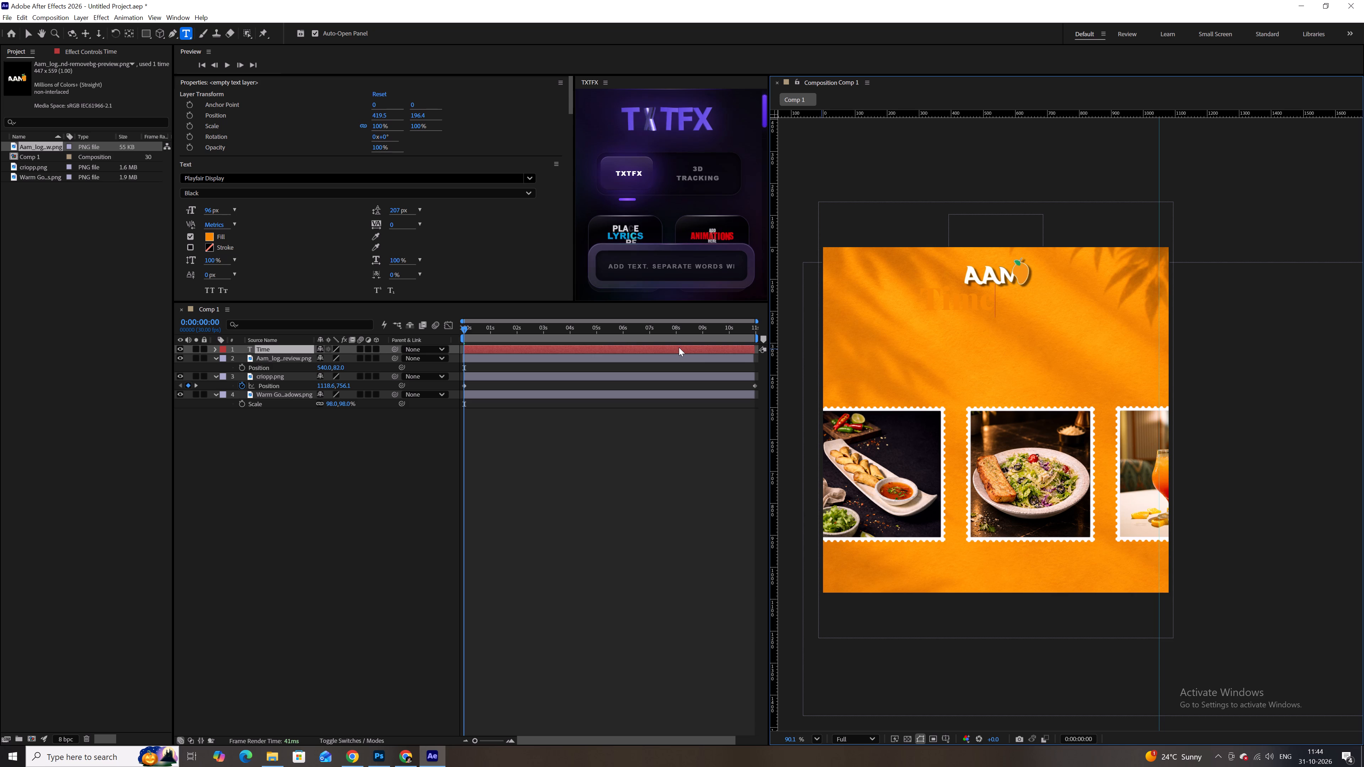
type("less")
key("space")
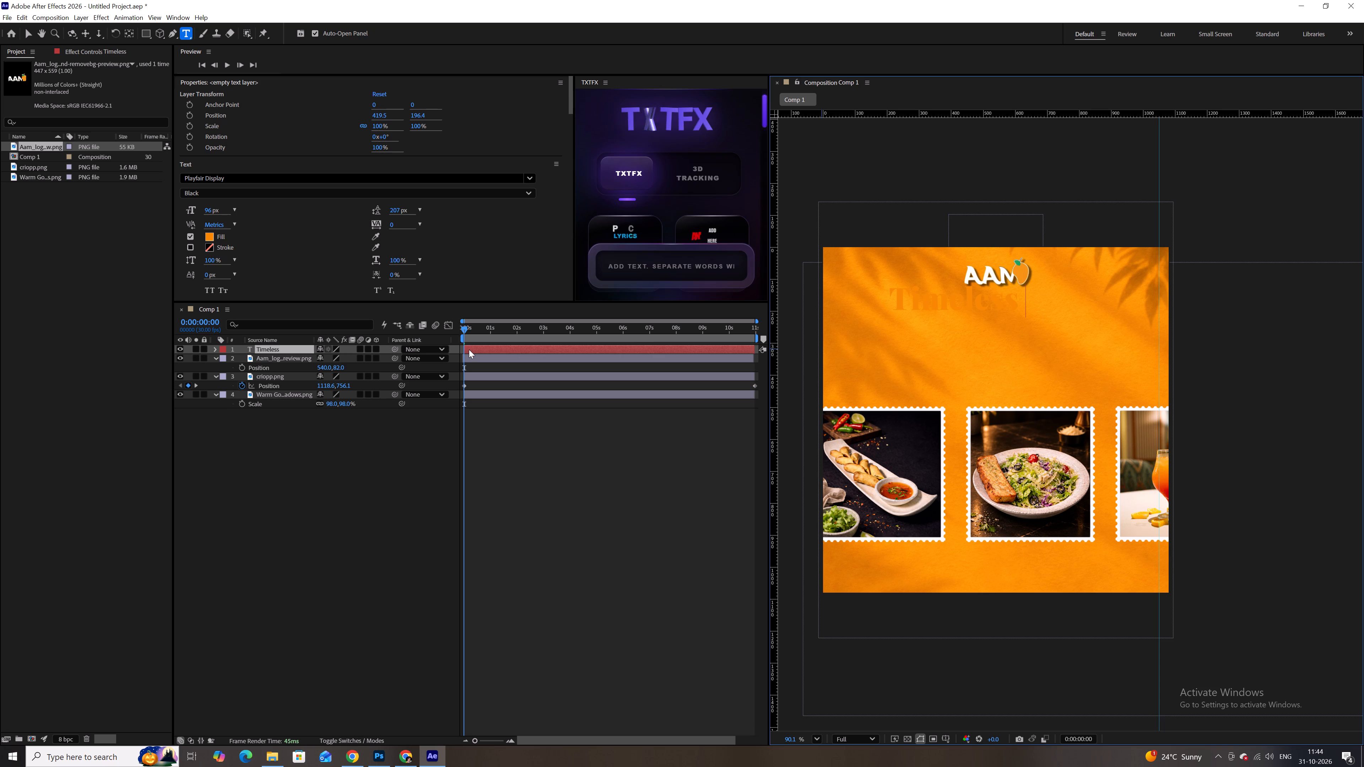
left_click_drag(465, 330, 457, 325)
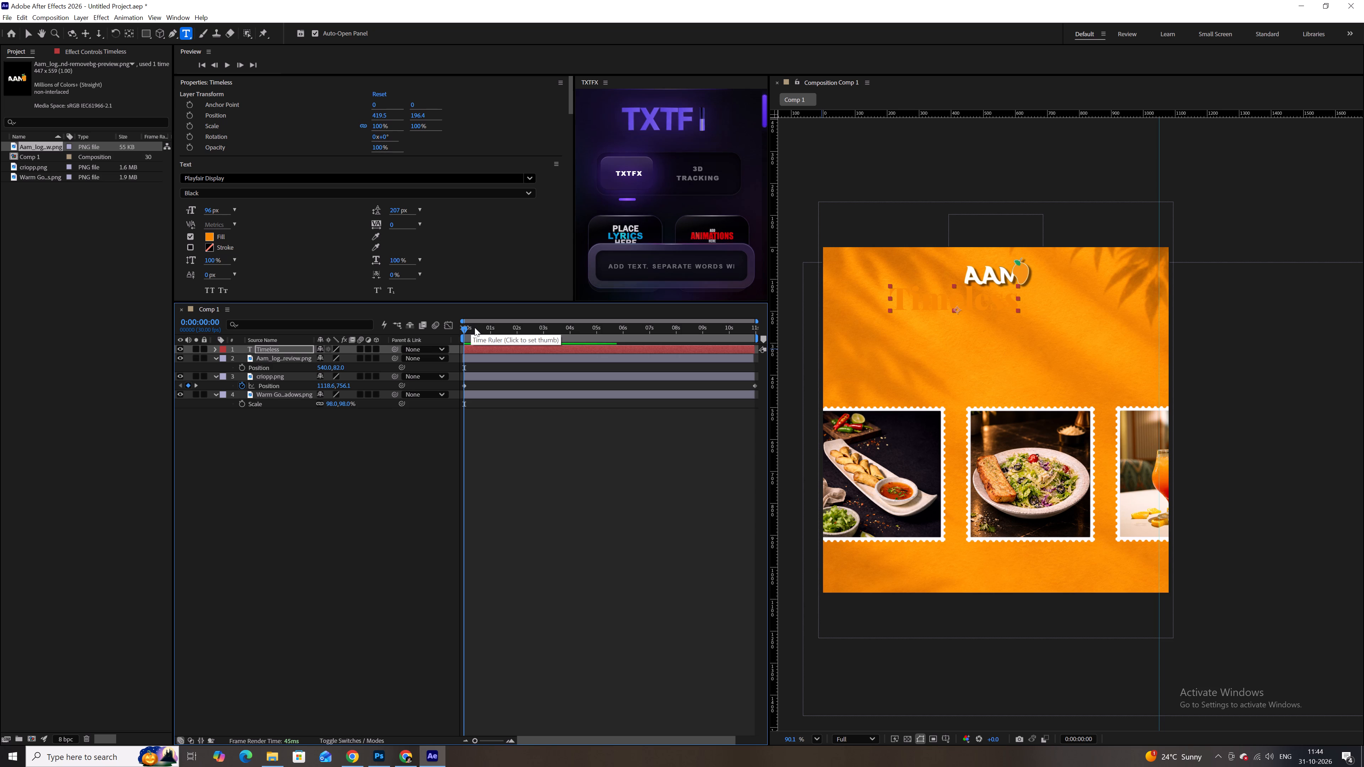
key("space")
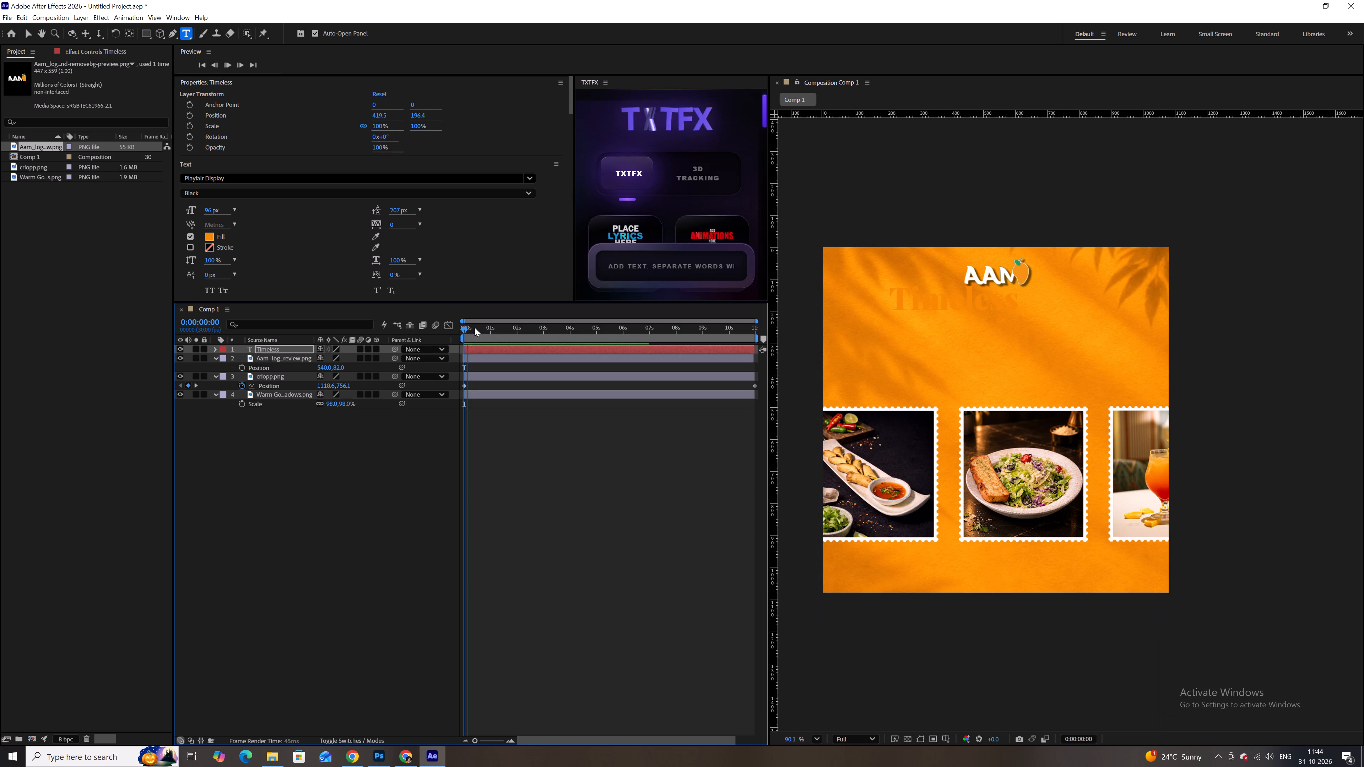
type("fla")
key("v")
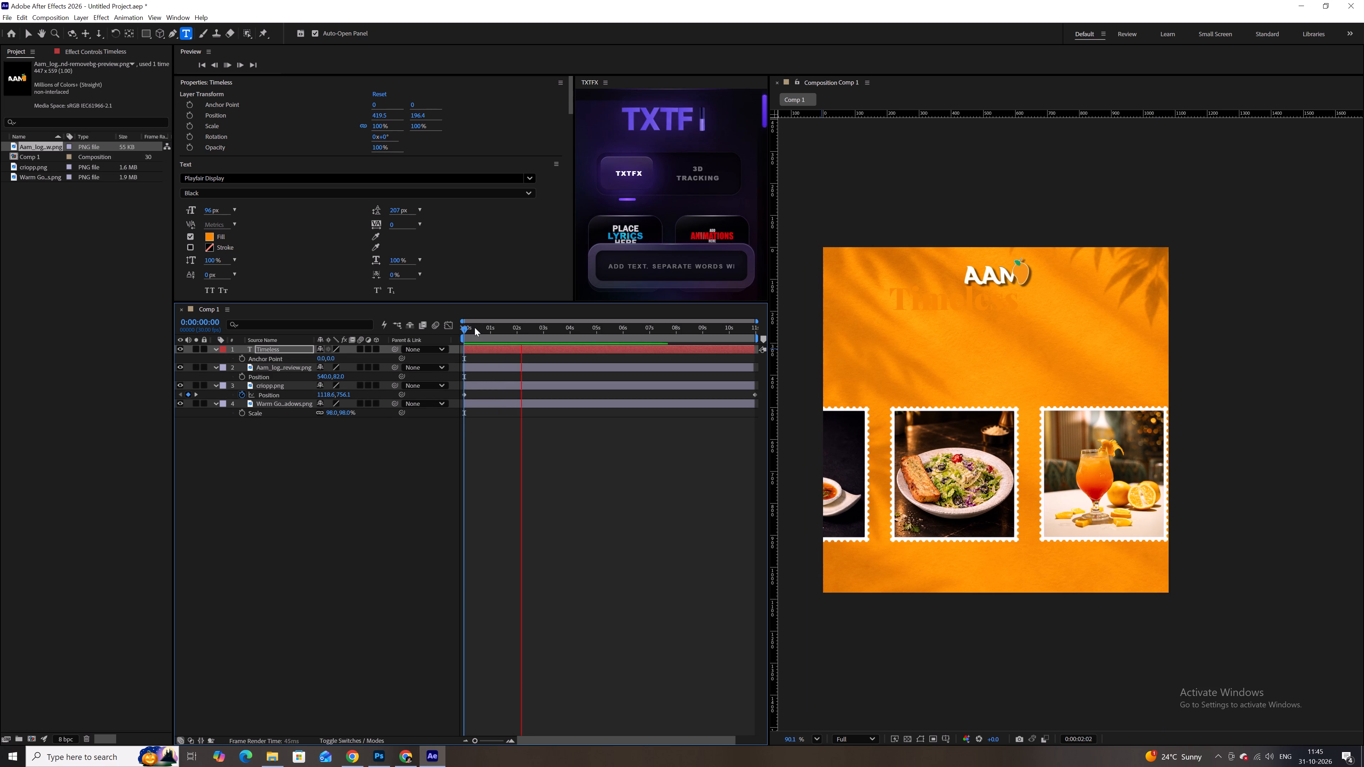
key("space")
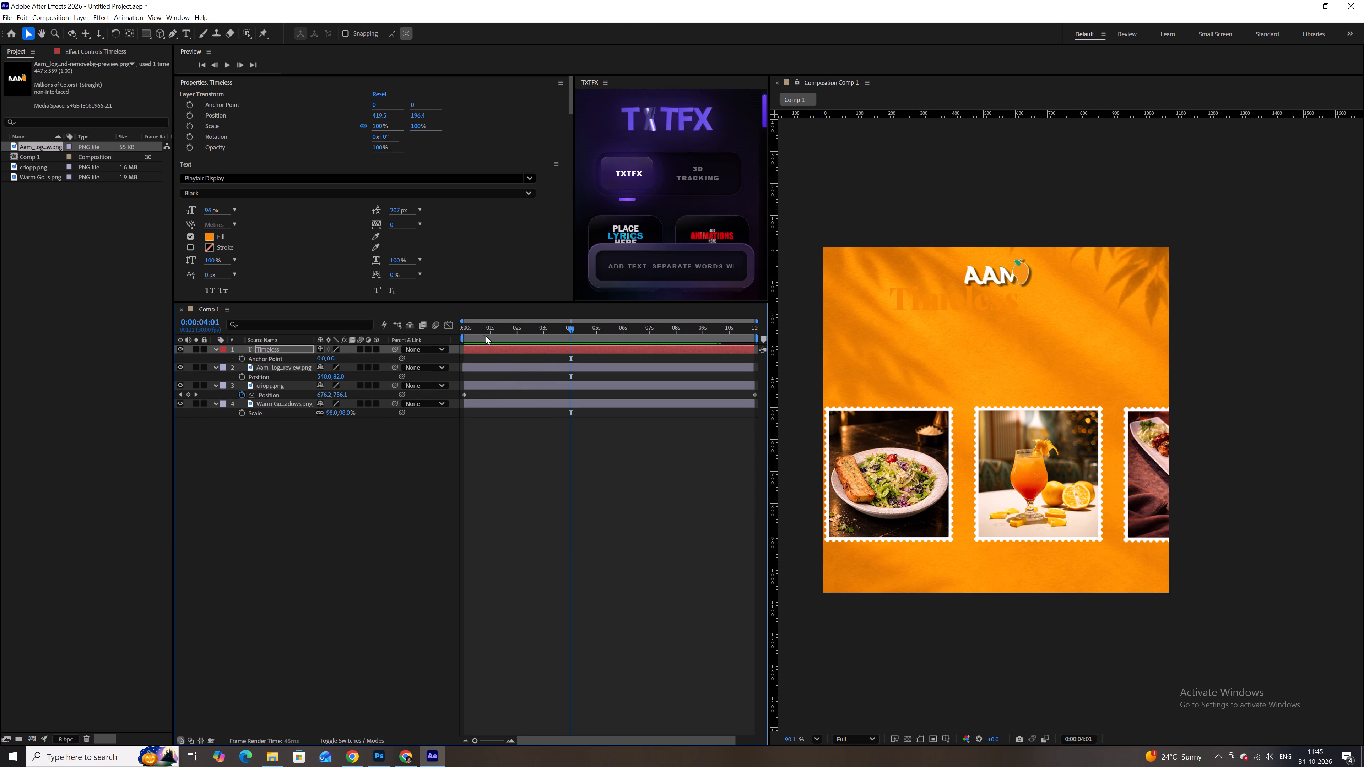
Extend the "Timeless" text layer so that it reads "Timeless flavours".
double_click(548, 349)
left_click(1018, 306)
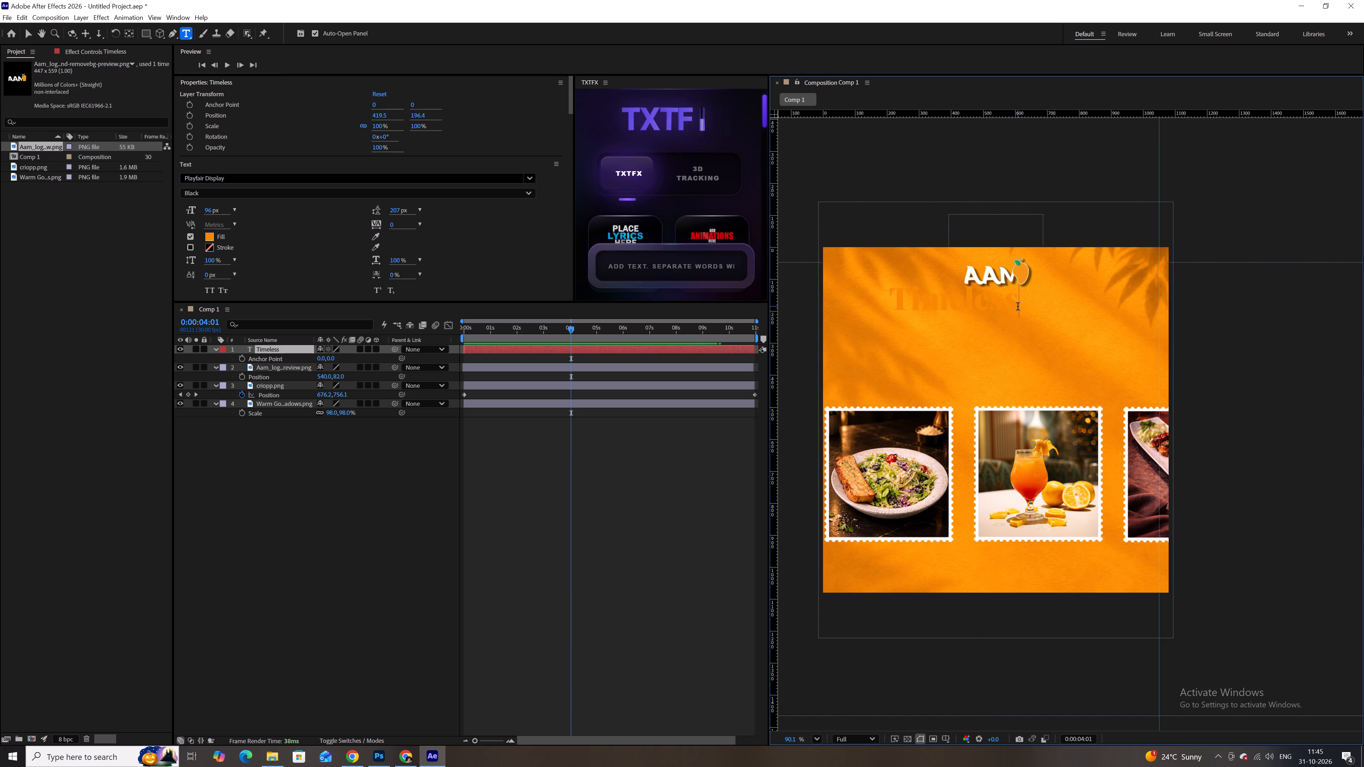
key("space")
type("flavours")
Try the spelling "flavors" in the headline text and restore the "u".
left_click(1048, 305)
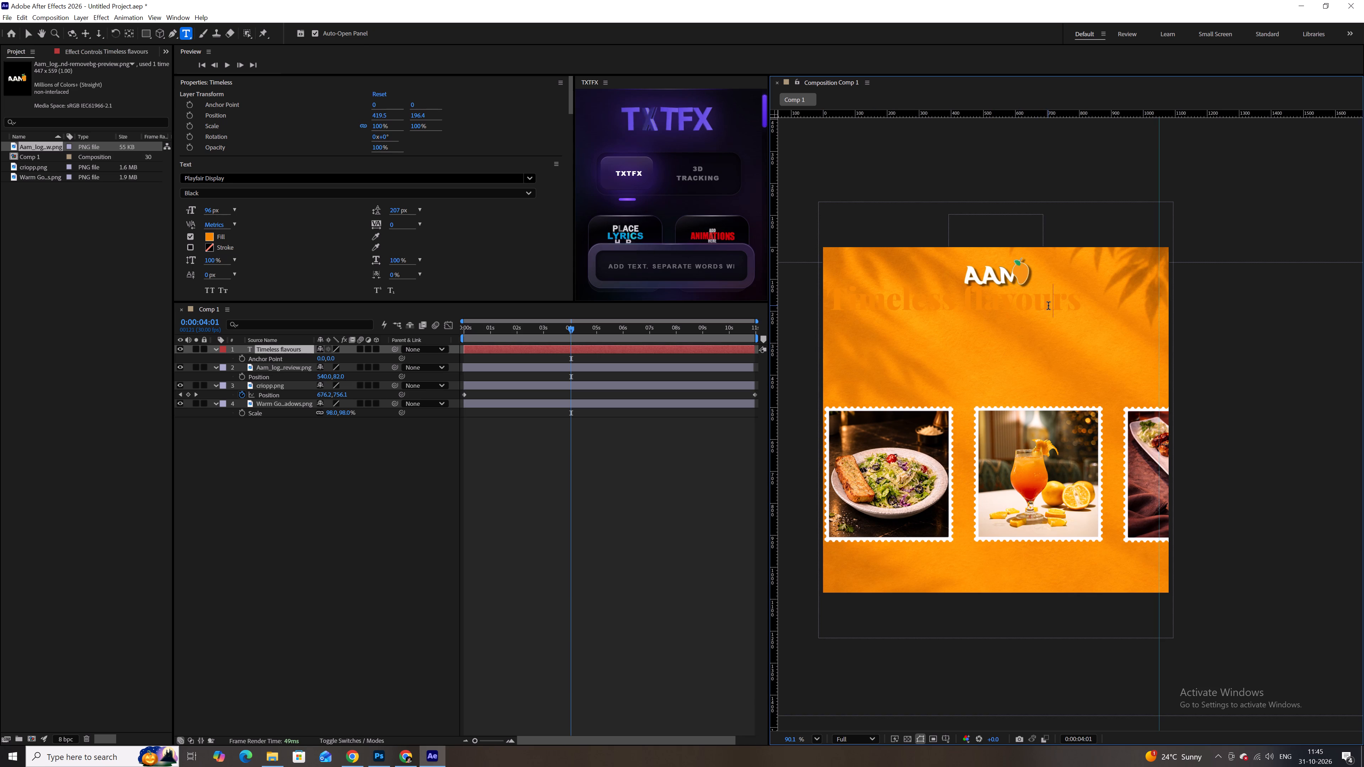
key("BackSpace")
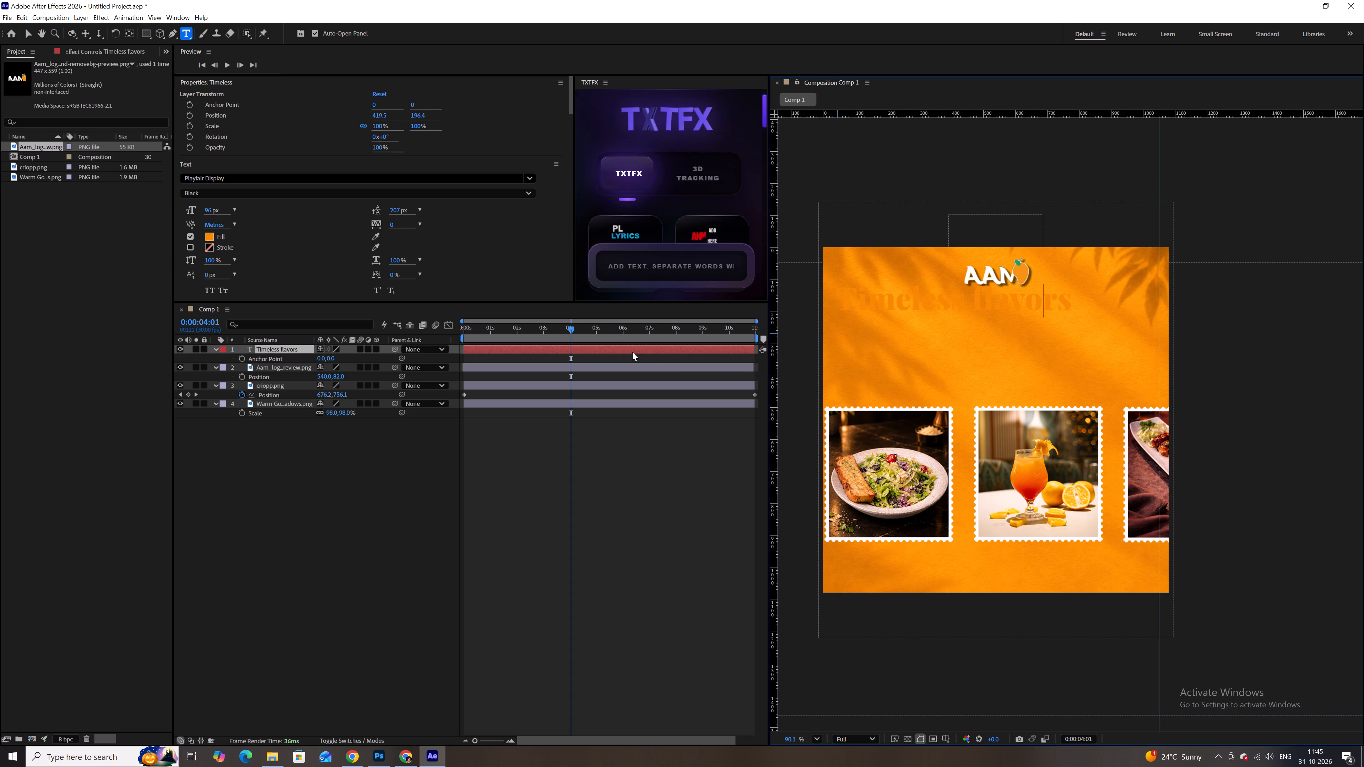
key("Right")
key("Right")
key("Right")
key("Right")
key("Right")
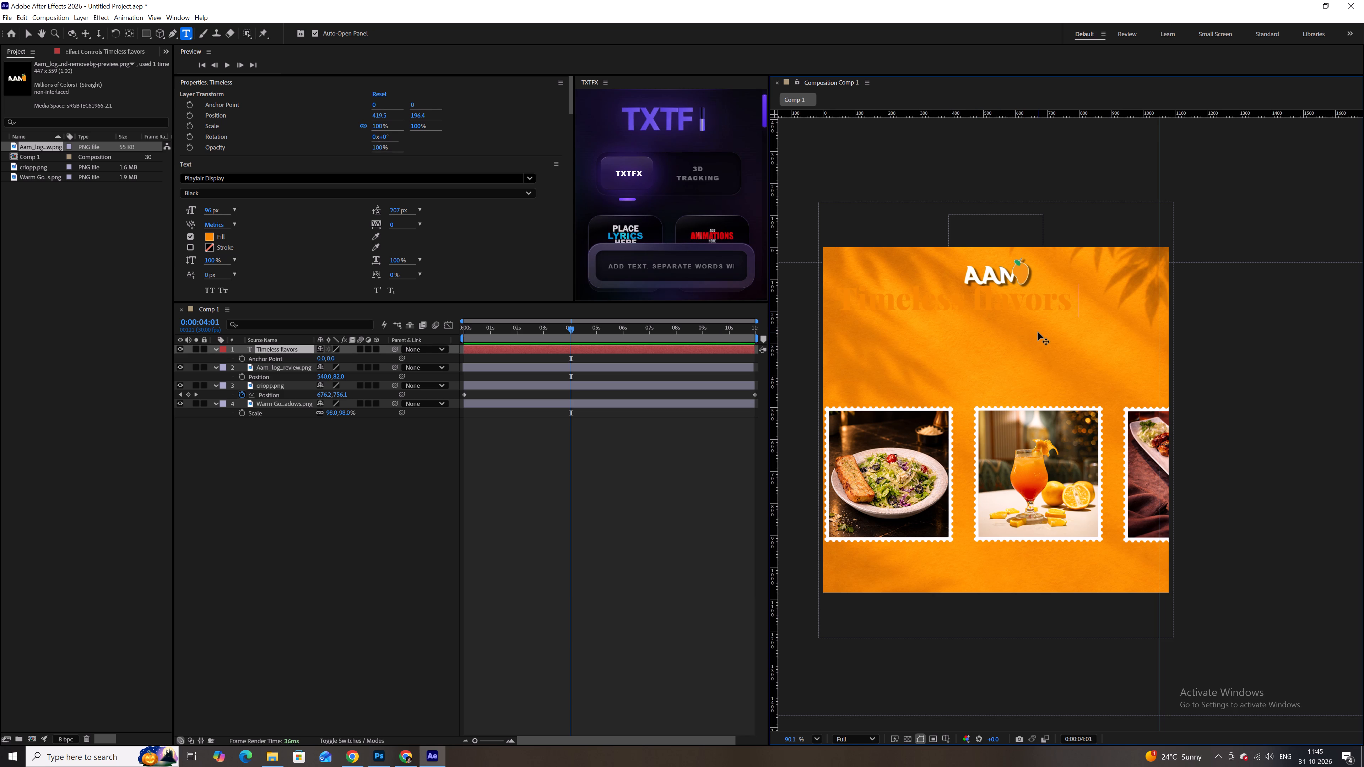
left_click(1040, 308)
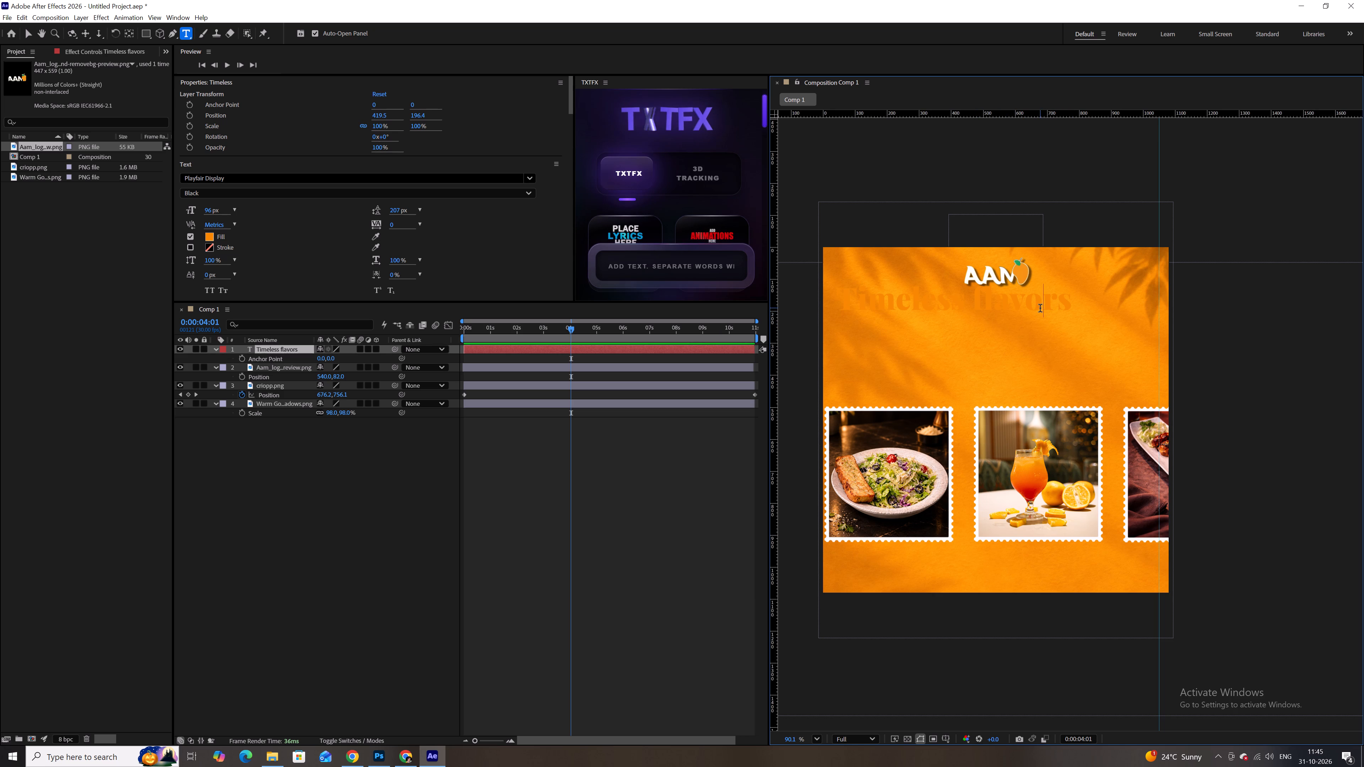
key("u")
Add a comma directly after "flavours" in the headline, removing the trailing space.
left_click(1081, 305)
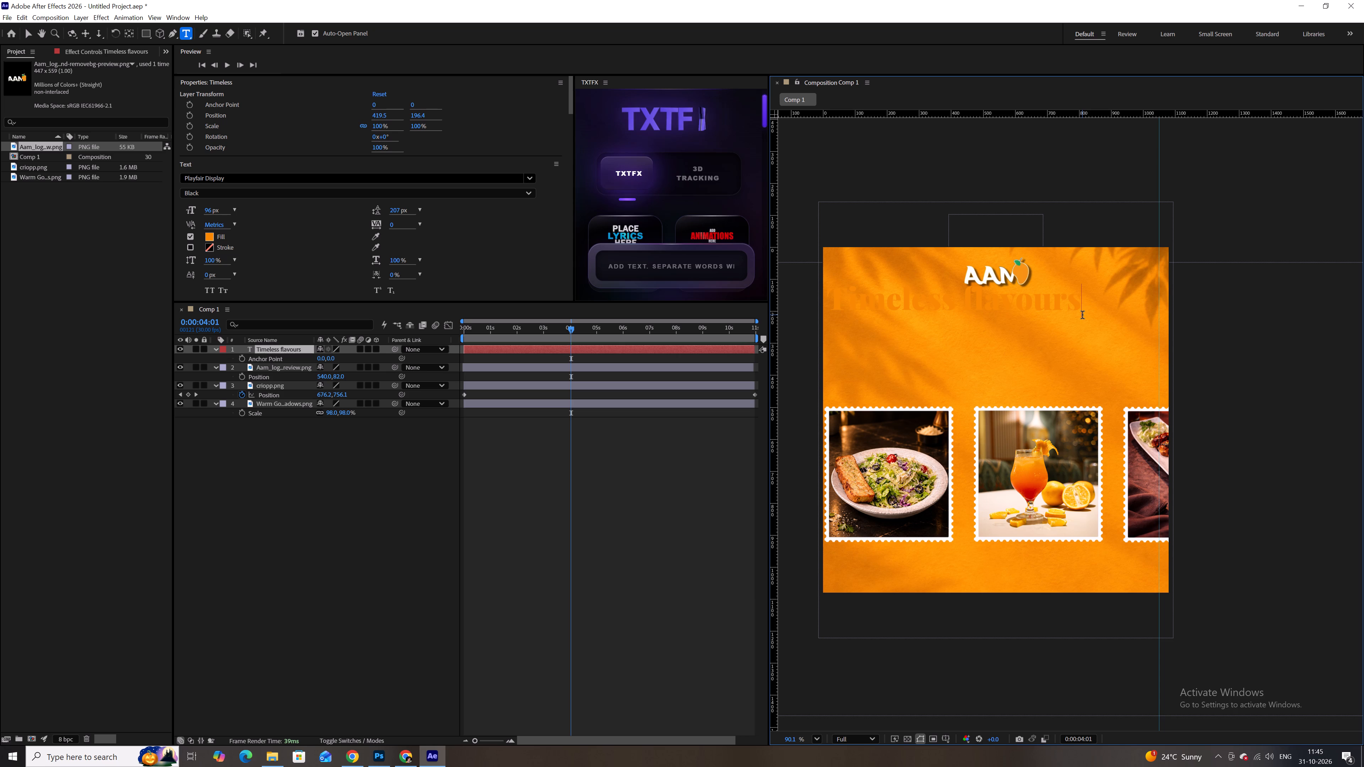
key("Right")
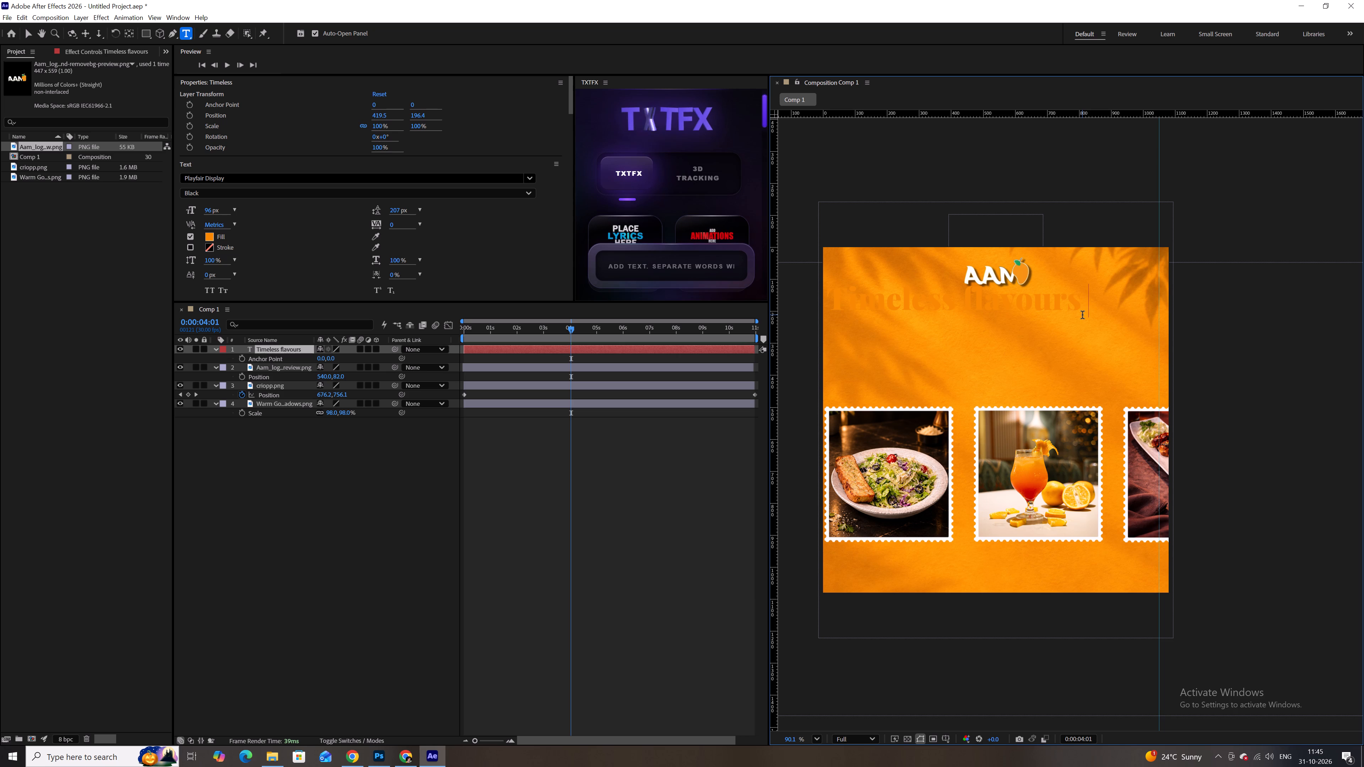
key("Left")
key("Right")
key("BackSpace")
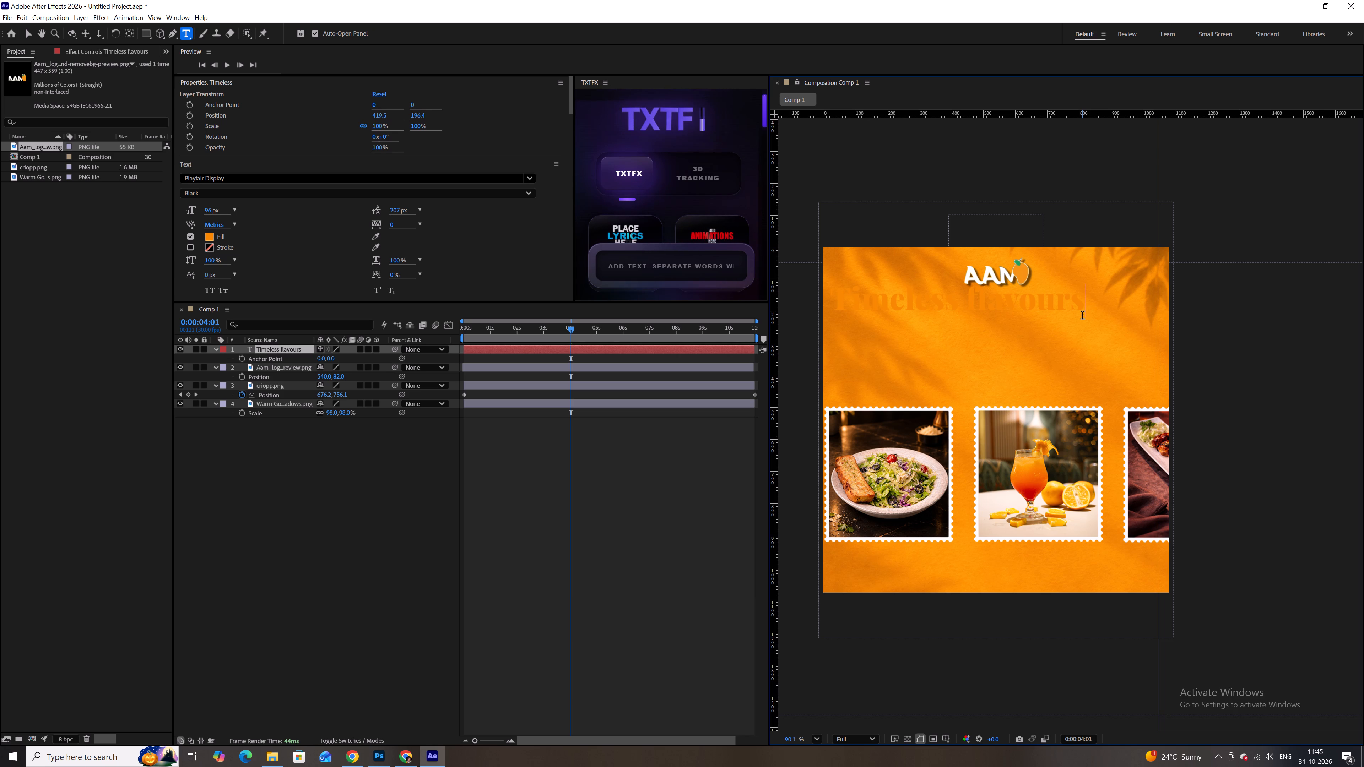
key("comma")
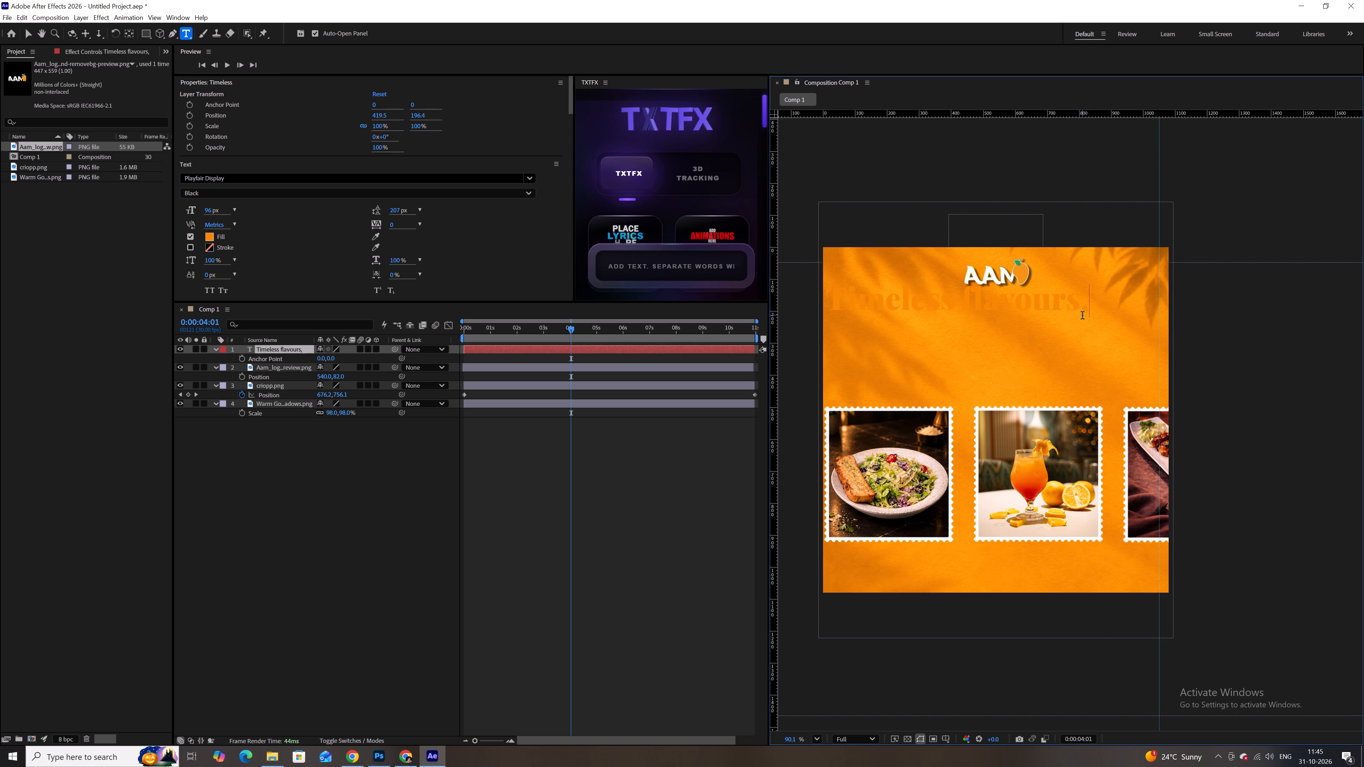
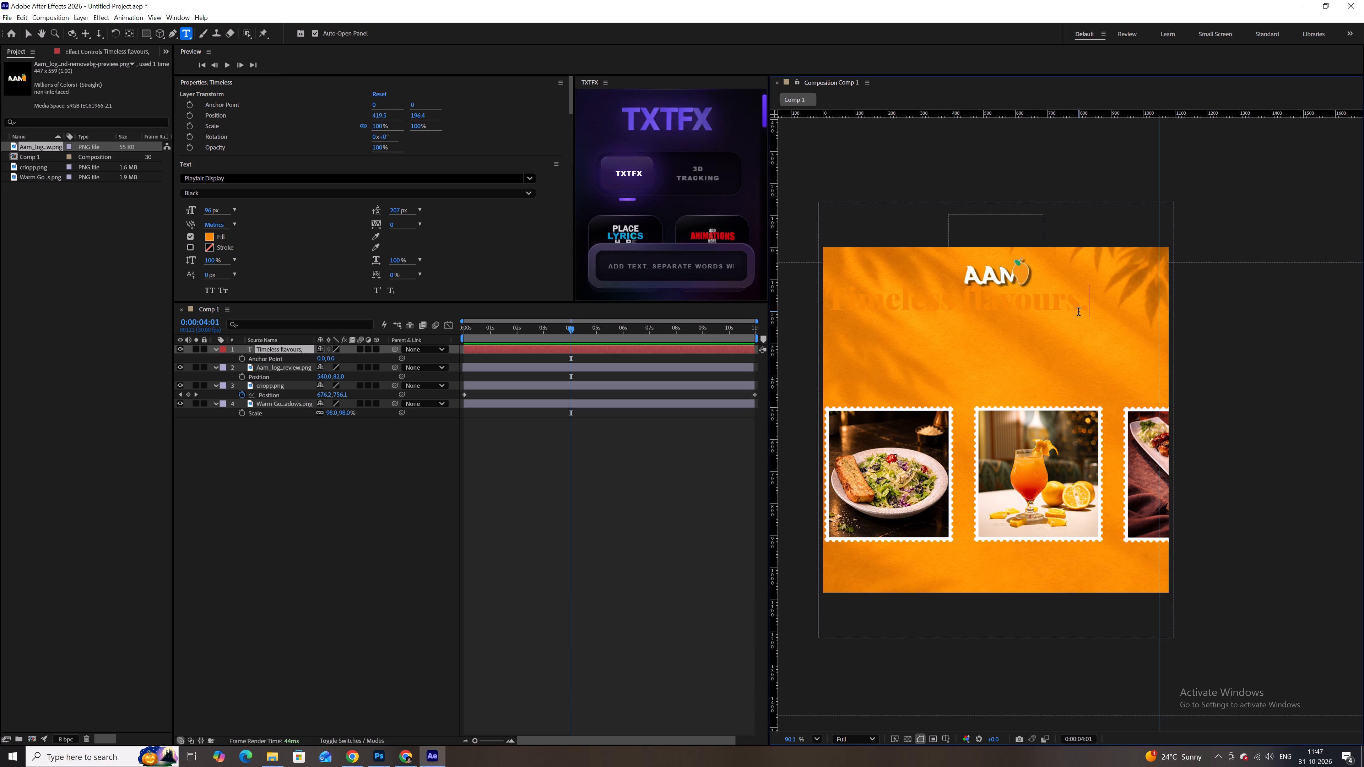
Add a second line reading "Extraordinary experiences" below "Timeless flavours," in the headline text layer.
key("Return")
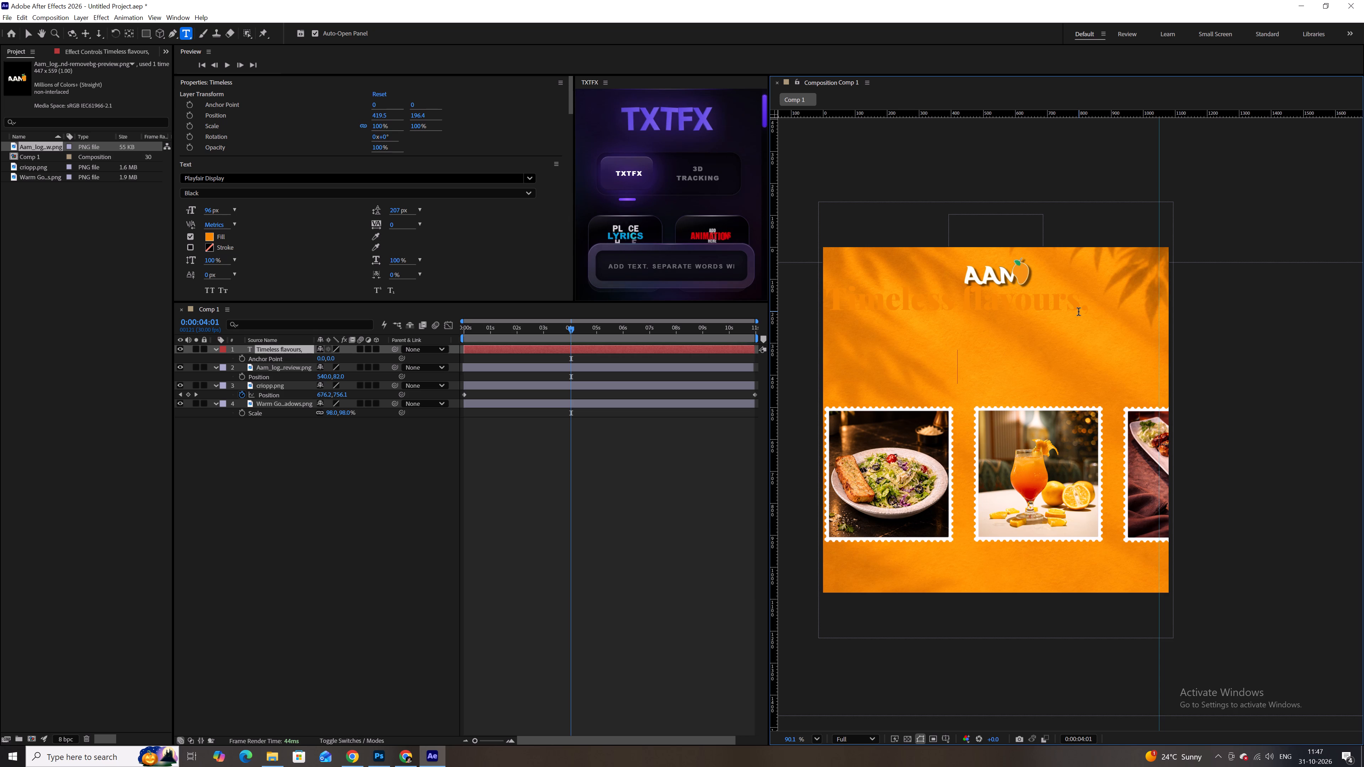
key("e")
type("xtraordinary")
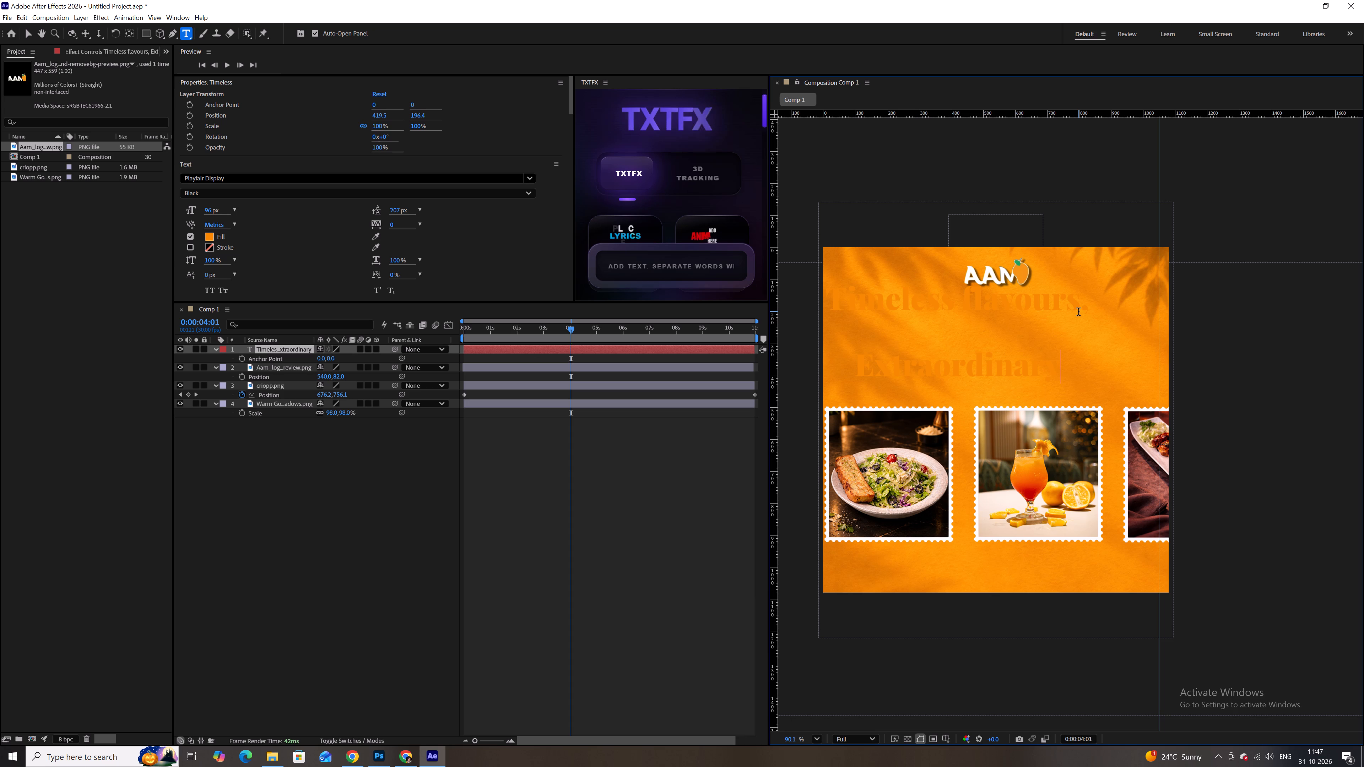
key("space")
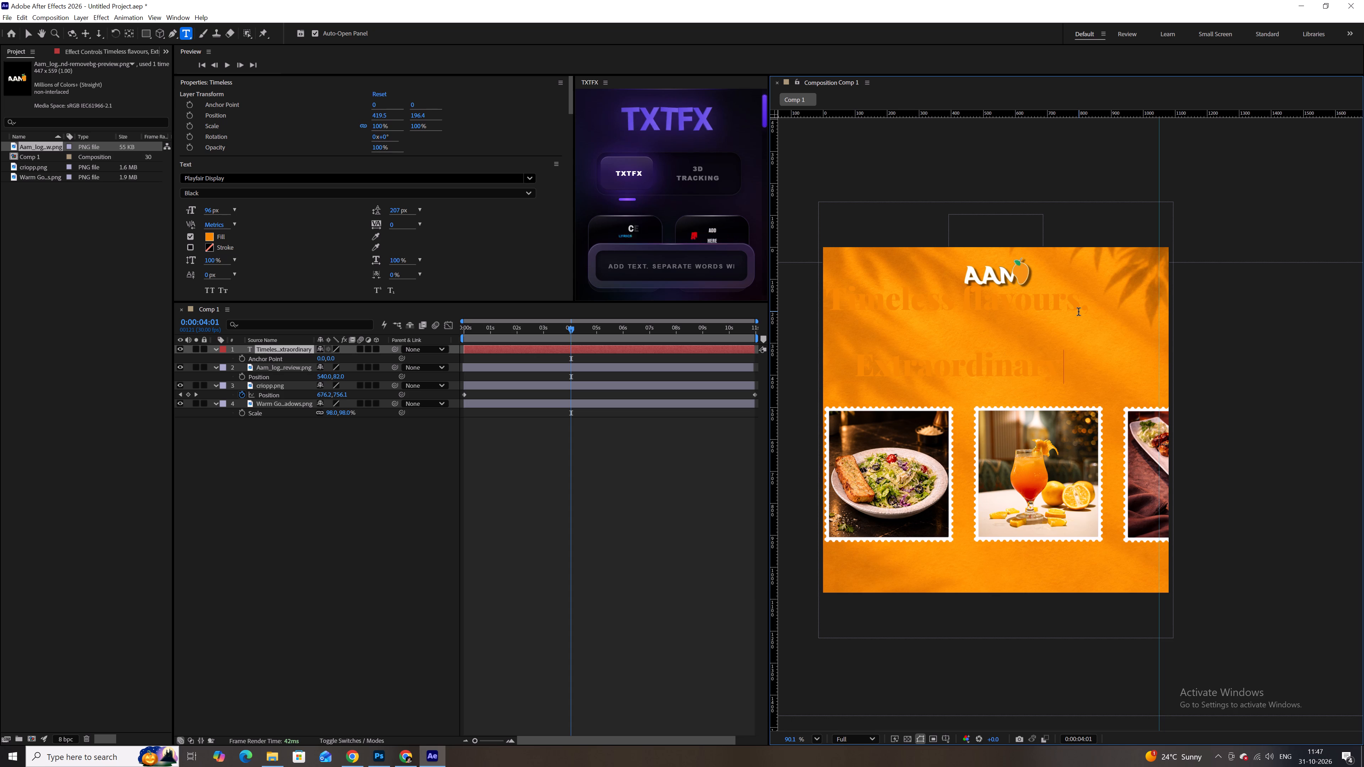
type("expe")
key("BackSpace")
key("BackSpace")
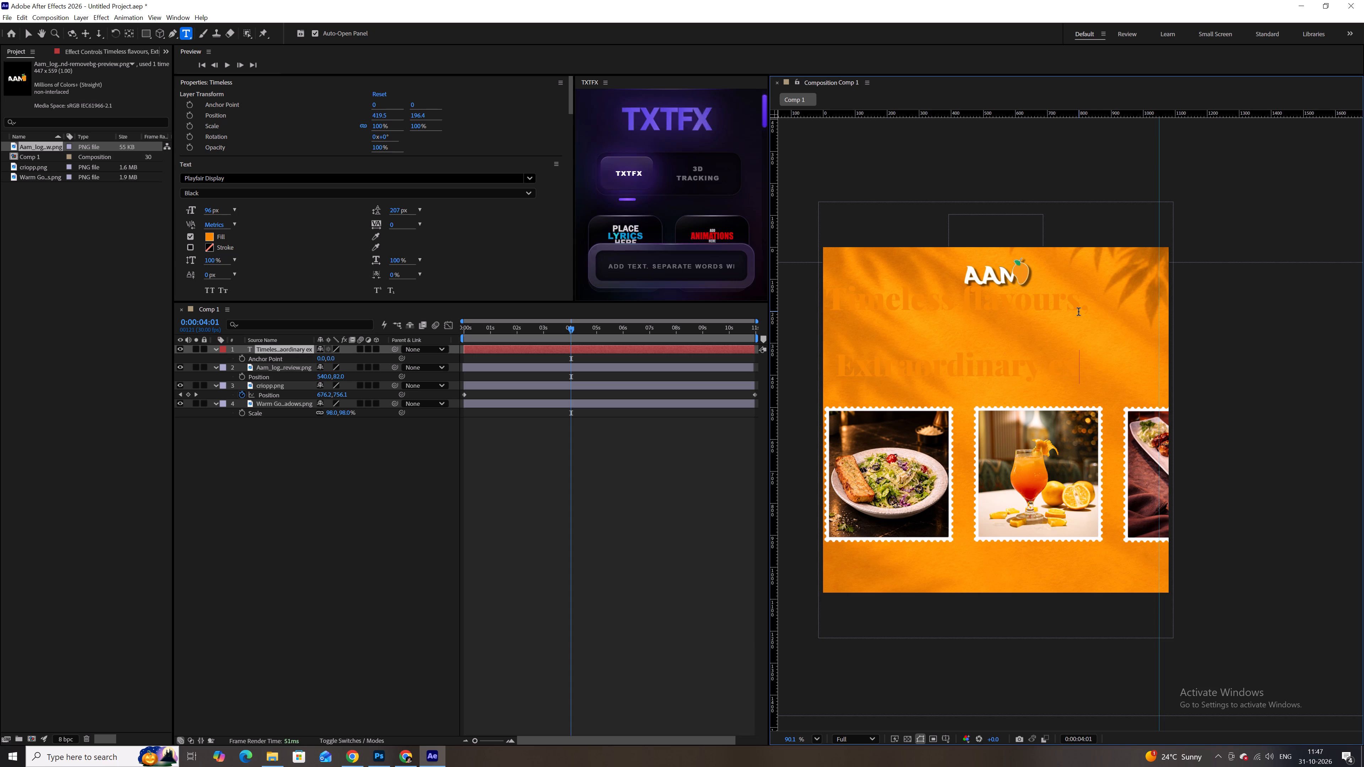
type("pe")
type("rience")
key("s")
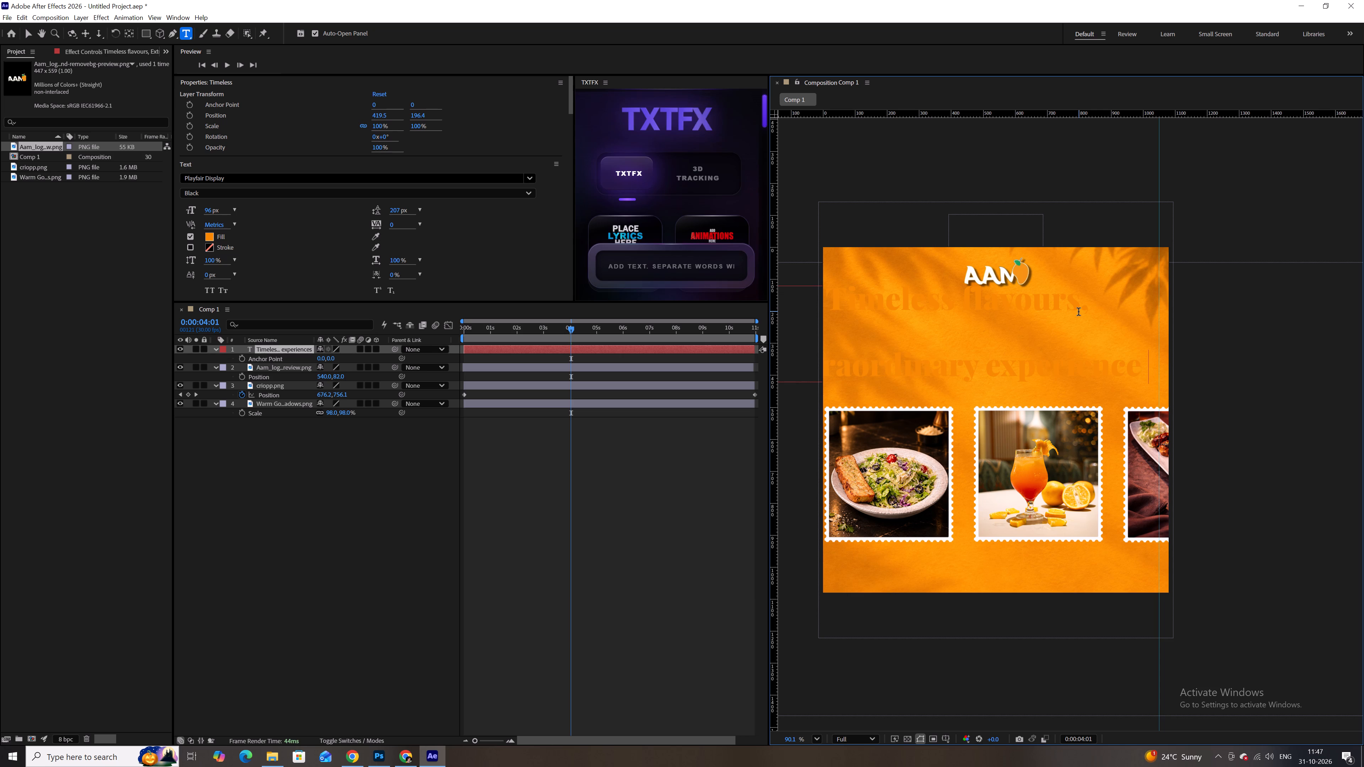
Recolour the entire headline's fill to the near-white FCFEFF sampled from the AAM logo's lettering.
key("ctrl+a")
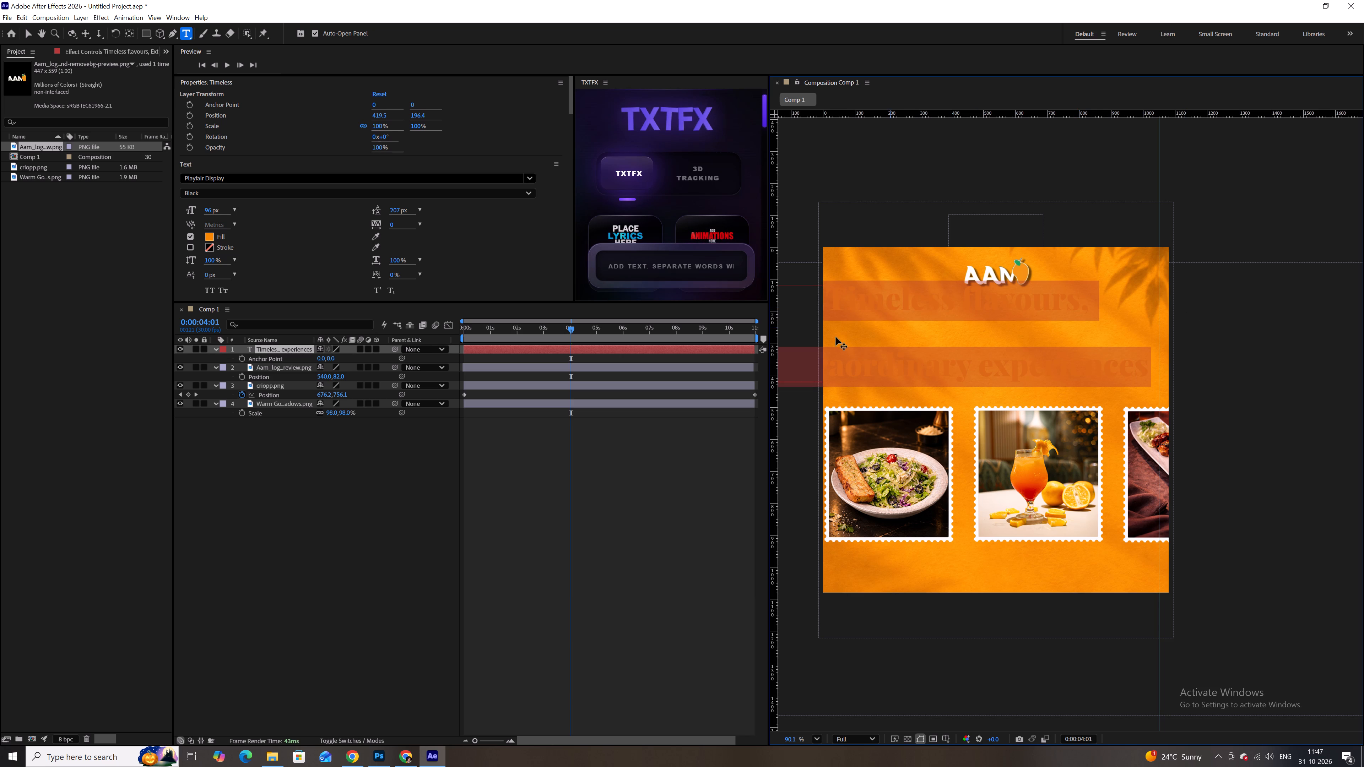
left_click(211, 234)
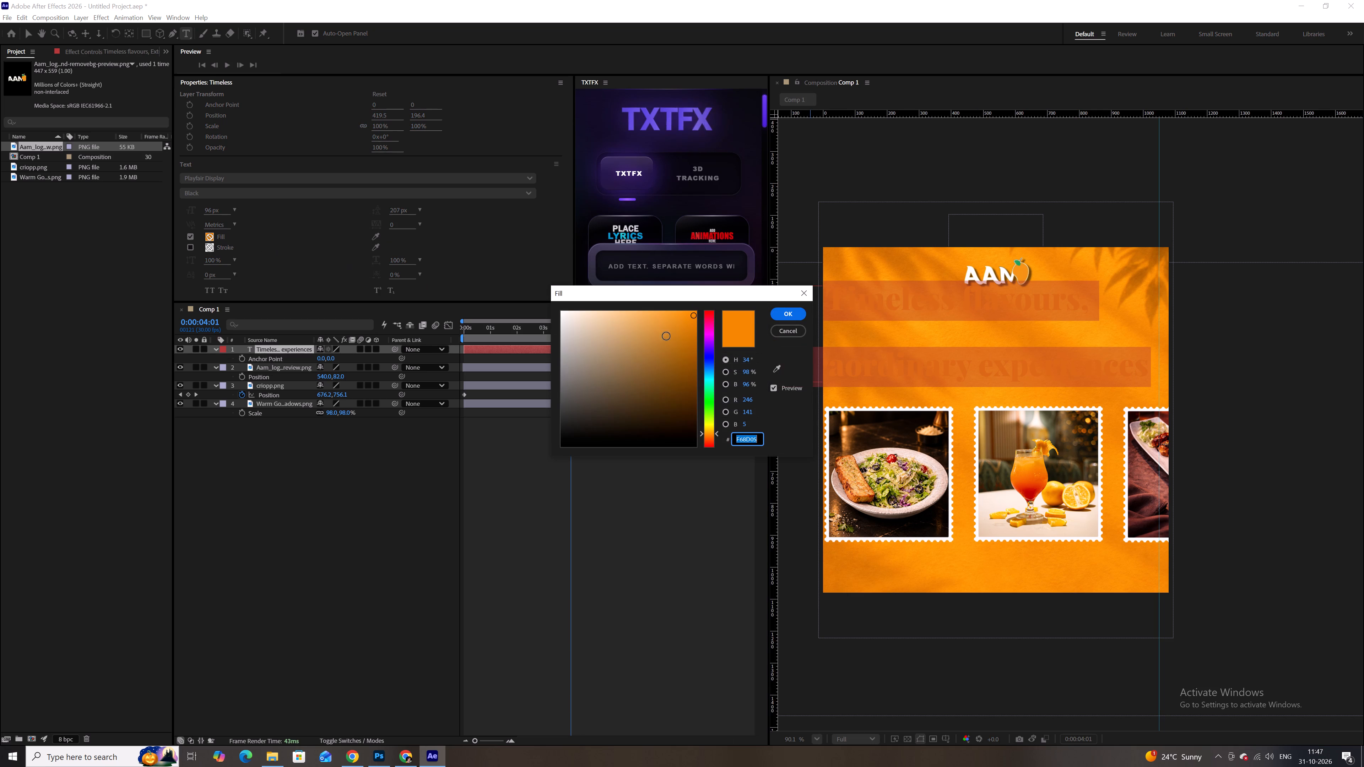
left_click_drag(778, 367, 782, 367)
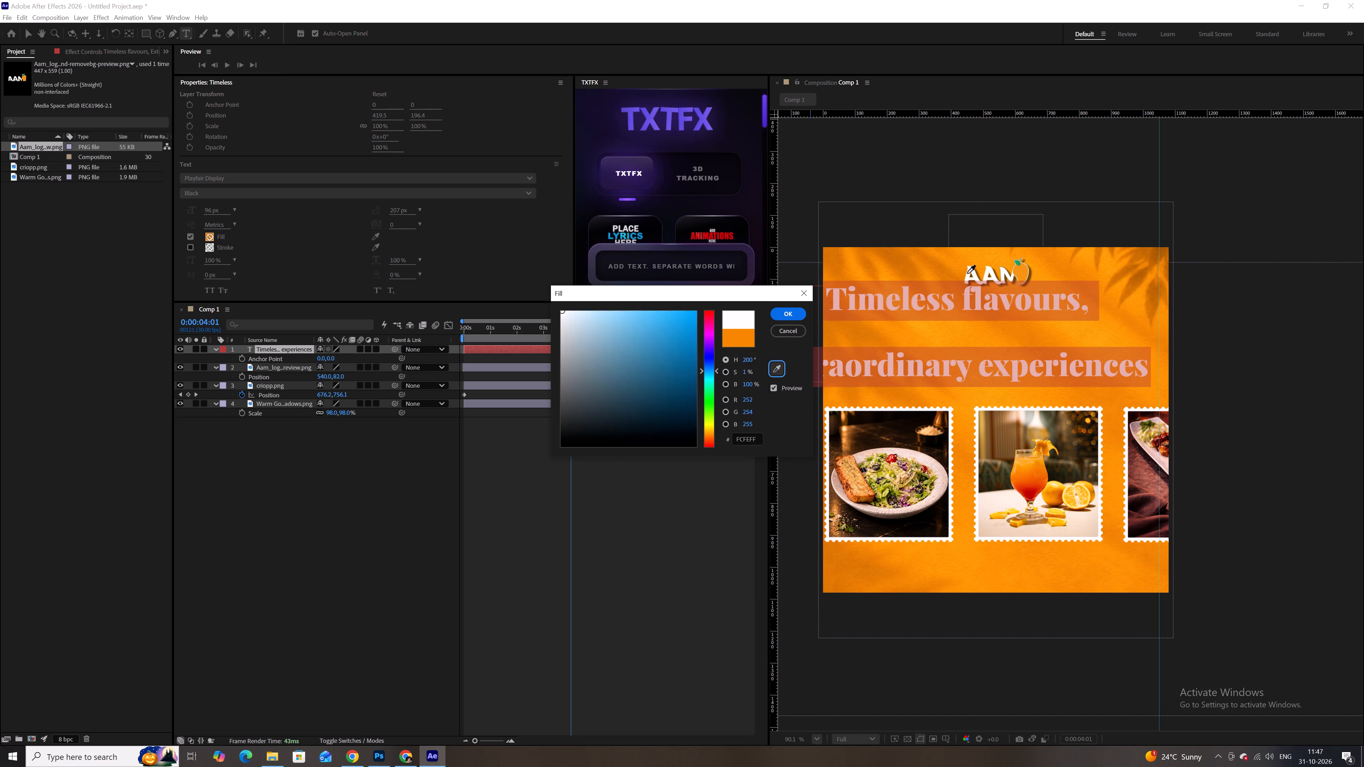
left_click(969, 272)
left_click(796, 312)
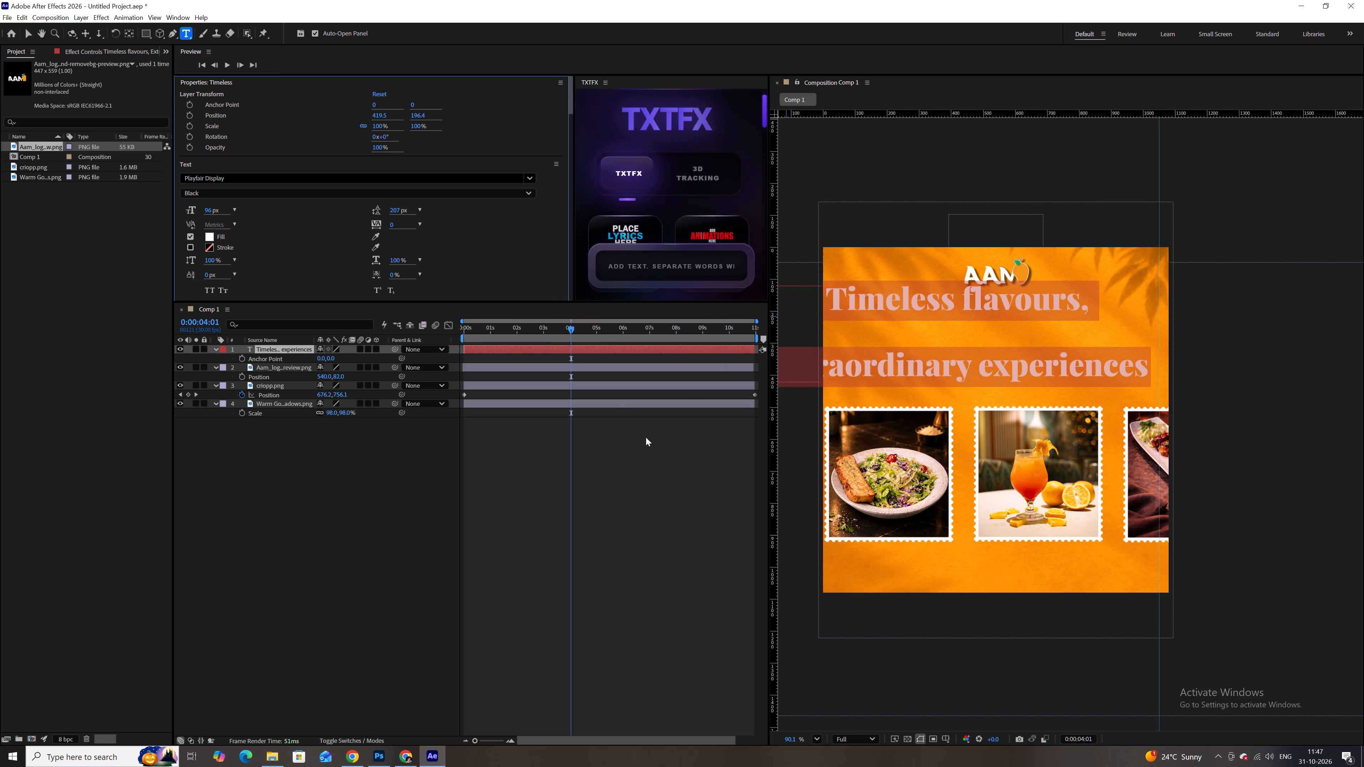
Change the font of both headline lines to Poppins Regular.
left_click(529, 179)
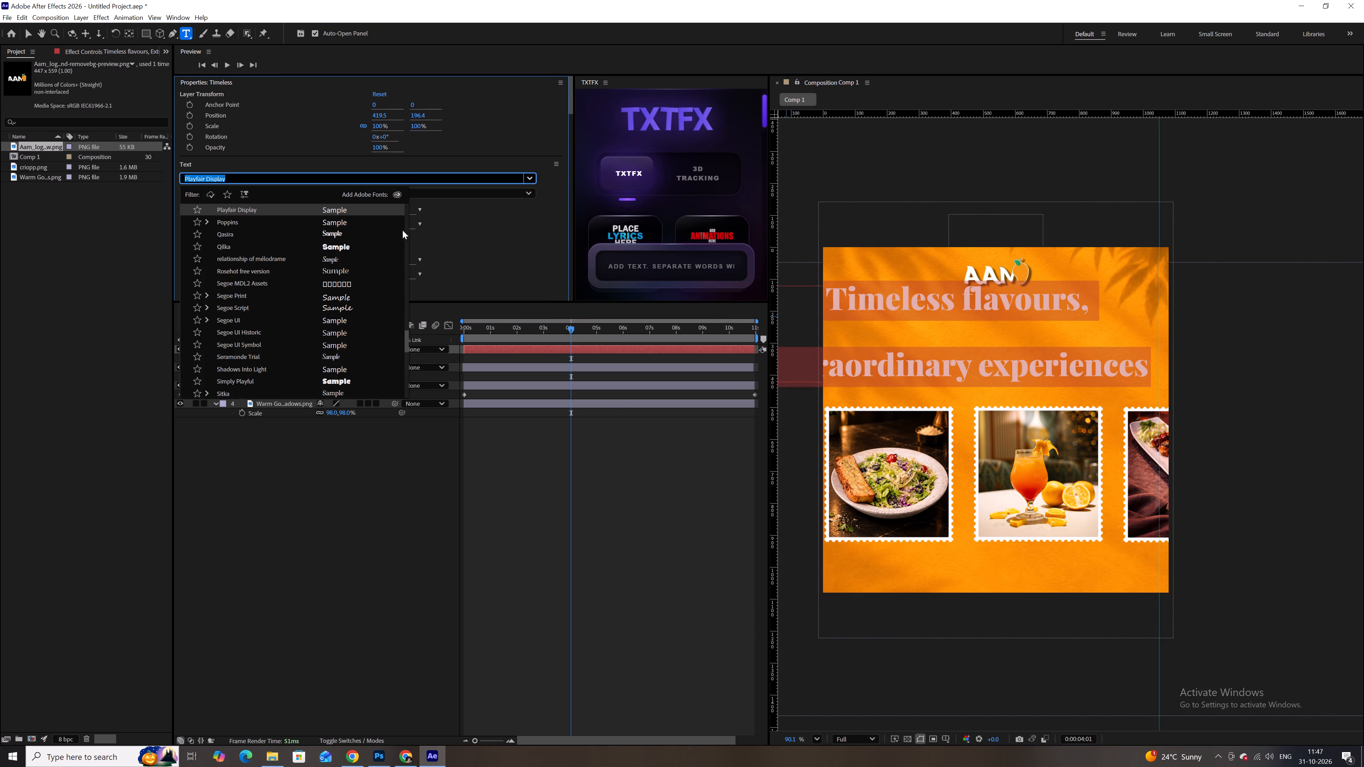
scroll(394, 246, "up", 4)
left_click(207, 242)
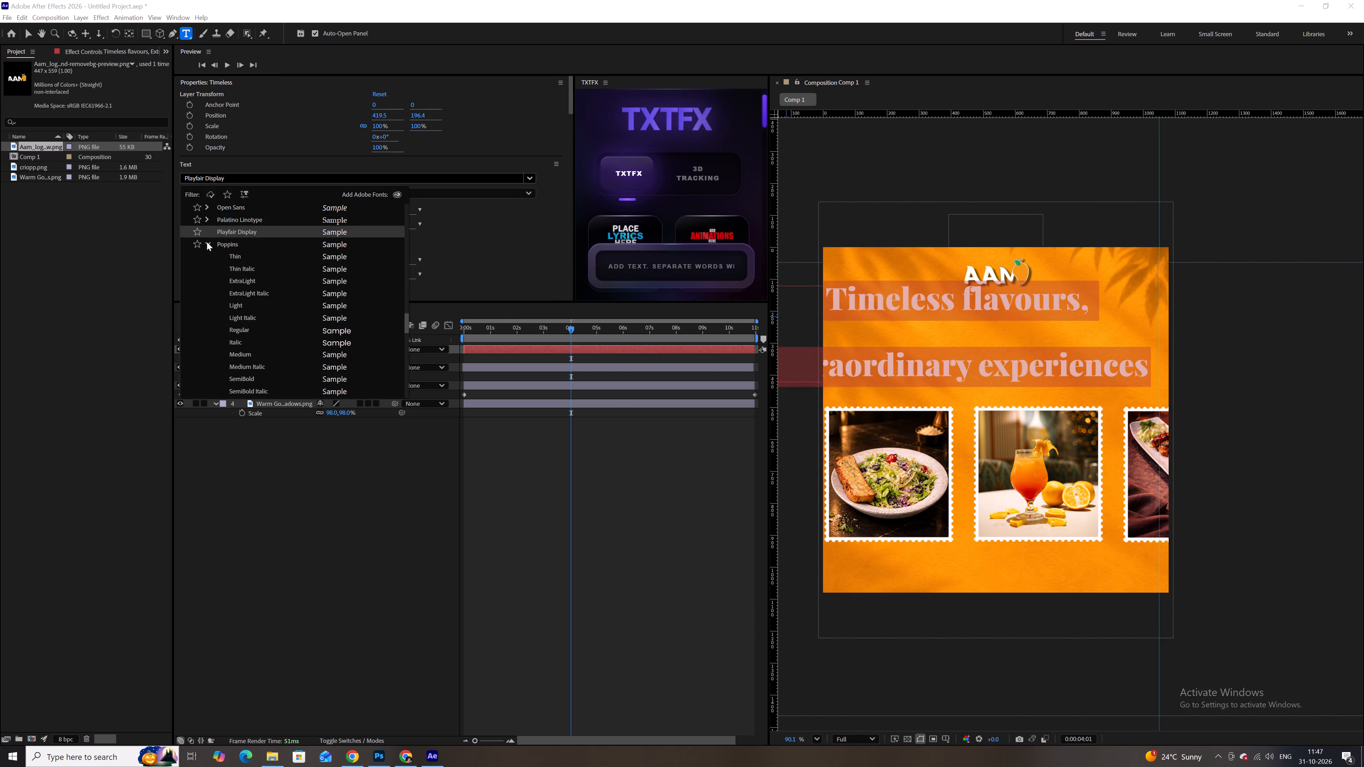
key("Down")
key("Down")
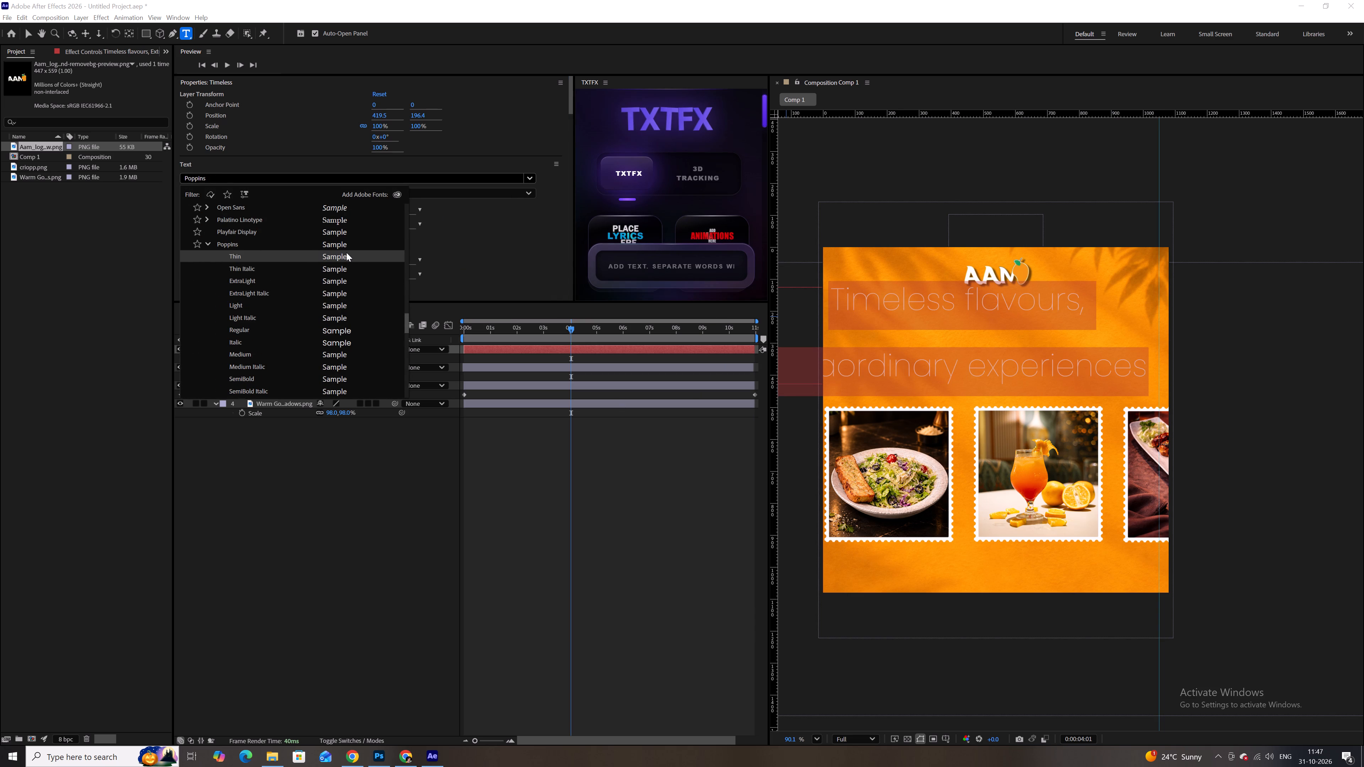
key("Down")
key("Down")
key("Down")
key("Down")
key("Down")
key("Down")
key("Down")
key("Up")
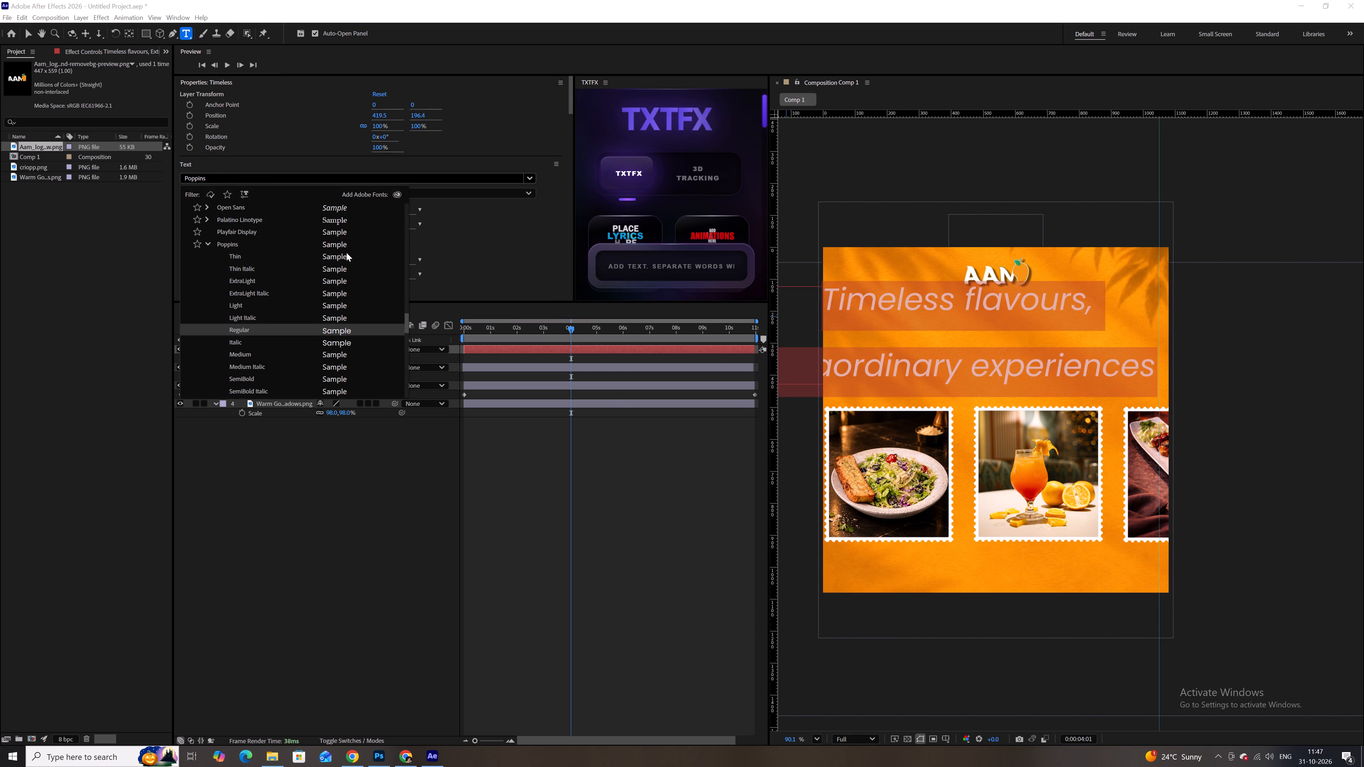
key("Return")
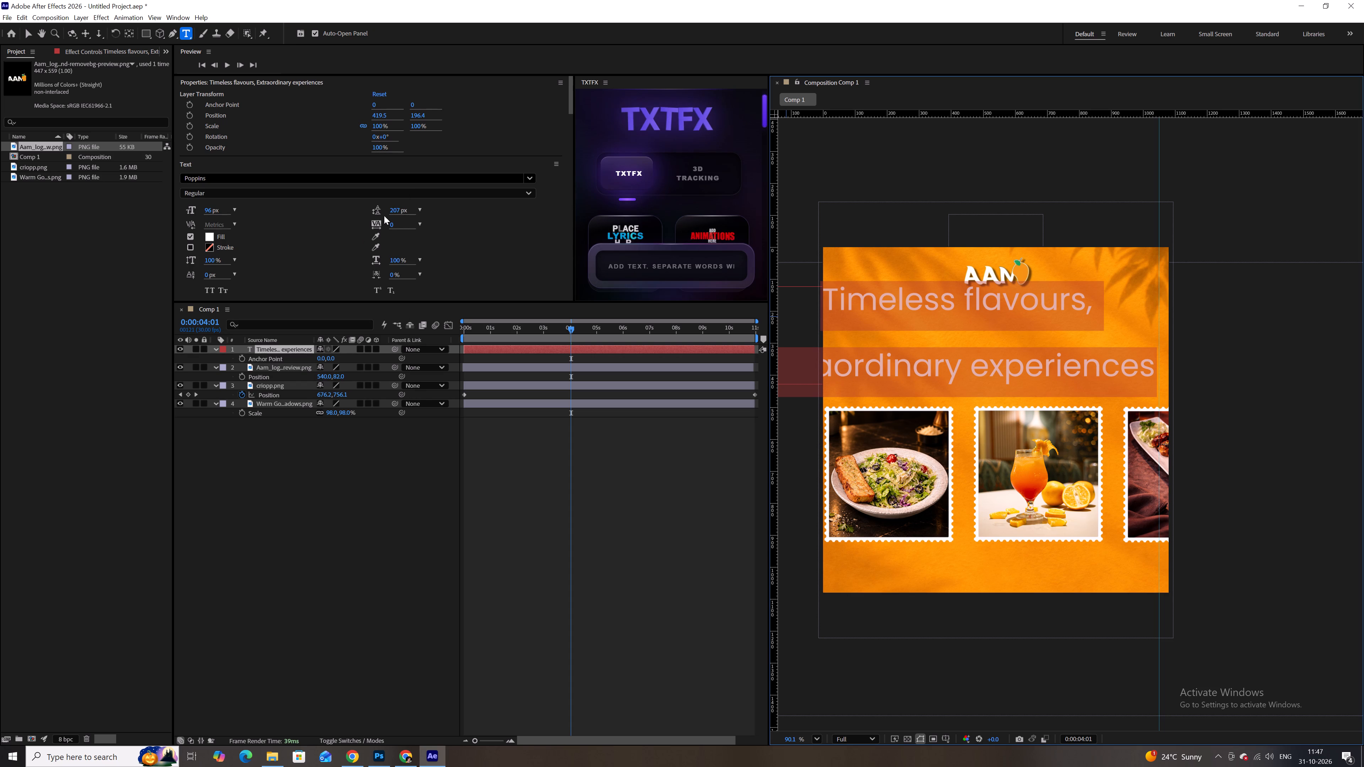
Reduce the two-line headline's font size to 59 px and tighten its leading to 60 px.
left_click_drag(392, 212, 312, 202)
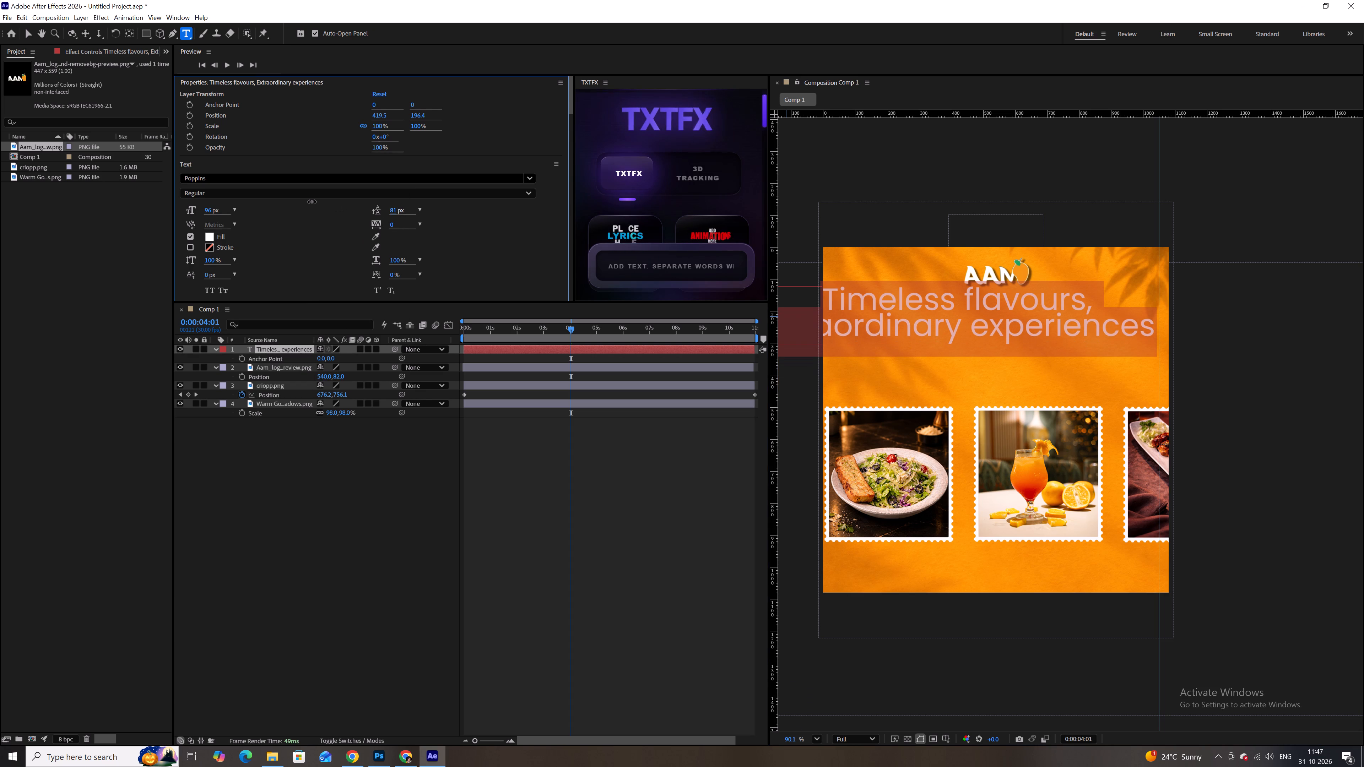
left_click_drag(312, 202, 324, 204)
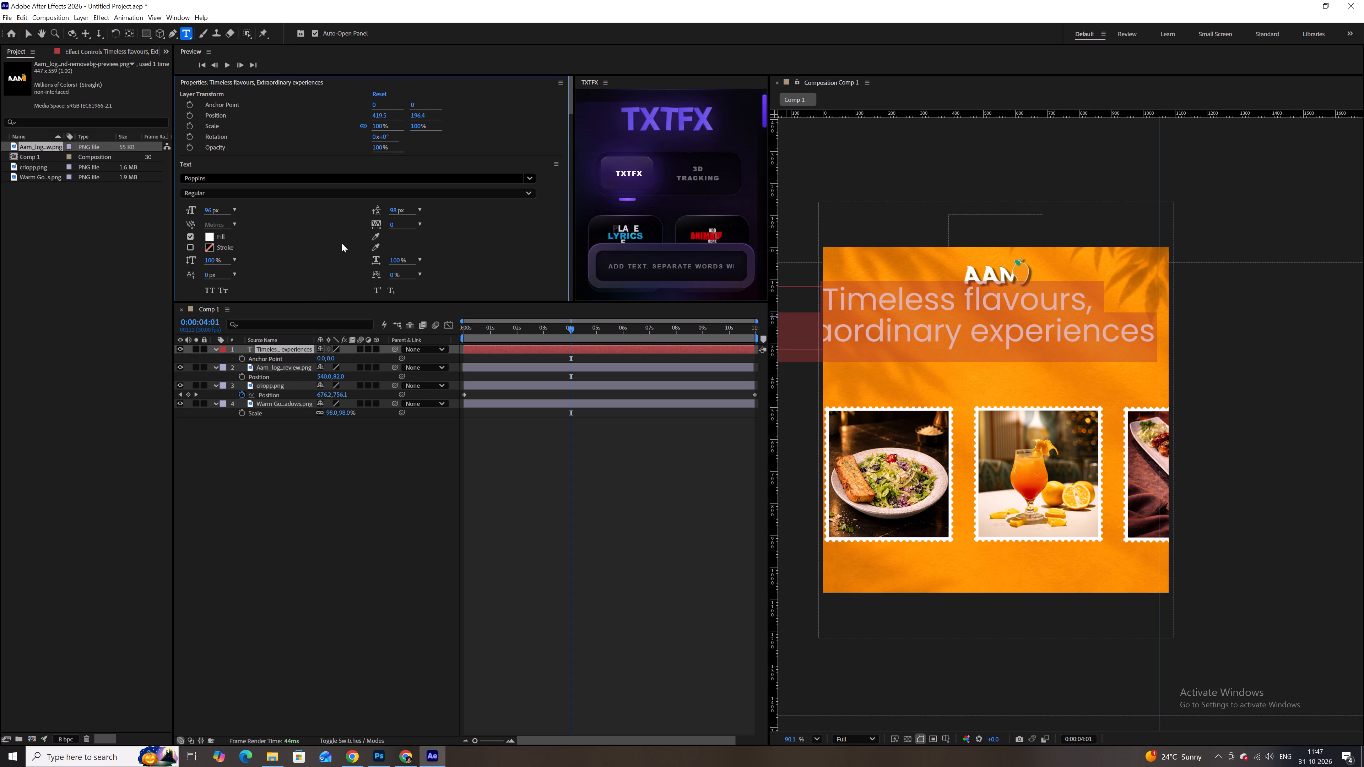
left_click_drag(211, 209, 192, 209)
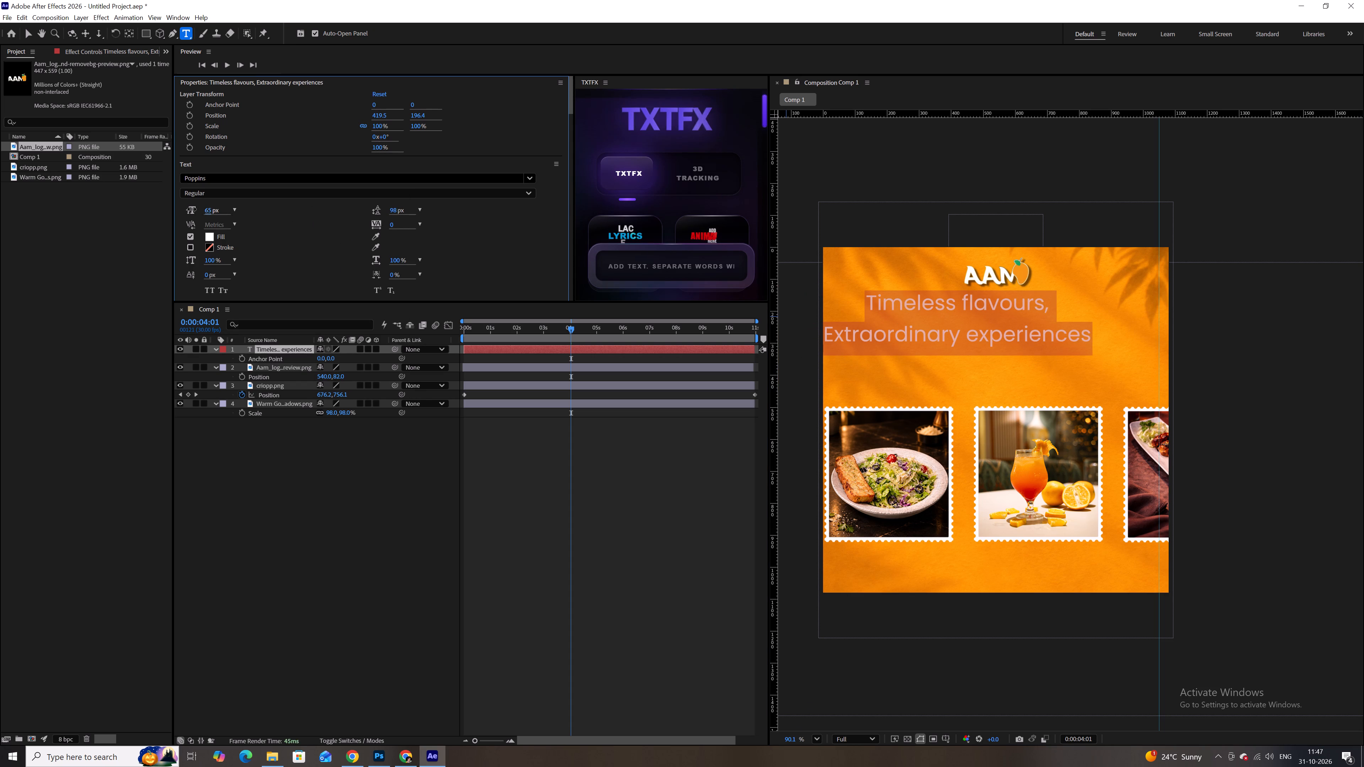
left_click_drag(192, 209, 189, 209)
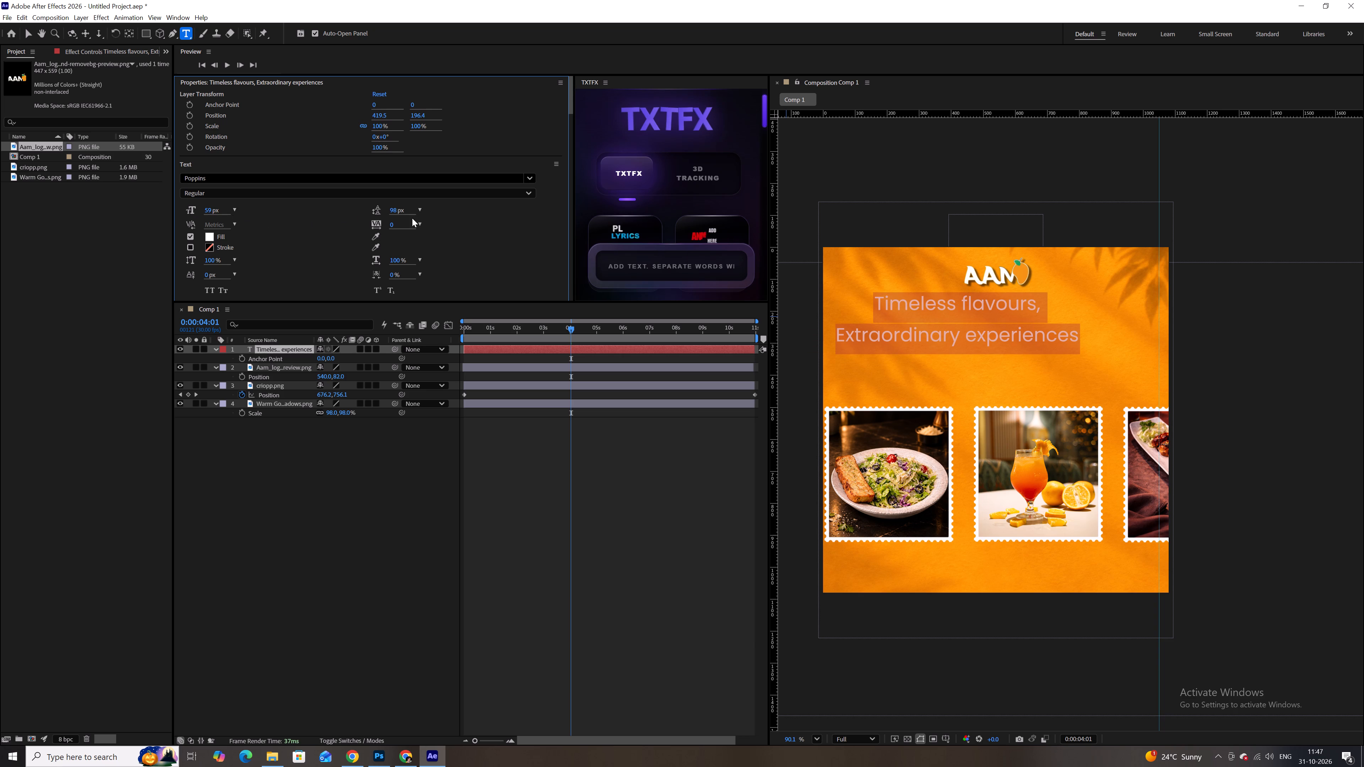
left_click_drag(395, 211, 366, 204)
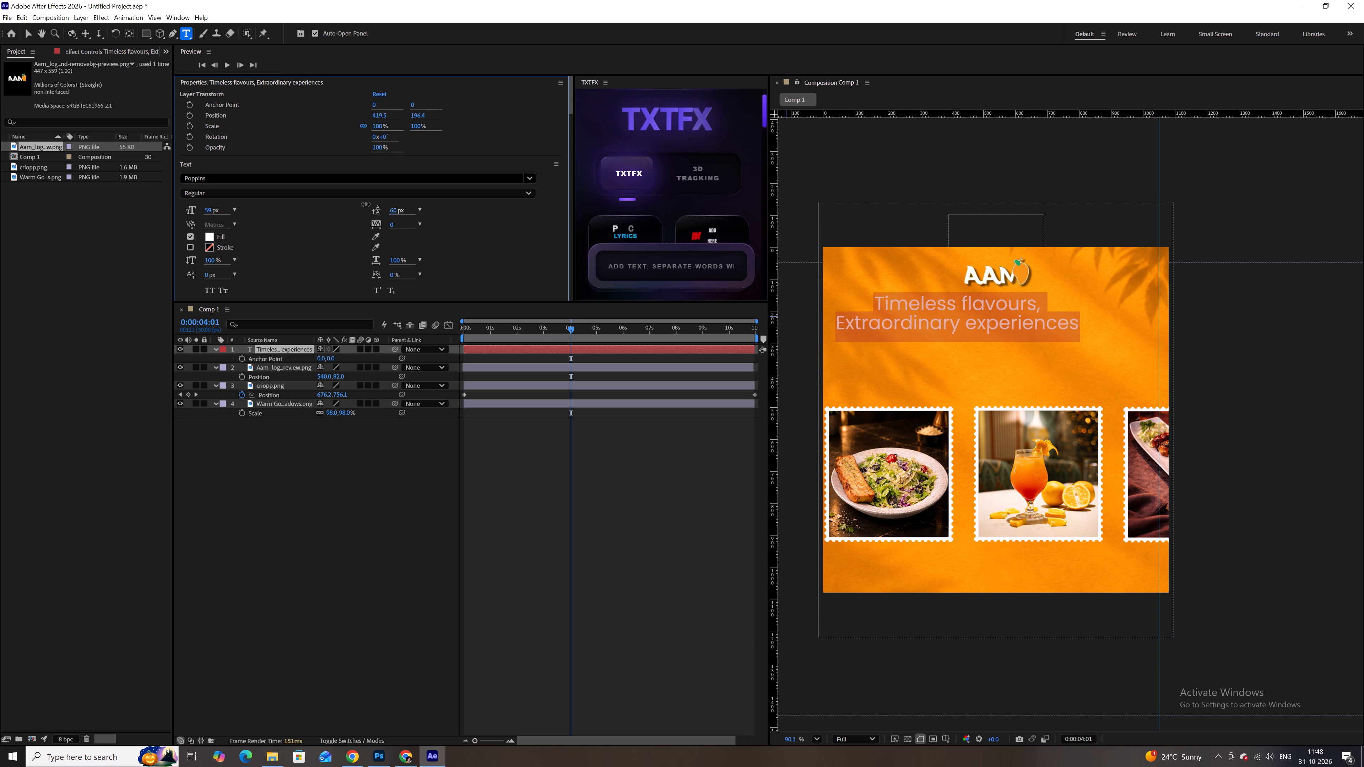
left_click_drag(366, 204, 367, 204)
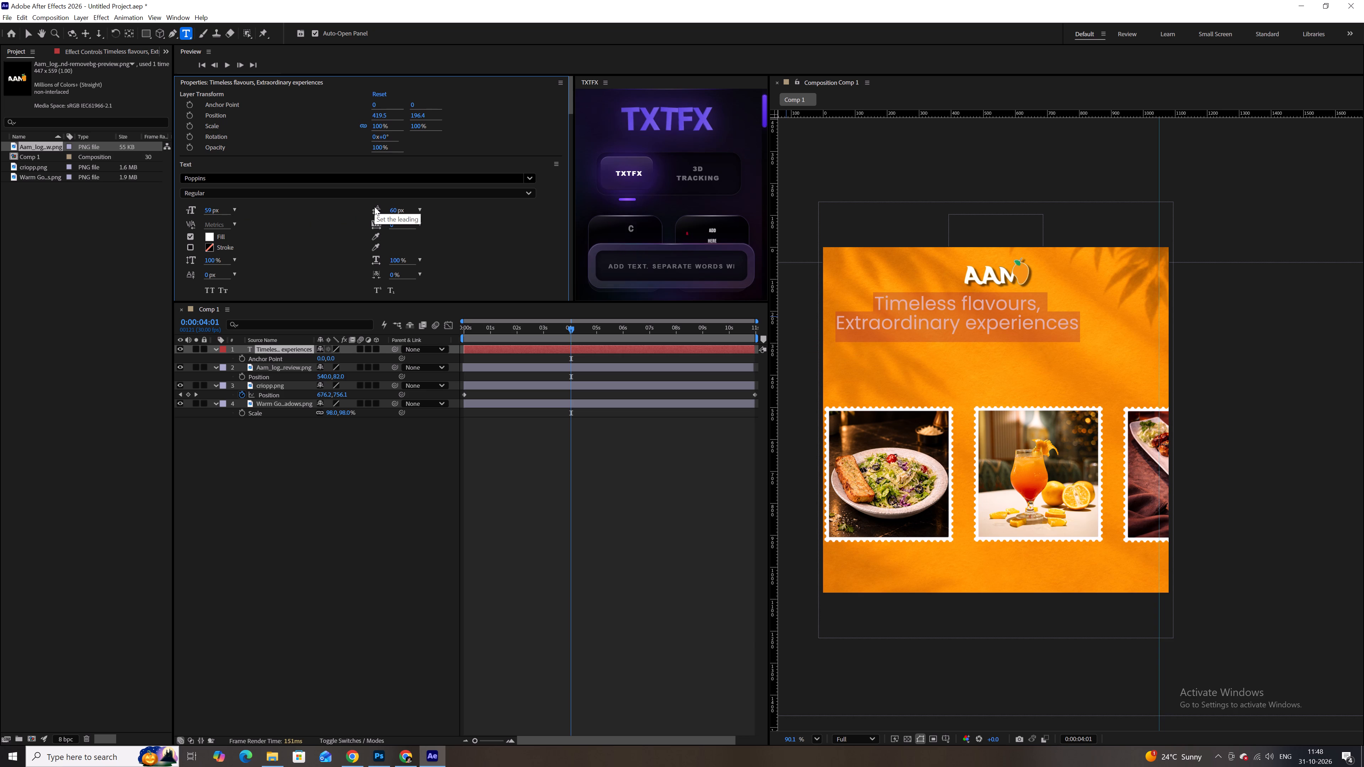
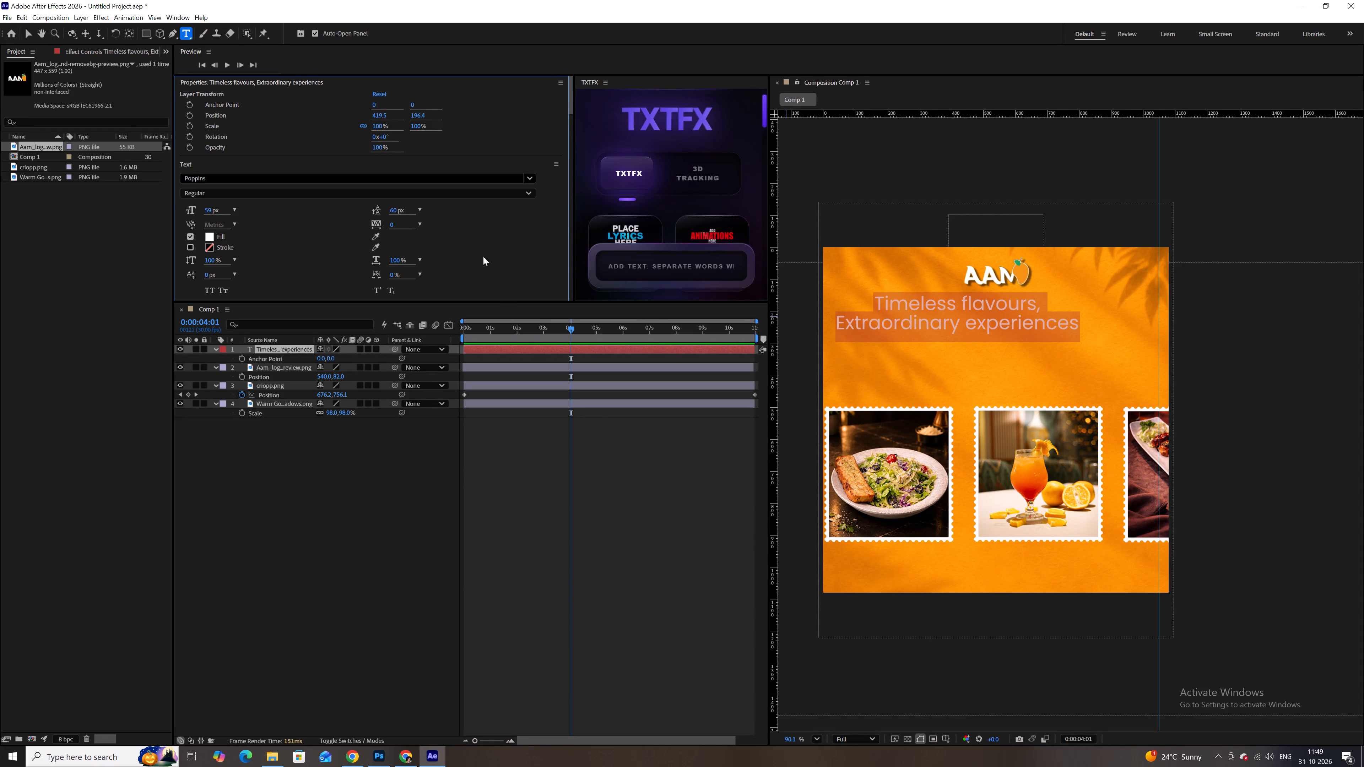
Centre the "Timeless flavours, Extraordinary experiences" headline horizontally in the composition.
scroll(525, 261, "down", 9)
left_click(197, 111)
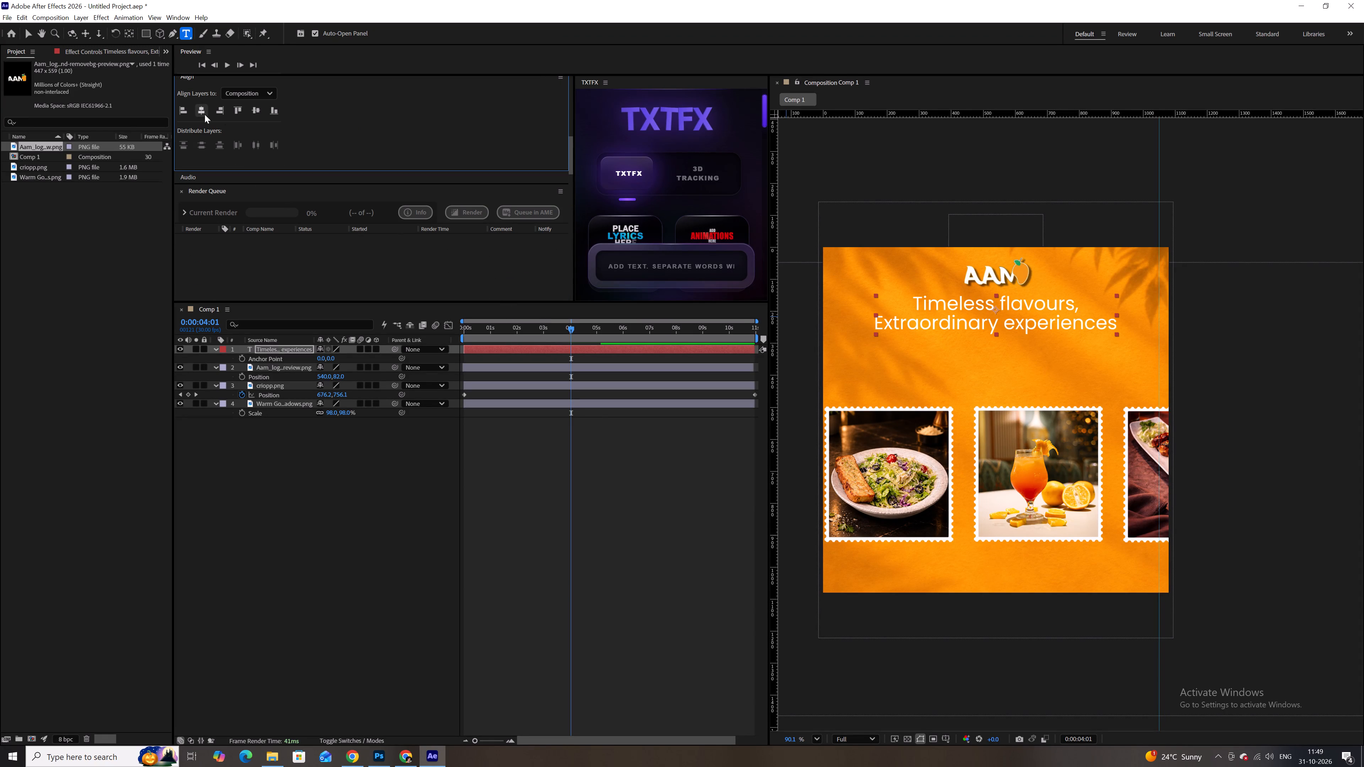
scroll(410, 246, "up", 10)
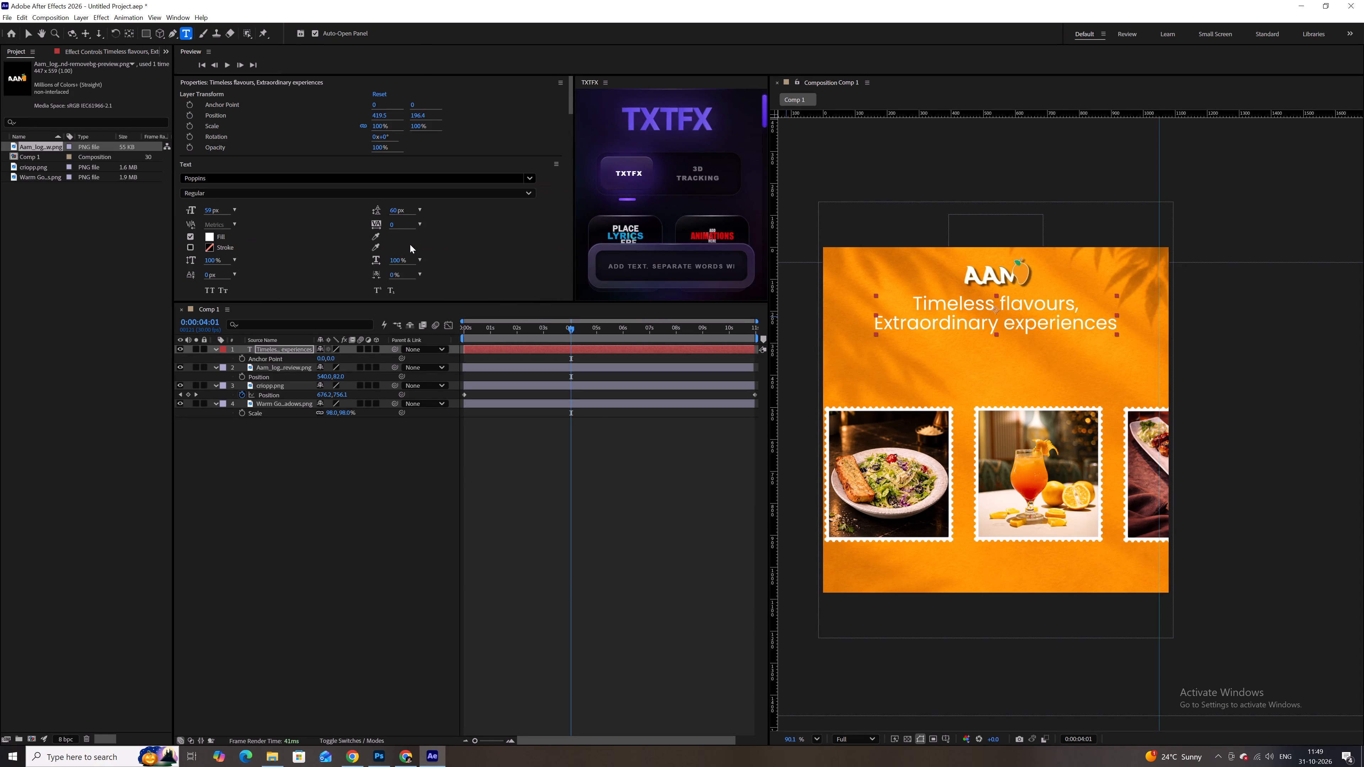
left_click(443, 486)
key("v")
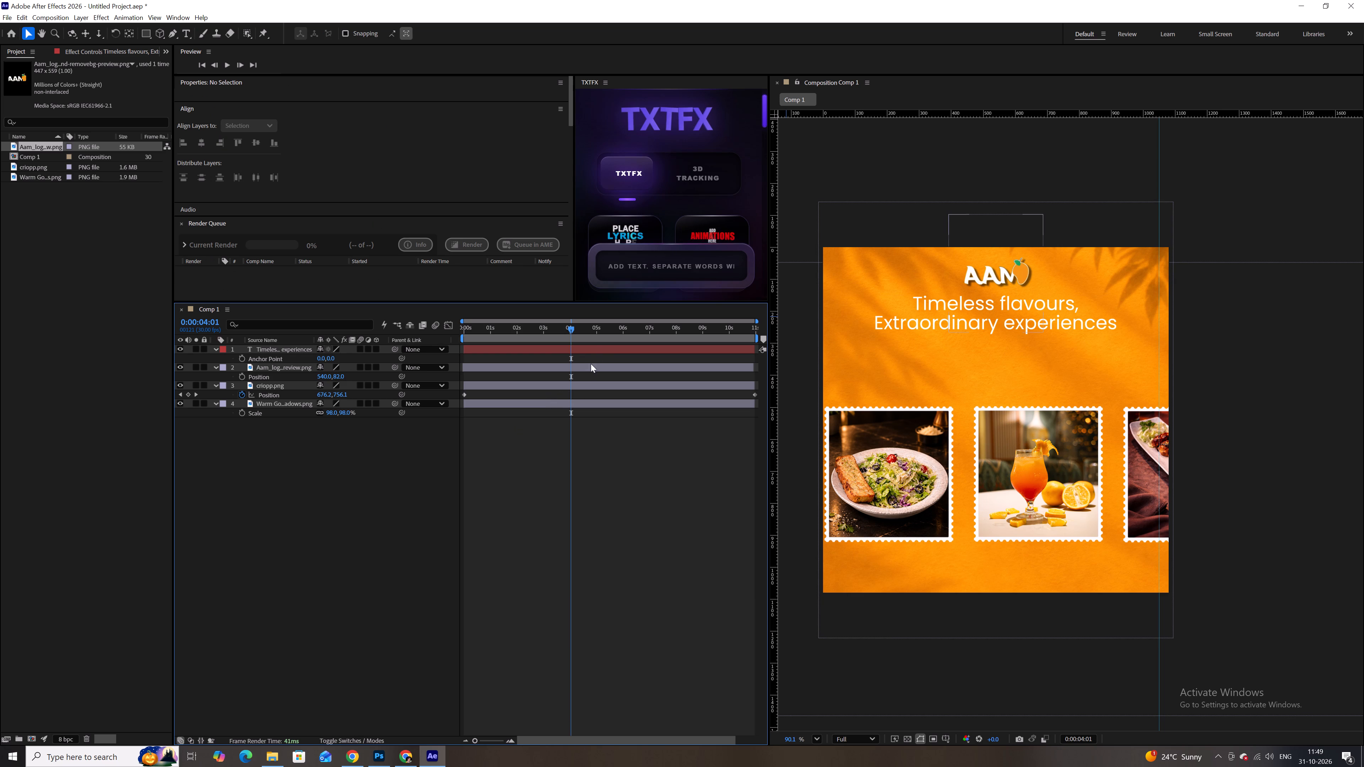
Move the headline text layer down to a vertical position of about 220 px.
left_click(599, 350)
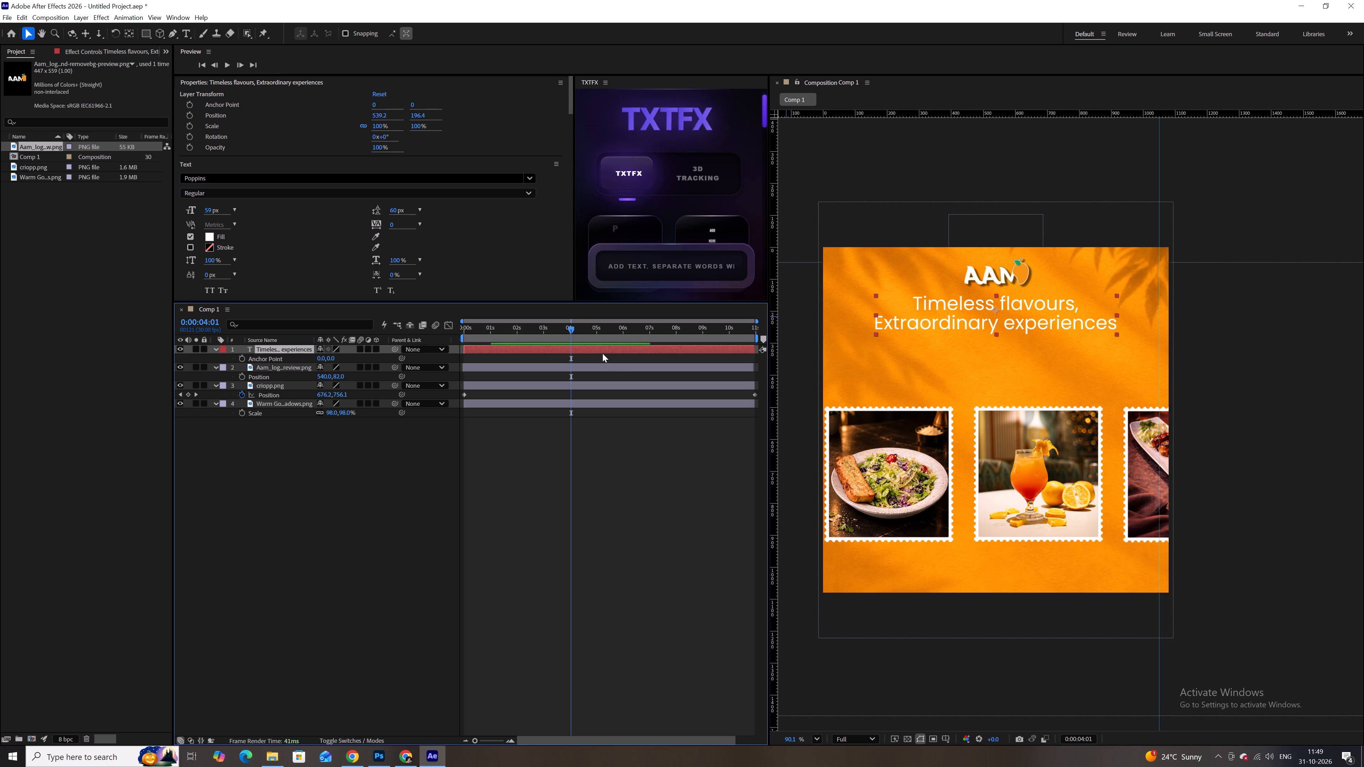
scroll(316, 249, "down", 1)
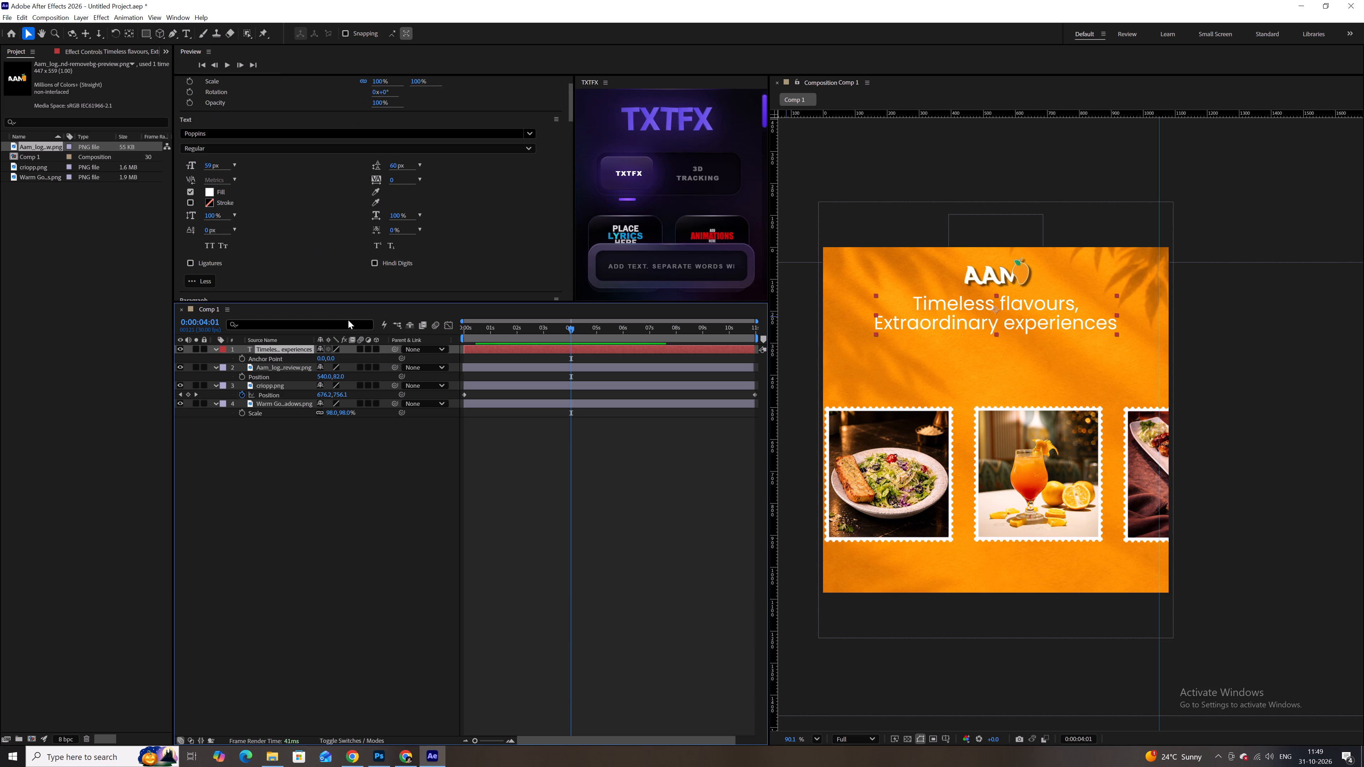
key("p")
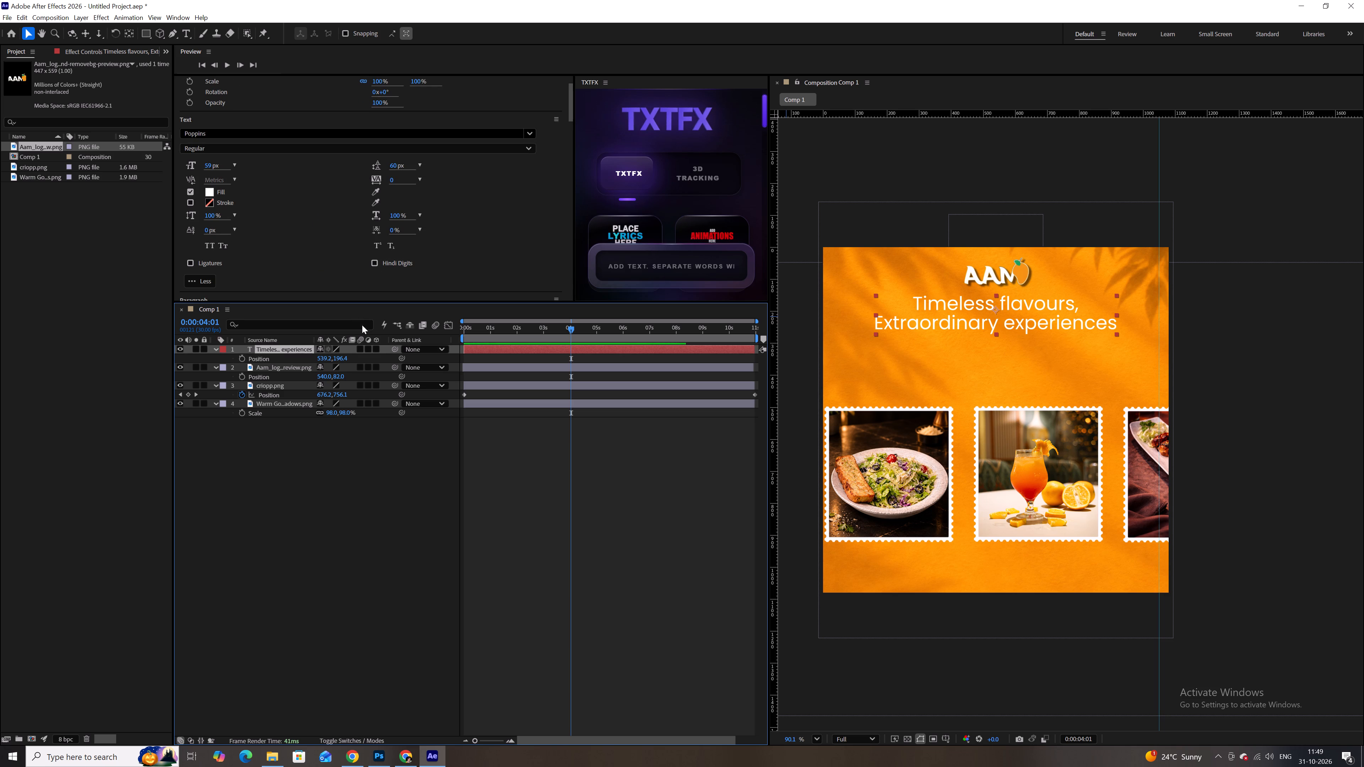
left_click_drag(342, 360, 332, 357)
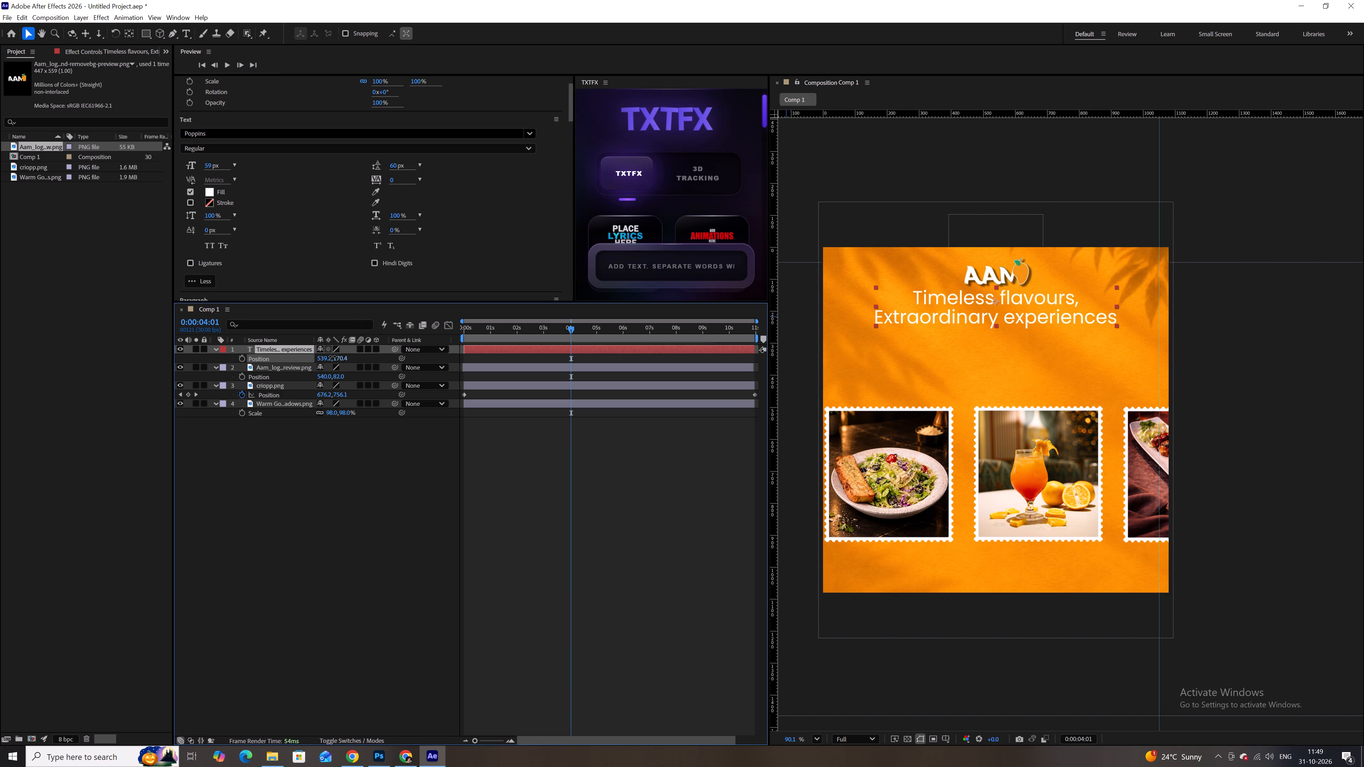
left_click_drag(332, 357, 353, 362)
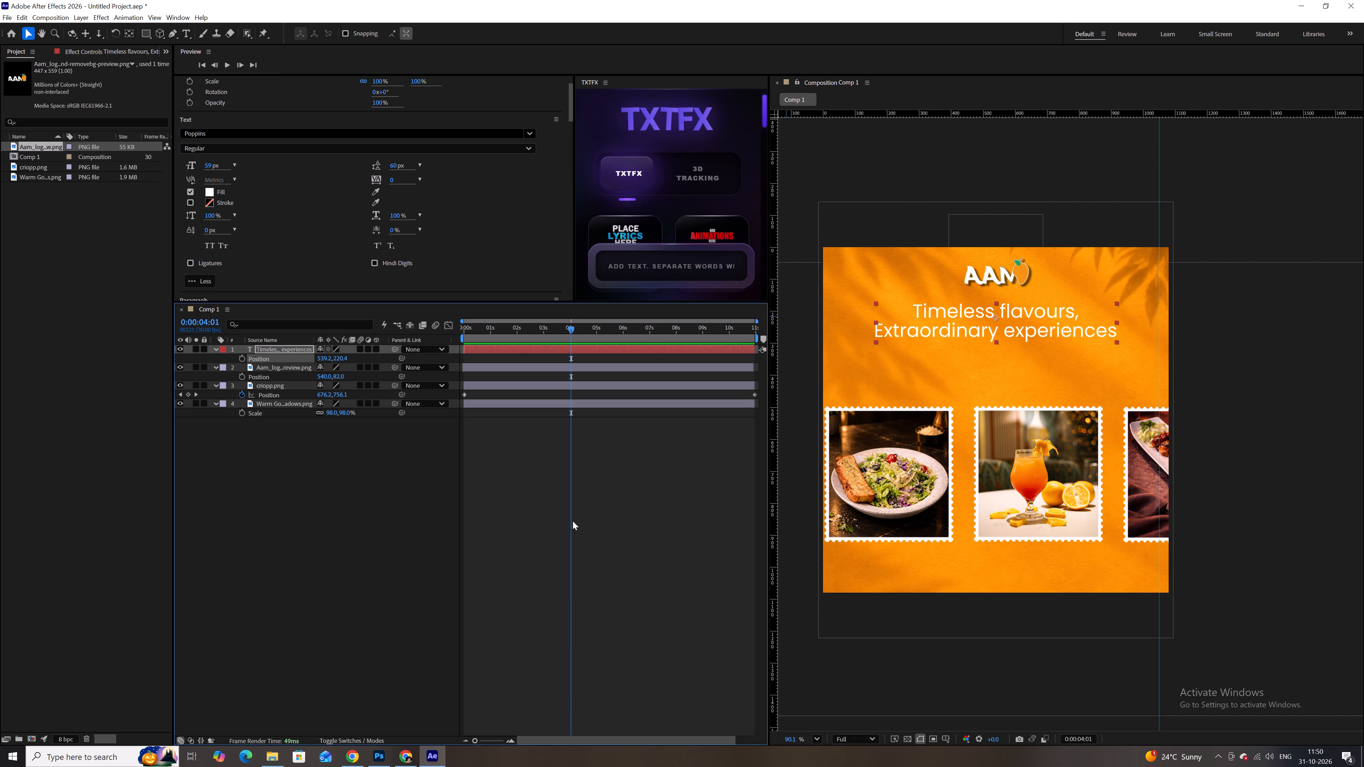
Capitalise the f of "flavours" in the headline so its first line reads "Timeless Flavours,".
left_click(579, 351)
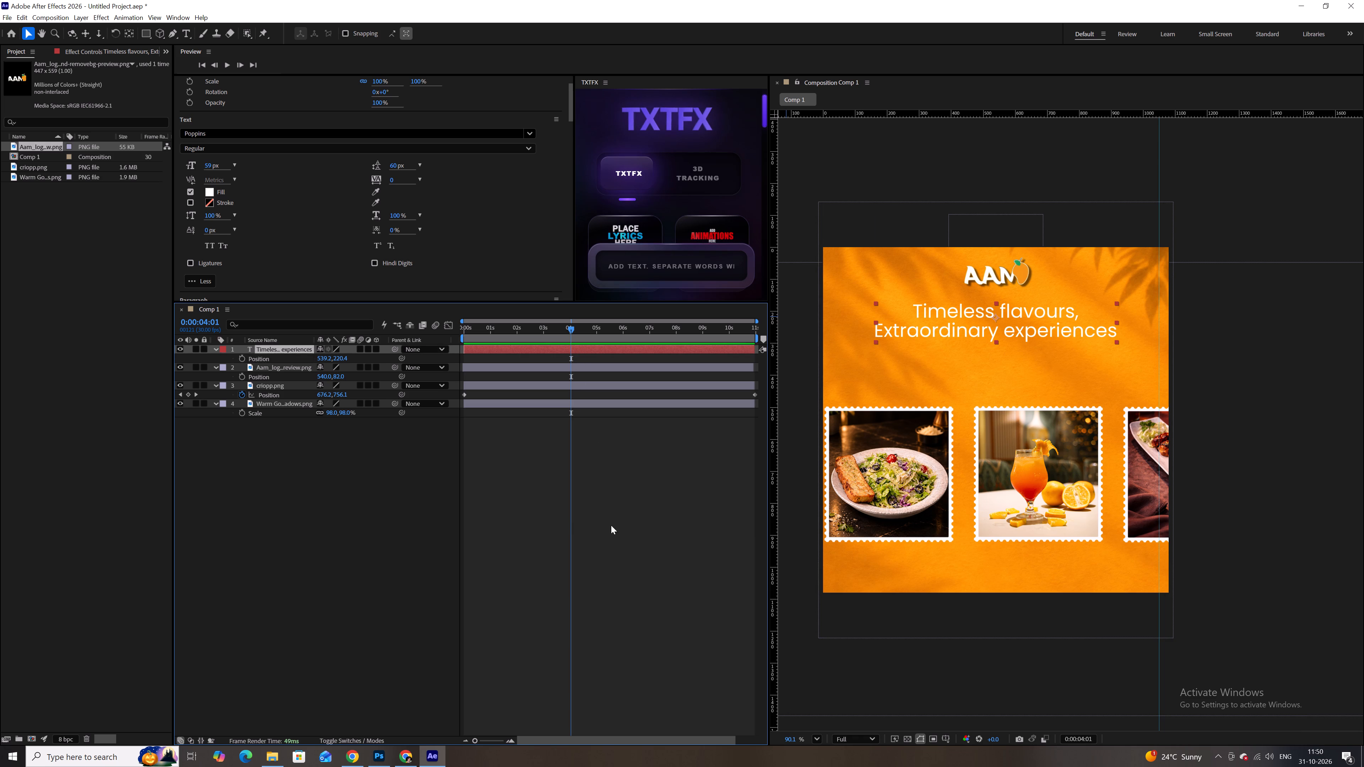
left_click(612, 557)
left_click(579, 346)
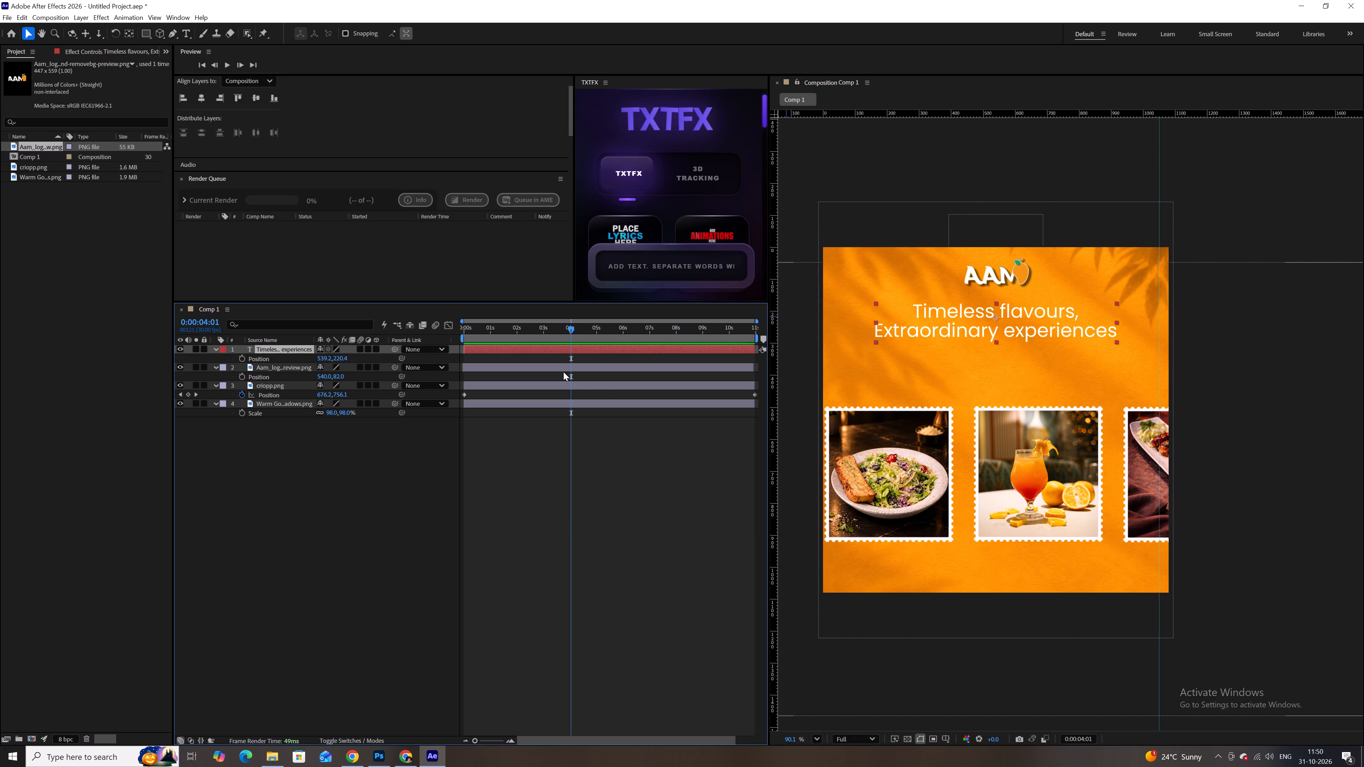
double_click(1003, 306)
left_click(1006, 310)
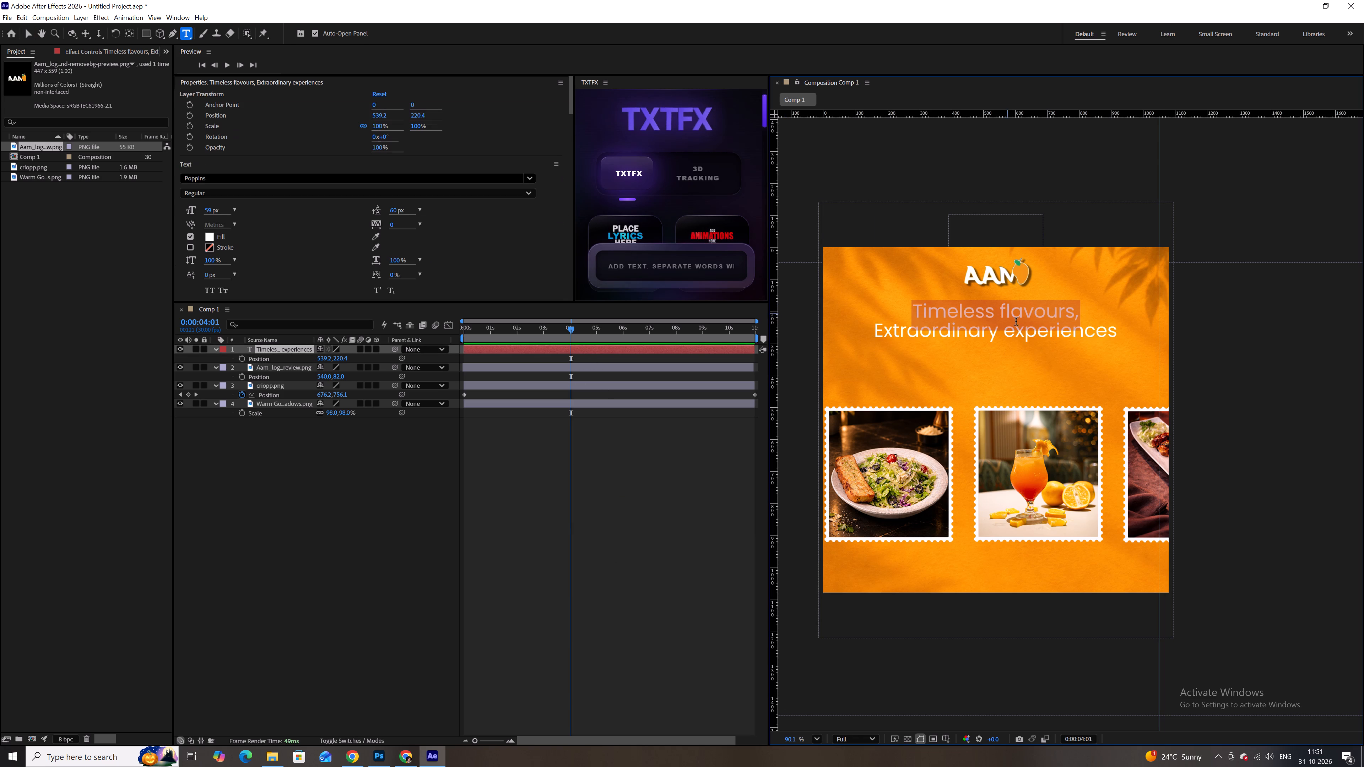
left_click(1009, 314)
left_click(1004, 311)
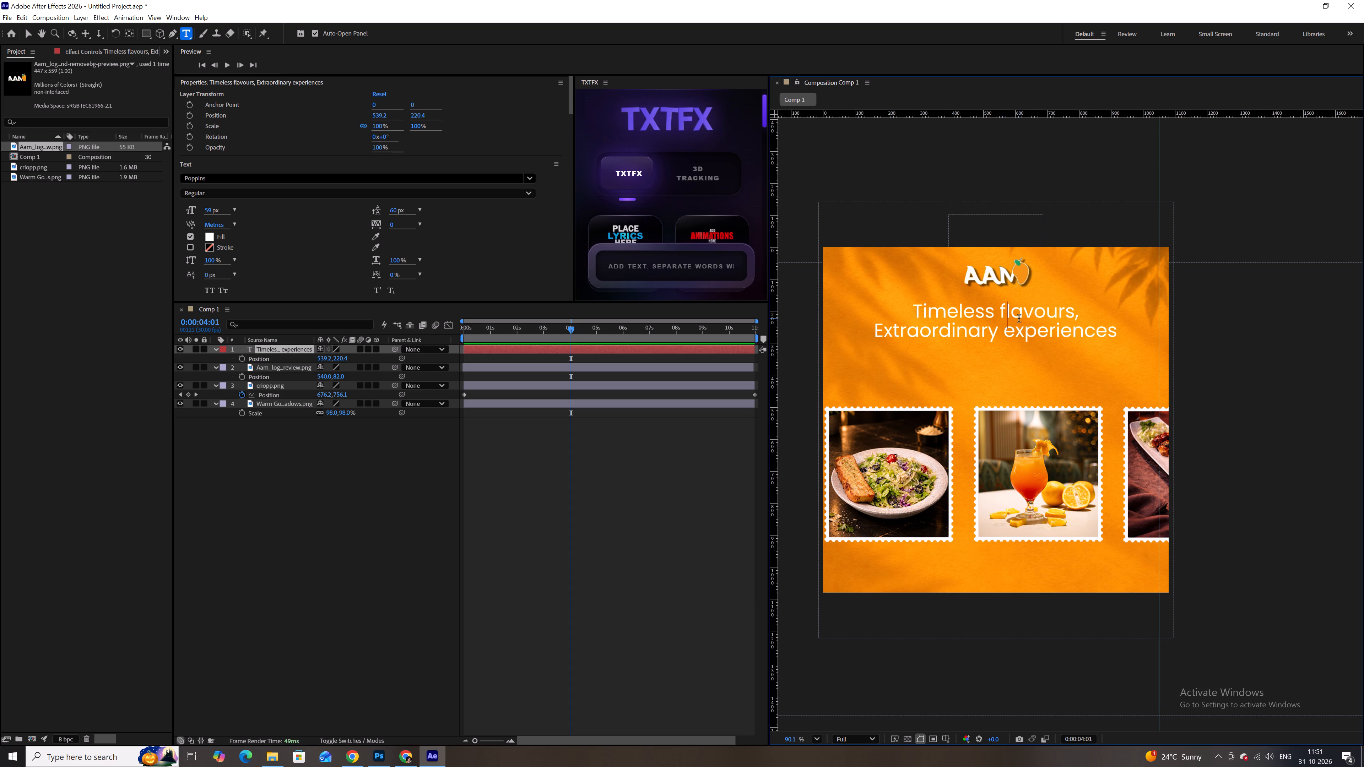
key("BackSpace")
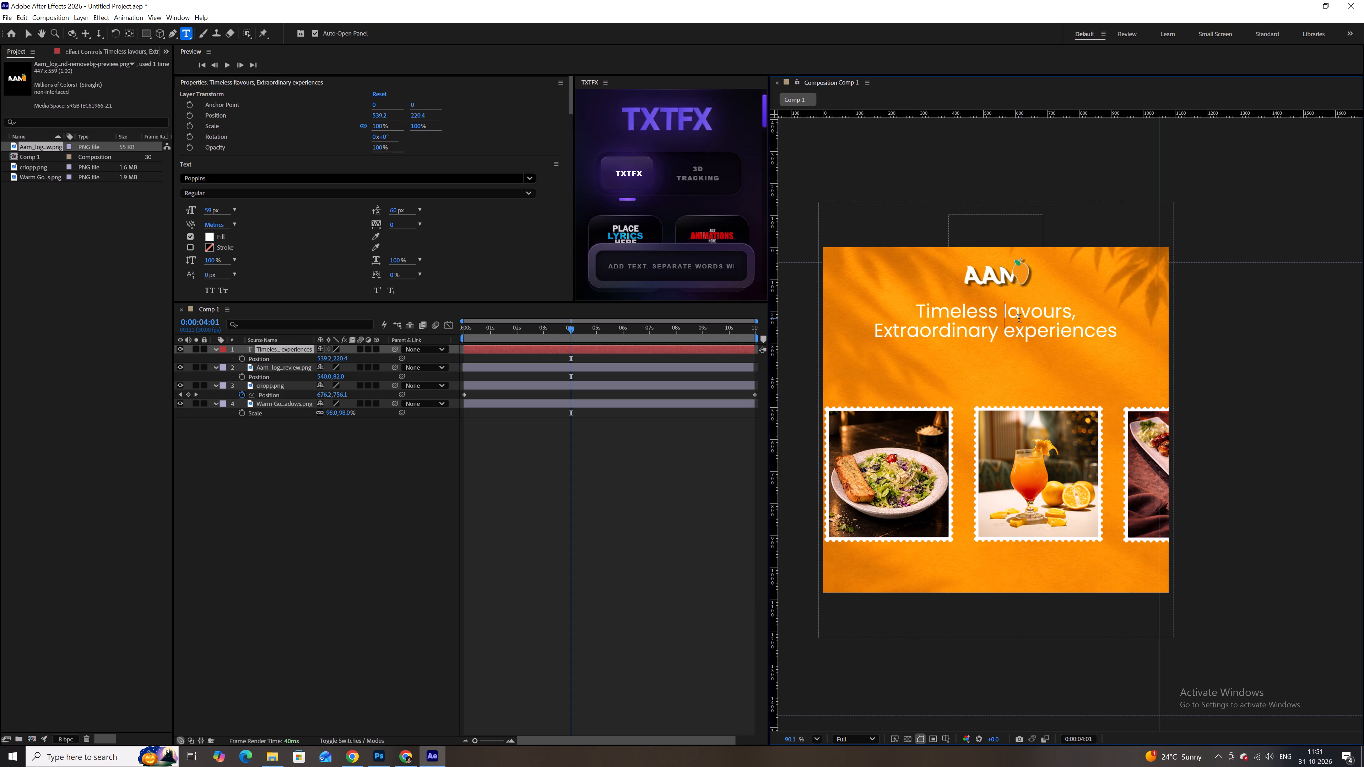
key("f")
left_click(669, 496)
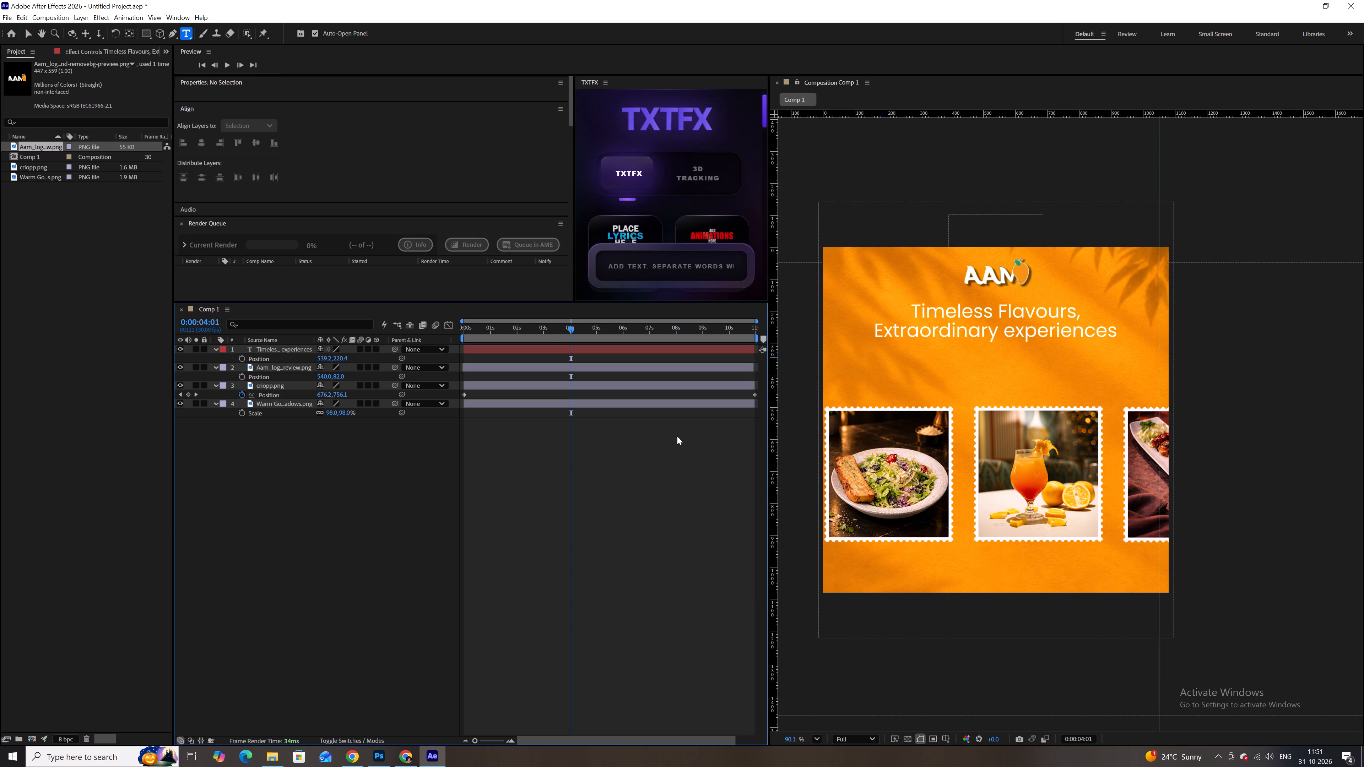
Set the whole headline's font size to 70 px and its leading to 73 px.
left_click(600, 350)
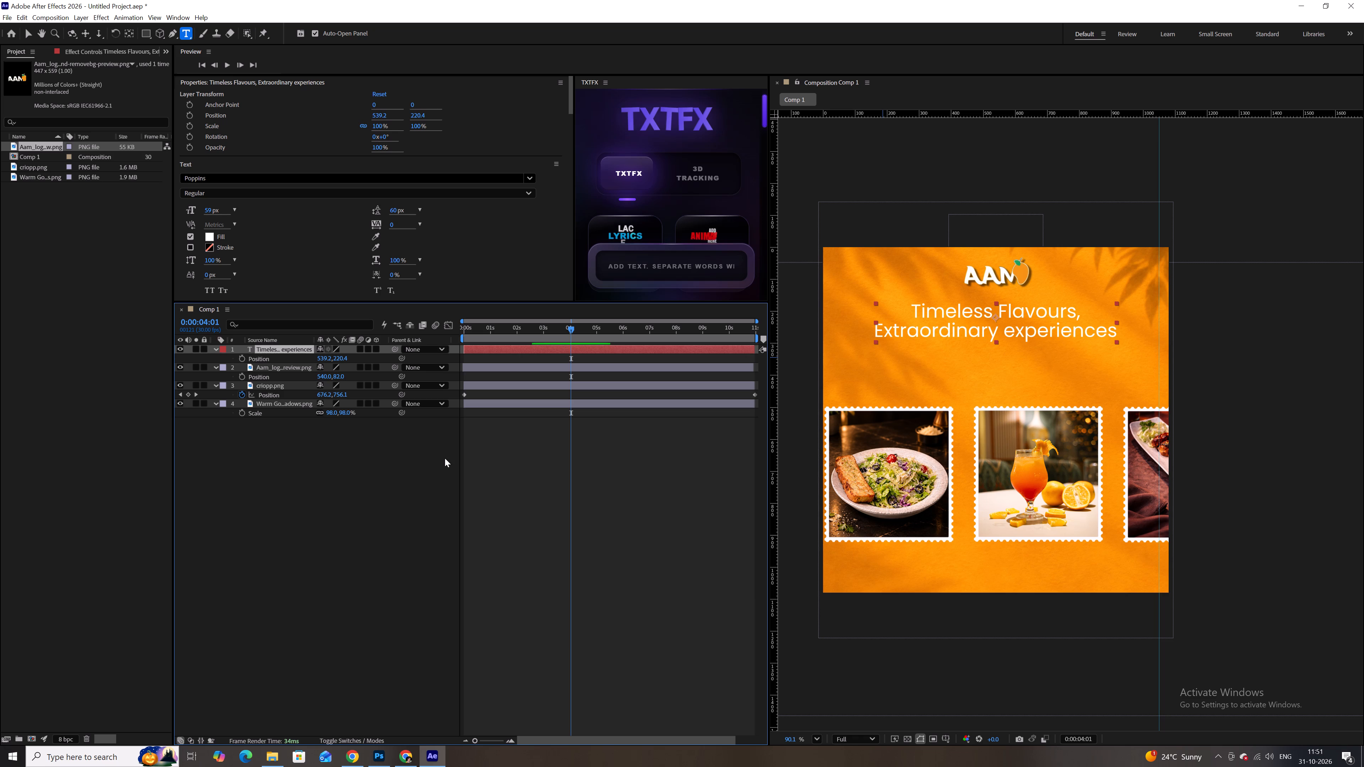
double_click(531, 350)
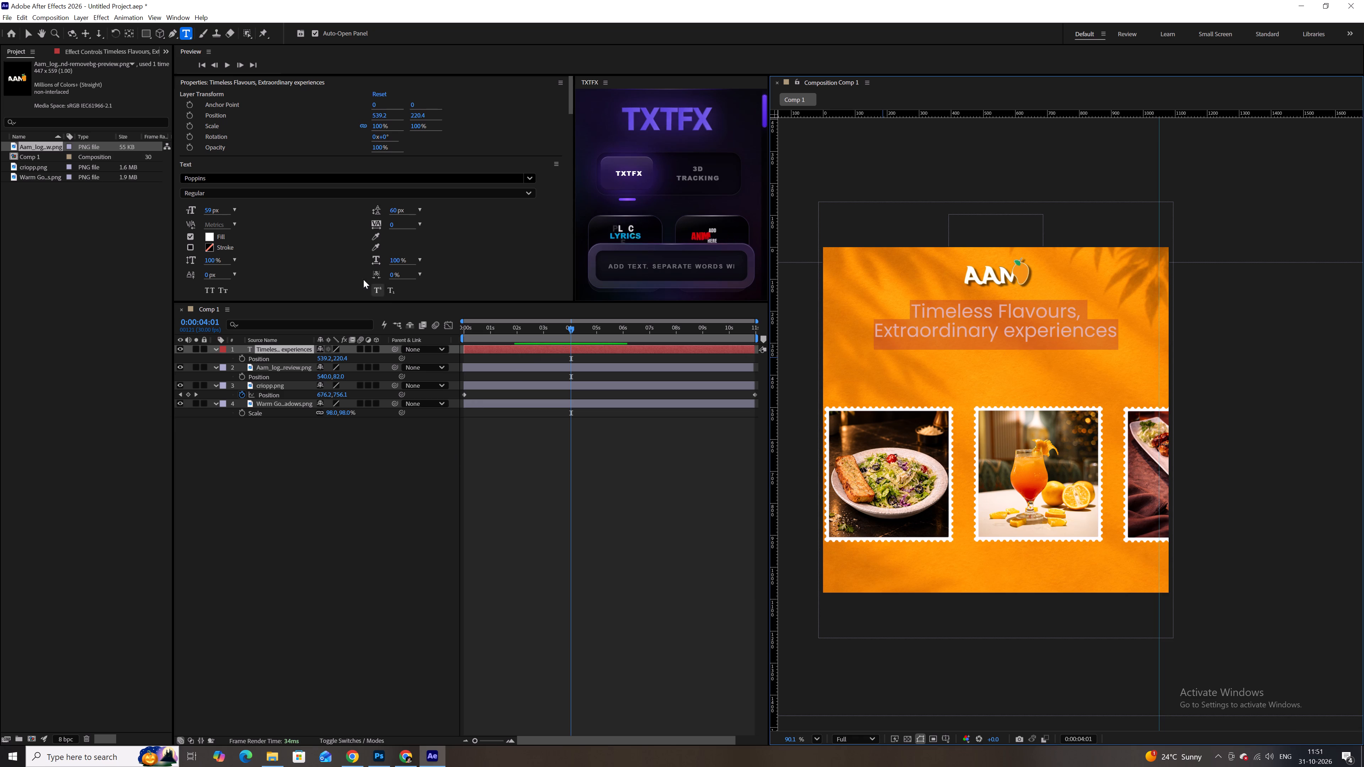
left_click_drag(206, 211, 216, 214)
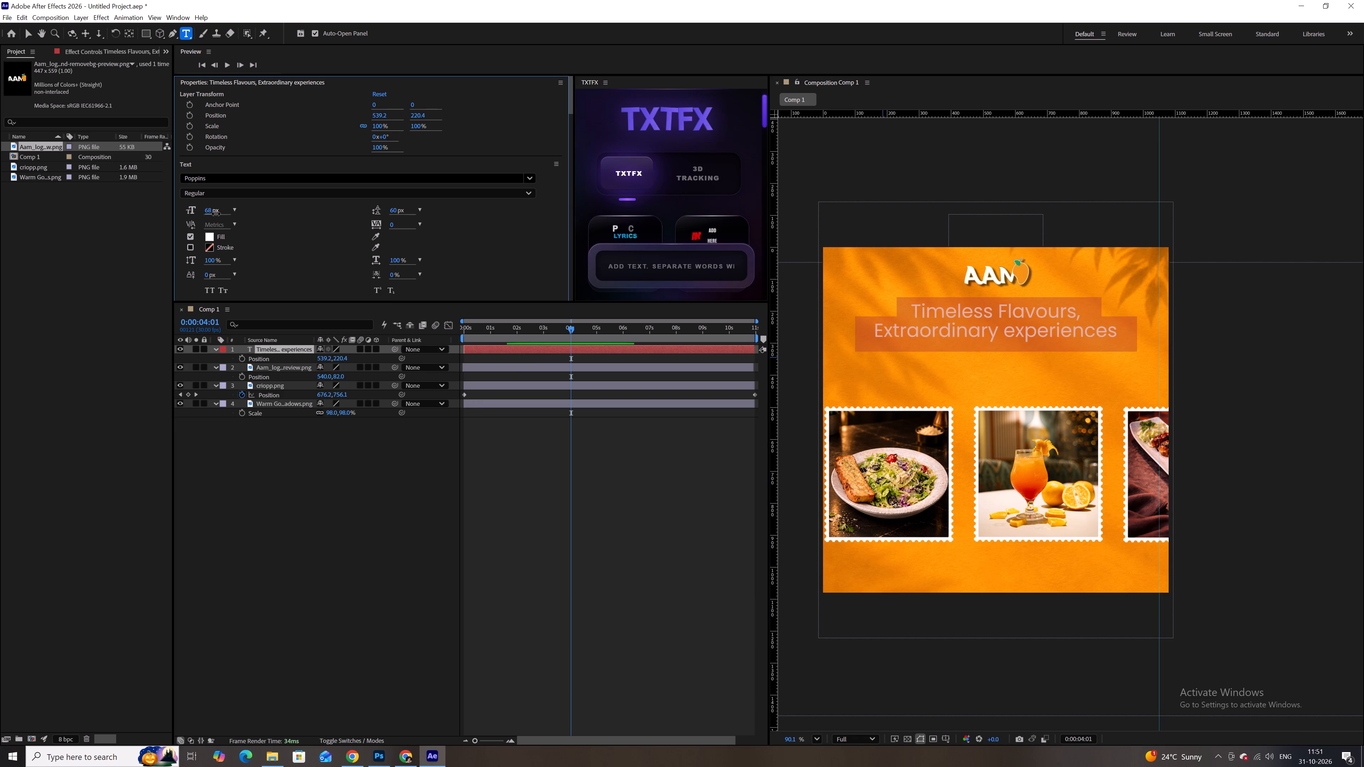
left_click_drag(216, 214, 219, 215)
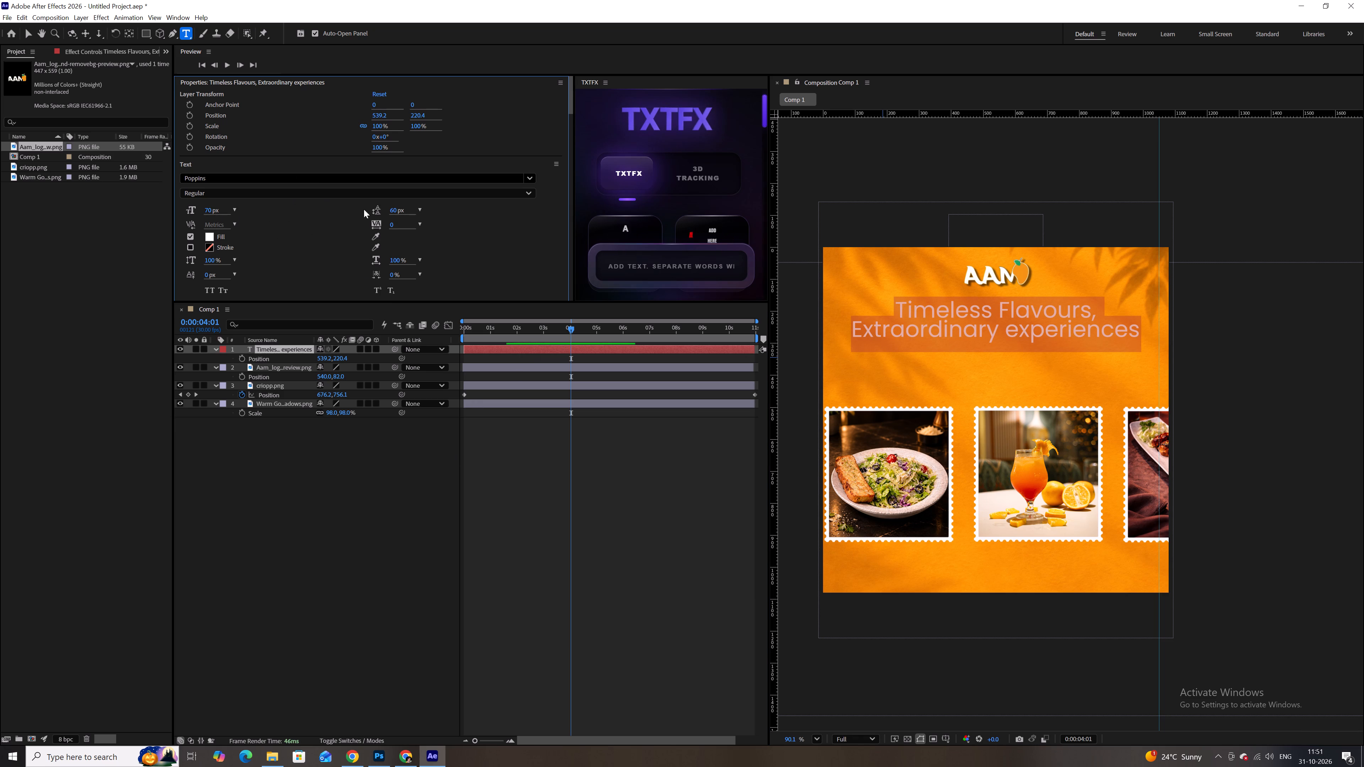
left_click_drag(393, 212, 402, 213)
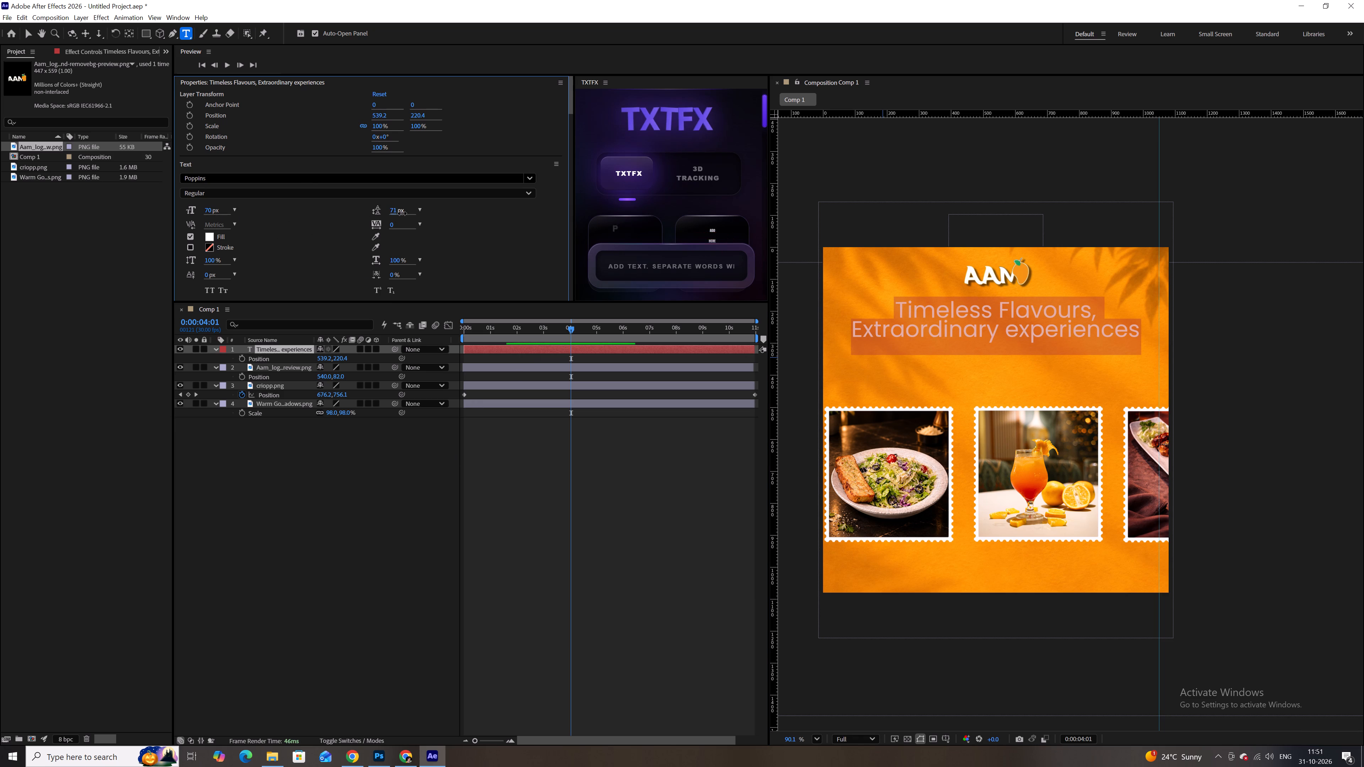
left_click_drag(402, 213, 404, 213)
left_click(404, 213)
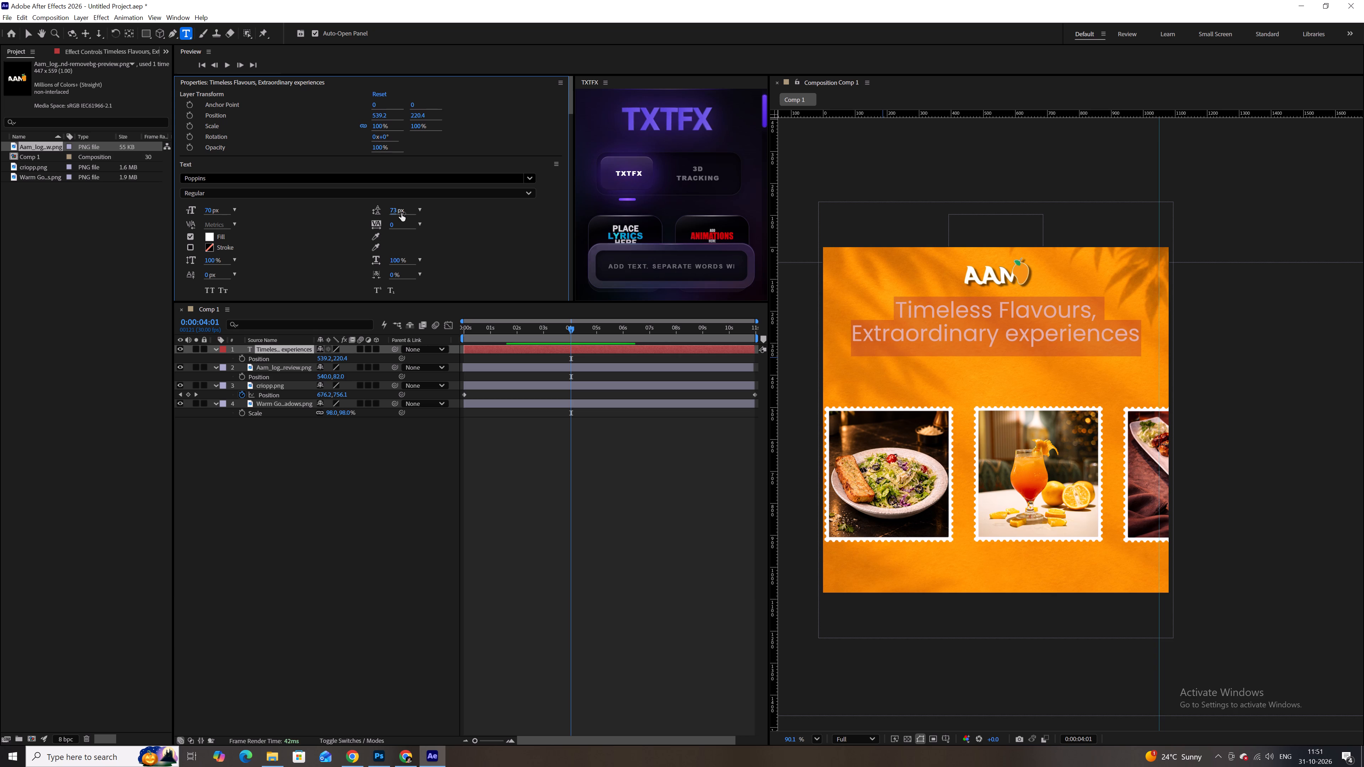
left_click(366, 479)
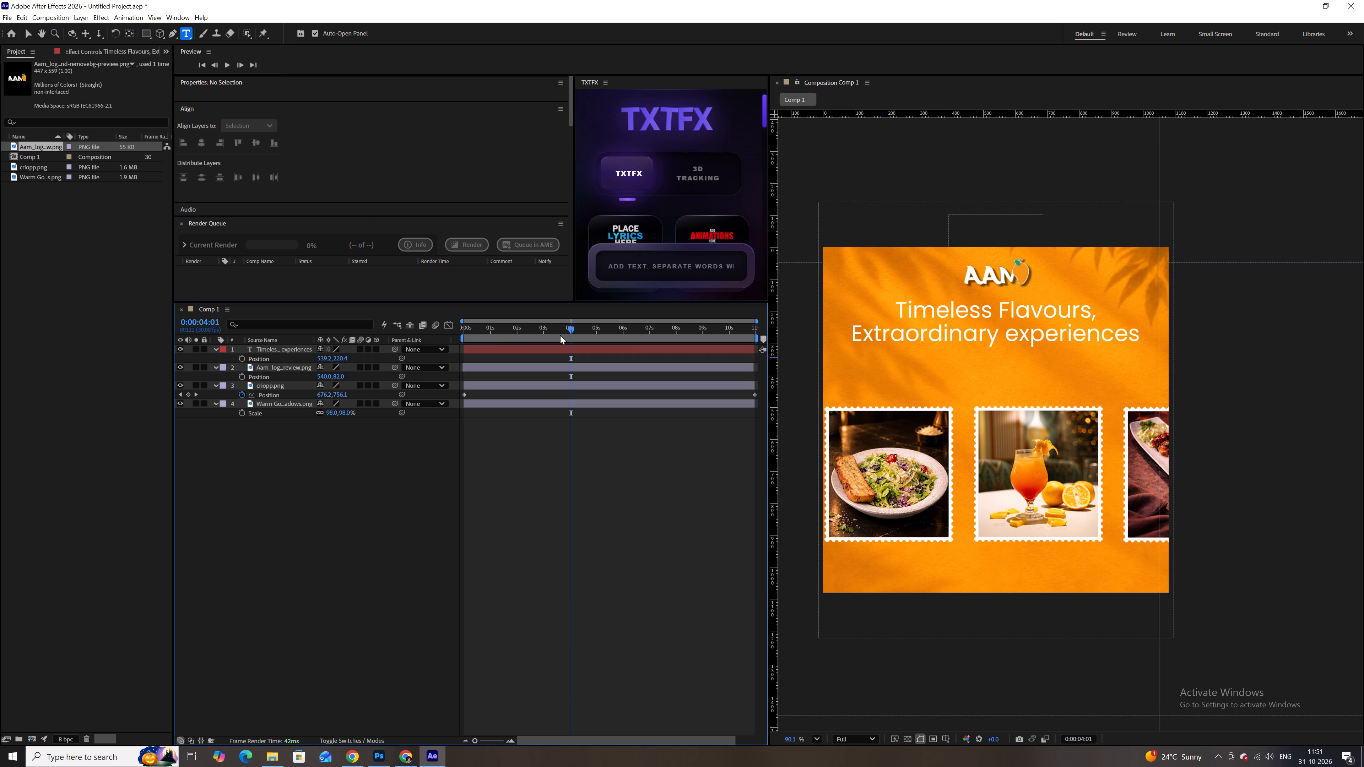
At the start of the timeline, add a text layer below the headline reading "From comforting classics to contemporary".
left_click_drag(559, 335, 441, 330)
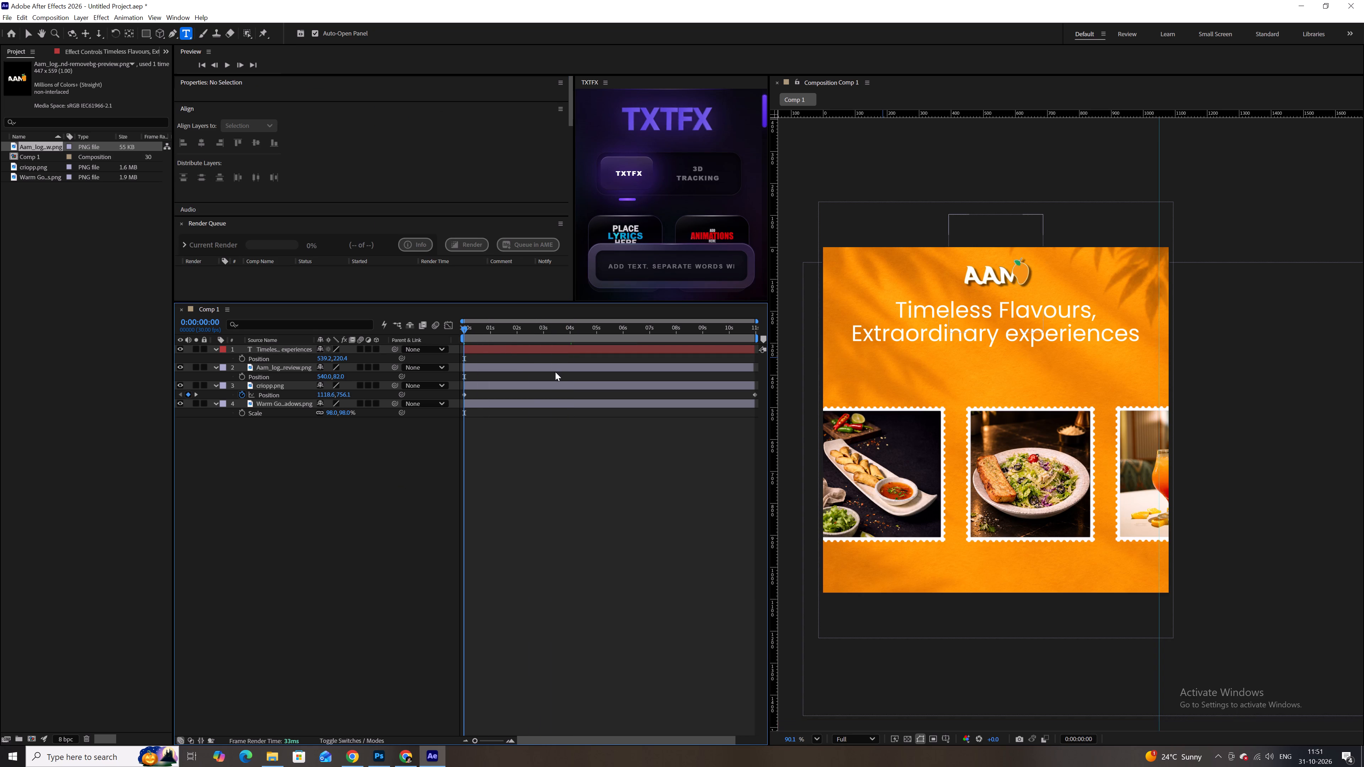
left_click(965, 386)
key("f")
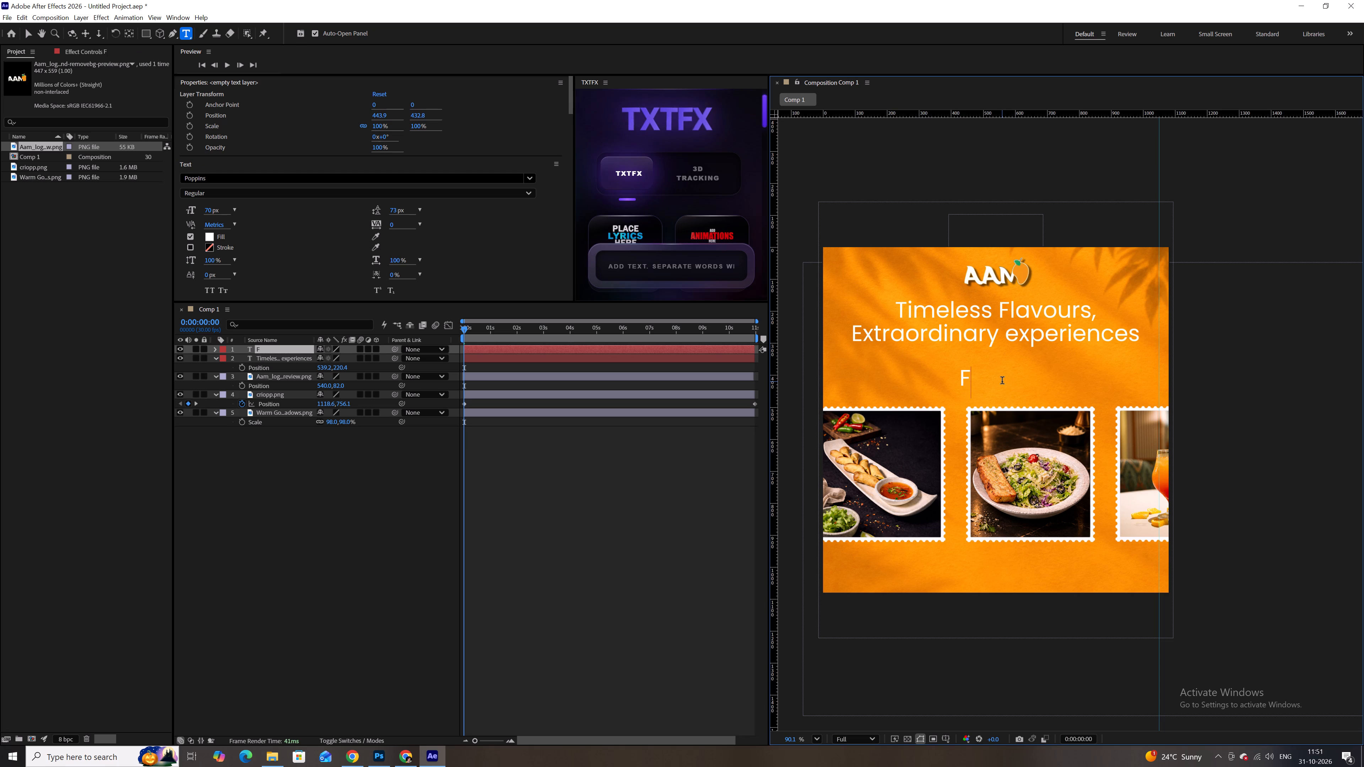
type("rom")
key("space")
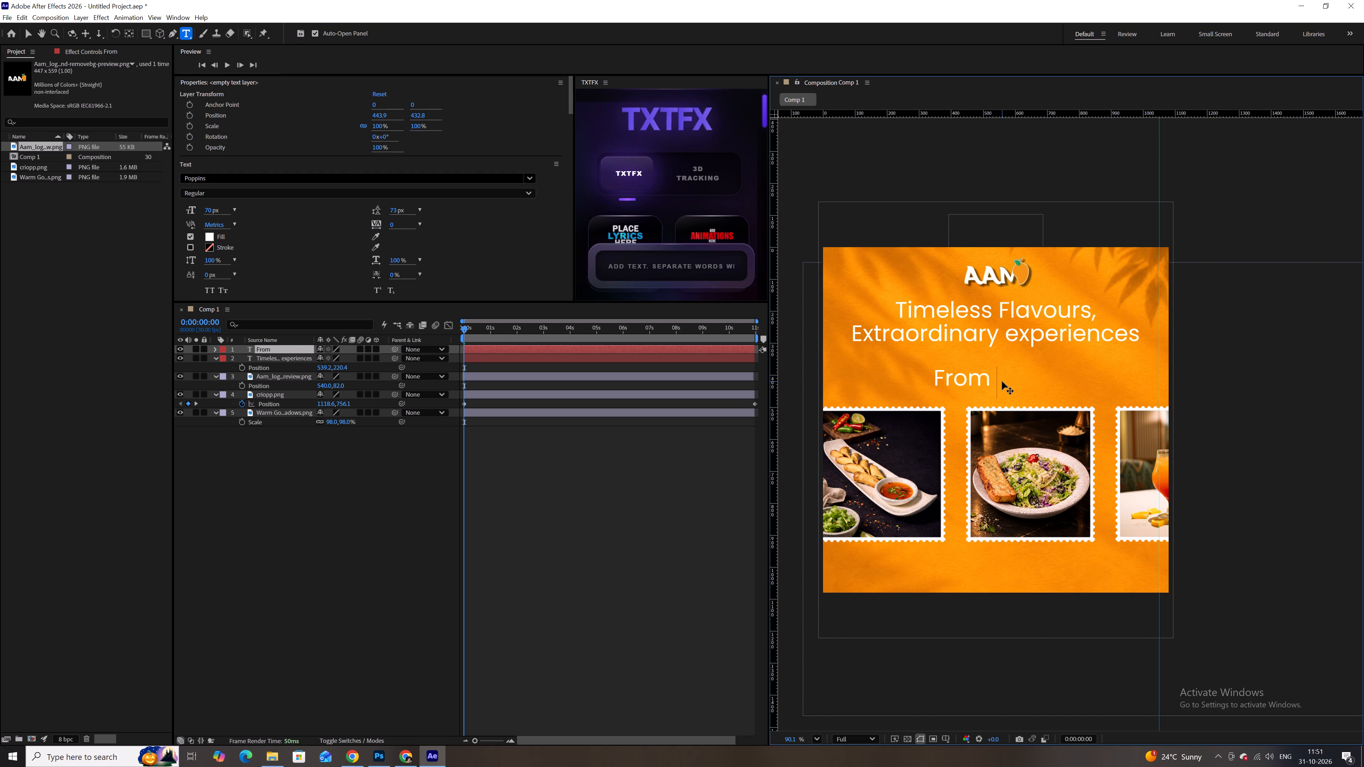
type("comfo")
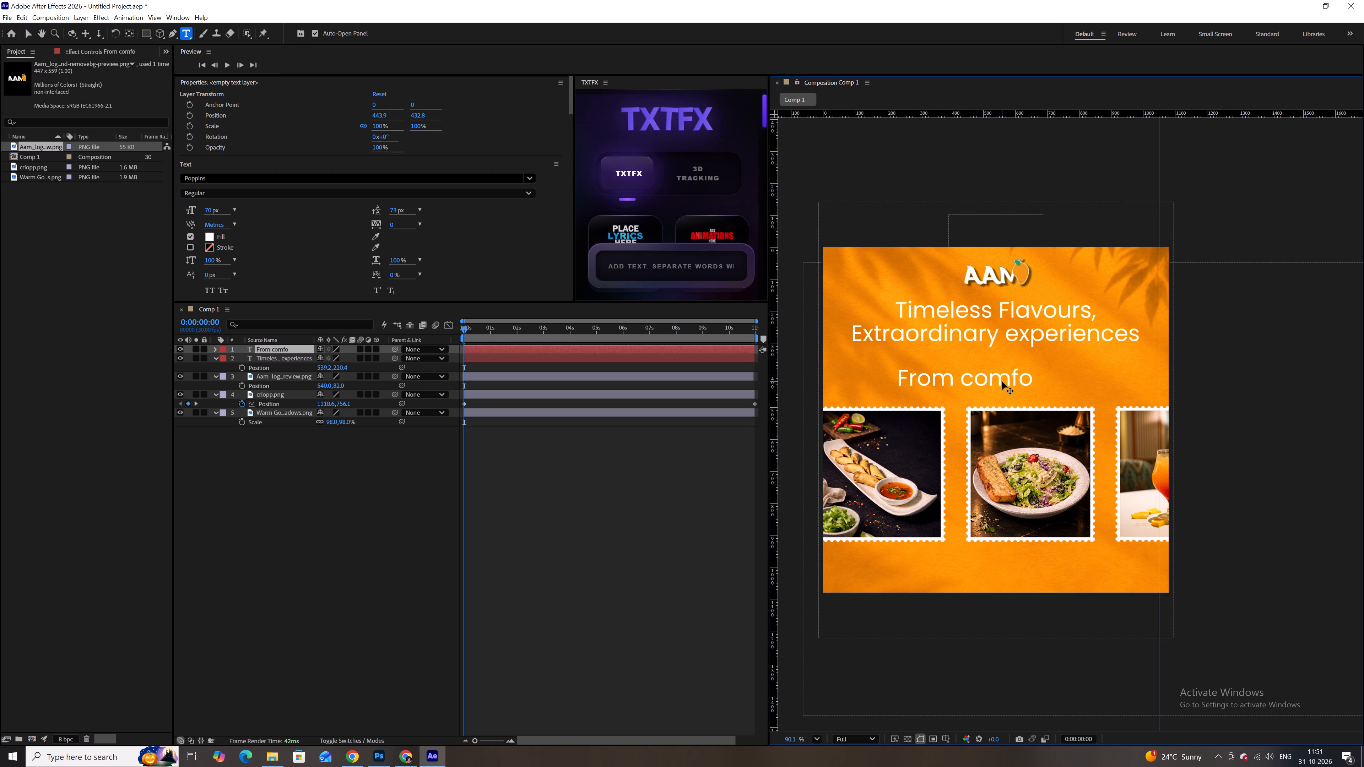
key("r")
type("ting")
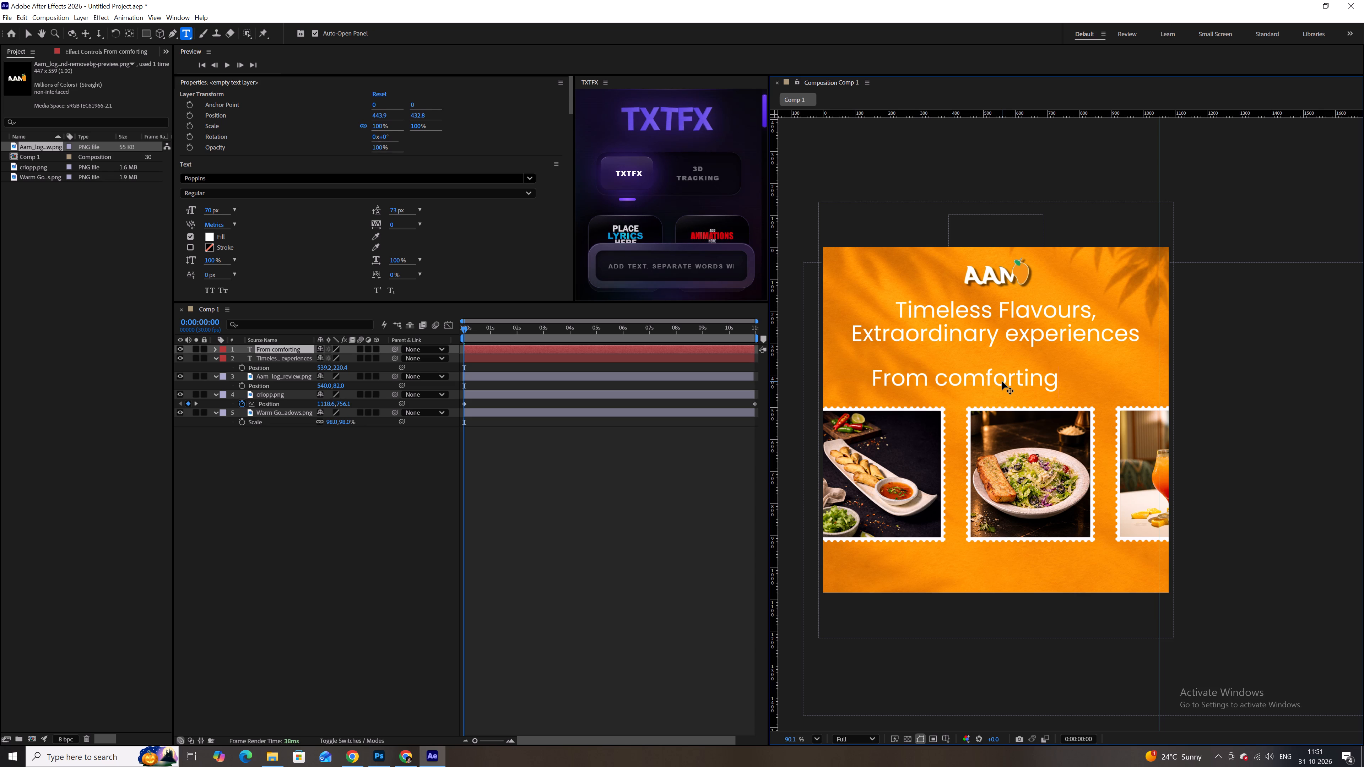
key("space")
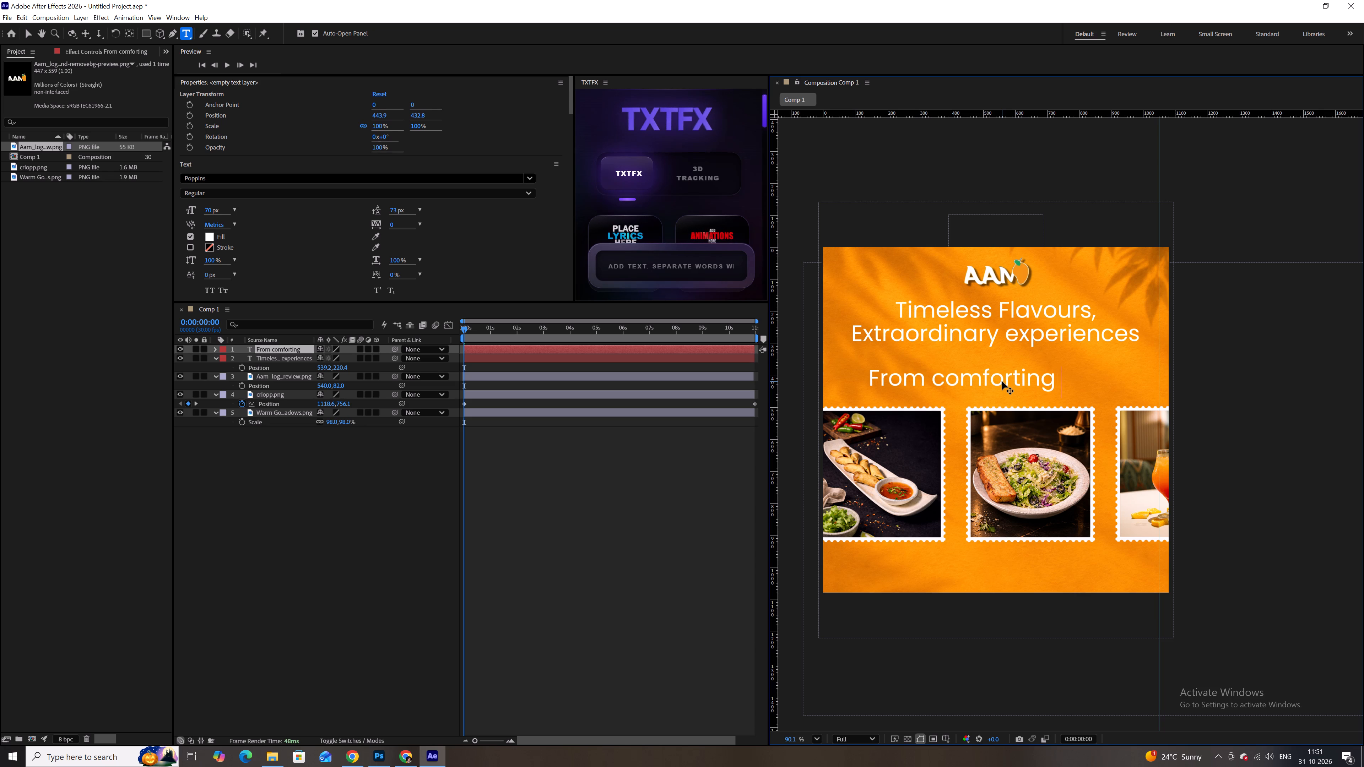
type("classics")
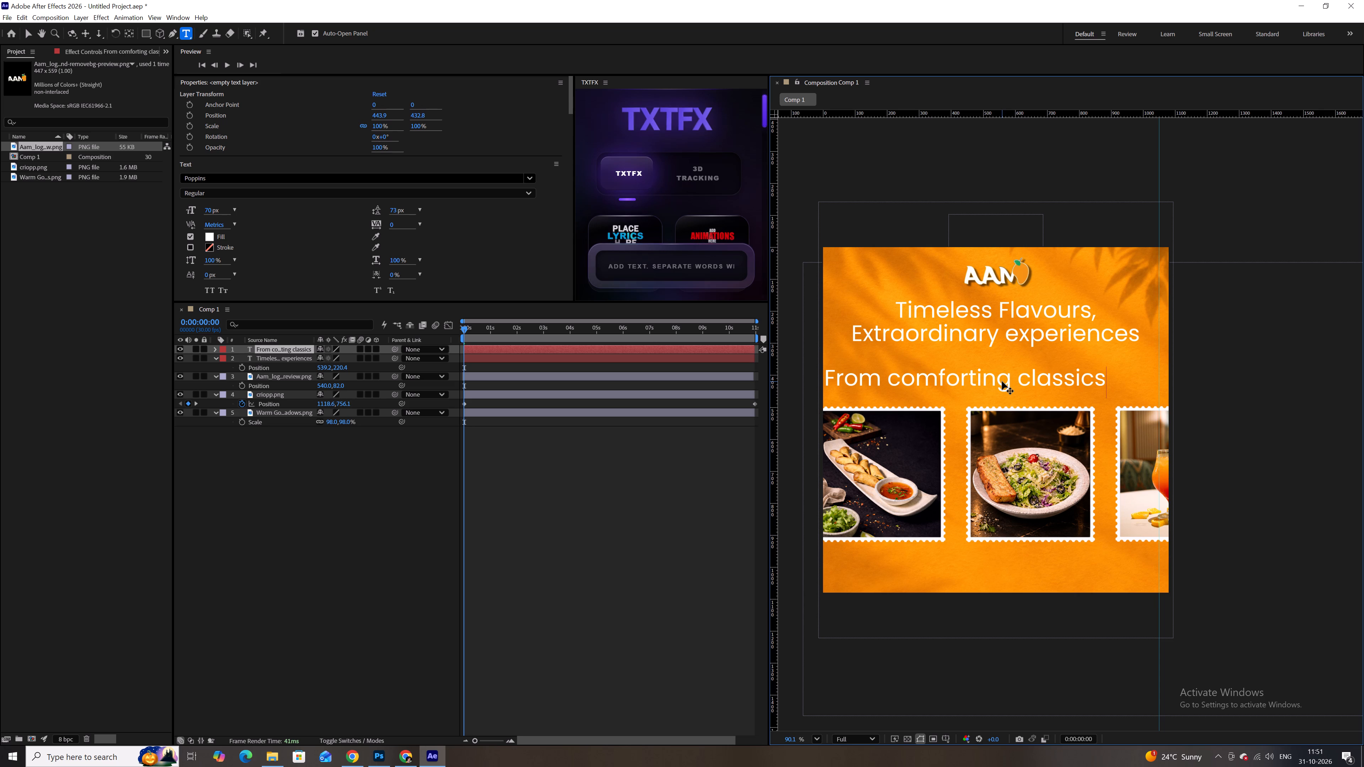
key("space")
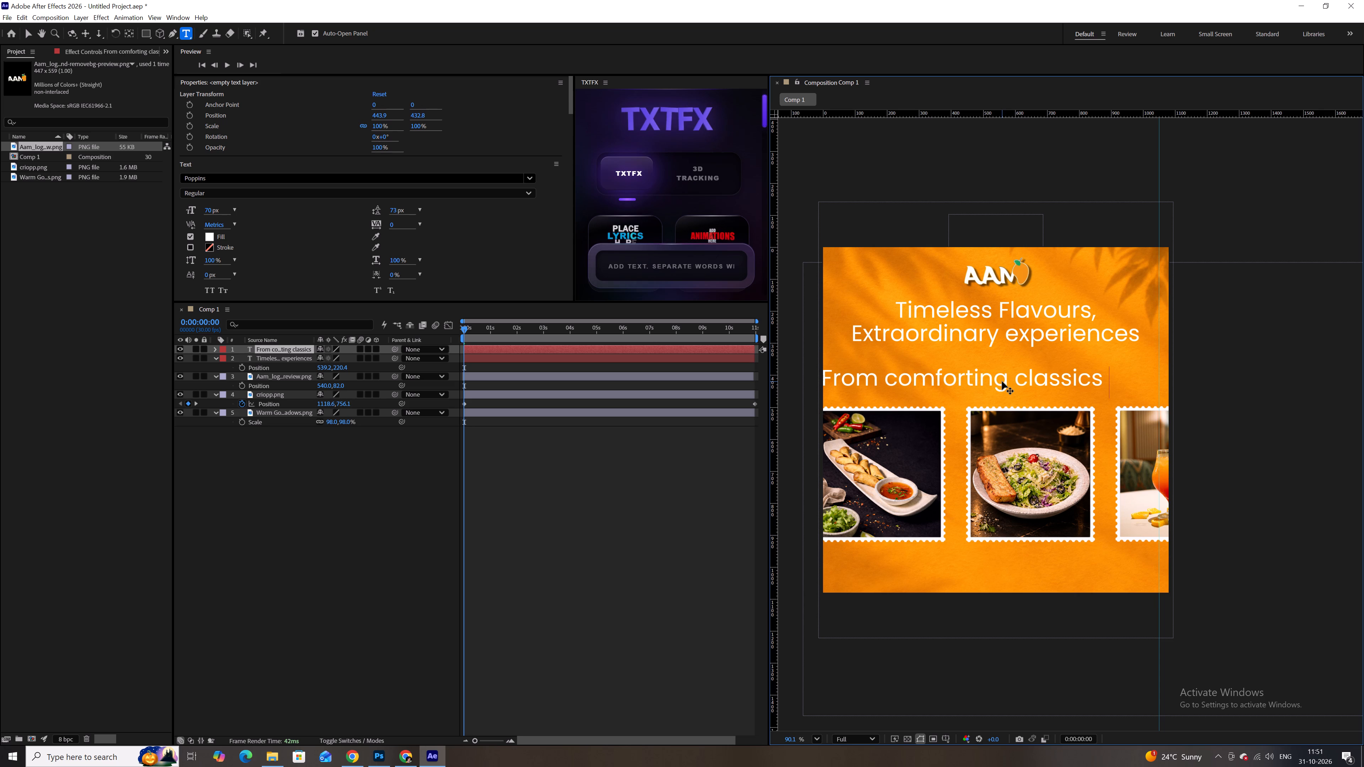
type("to contem")
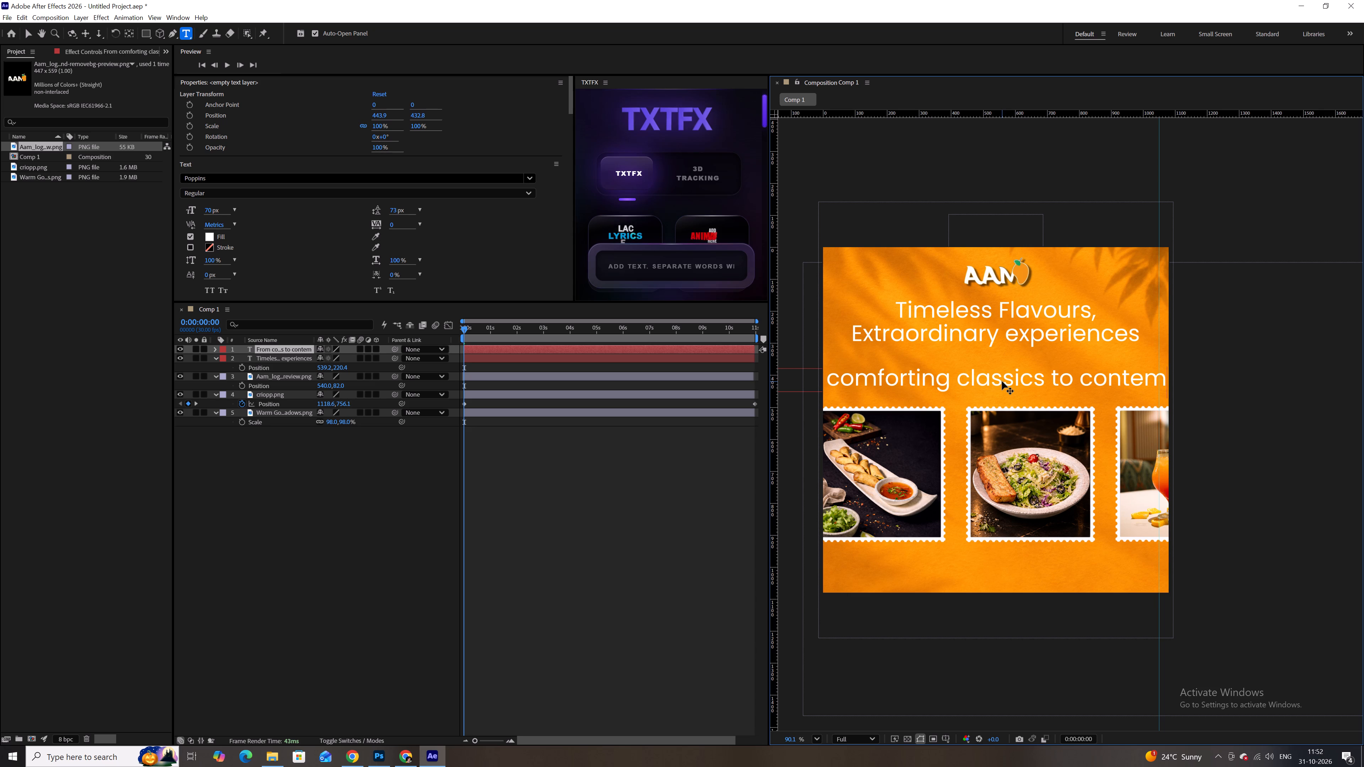
type("porary")
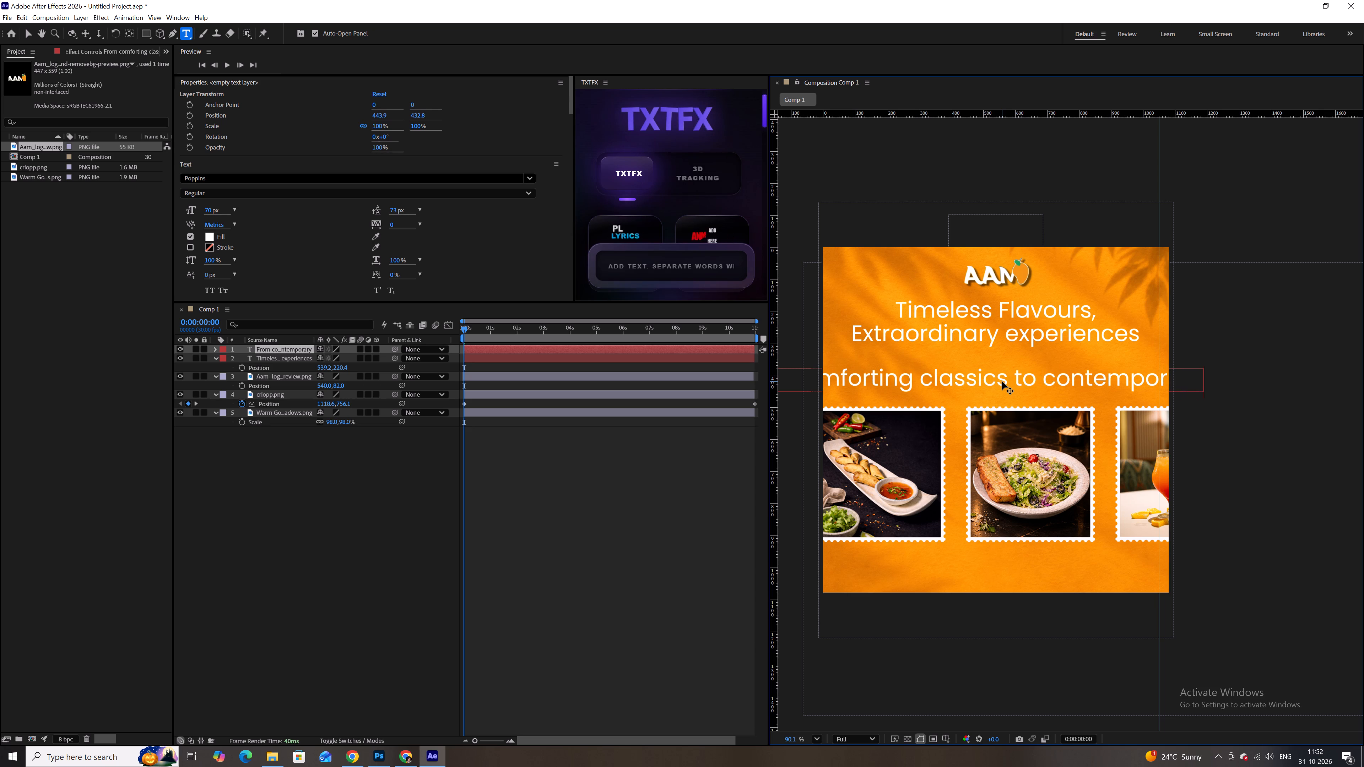
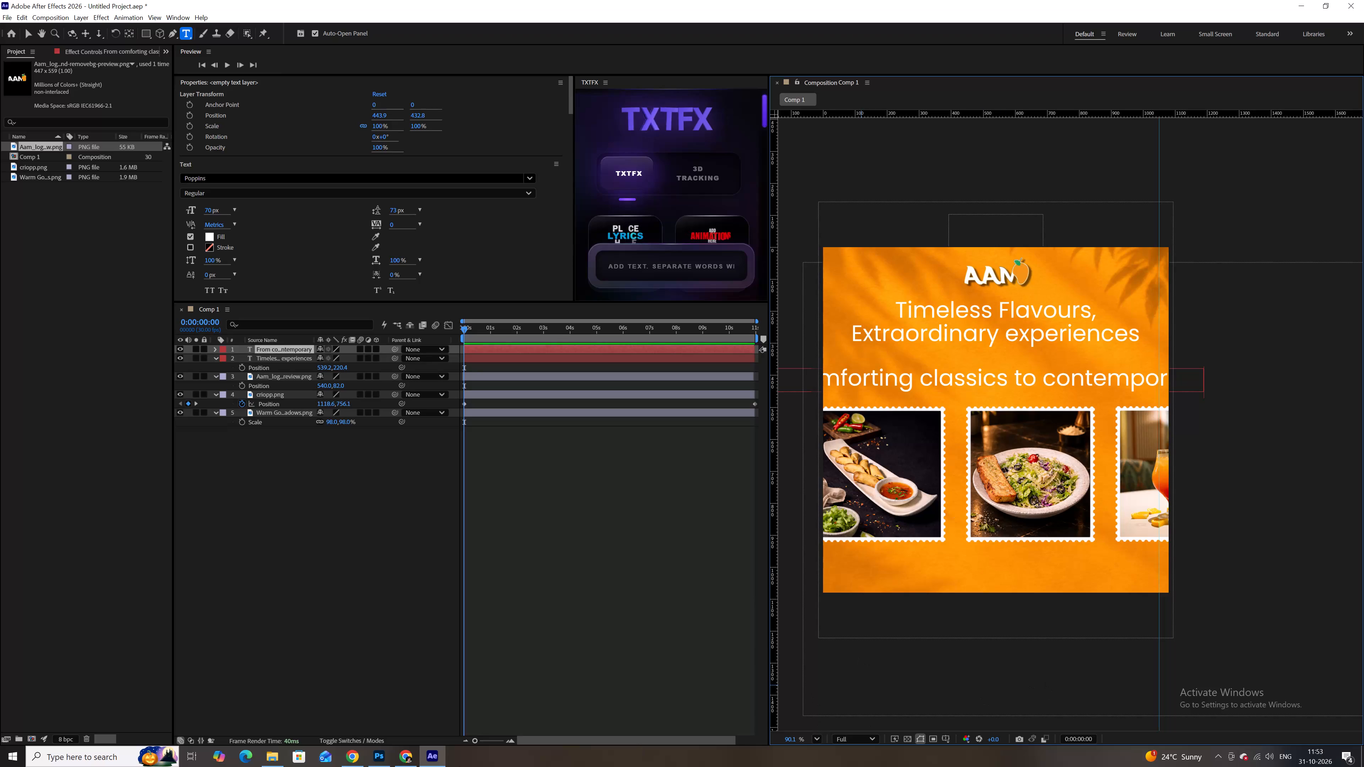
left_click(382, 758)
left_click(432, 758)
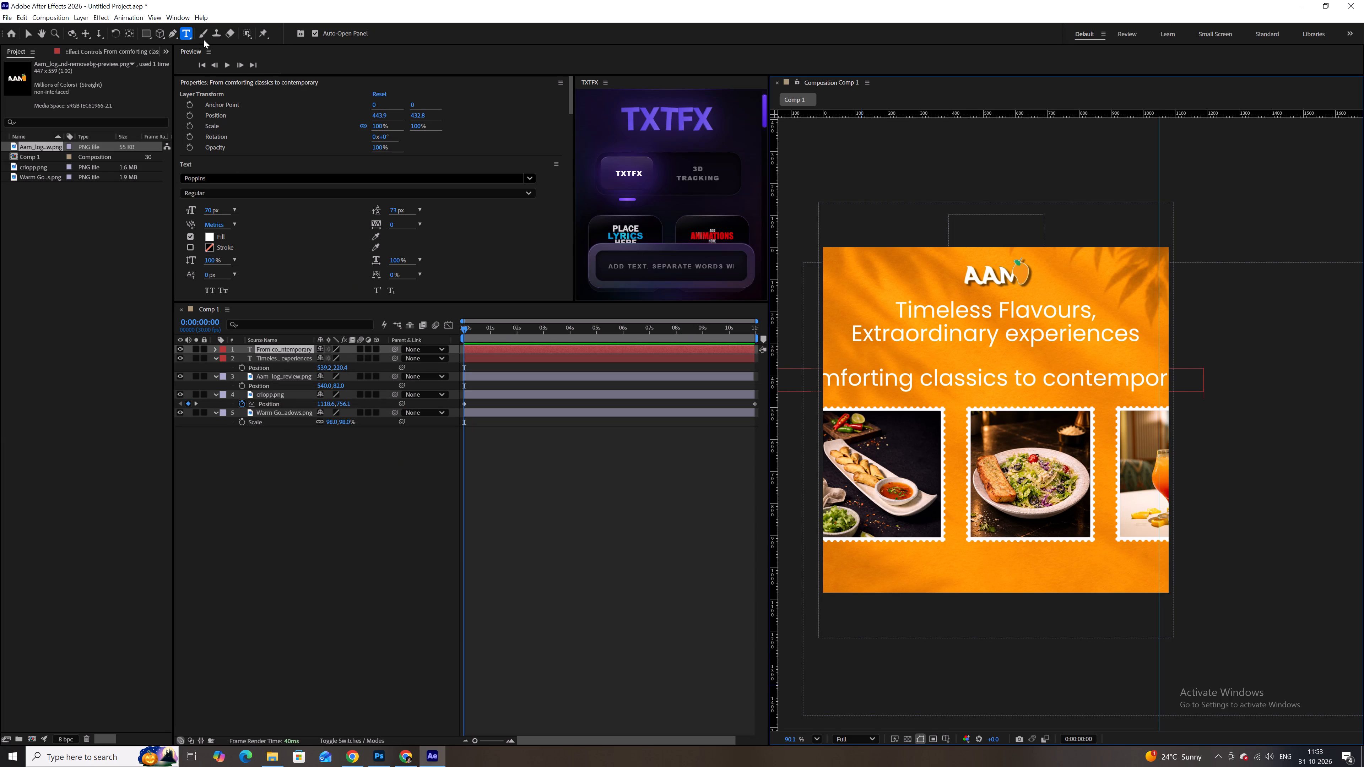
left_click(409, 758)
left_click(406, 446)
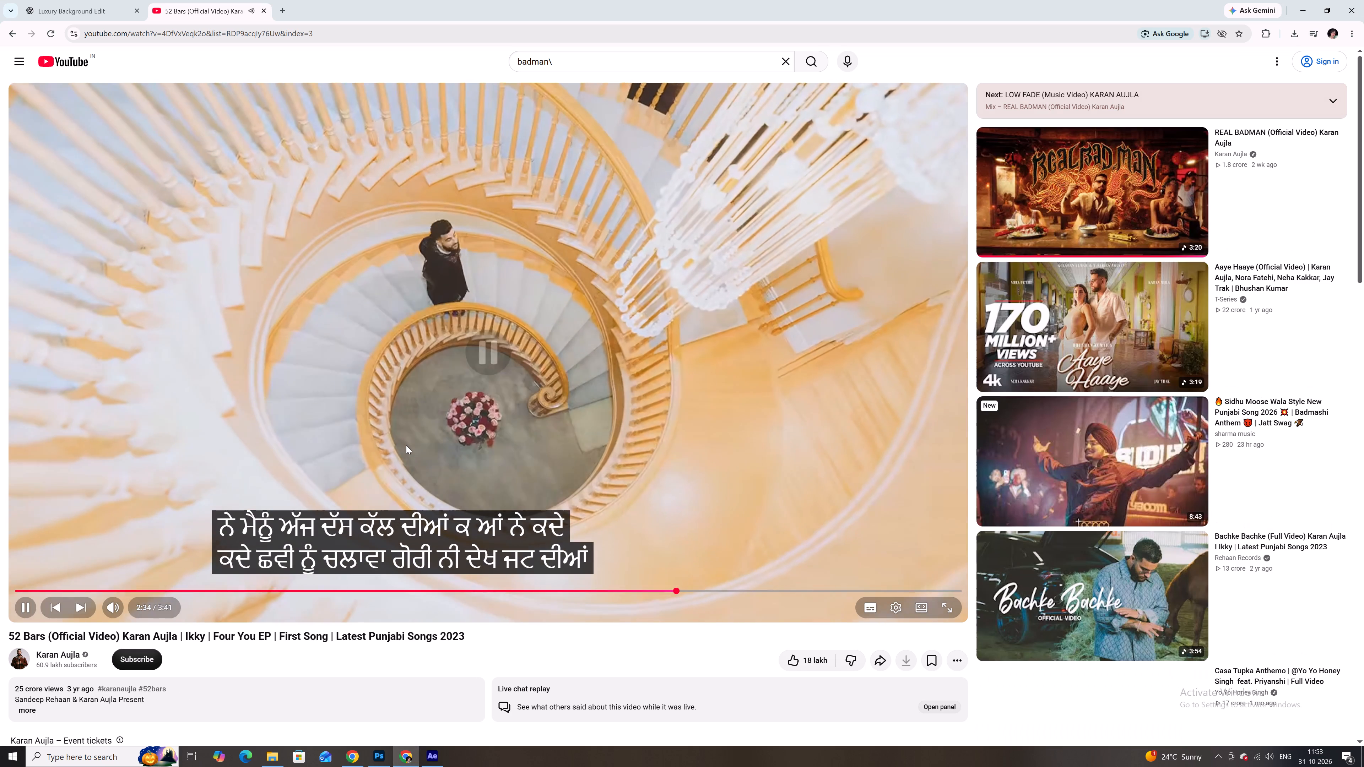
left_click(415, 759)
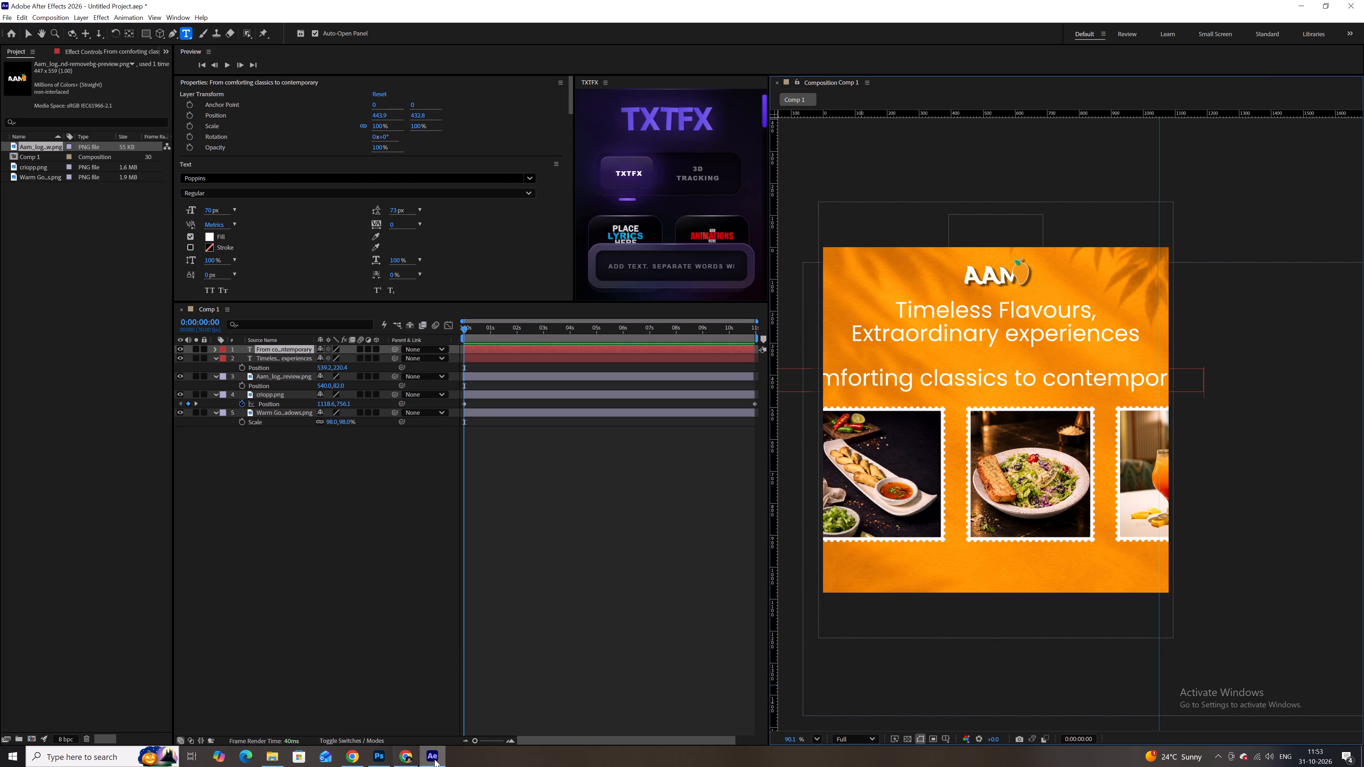